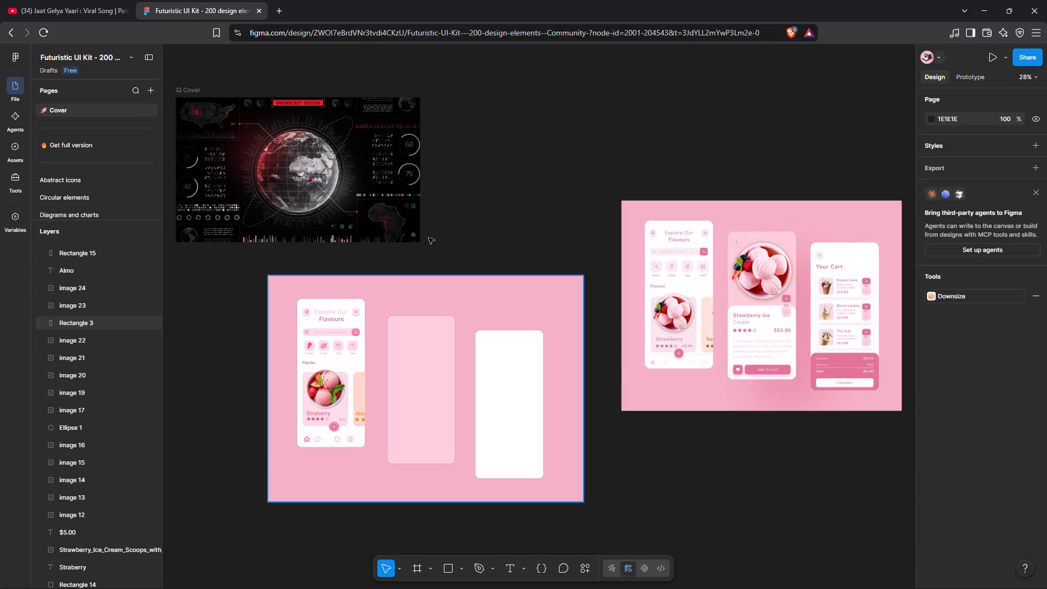
# Compare the blank second and third phone screens with the reference ice cream app design.
pyautogui.click(519, 249)
pyautogui.click(511, 404)
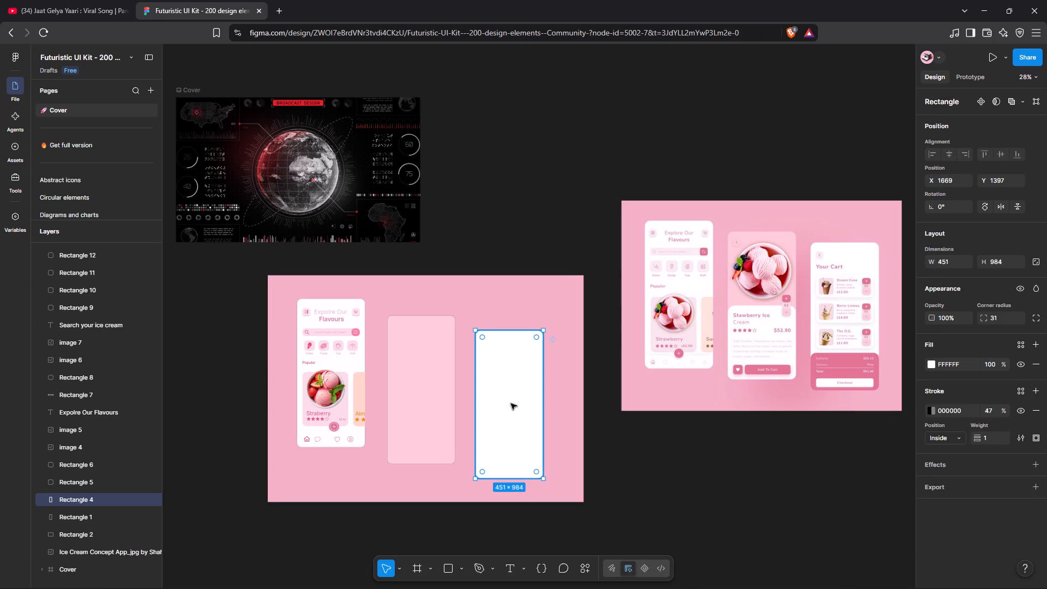
pyautogui.click(400, 394)
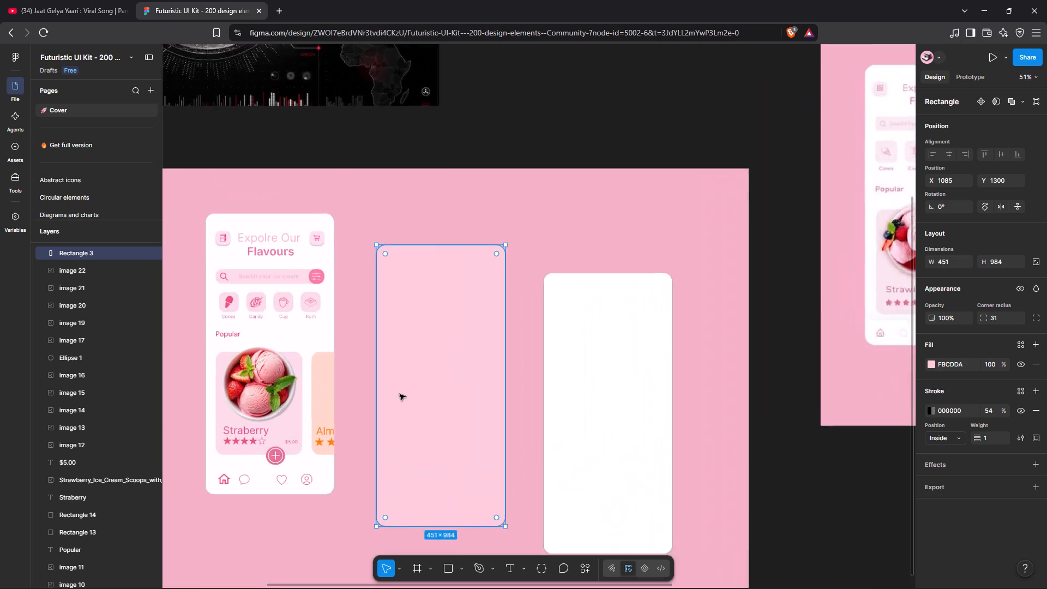
pyautogui.hscroll(-1, 400, 394)
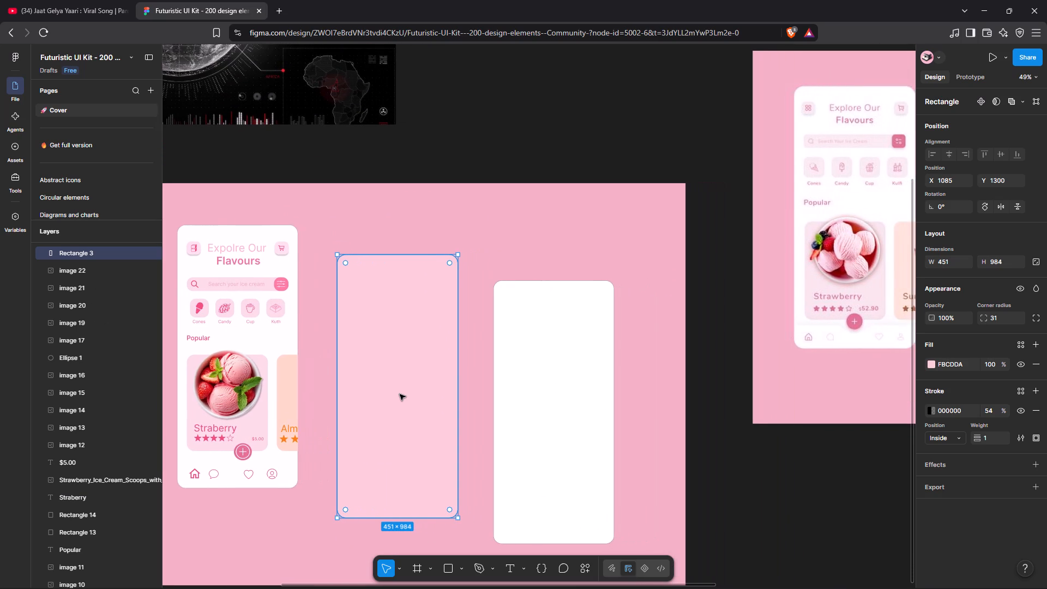
pyautogui.hscroll(-1, 400, 394)
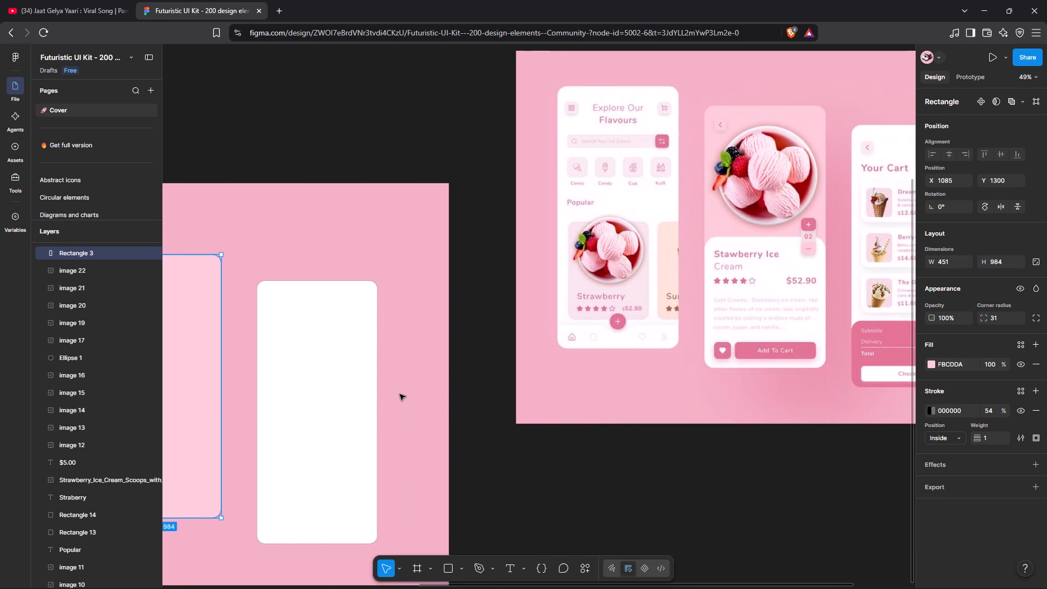
pyautogui.hscroll(-1, 400, 394)
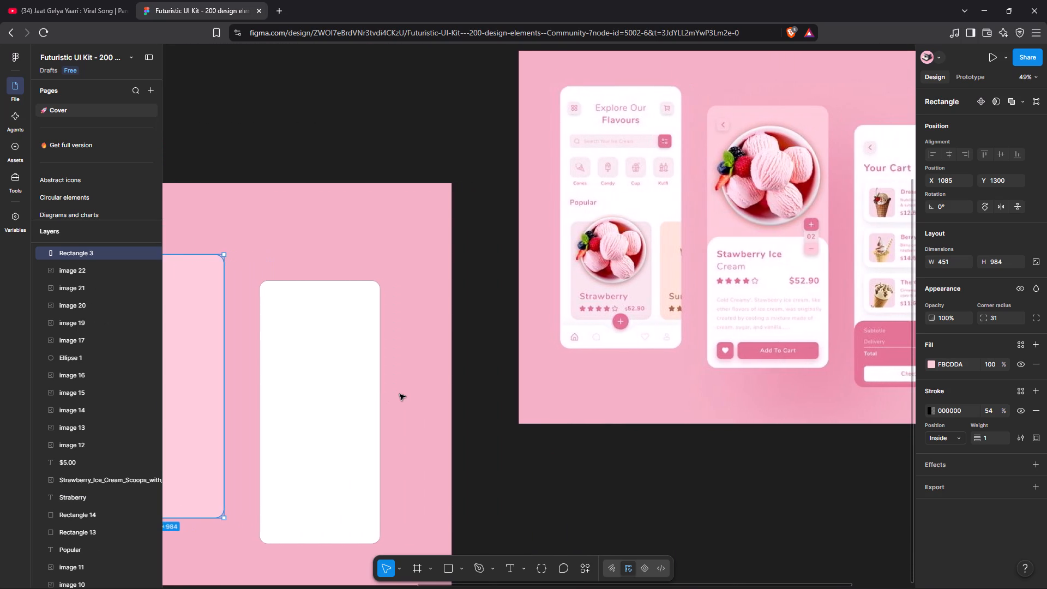
pyautogui.hscroll(-1, 400, 394)
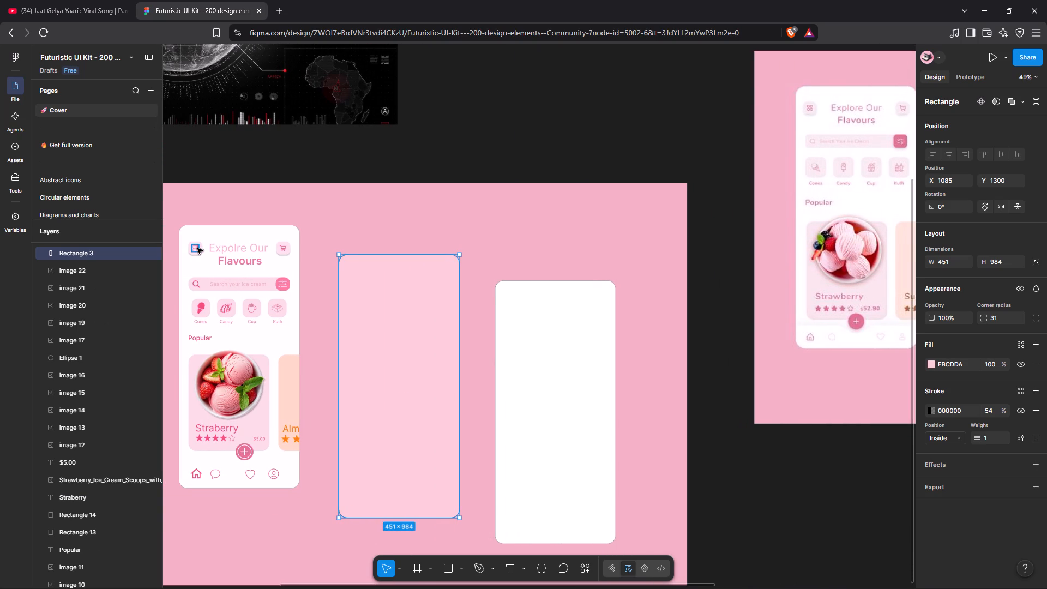
# Duplicate the cart icon's rounded background tile, place it in the pink second phone screen's upper-left corner, and bring it to front.
pyautogui.click(464, 262)
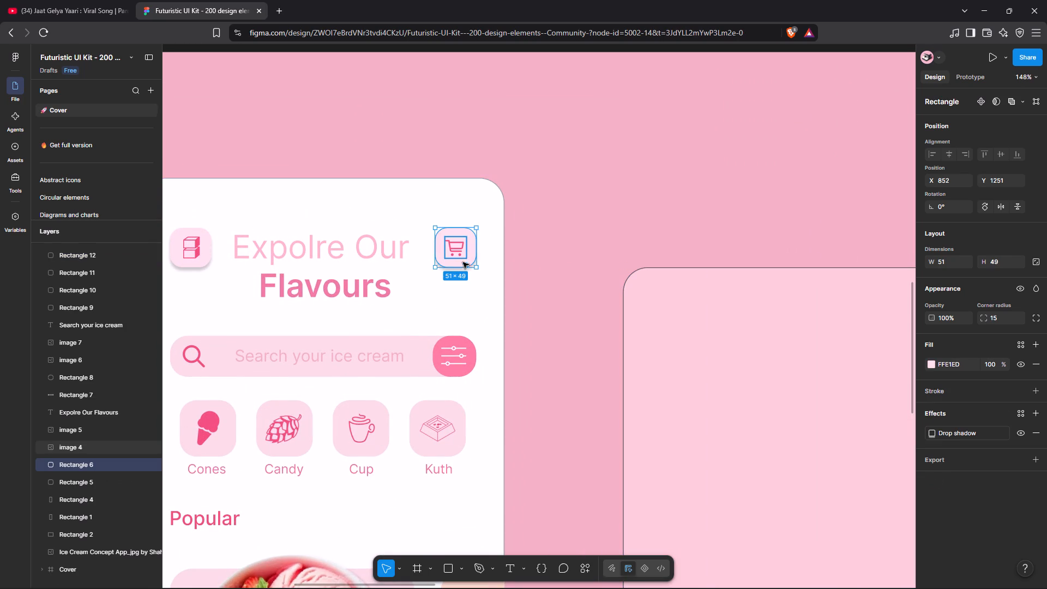
pyautogui.hotkey('ctrl', 'd')
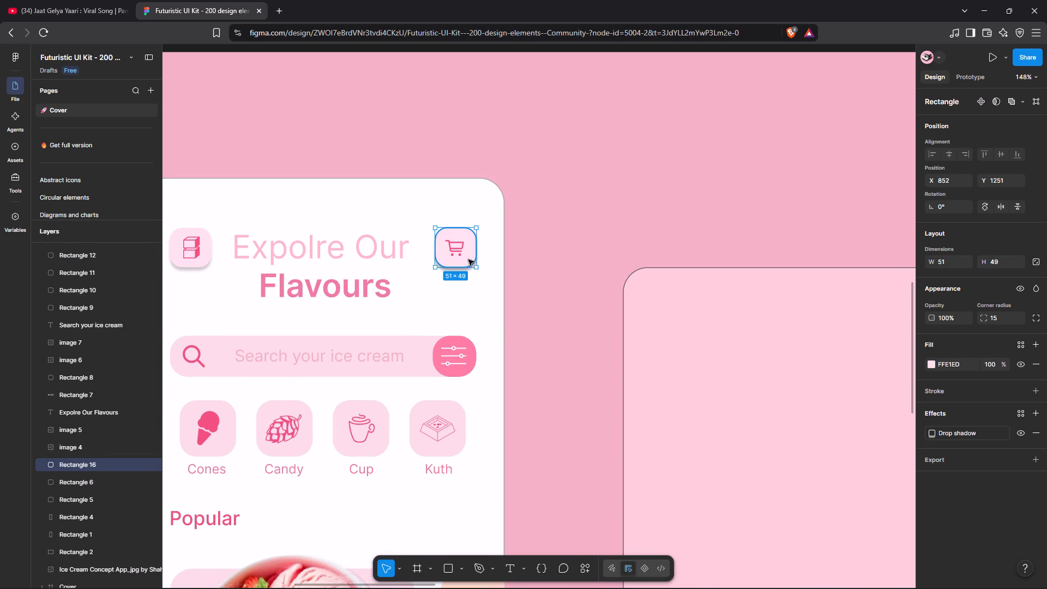
pyautogui.moveTo(468, 260); pyautogui.dragTo(668, 321)
pyautogui.rightClick(668, 321)
pyautogui.click(707, 317)
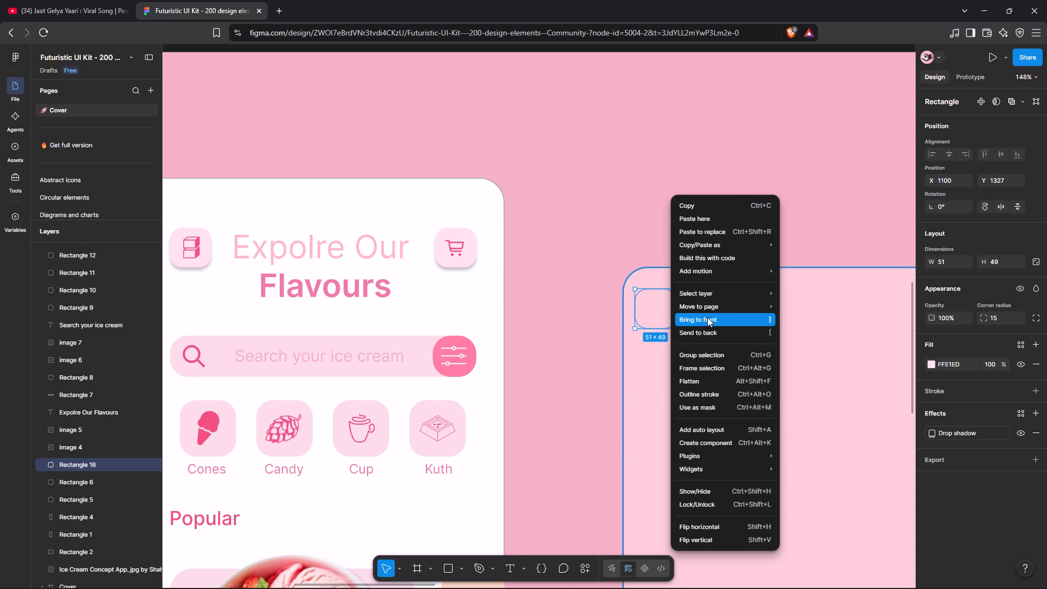
pyautogui.moveTo(651, 310); pyautogui.dragTo(663, 314)
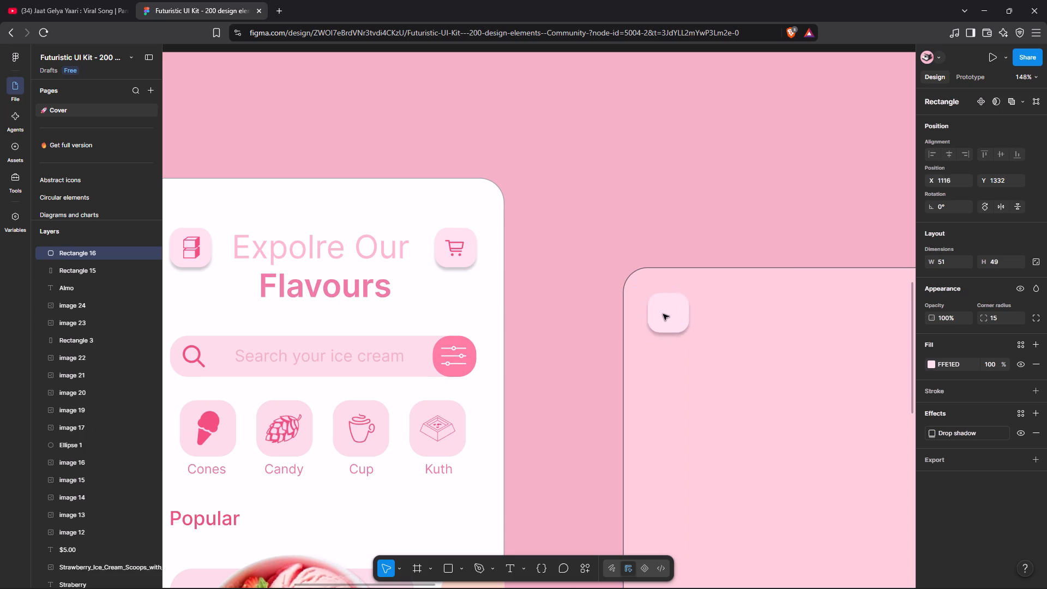
pyautogui.moveTo(663, 314); pyautogui.dragTo(669, 320)
pyautogui.click(565, 294)
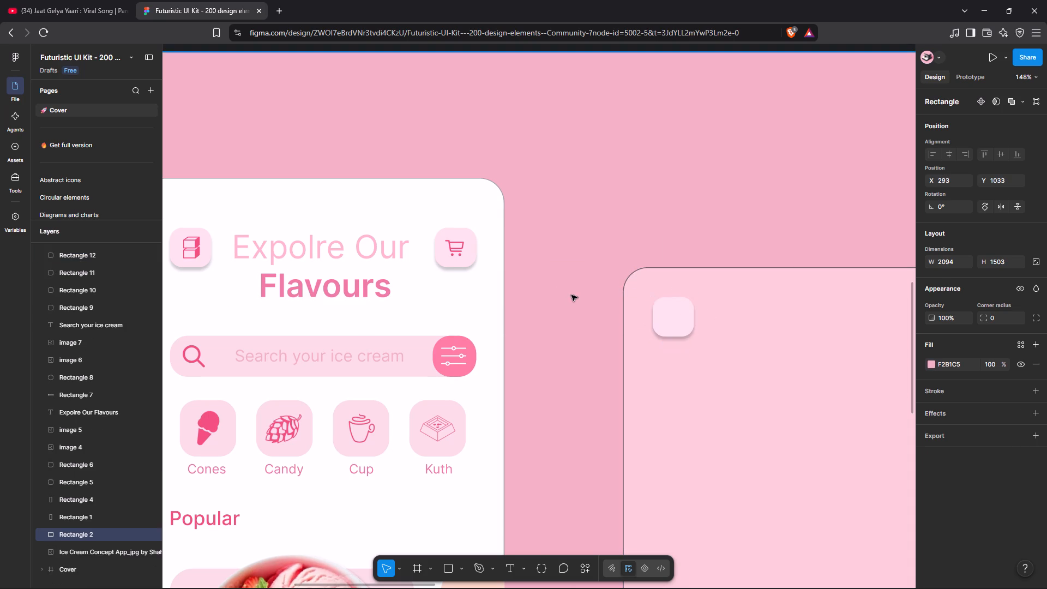
# Switch to Microsoft Edge, search the web for "ui icons", and open the Icons8 UI icon page.
pyautogui.hscroll(-8, 571, 295)
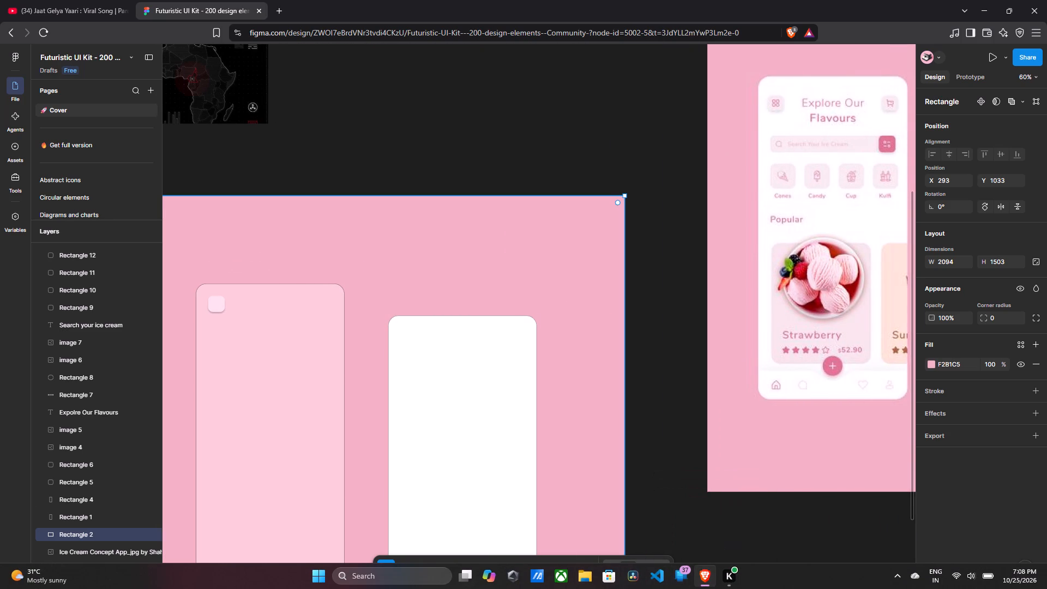
pyautogui.click(320, 581)
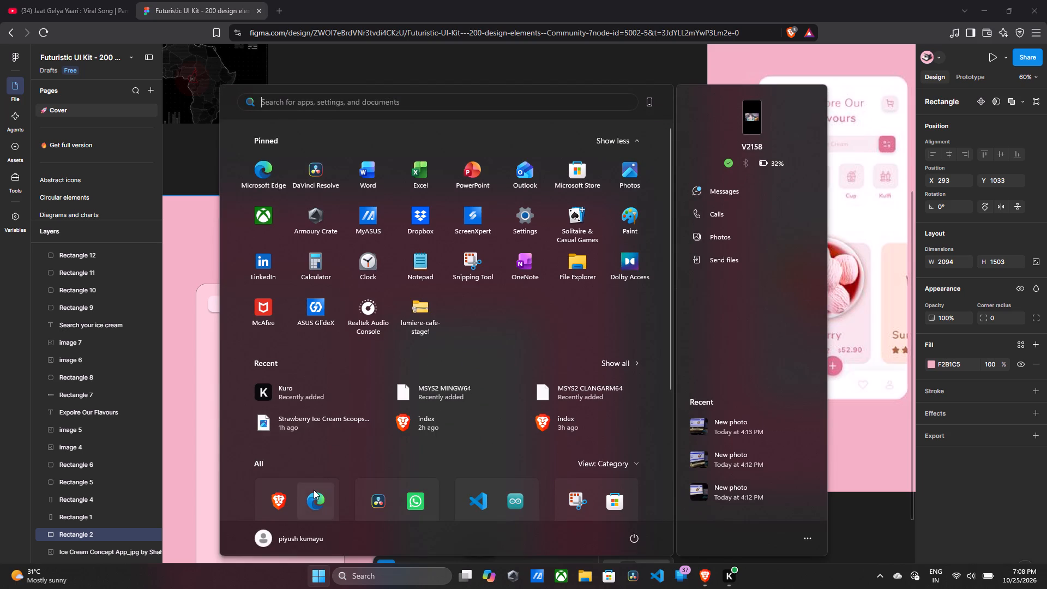
pyautogui.click(314, 490)
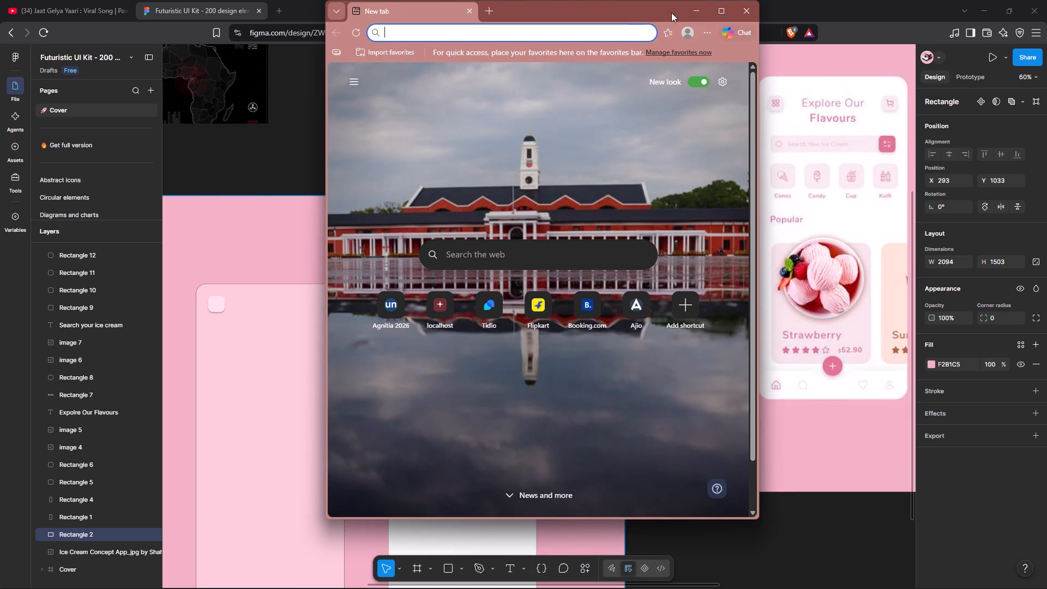
pyautogui.click(716, 10)
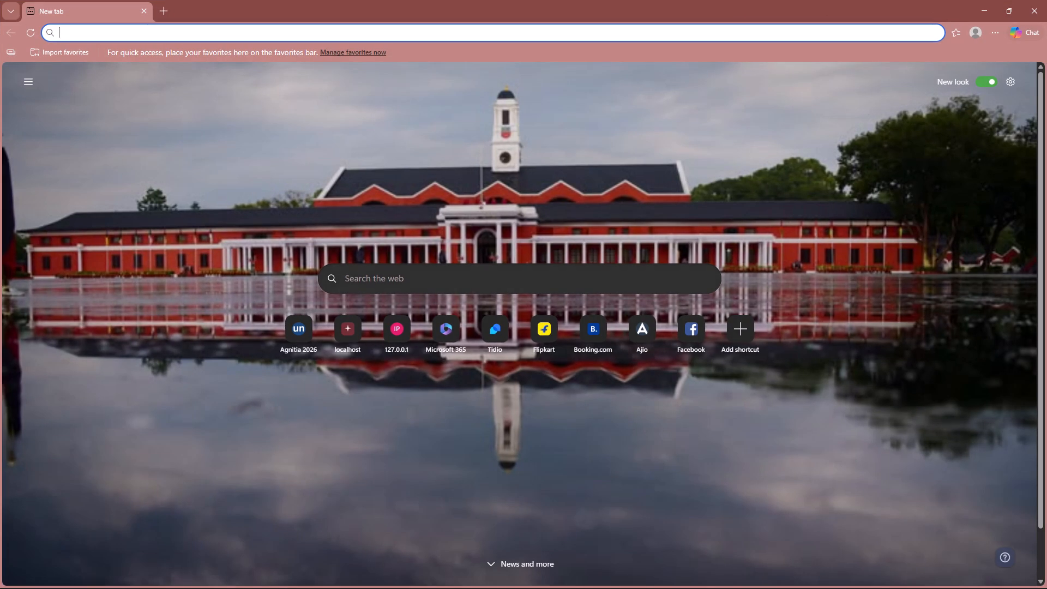
pyautogui.click(472, 268)
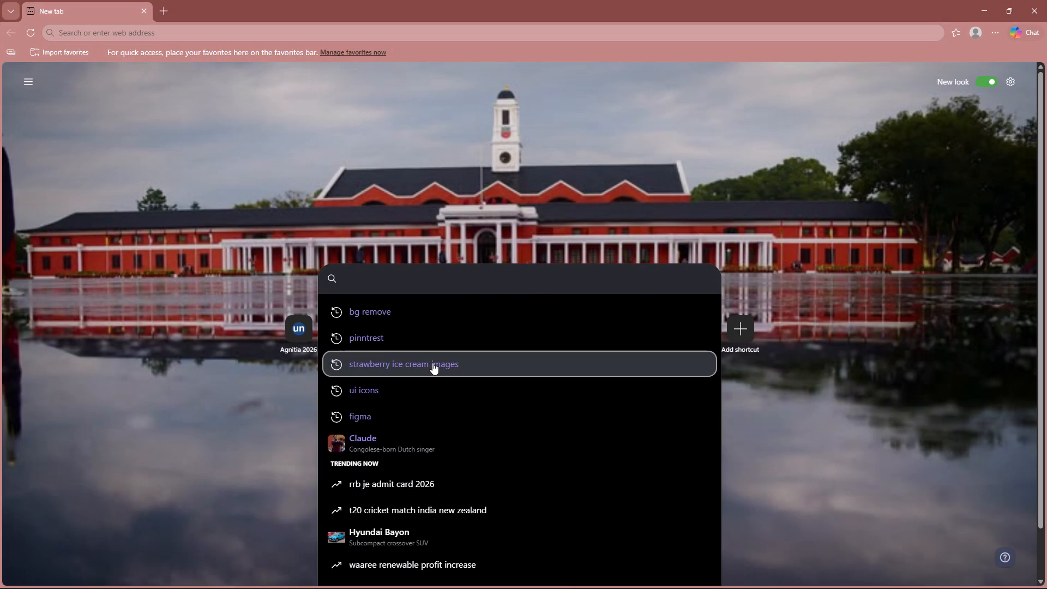
pyautogui.click(422, 399)
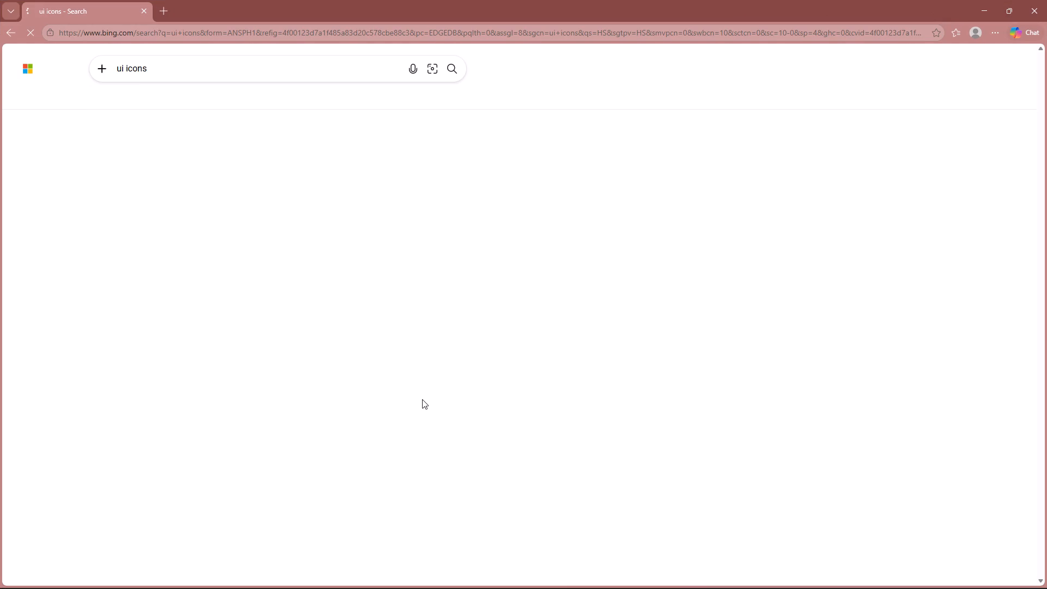
pyautogui.click(111, 314)
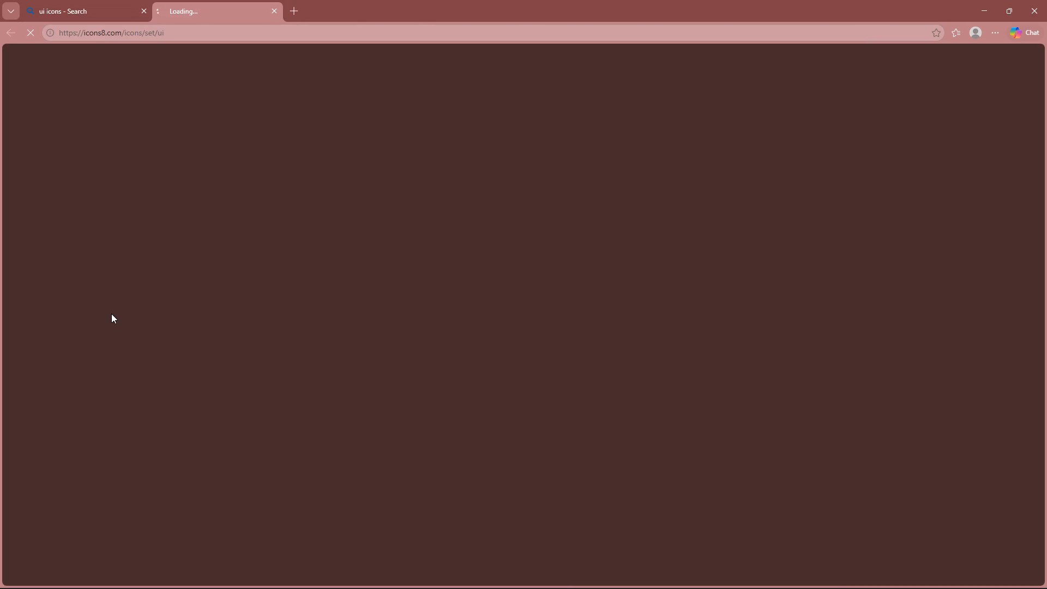
# Search the Icons8 library for "arrow".
pyautogui.click(466, 109)
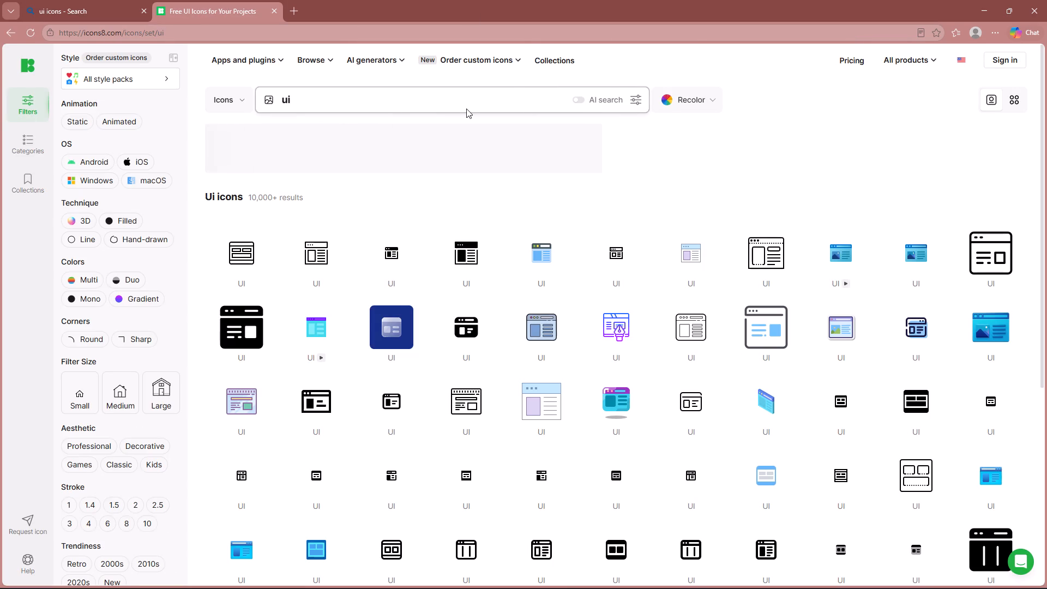
pyautogui.click(466, 109)
pyautogui.click(464, 101)
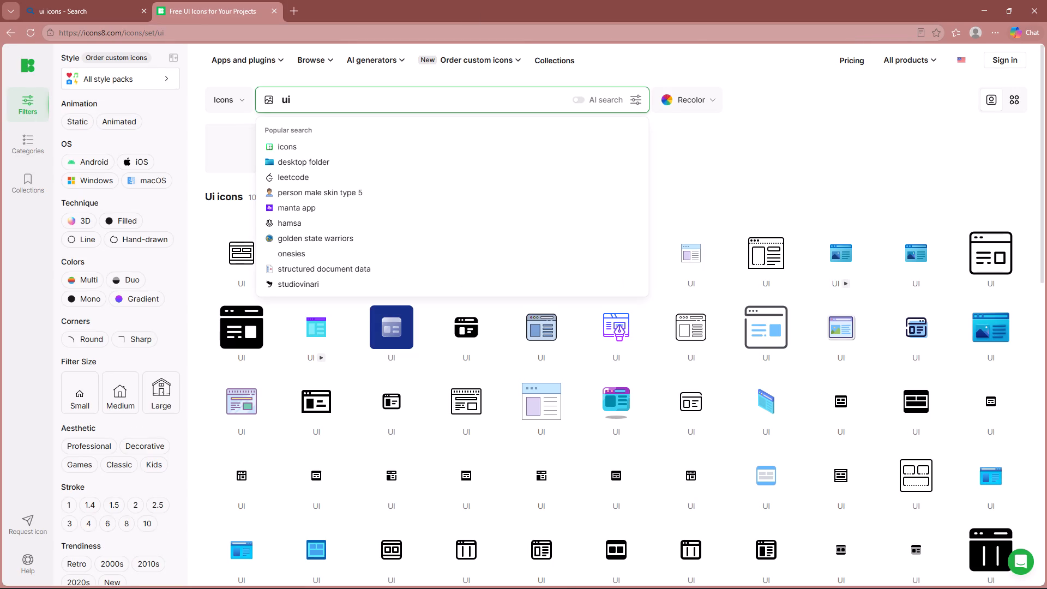
pyautogui.press('BackSpace')
pyautogui.press('BackSpace')
pyautogui.press('BackSpace')
pyautogui.write('arrow')
pyautogui.press('Return')
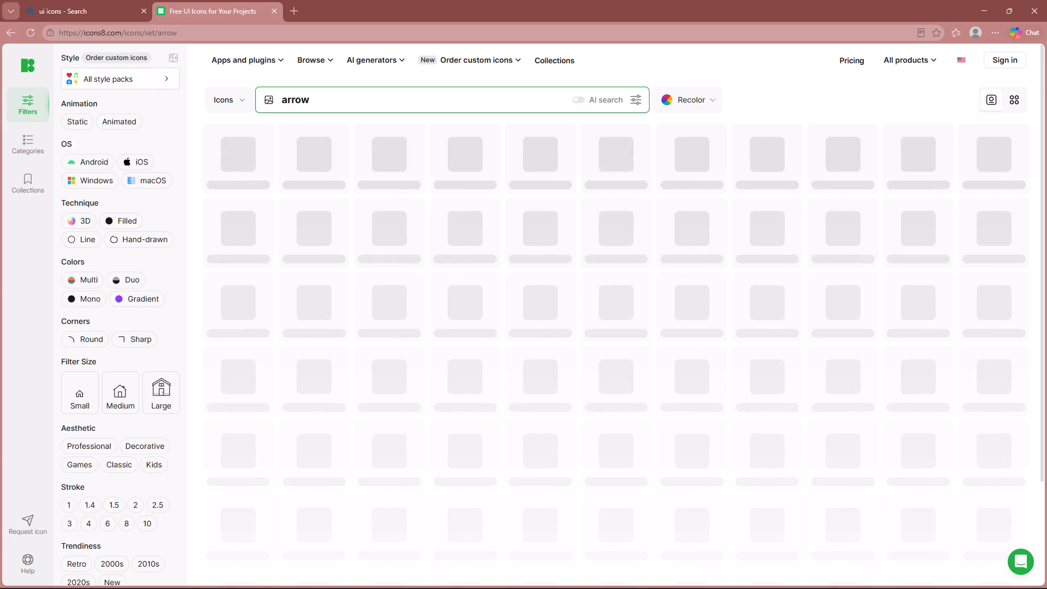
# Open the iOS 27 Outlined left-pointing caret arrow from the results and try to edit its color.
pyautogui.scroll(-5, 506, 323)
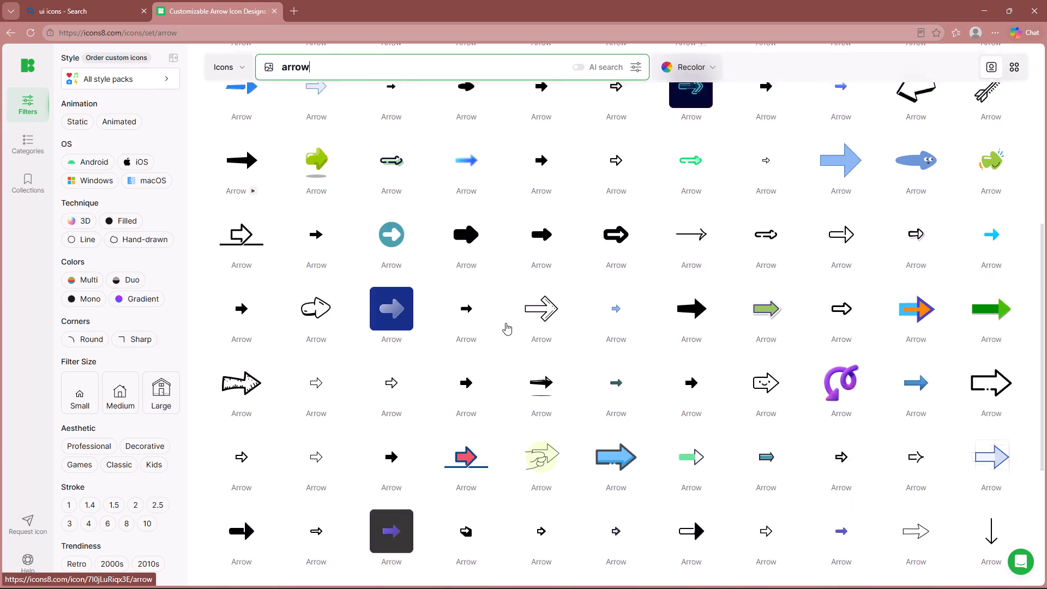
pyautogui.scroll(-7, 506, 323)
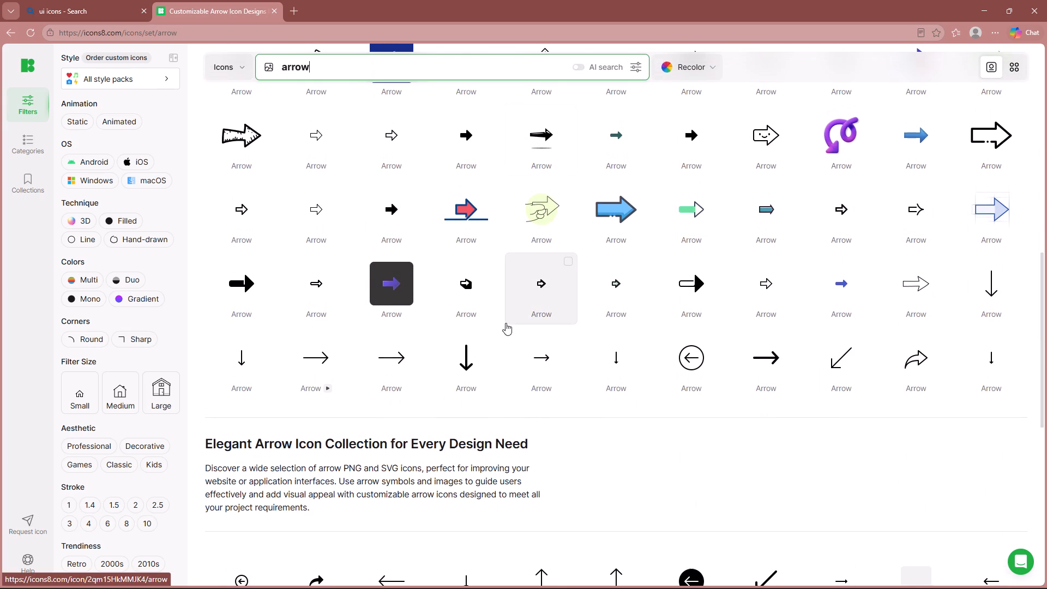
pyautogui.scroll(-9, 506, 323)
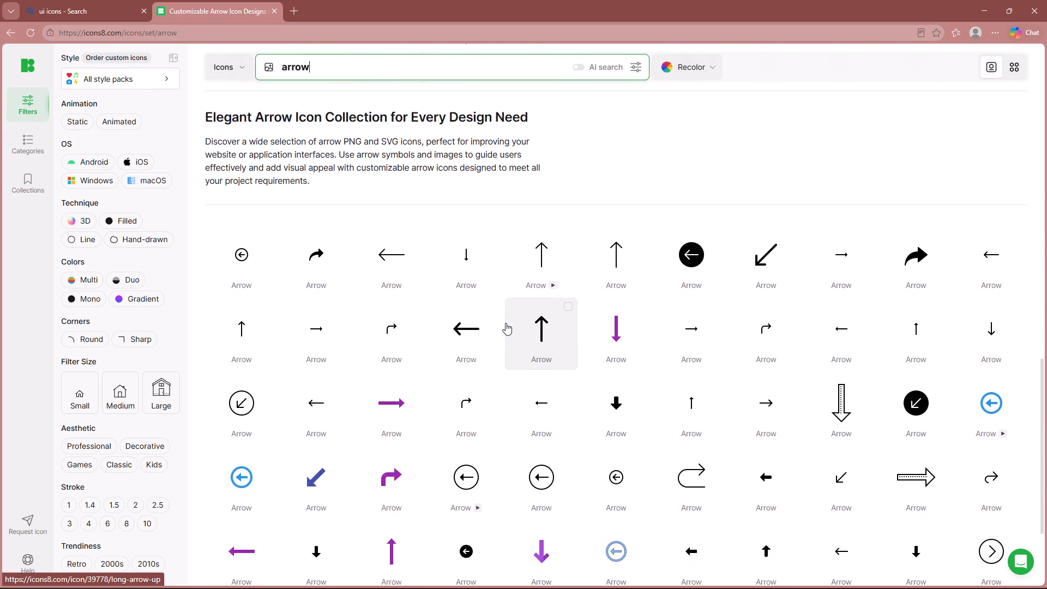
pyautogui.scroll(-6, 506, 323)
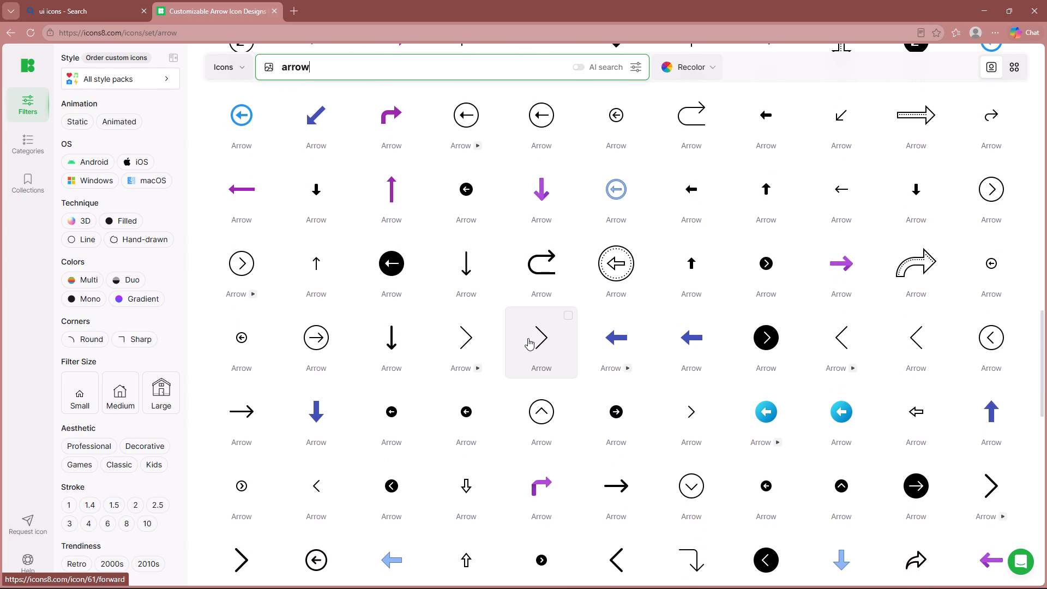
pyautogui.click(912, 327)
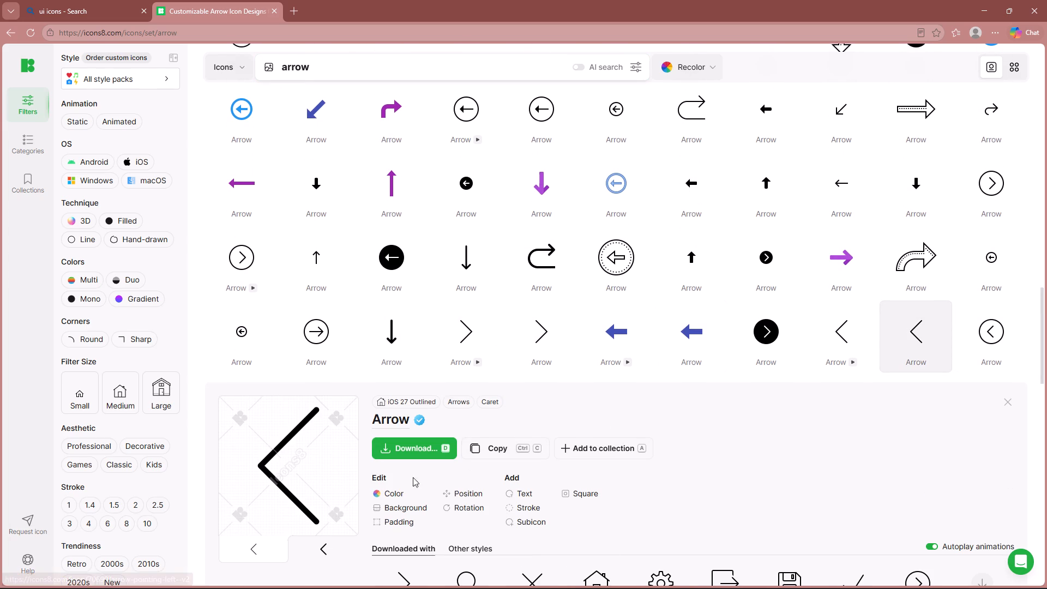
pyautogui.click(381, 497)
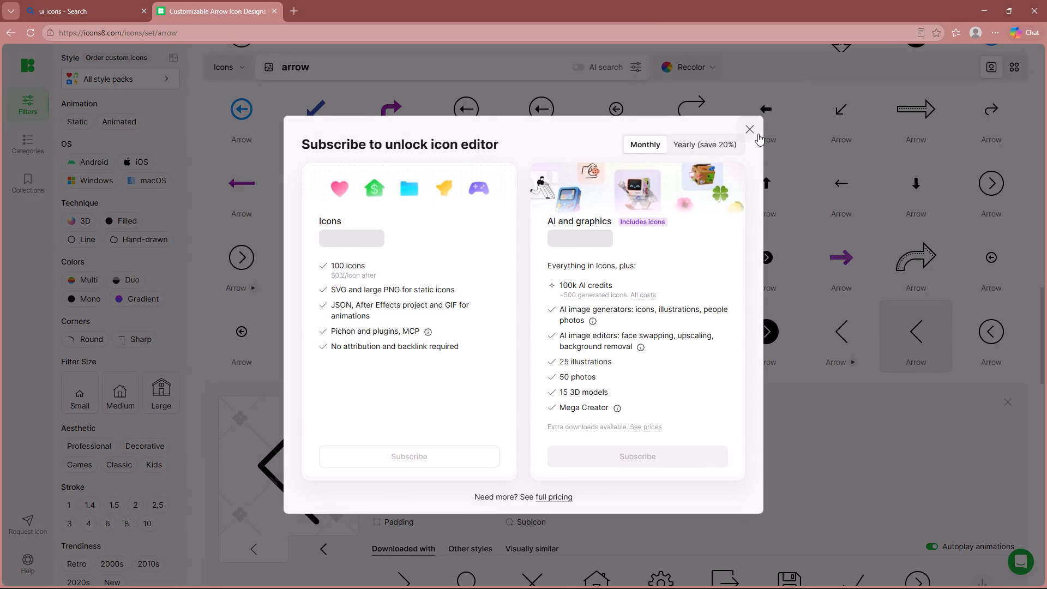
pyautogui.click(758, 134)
# Recolor the arrow icon results to pink.
pyautogui.click(711, 69)
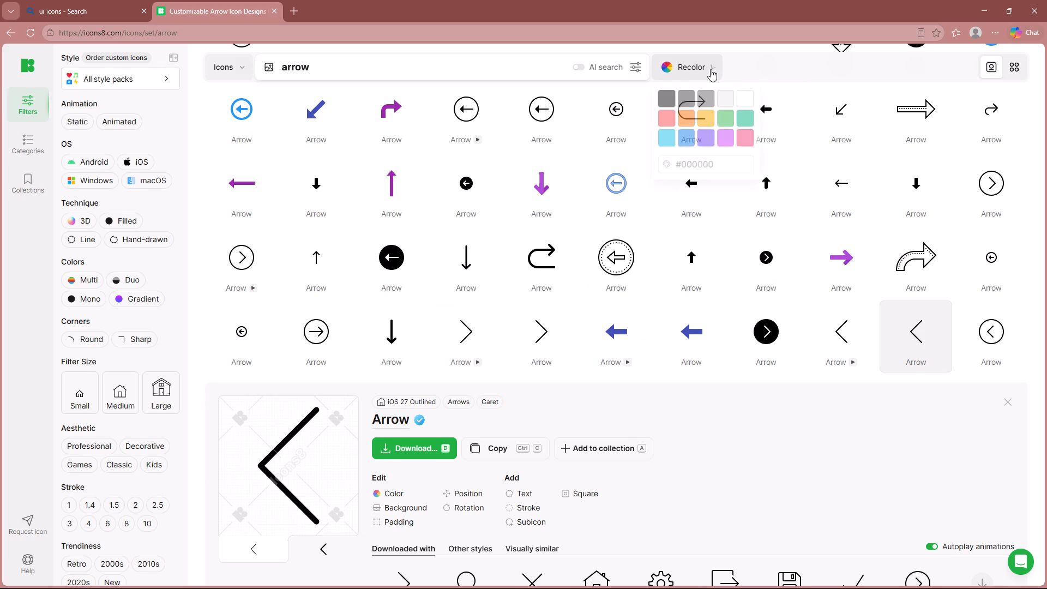
pyautogui.click(743, 135)
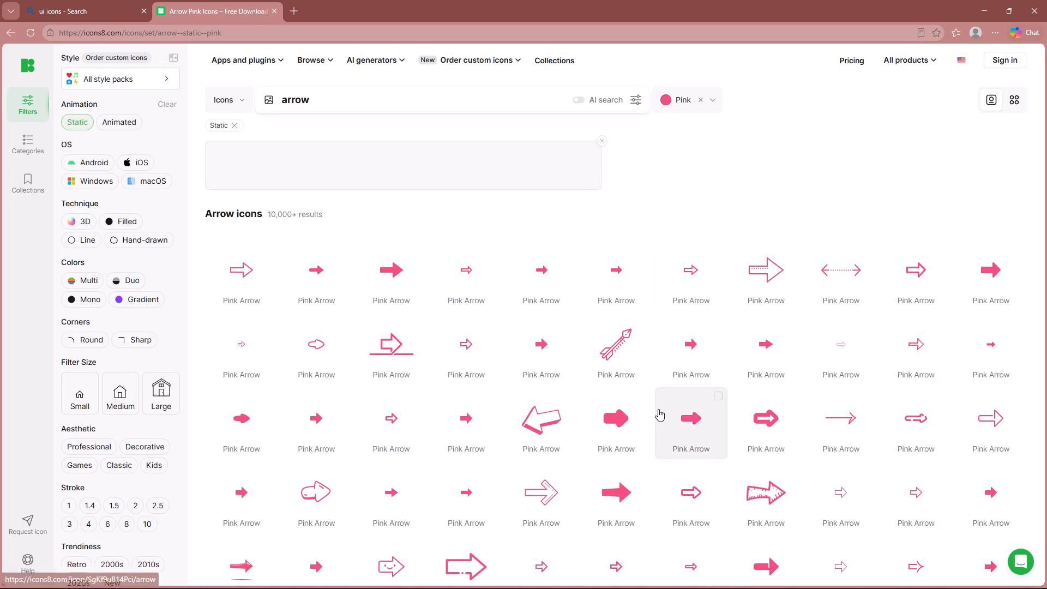
# Find the pink iOS 27 Glyph left-pointing caret arrow in the results and copy it.
pyautogui.scroll(-9, 658, 409)
pyautogui.scroll(-16, 803, 323)
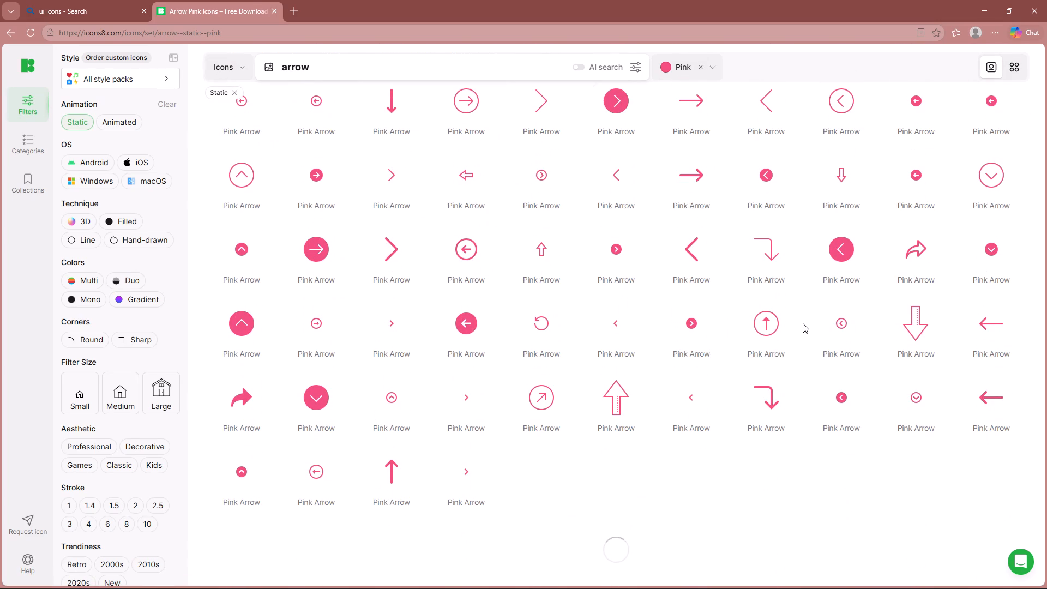
pyautogui.scroll(-5, 751, 443)
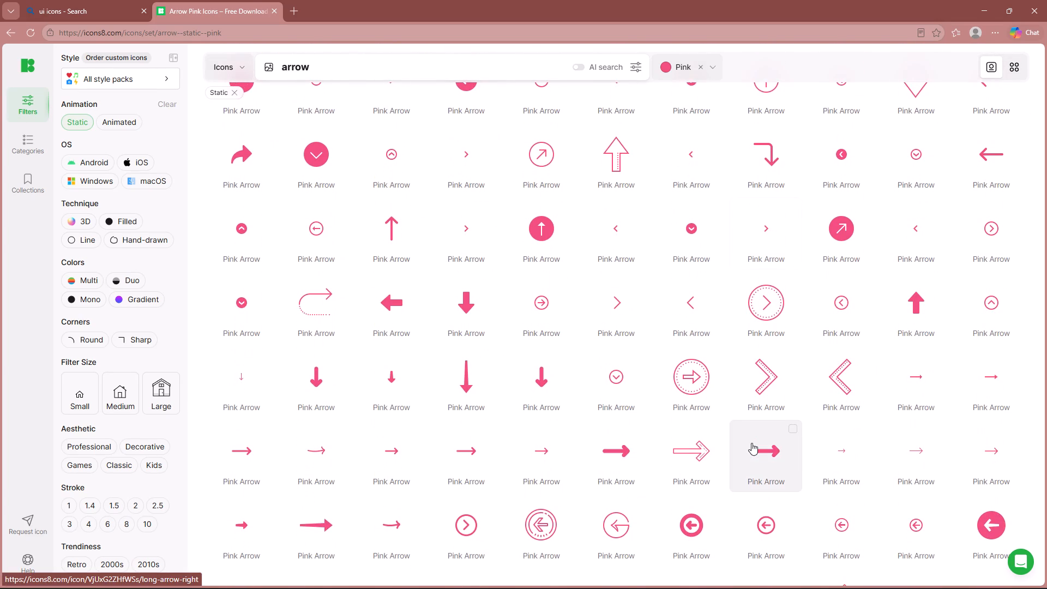
pyautogui.hscroll(1, 751, 443)
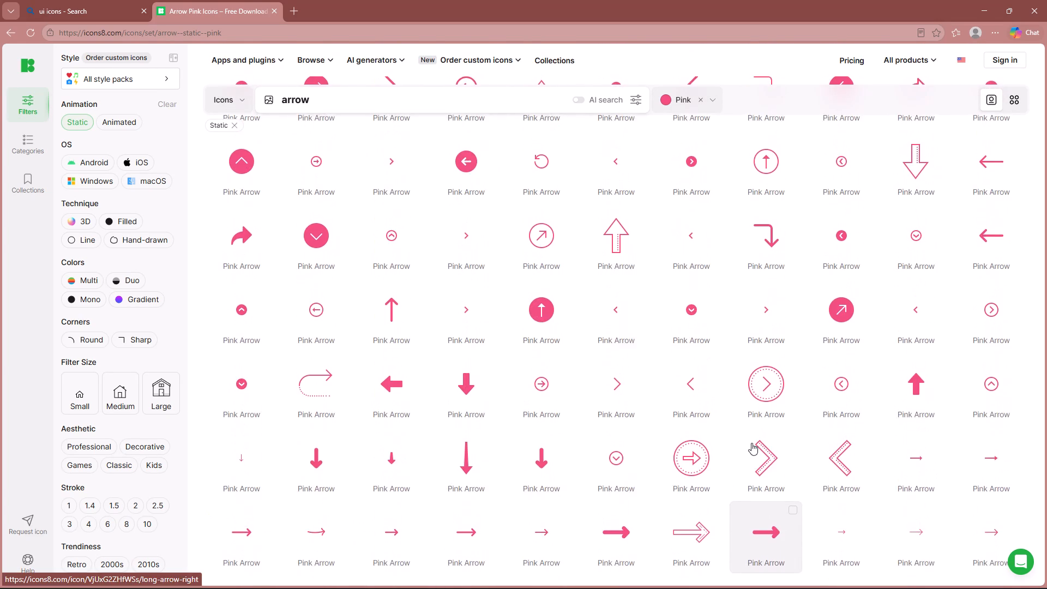
pyautogui.scroll(5, 751, 443)
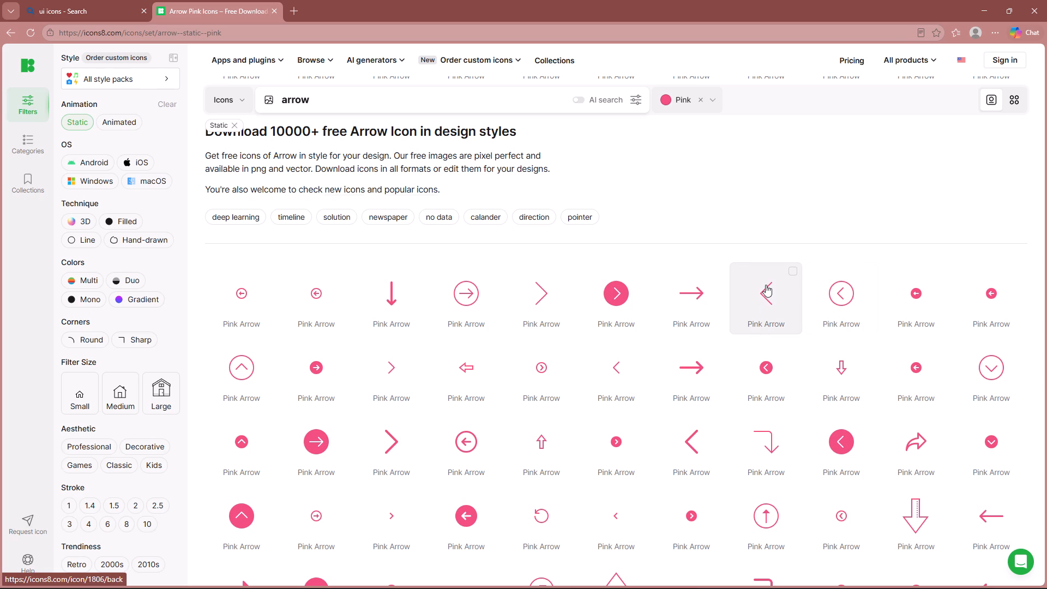
pyautogui.click(618, 380)
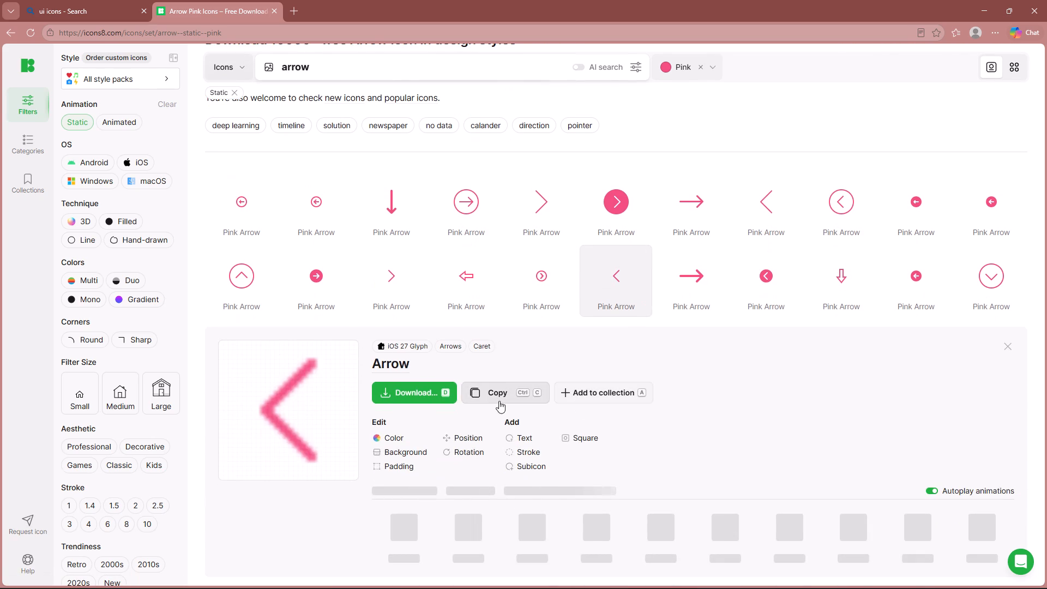
pyautogui.click(482, 394)
pyautogui.click(489, 425)
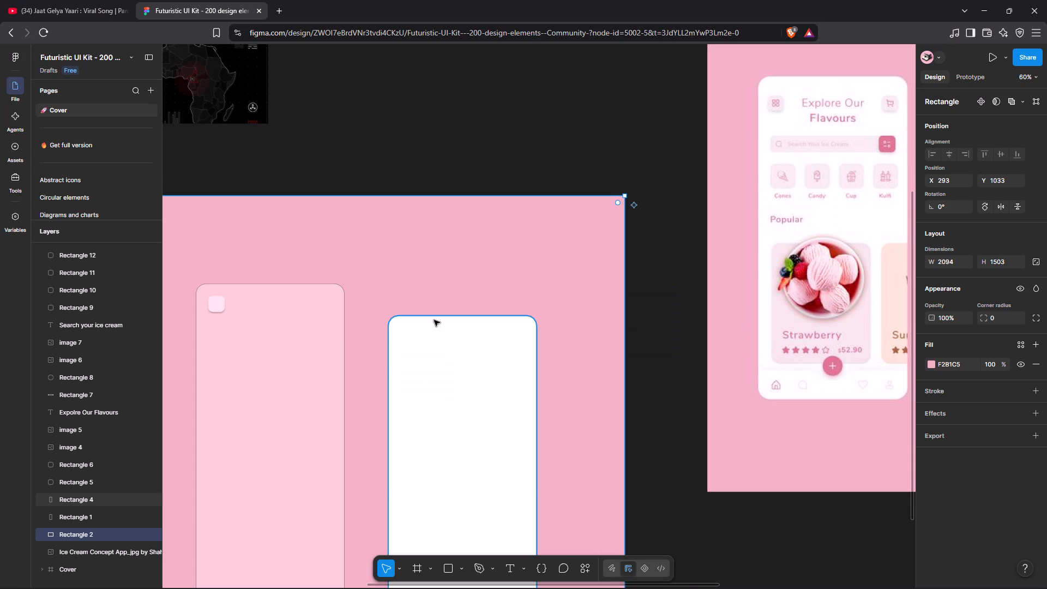
# Switch to Figma in Brave and paste the copied arrow onto the canvas, allowing the site clipboard access.
pyautogui.click(348, 185)
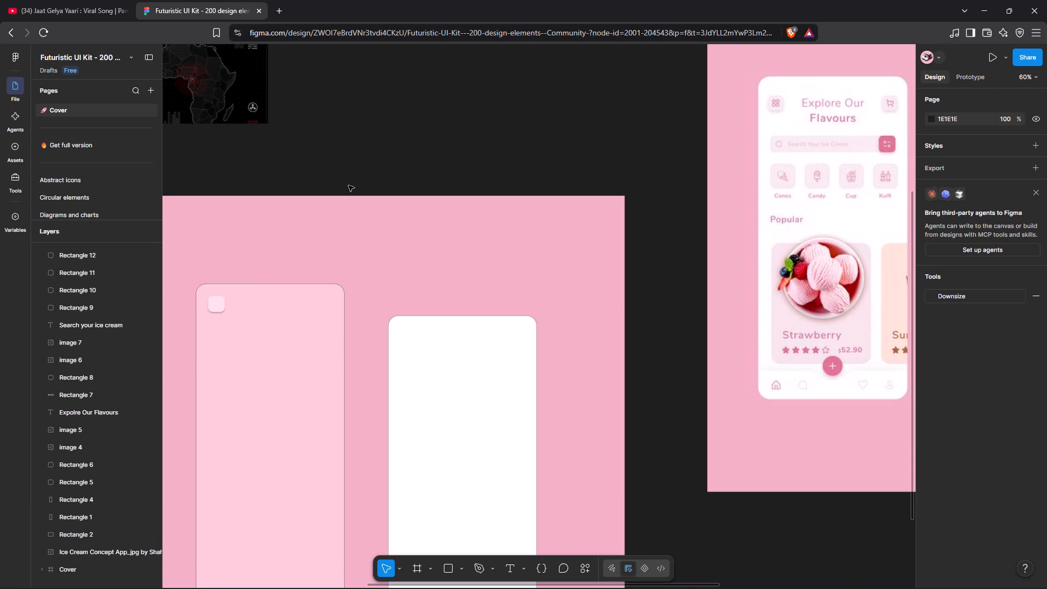
pyautogui.hotkey('ctrl', 'v')
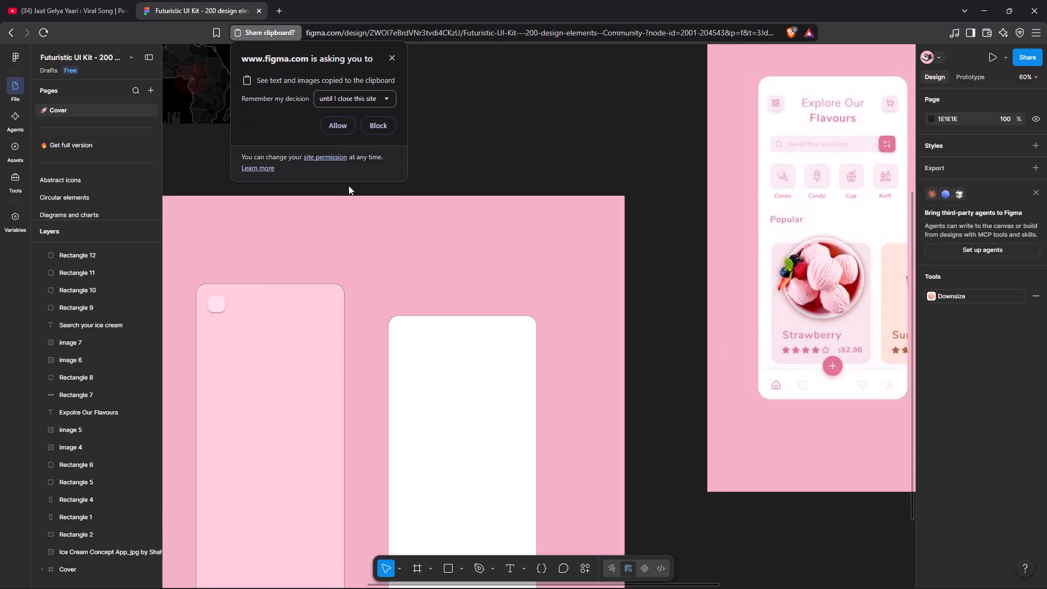
pyautogui.click(335, 128)
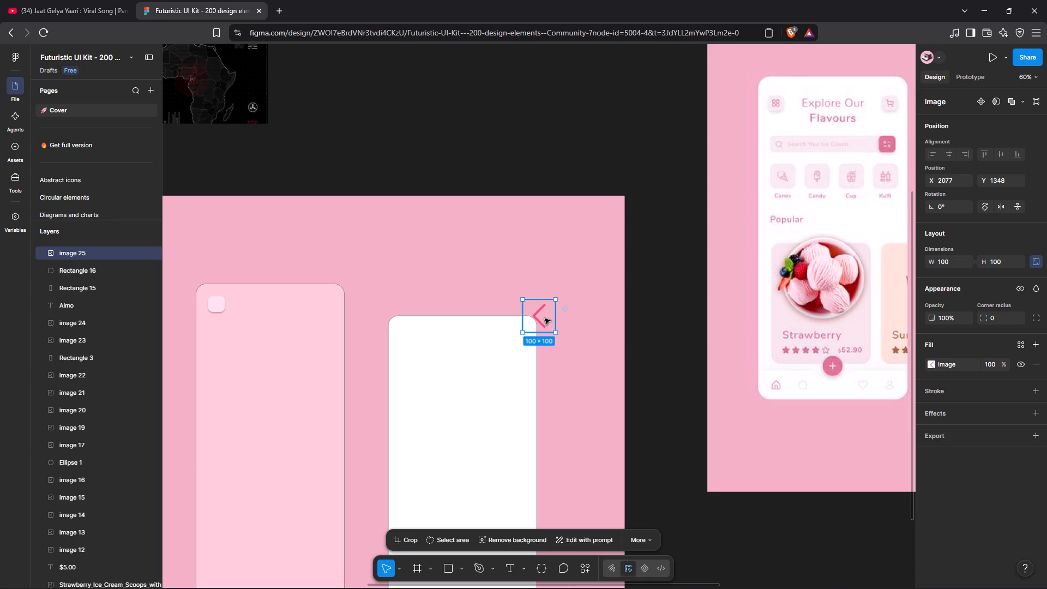
# Scale the pasted arrow to 34 × 34 and center it on the second phone screen's rounded back button.
pyautogui.moveTo(545, 318); pyautogui.dragTo(215, 305)
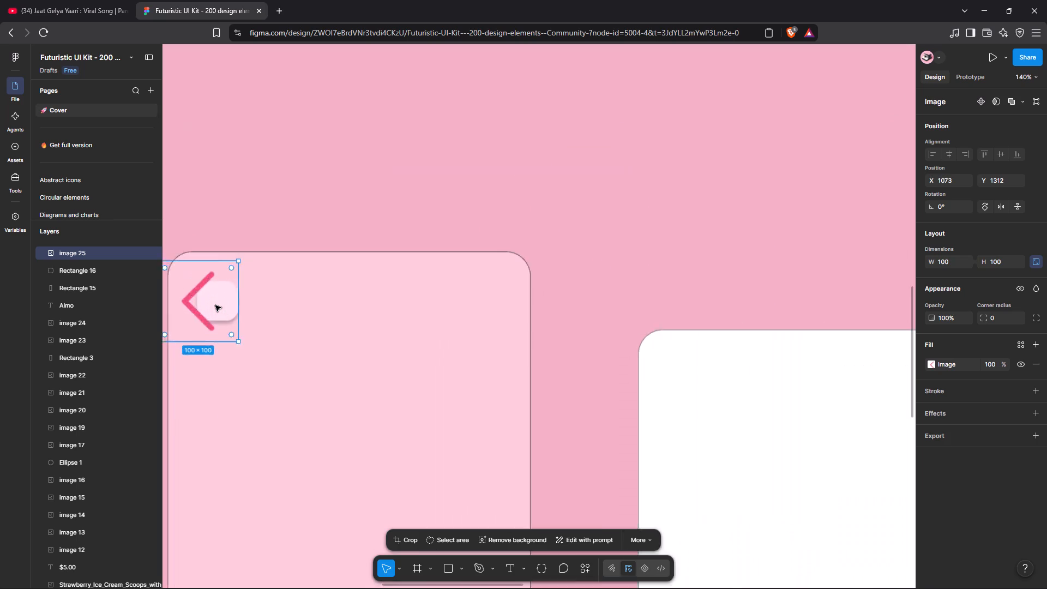
pyautogui.hscroll(5, 215, 305)
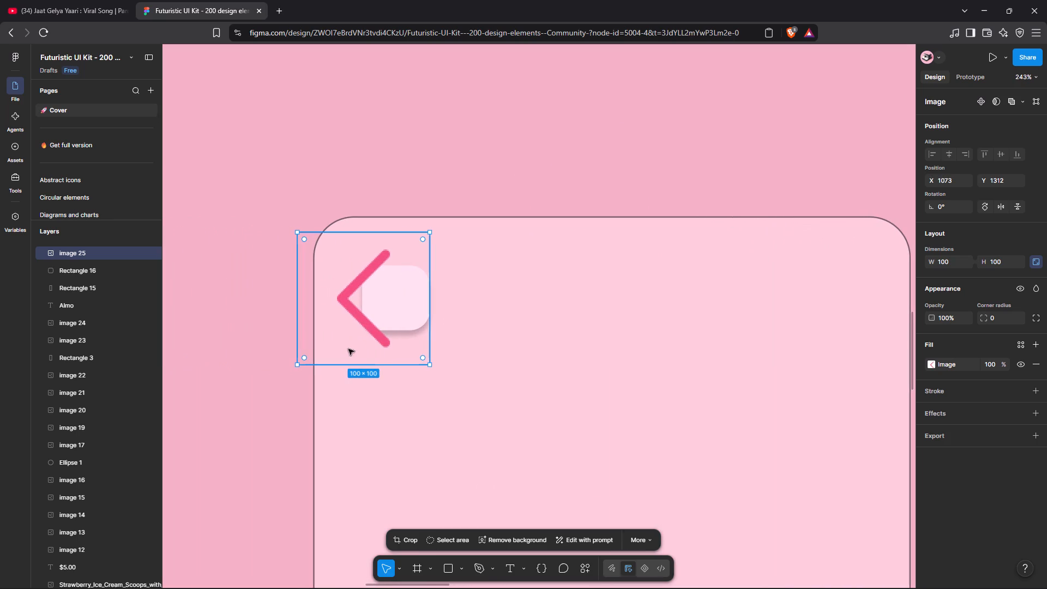
pyautogui.moveTo(431, 365); pyautogui.dragTo(327, 285)
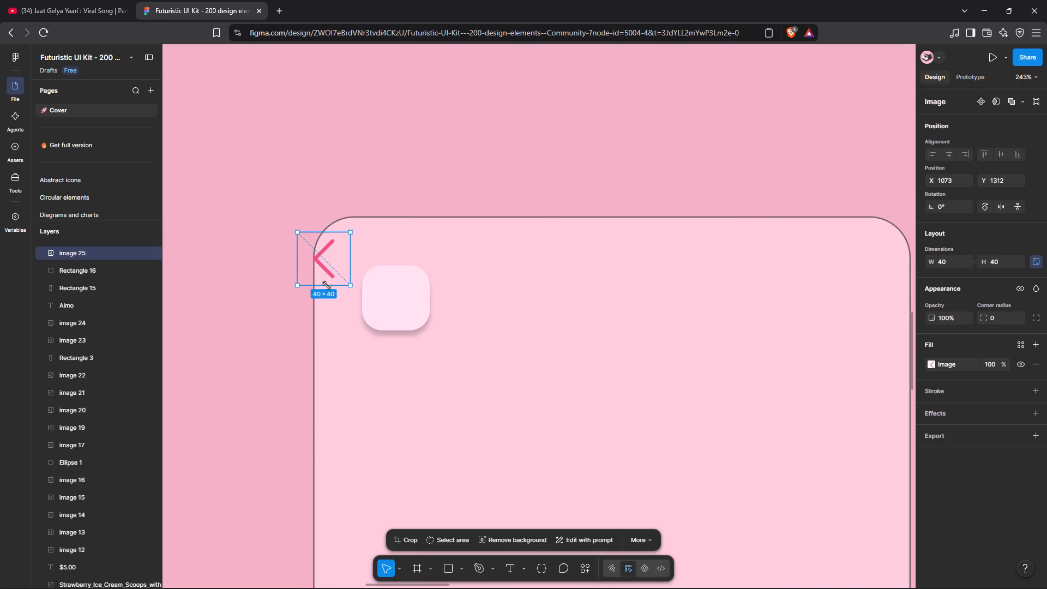
pyautogui.moveTo(327, 285); pyautogui.dragTo(324, 281)
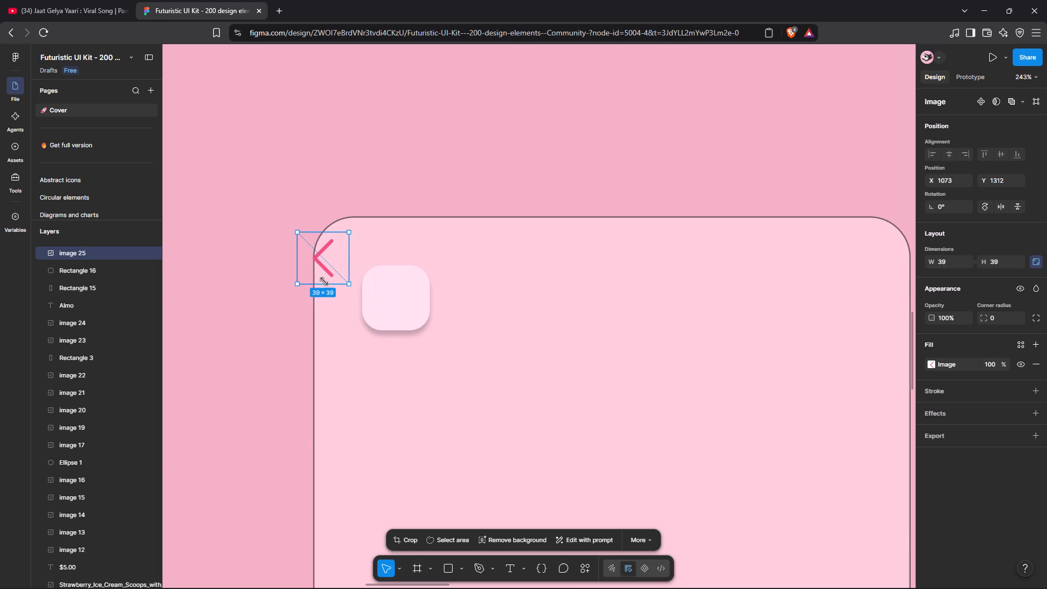
pyautogui.moveTo(324, 281); pyautogui.dragTo(320, 278)
pyautogui.moveTo(319, 247); pyautogui.dragTo(387, 290)
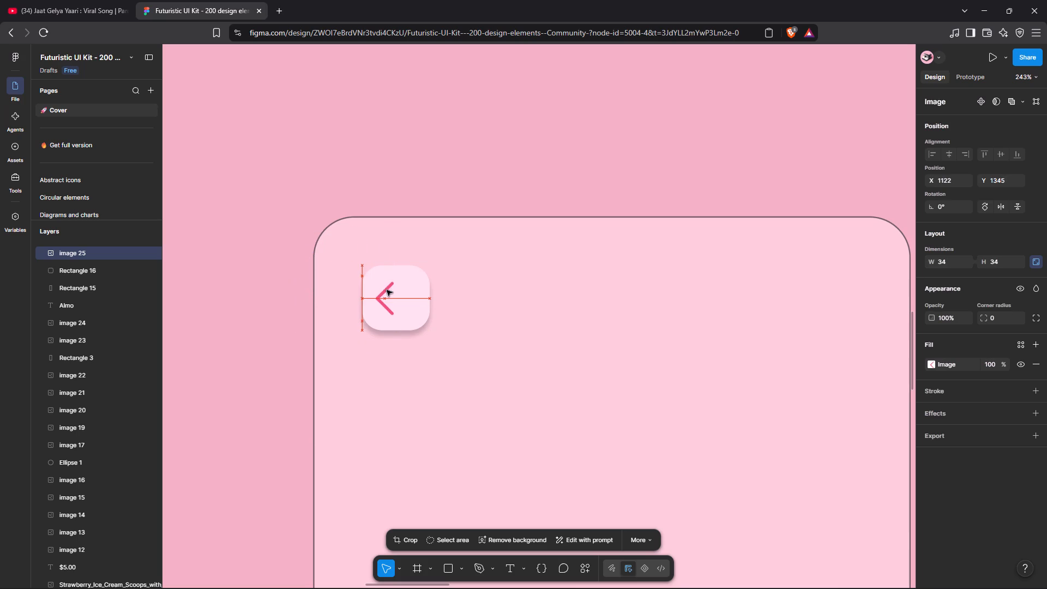
pyautogui.moveTo(387, 290); pyautogui.dragTo(390, 291)
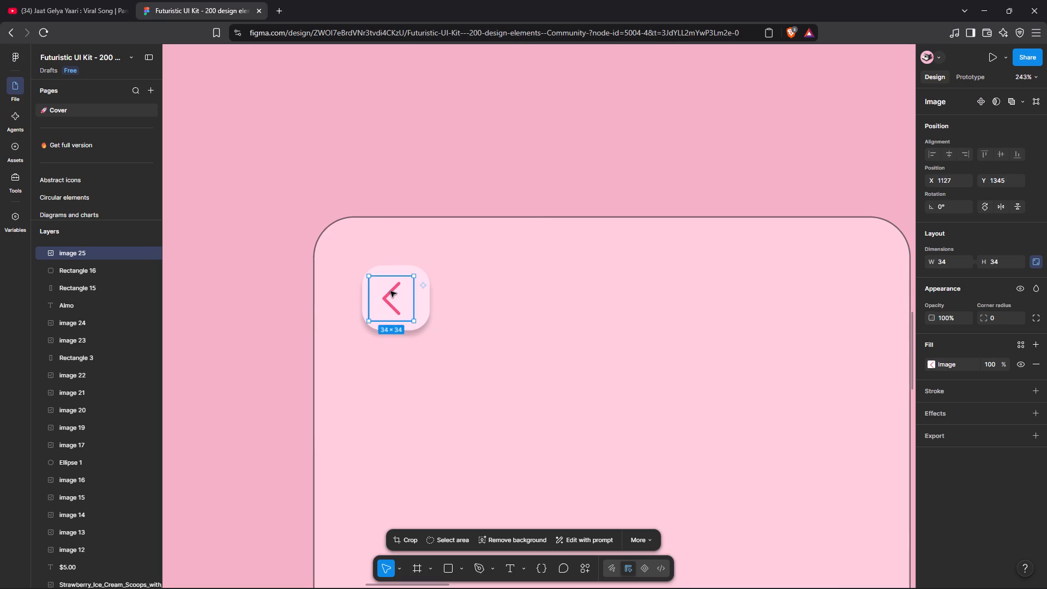
pyautogui.moveTo(391, 292); pyautogui.dragTo(398, 292)
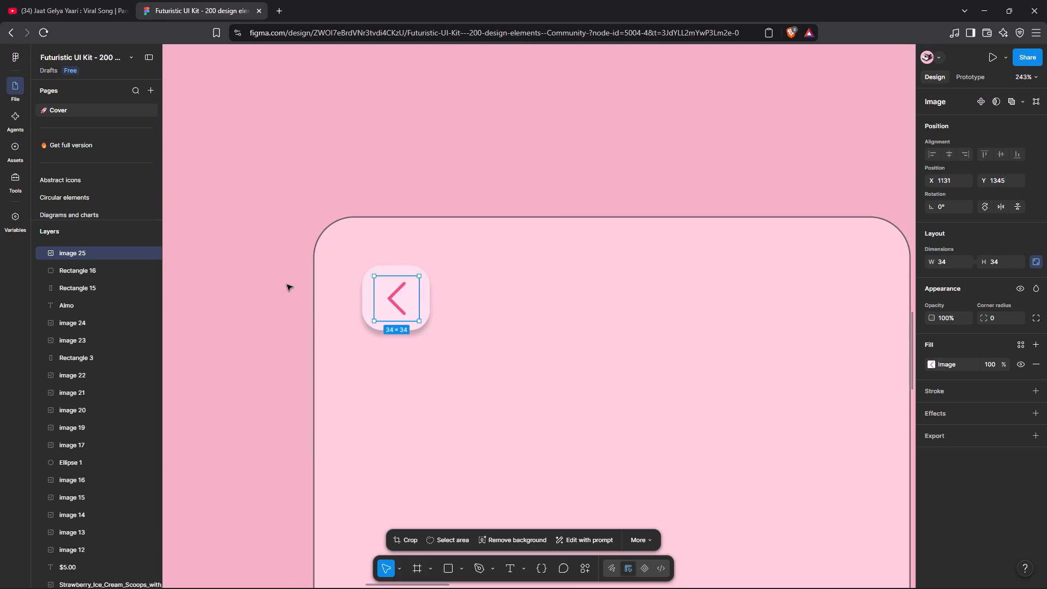
pyautogui.click(287, 285)
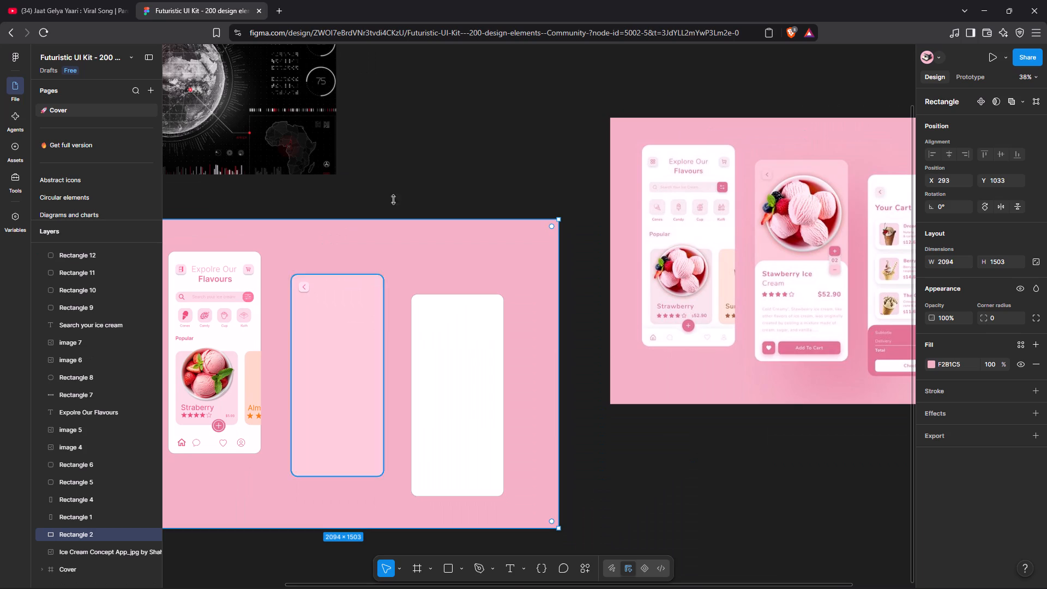
# Duplicate the first screen's strawberry ice cream bowl image, move the copy onto the second phone screen and bring it to front.
pyautogui.click(222, 376)
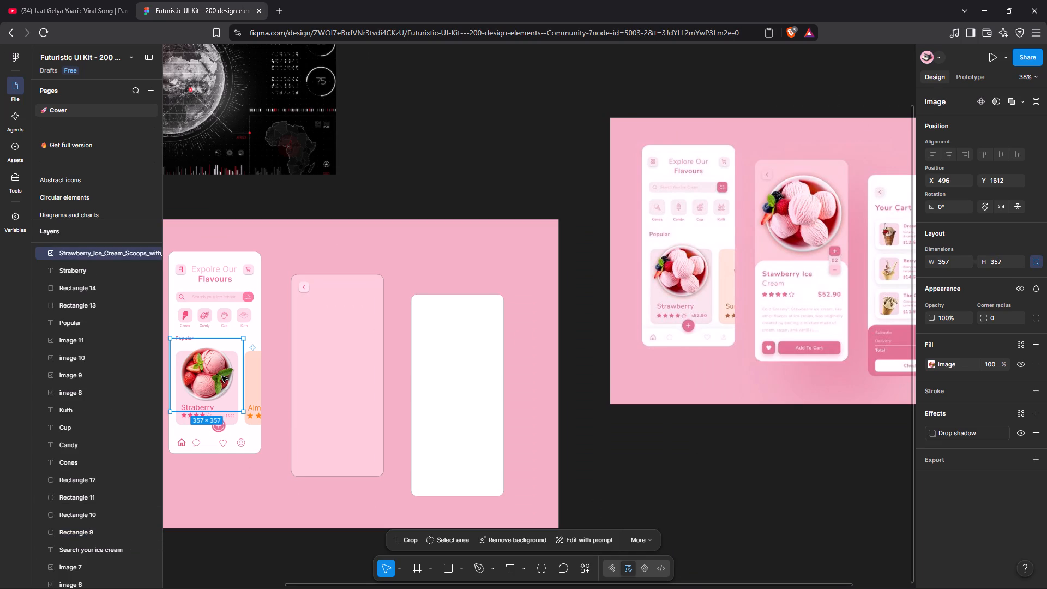
pyautogui.hotkey('ctrl', 'd')
pyautogui.moveTo(222, 376); pyautogui.dragTo(360, 337)
pyautogui.rightClick(360, 337)
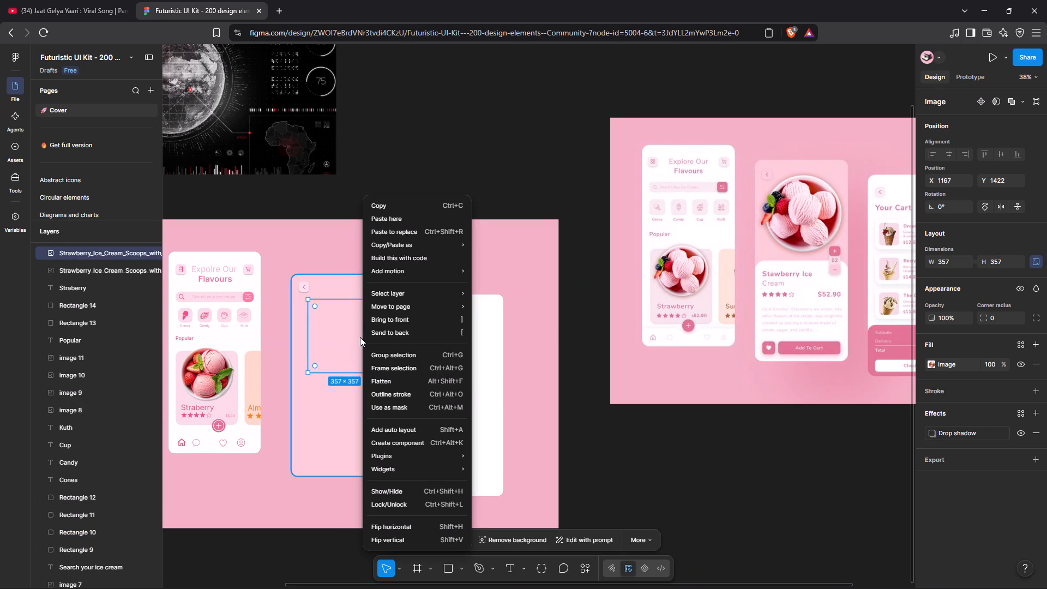
pyautogui.click(406, 319)
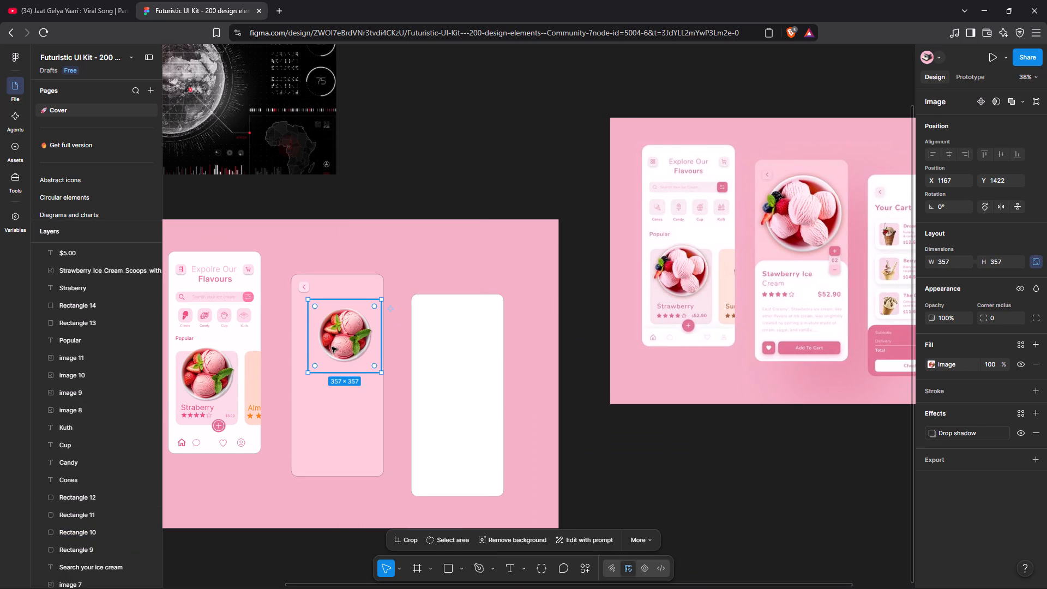
# Enlarge the copied bowl image to about 471 × 471 and center it horizontally in the second screen's upper half.
pyautogui.moveTo(341, 341); pyautogui.dragTo(334, 330)
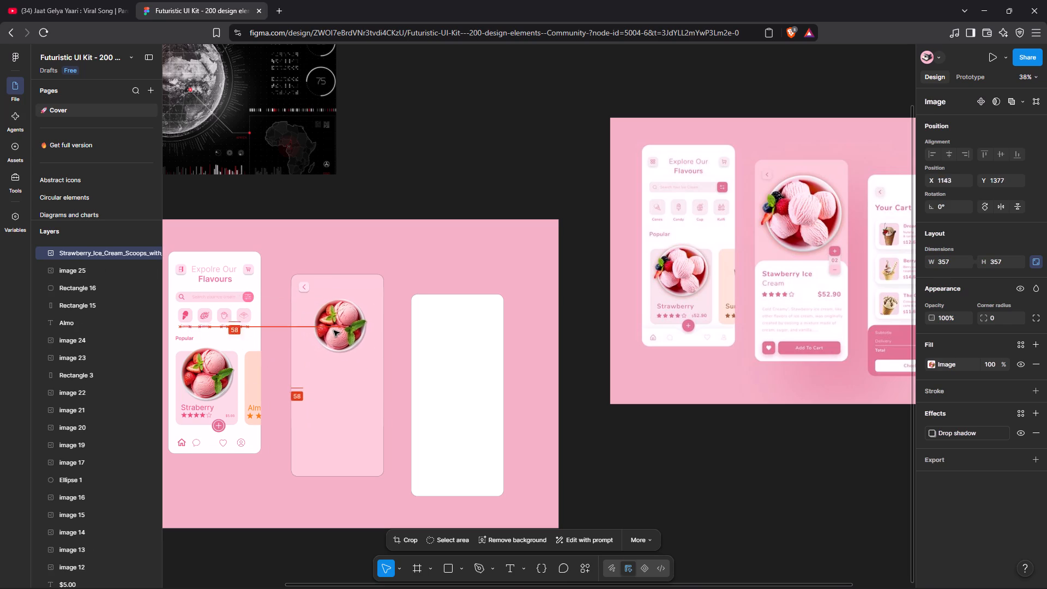
pyautogui.moveTo(334, 330); pyautogui.dragTo(327, 327)
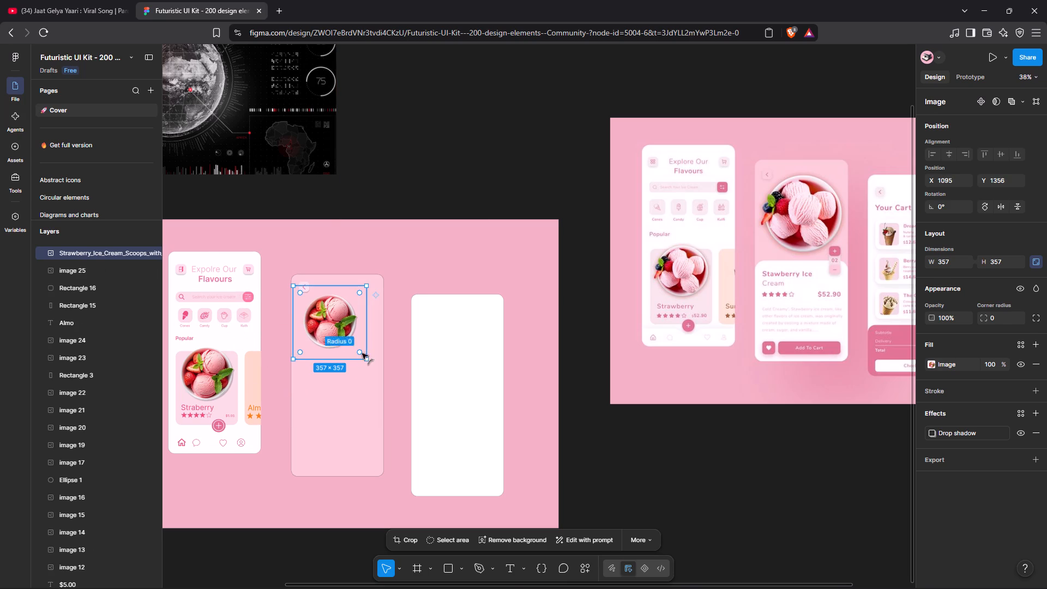
pyautogui.moveTo(366, 359); pyautogui.dragTo(390, 377)
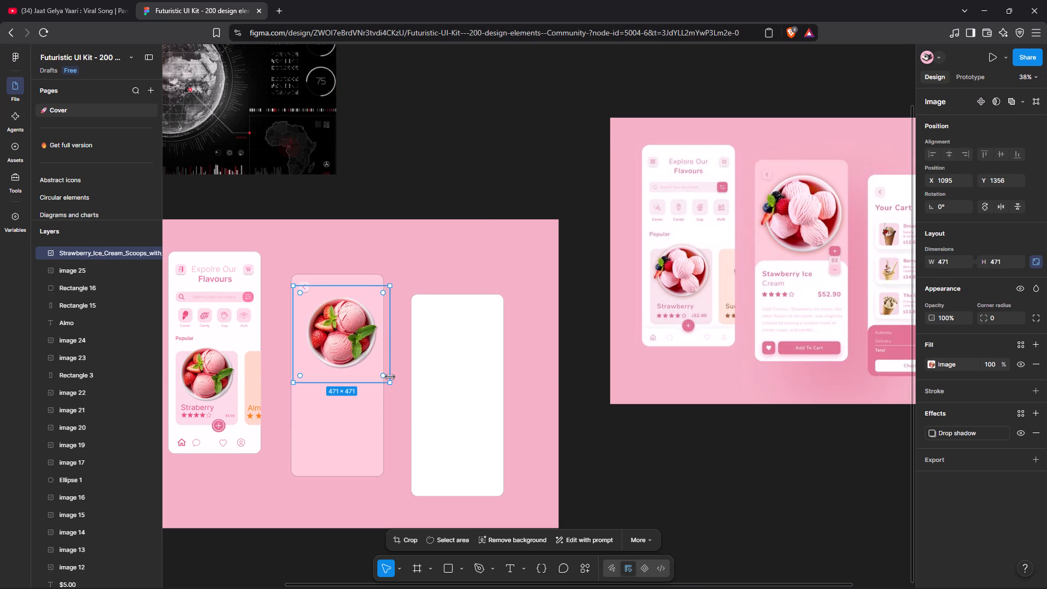
pyautogui.click(350, 338)
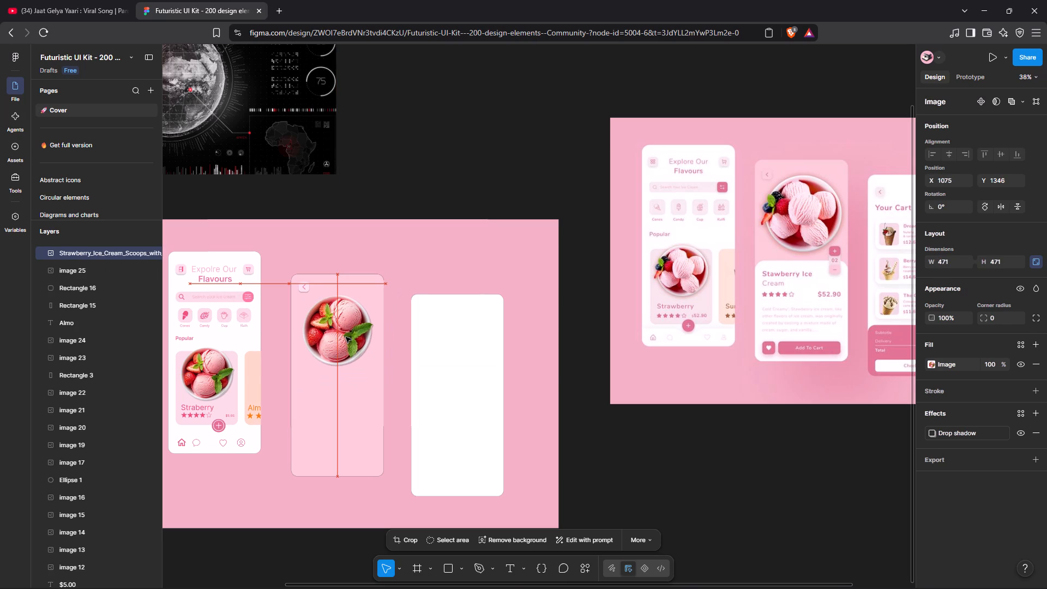
pyautogui.click(402, 181)
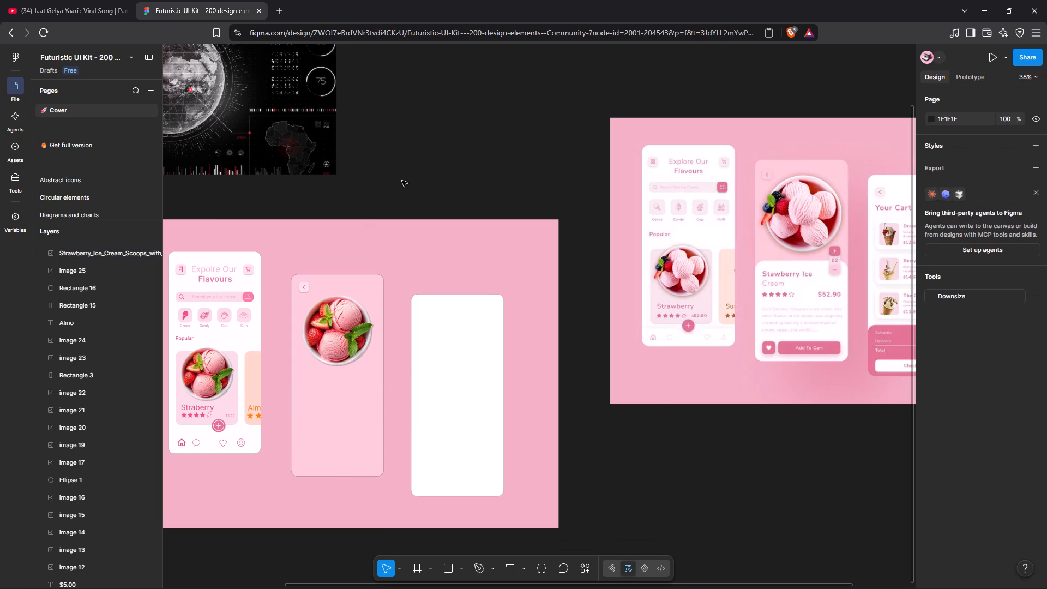
# Set the drop shadow of the second screen's strawberry bowl image to X 2, Y 1 and blur 6.
pyautogui.click(344, 328)
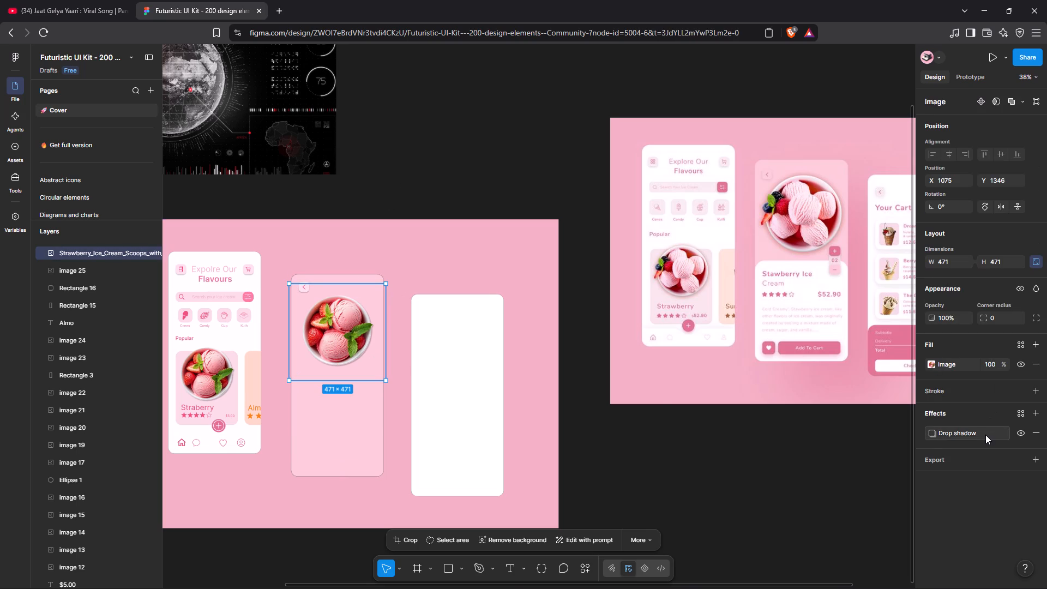
pyautogui.click(985, 435)
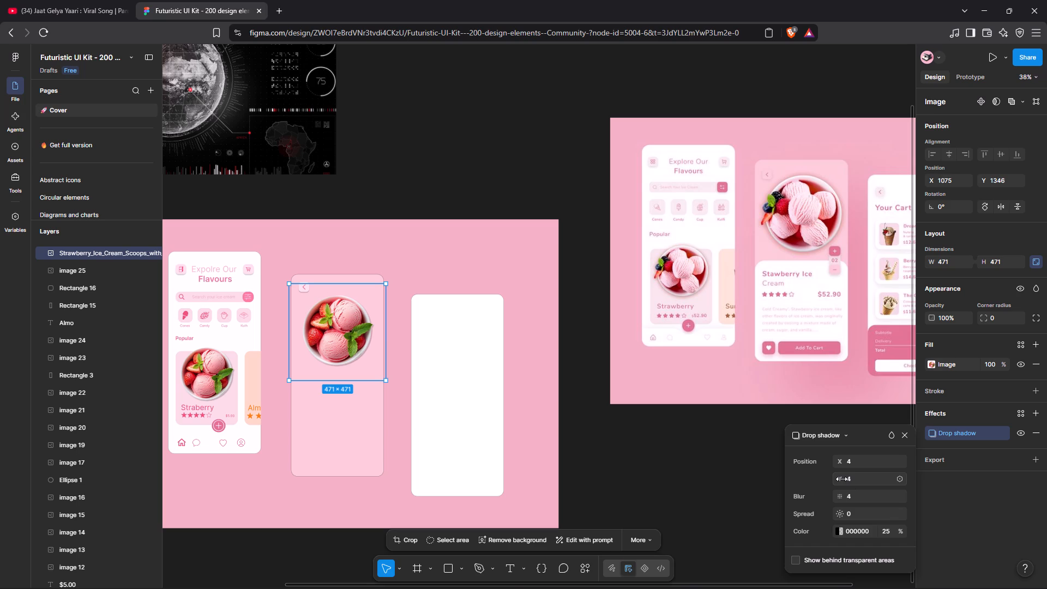
pyautogui.moveTo(841, 479); pyautogui.dragTo(852, 471)
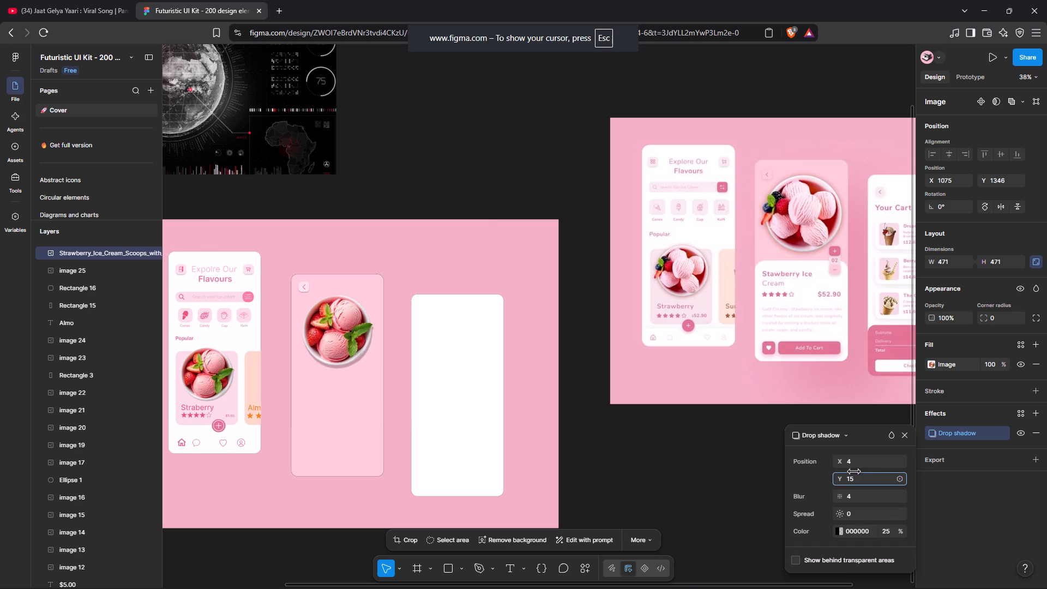
pyautogui.moveTo(852, 471); pyautogui.dragTo(845, 470)
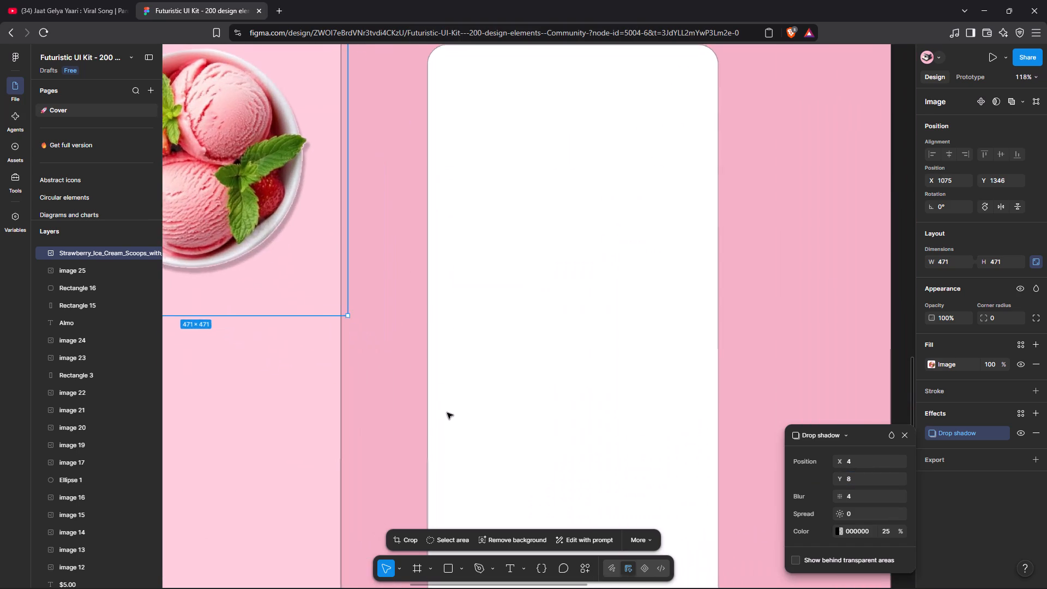
pyautogui.hscroll(4, 447, 413)
pyautogui.scroll(3, 447, 413)
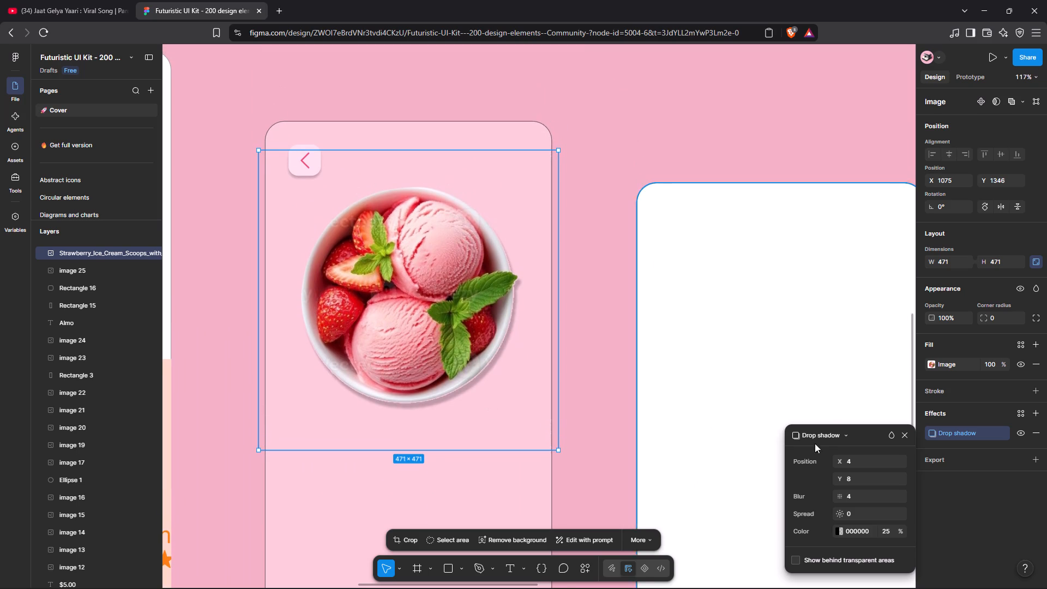
pyautogui.moveTo(837, 461); pyautogui.dragTo(835, 452)
pyautogui.moveTo(841, 483); pyautogui.dragTo(828, 480)
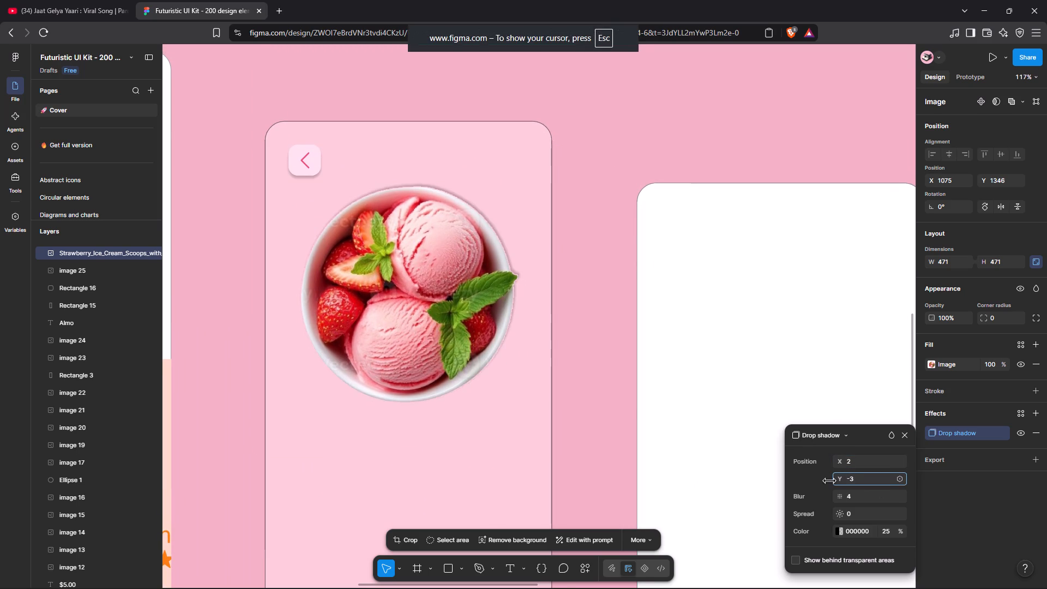
pyautogui.moveTo(828, 480); pyautogui.dragTo(832, 479)
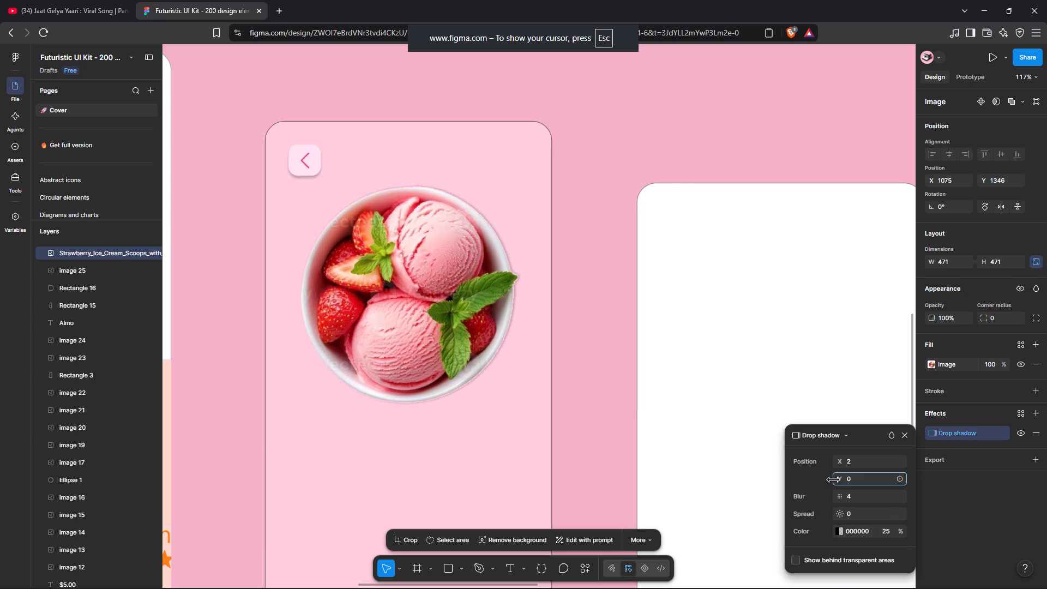
pyautogui.moveTo(832, 479); pyautogui.dragTo(833, 479)
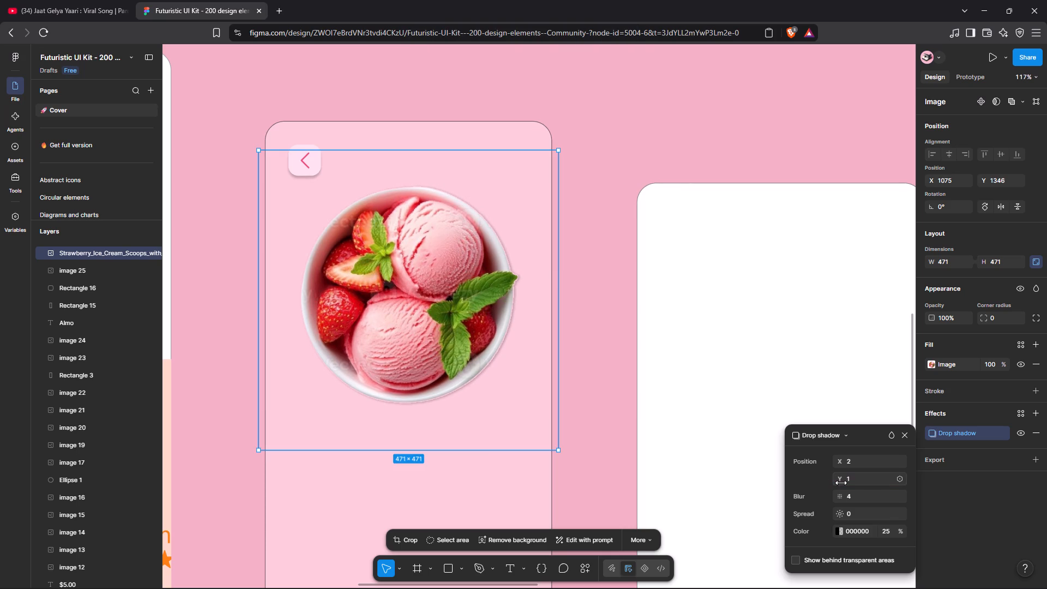
pyautogui.moveTo(844, 498); pyautogui.dragTo(870, 492)
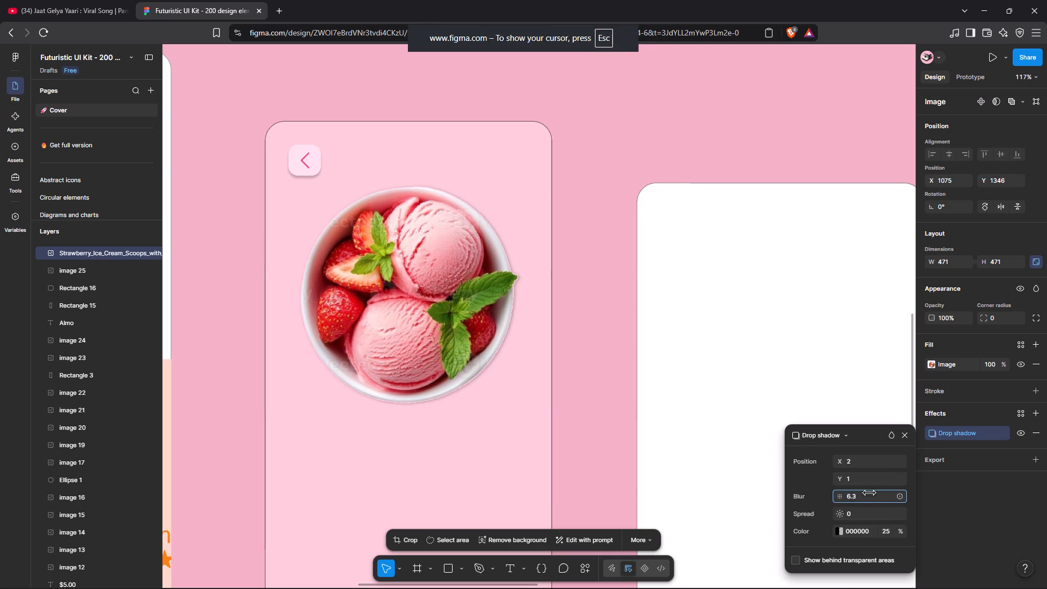
pyautogui.moveTo(870, 492); pyautogui.dragTo(865, 492)
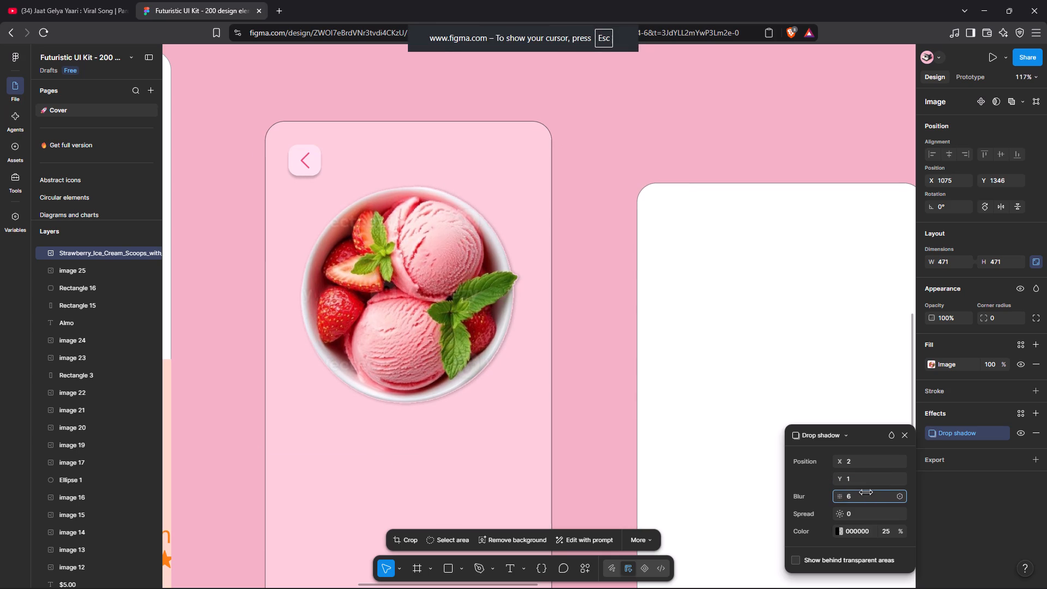
pyautogui.moveTo(865, 492); pyautogui.dragTo(865, 492)
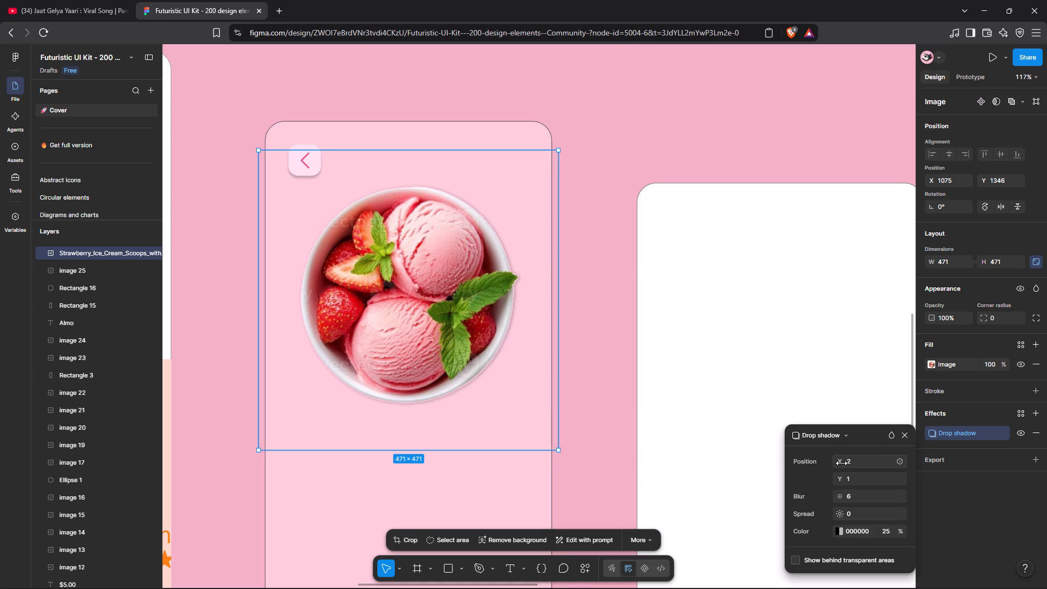
# Fine-tune the bowl image's drop shadow offset to X 2, Y 2 and deselect the image.
pyautogui.moveTo(841, 463); pyautogui.dragTo(849, 465)
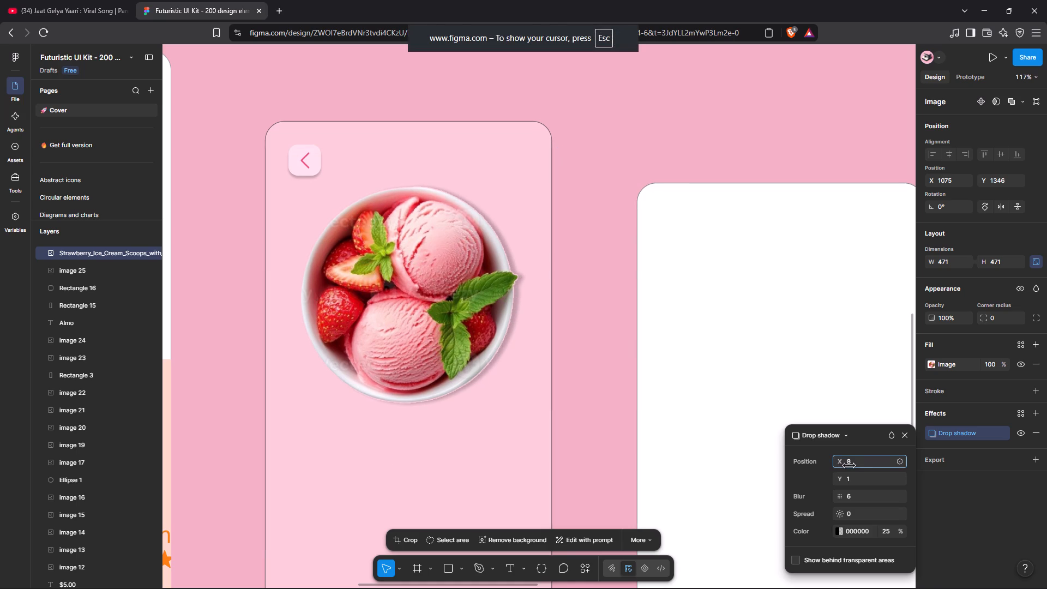
pyautogui.moveTo(849, 465); pyautogui.dragTo(839, 473)
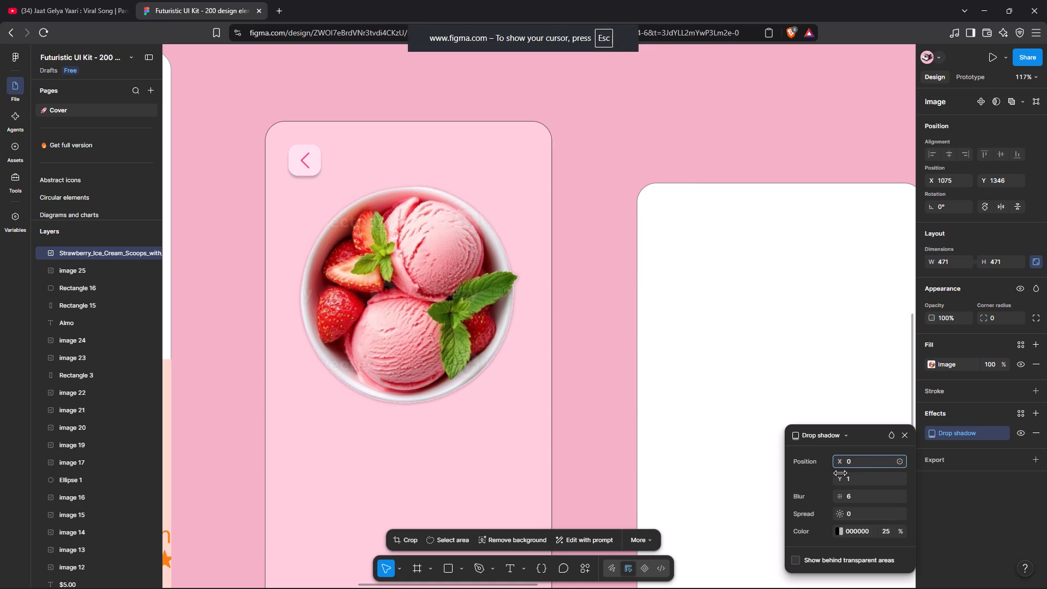
pyautogui.moveTo(839, 473); pyautogui.dragTo(841, 472)
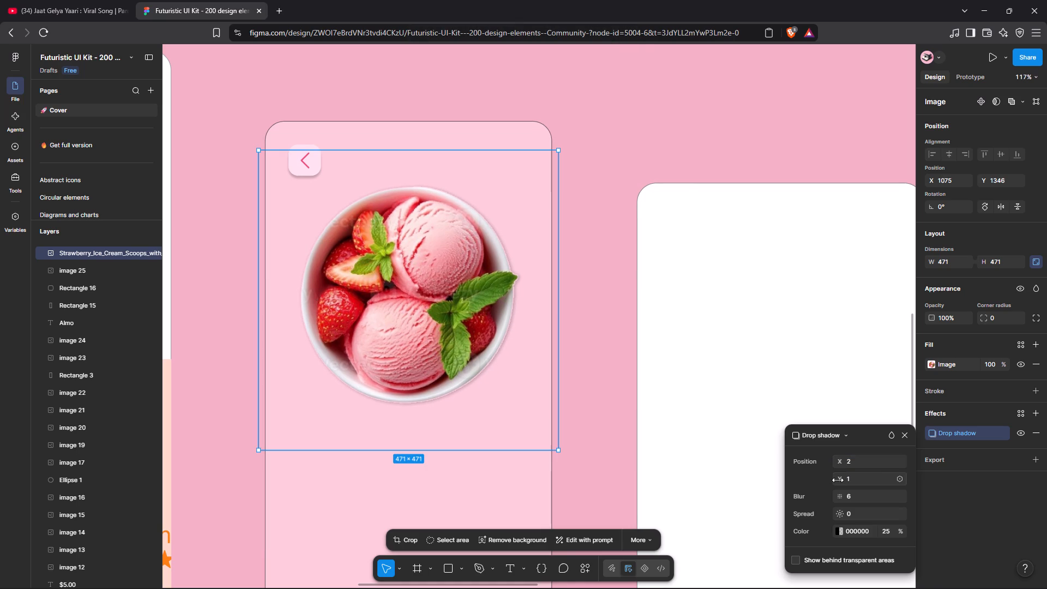
pyautogui.moveTo(838, 480); pyautogui.dragTo(837, 480)
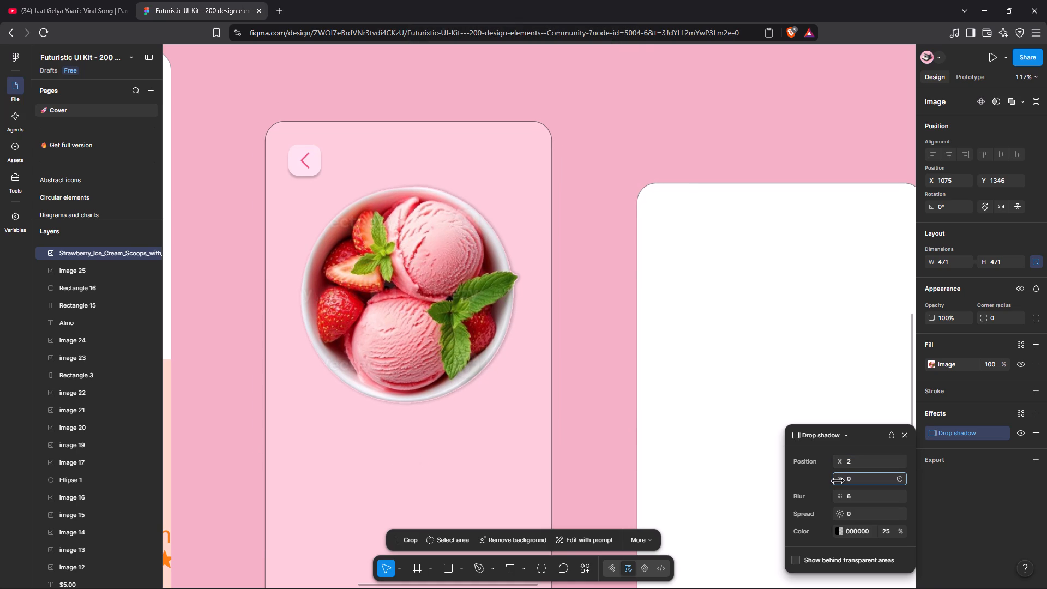
pyautogui.moveTo(837, 480); pyautogui.dragTo(848, 478)
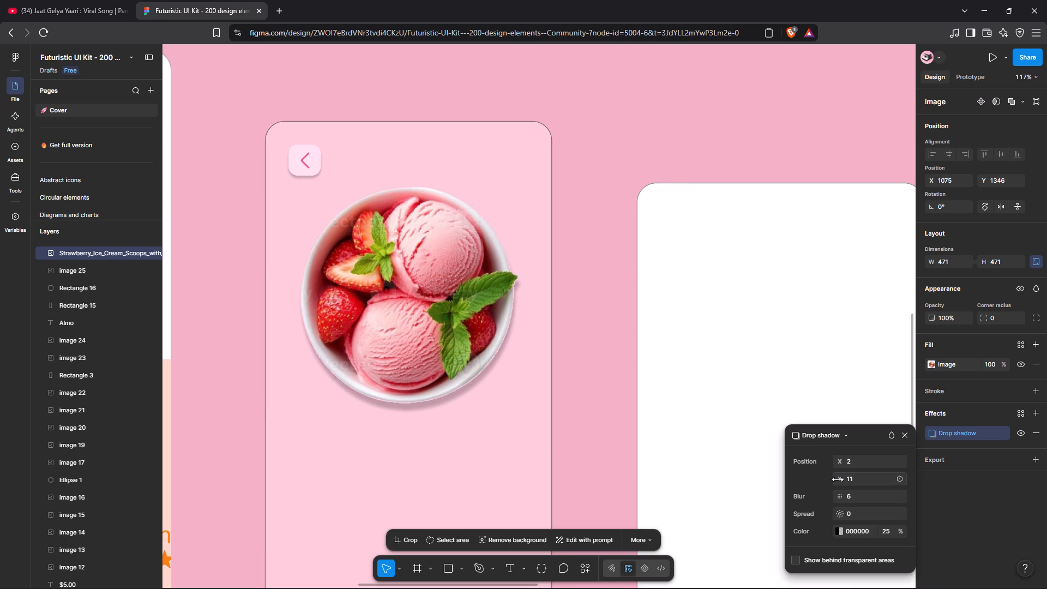
pyautogui.moveTo(838, 479); pyautogui.dragTo(830, 482)
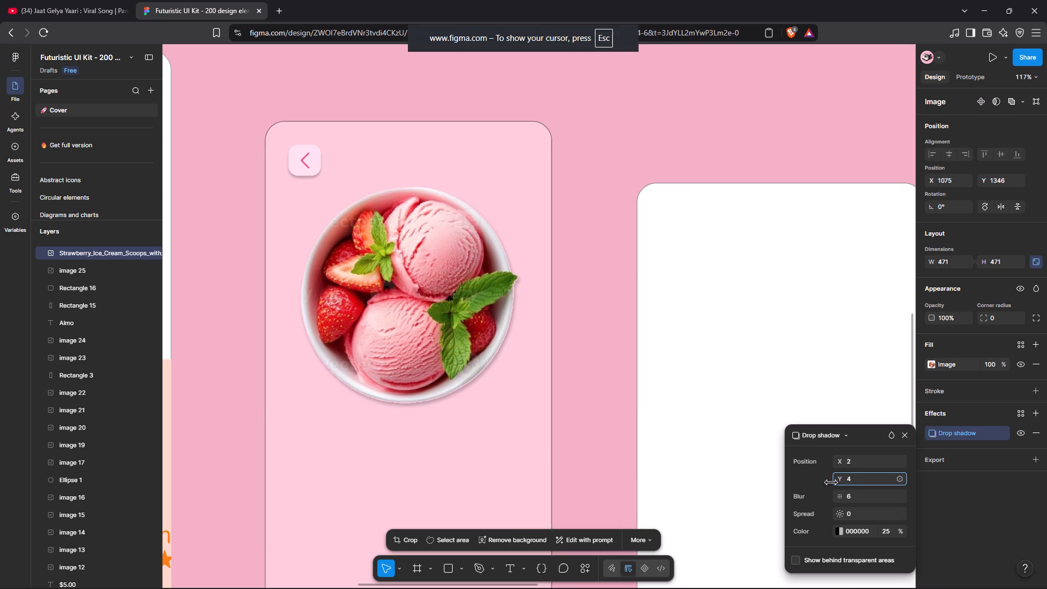
pyautogui.moveTo(830, 482); pyautogui.dragTo(829, 482)
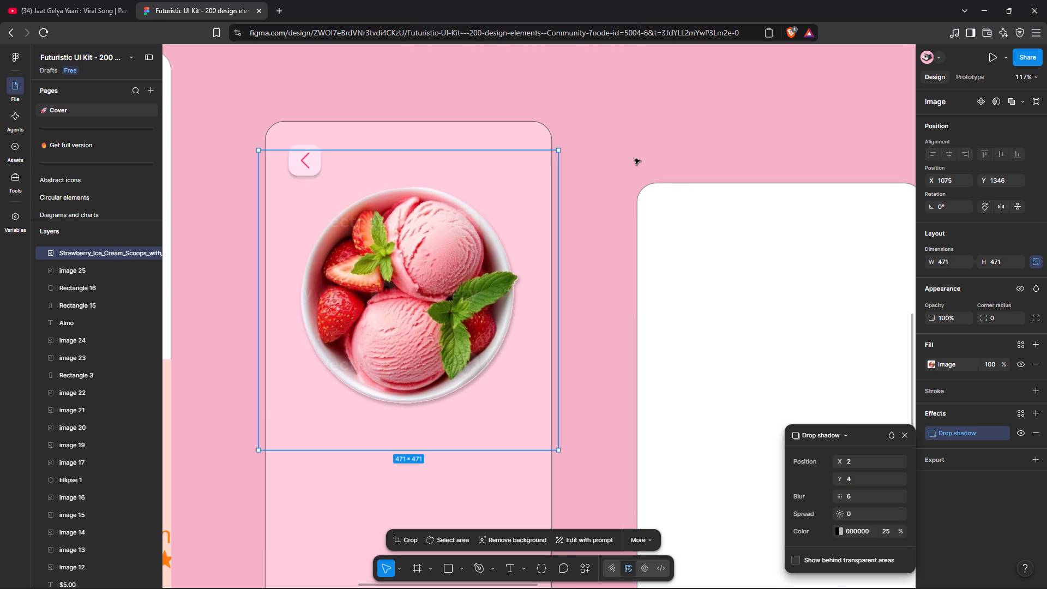
pyautogui.click(839, 479)
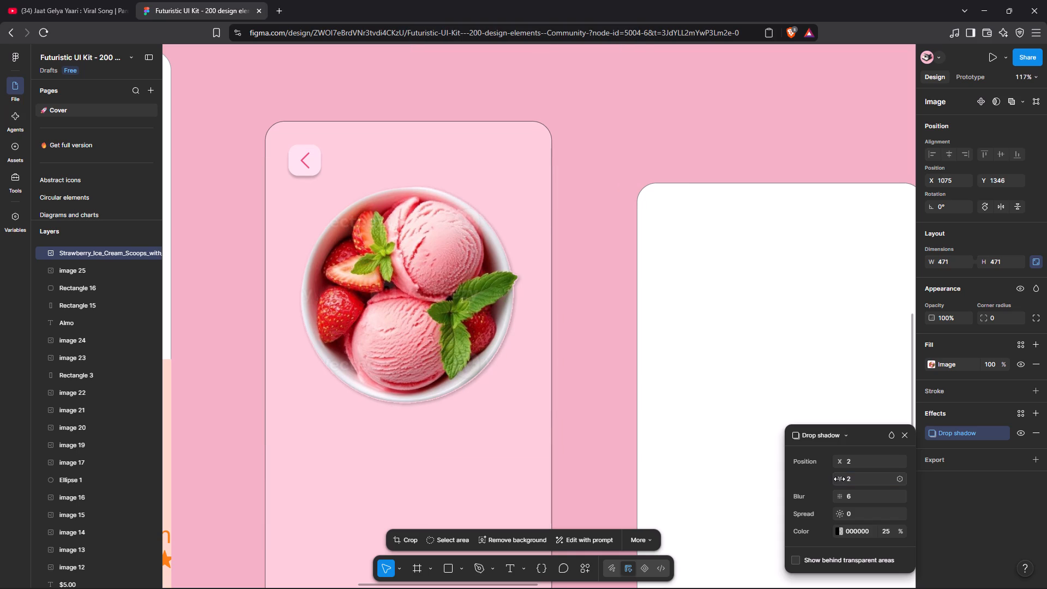
pyautogui.click(721, 79)
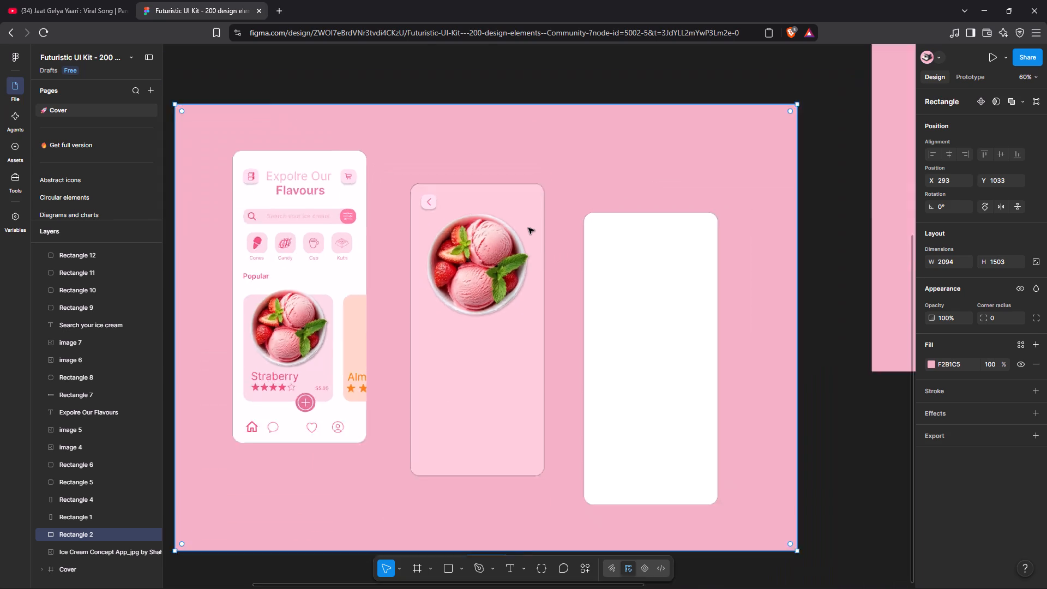
pyautogui.click(677, 114)
# Duplicate the second phone screen's pink background rectangle and shorten the copy to 451 × 482 so it covers only the lower half.
pyautogui.scroll(1, 677, 114)
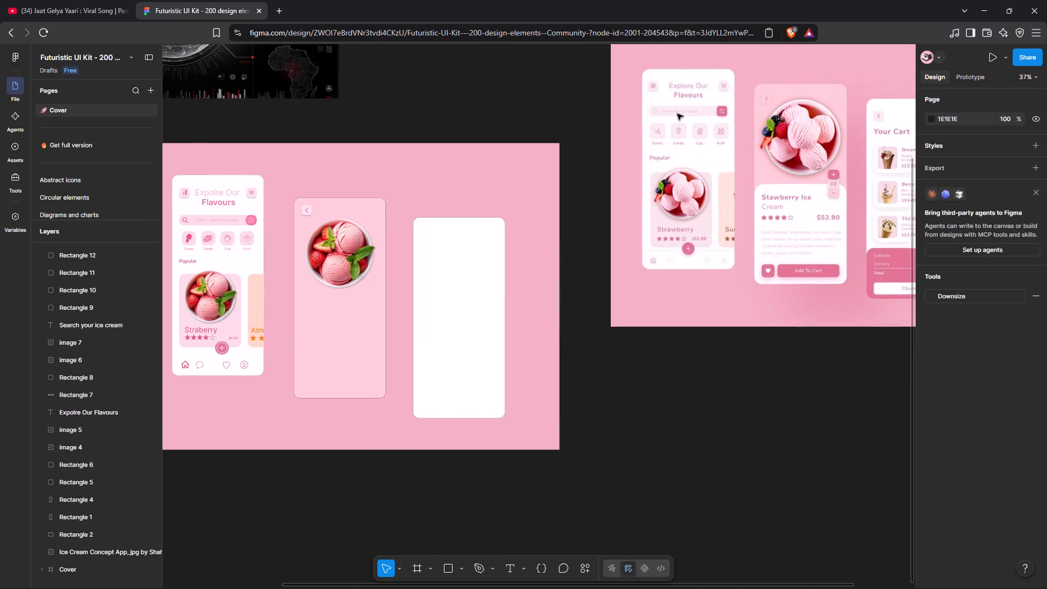
pyautogui.scroll(1, 677, 114)
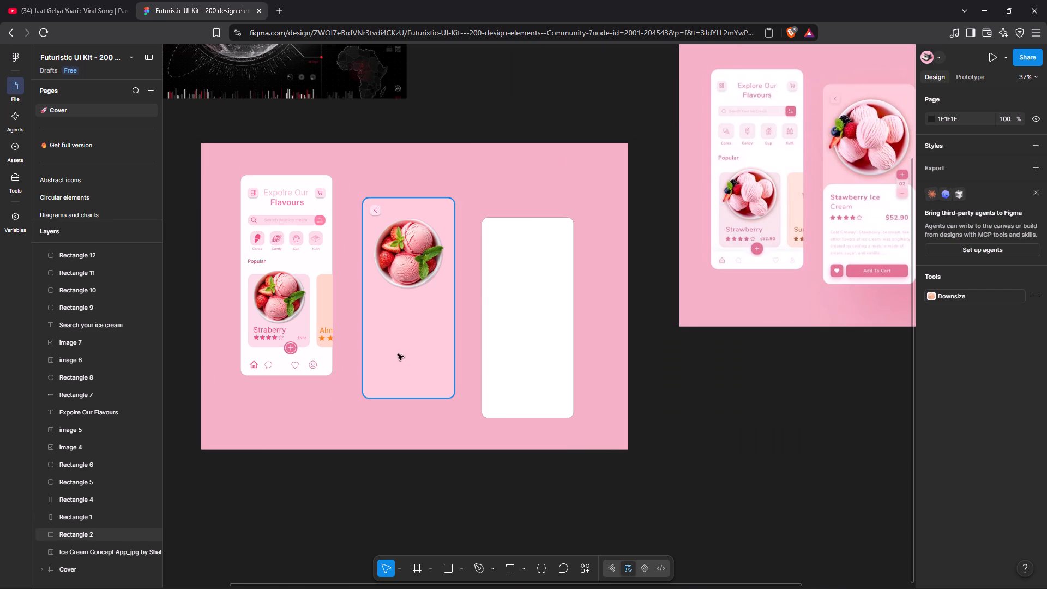
pyautogui.click(435, 348)
pyautogui.hotkey('ctrl', 'd')
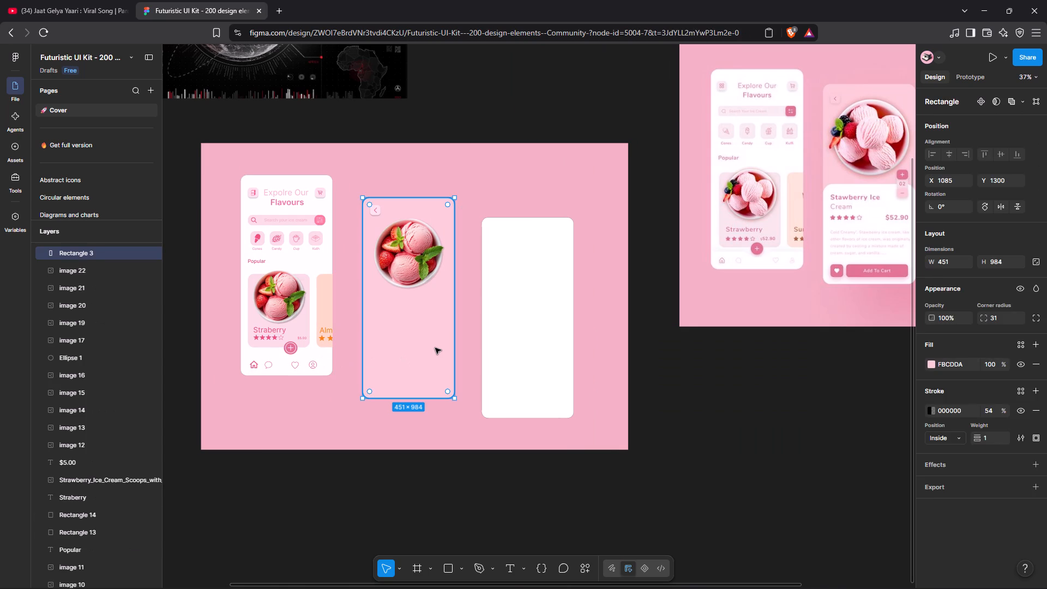
pyautogui.moveTo(420, 197); pyautogui.dragTo(419, 298)
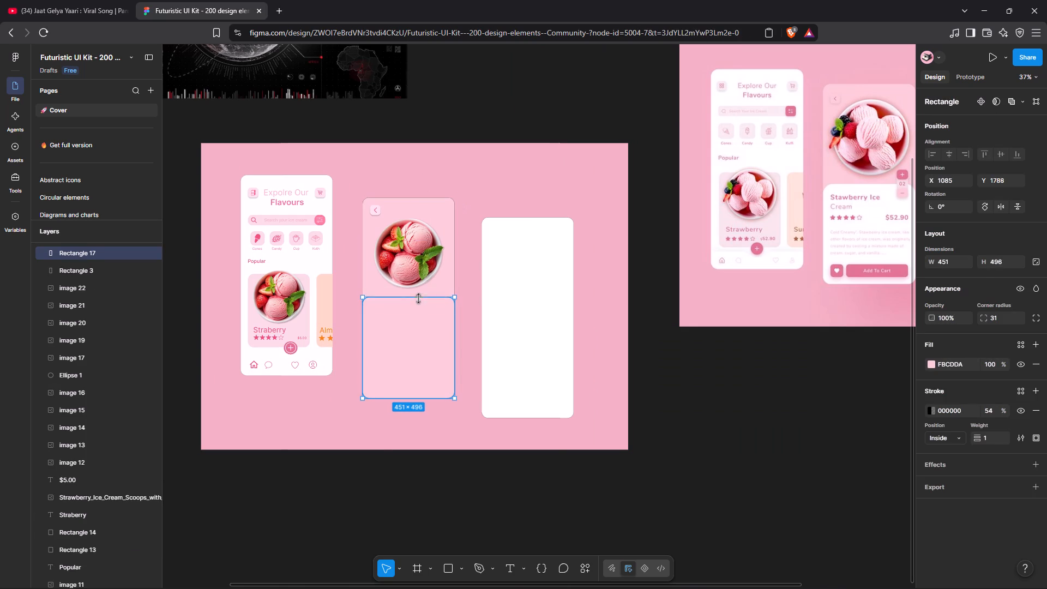
pyautogui.moveTo(419, 298); pyautogui.dragTo(423, 300)
pyautogui.click(575, 98)
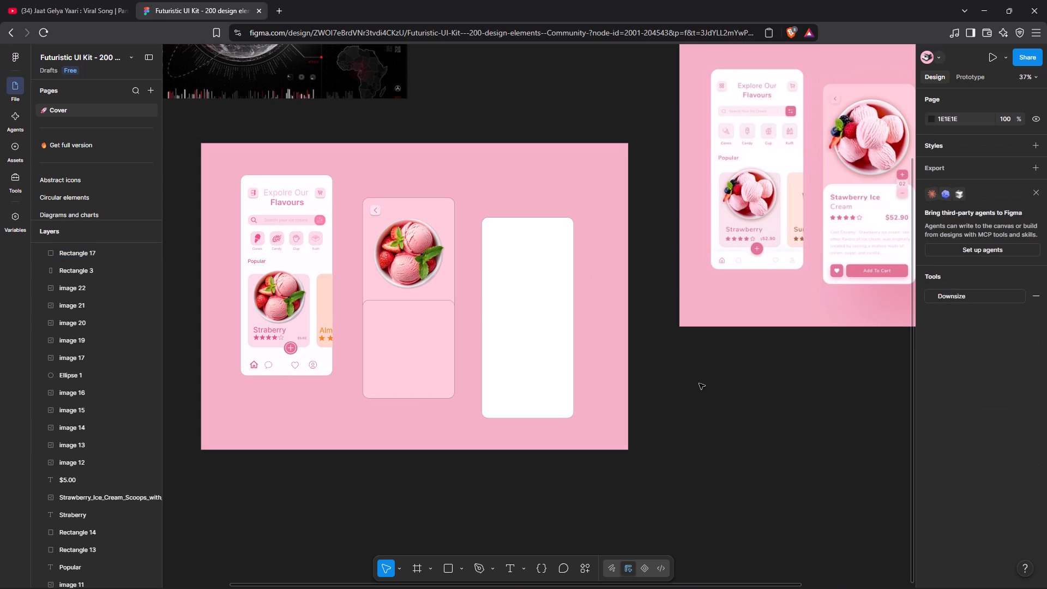
# Remove the stroke from the lower-half rectangle and change its fill to near-white FAFAFA.
pyautogui.hscroll(-1, 699, 383)
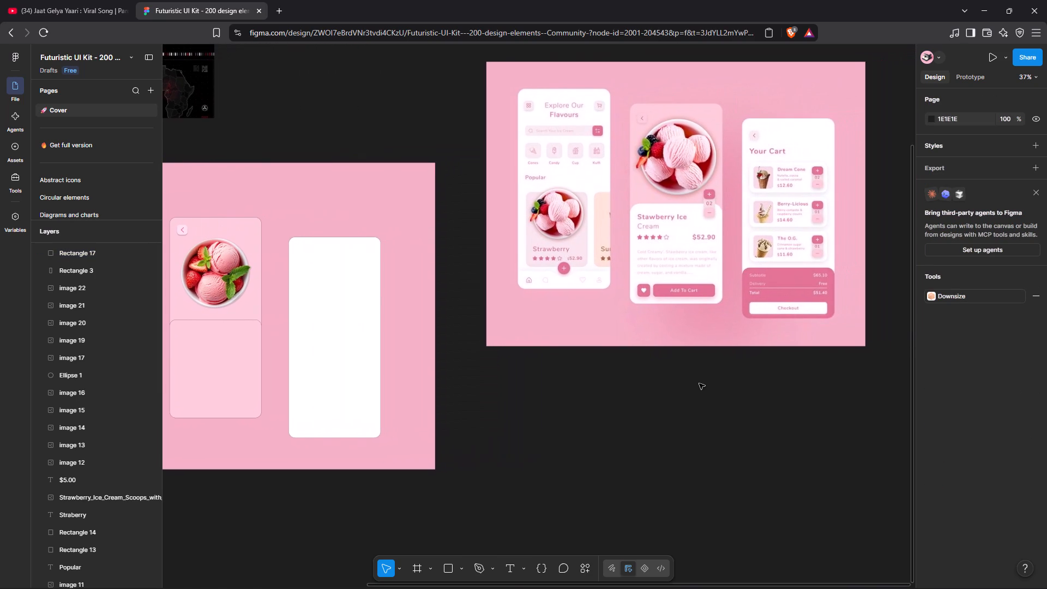
pyautogui.hscroll(-1, 699, 383)
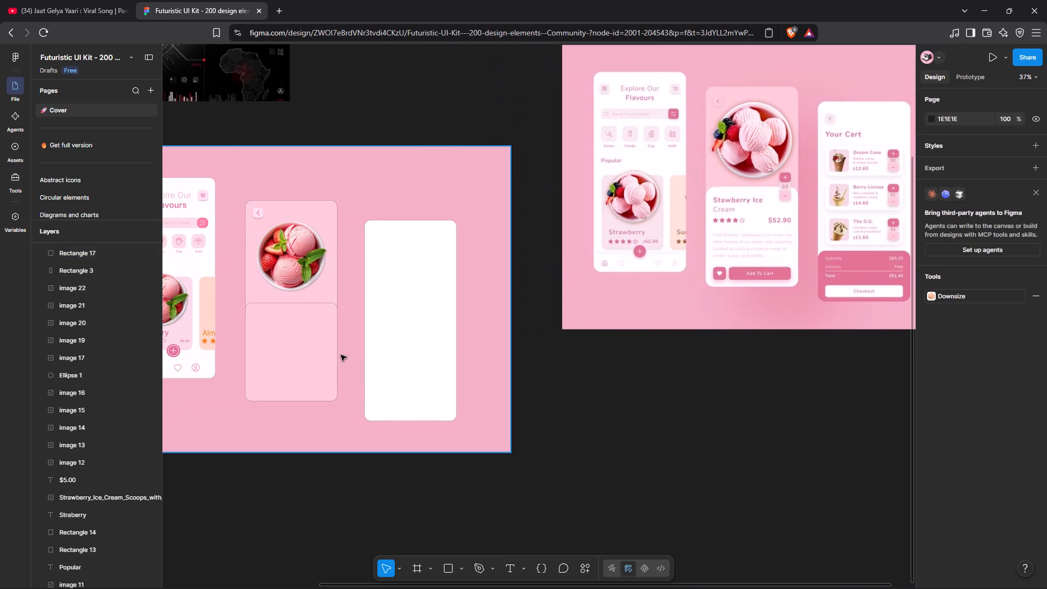
pyautogui.click(287, 363)
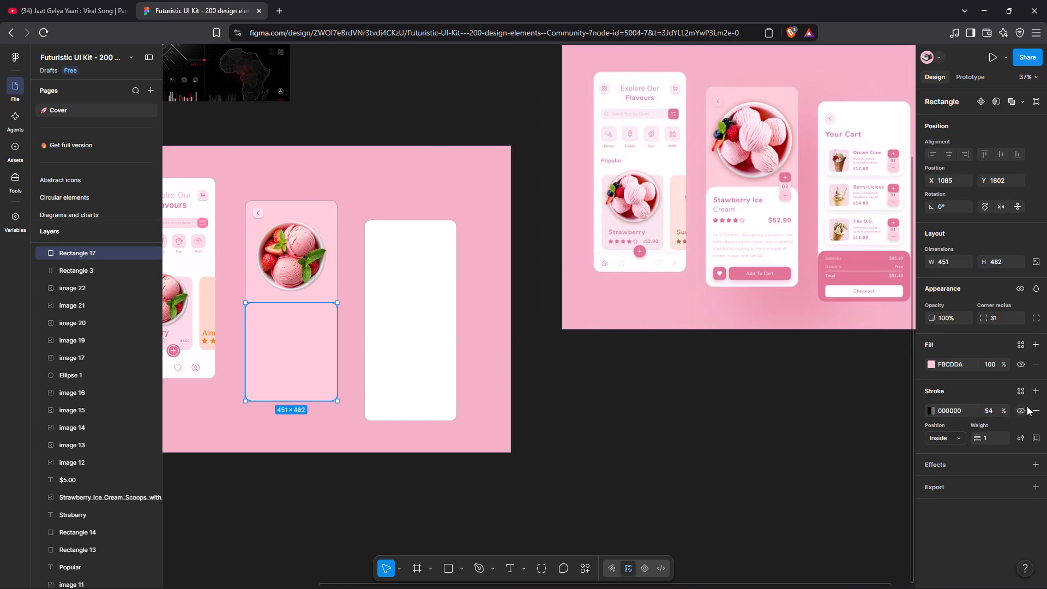
pyautogui.click(1038, 408)
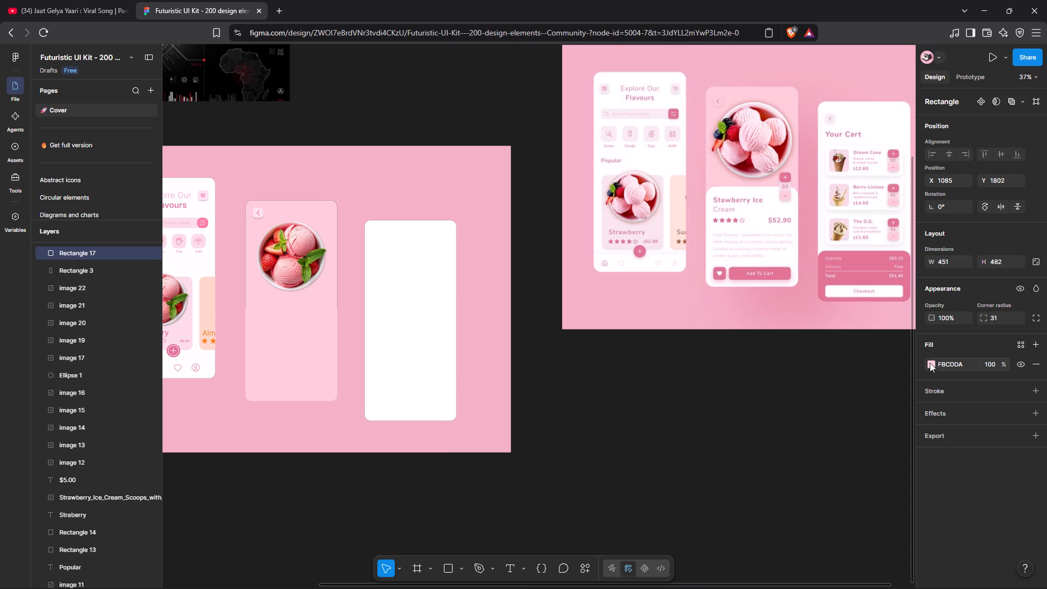
pyautogui.click(930, 363)
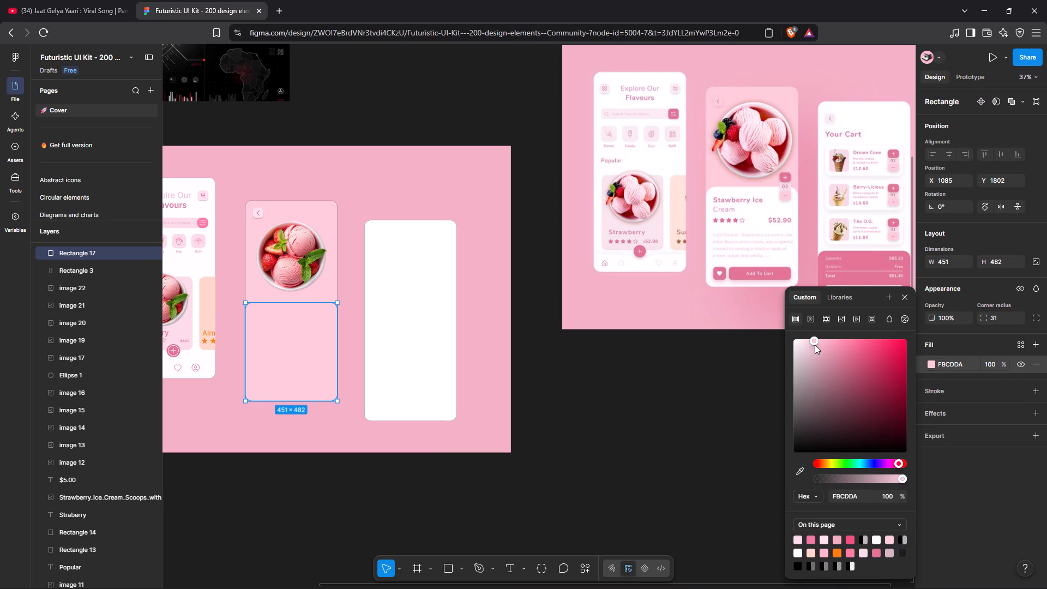
pyautogui.moveTo(815, 340); pyautogui.dragTo(788, 341)
pyautogui.click(594, 450)
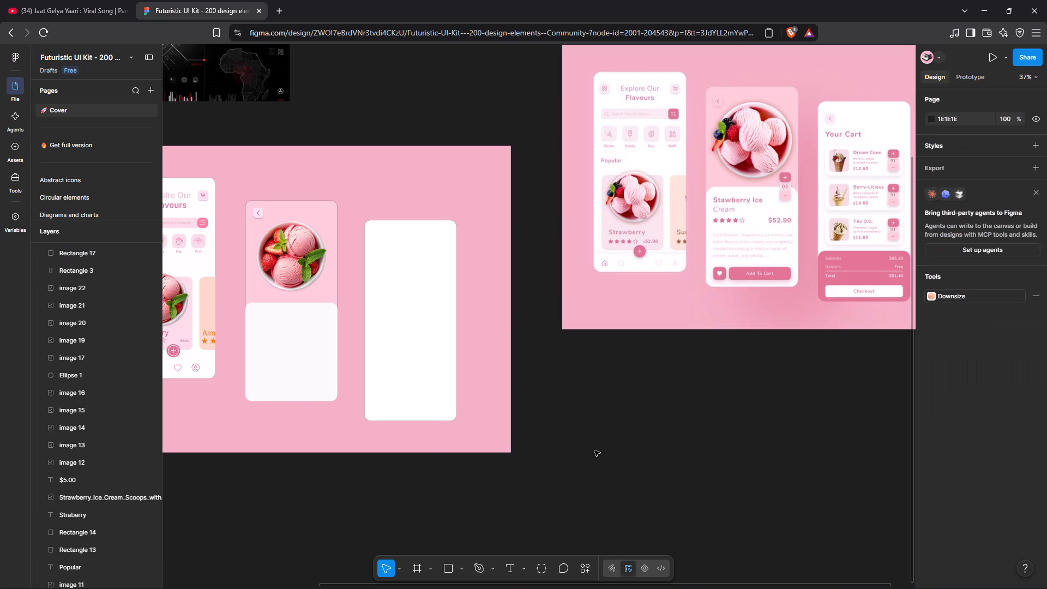
# Set the corner radius of the near-white lower-half rectangle to 30.
pyautogui.click(299, 351)
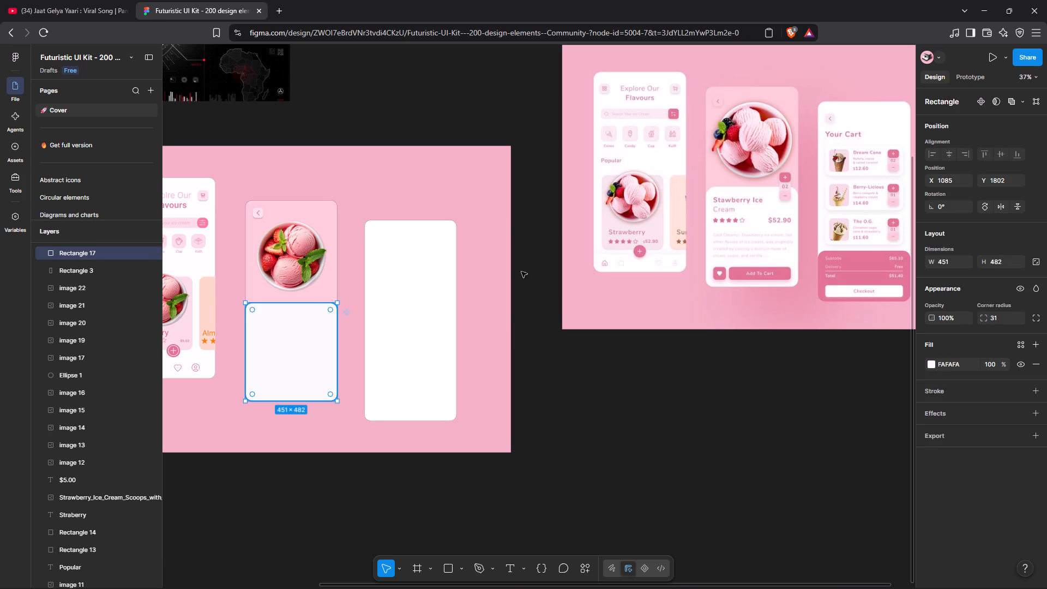
pyautogui.moveTo(986, 311); pyautogui.dragTo(556, 313)
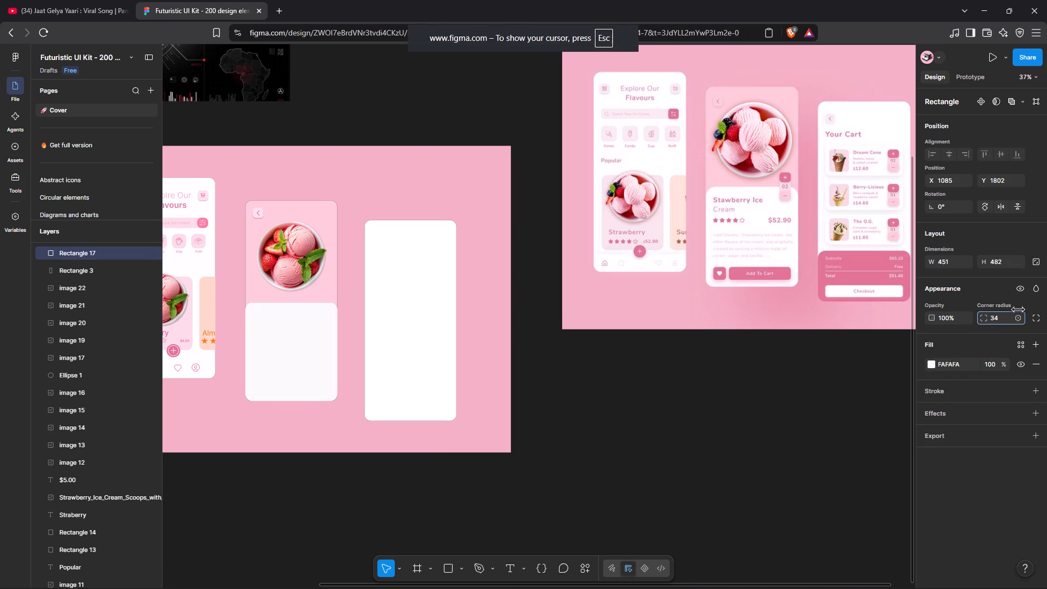
pyautogui.moveTo(556, 313); pyautogui.dragTo(509, 297)
pyautogui.moveTo(509, 297); pyautogui.dragTo(508, 297)
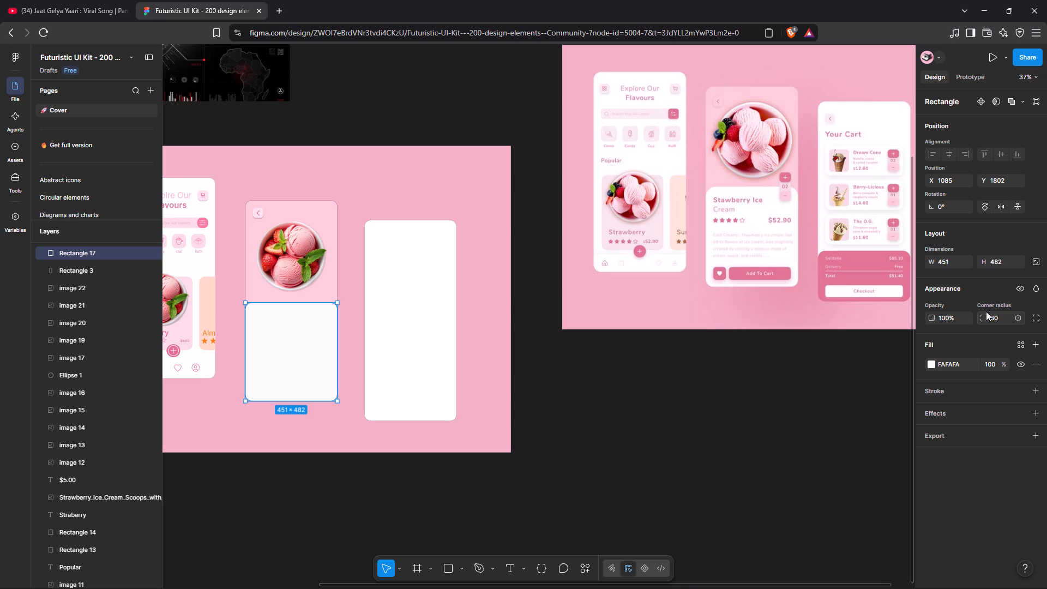
pyautogui.click(783, 495)
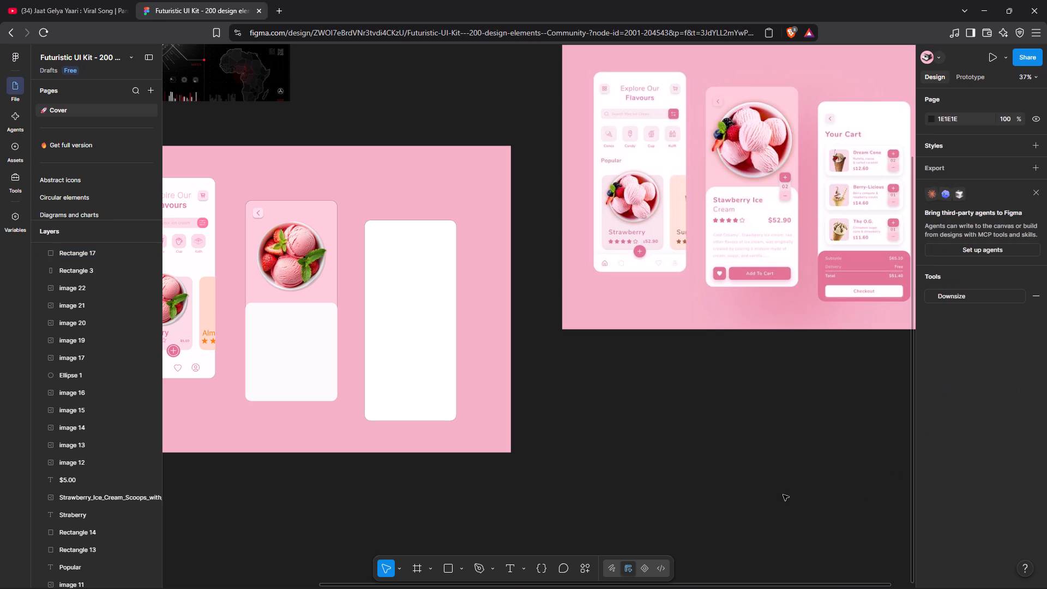
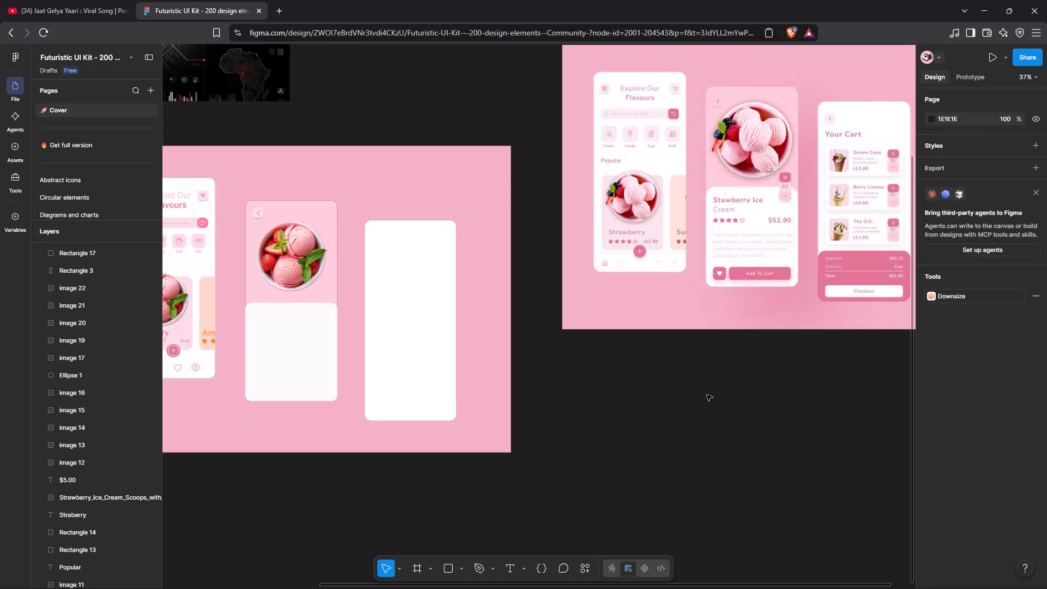
# Duplicate the orange "Almo" label from the first phone screen and place the copy in the near-white panel's upper-left corner.
pyautogui.hscroll(1, 561, 406)
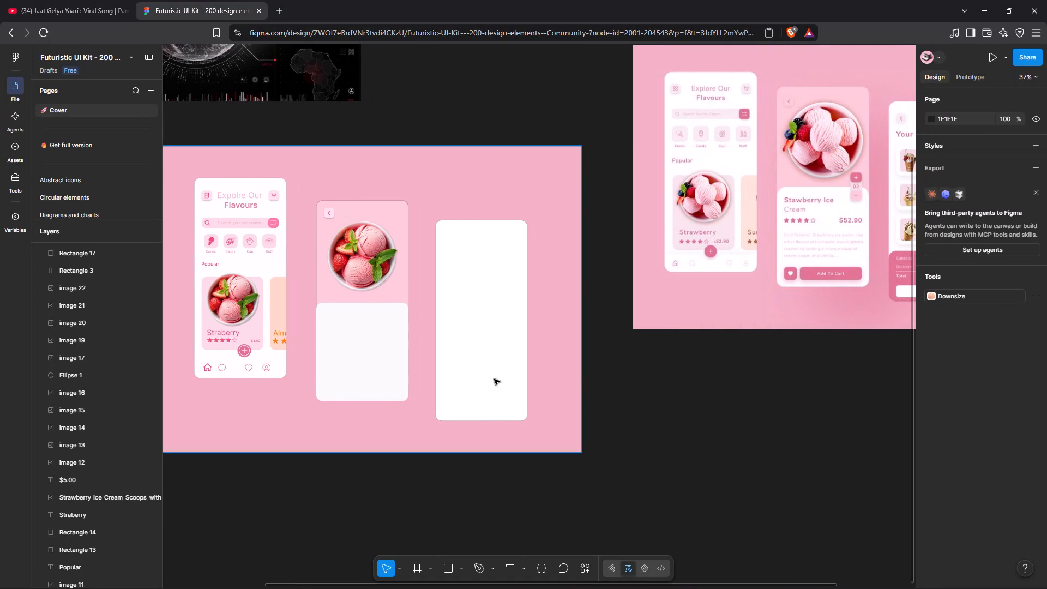
pyautogui.click(278, 333)
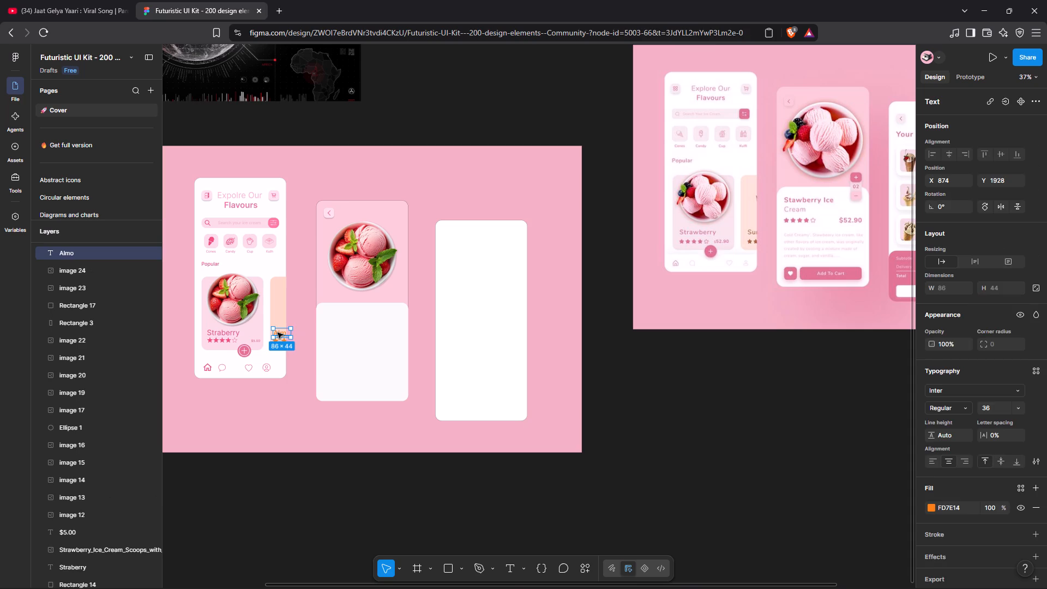
pyautogui.hotkey('ctrl', 'd')
pyautogui.moveTo(278, 333); pyautogui.dragTo(280, 333)
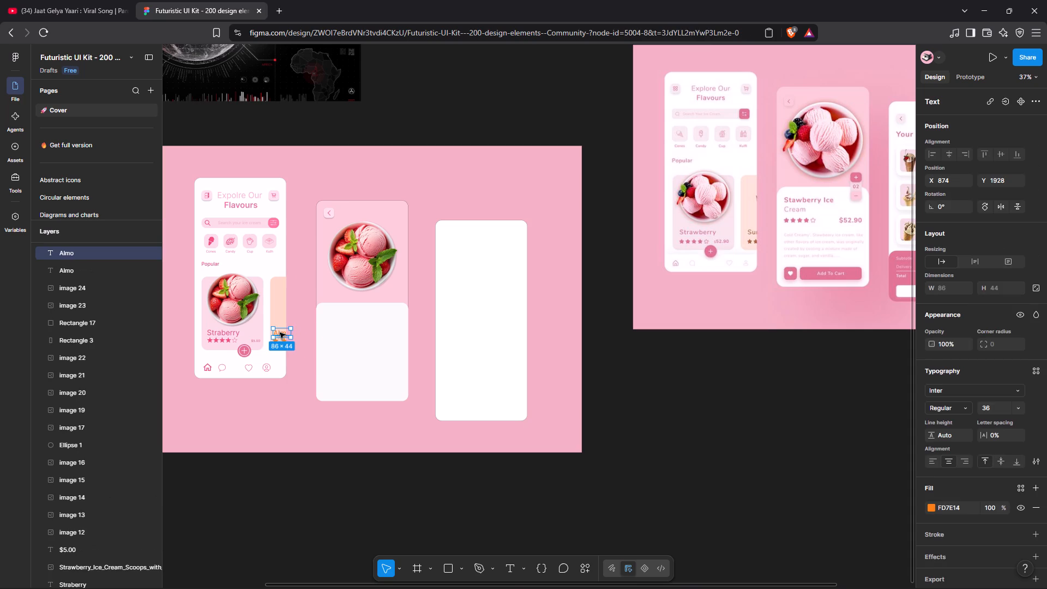
pyautogui.moveTo(280, 333); pyautogui.dragTo(323, 333)
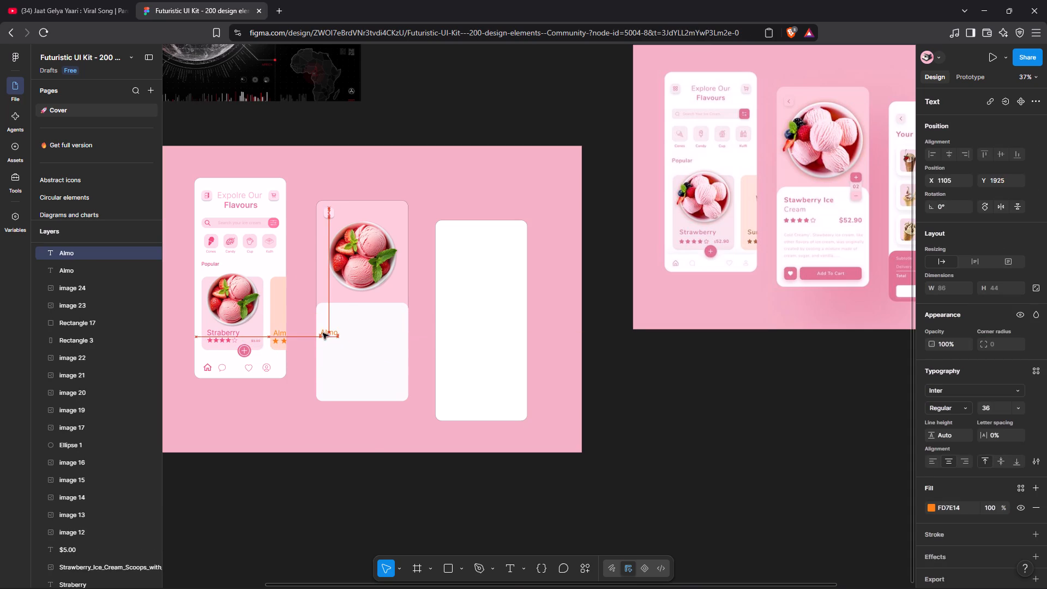
pyautogui.moveTo(323, 333); pyautogui.dragTo(332, 340)
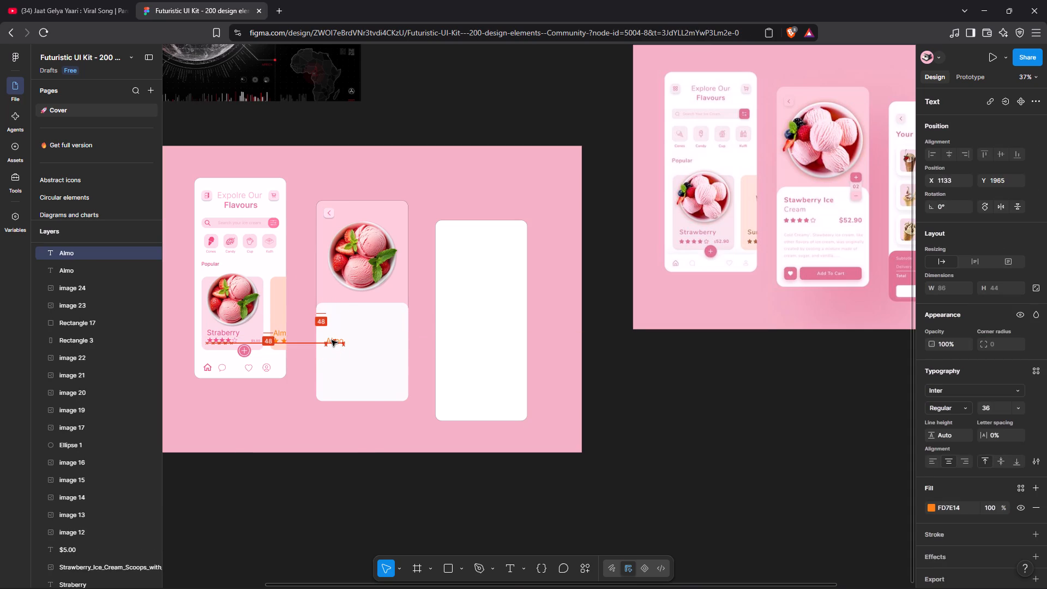
pyautogui.moveTo(332, 340); pyautogui.dragTo(324, 313)
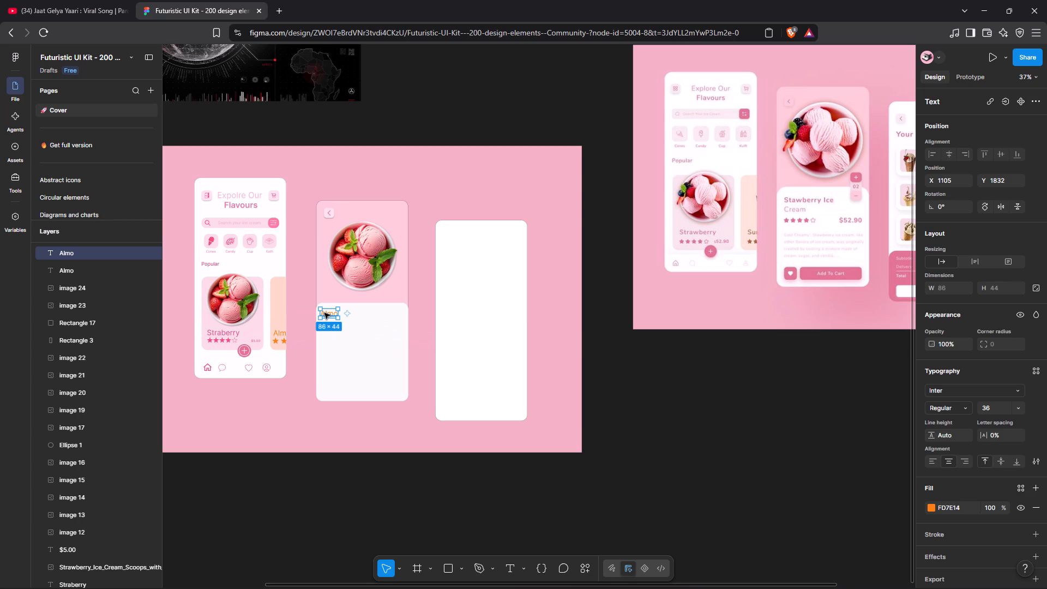
# Replace the copied label's text with "Straberry" and shift it fully inside the near-white panel at about X 1108.
pyautogui.doubleClick(331, 315)
pyautogui.press('BackSpace')
pyautogui.write('Sta')
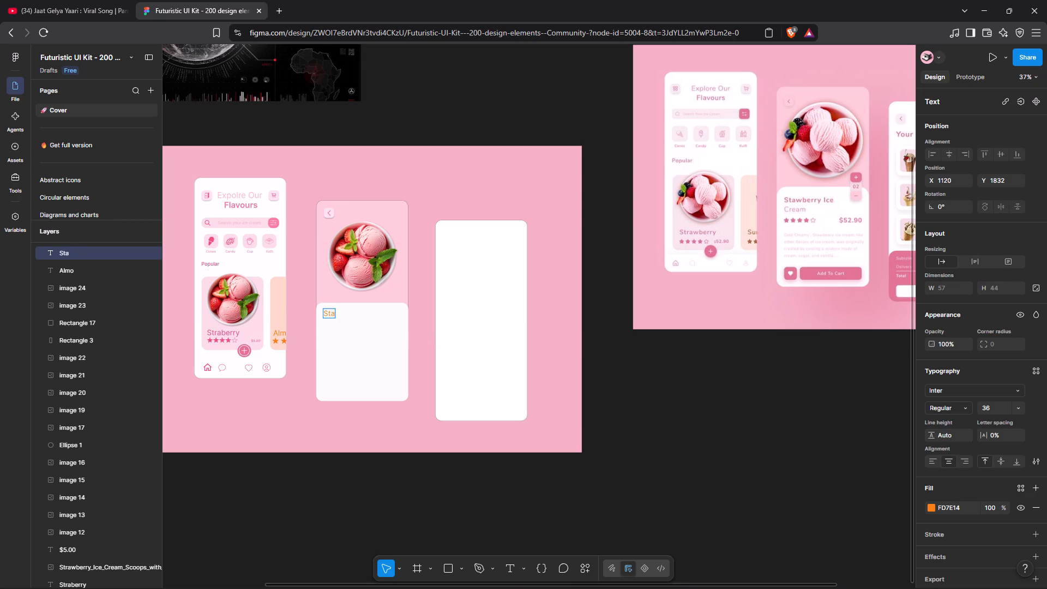
pyautogui.press('BackSpace')
pyautogui.write('ras')
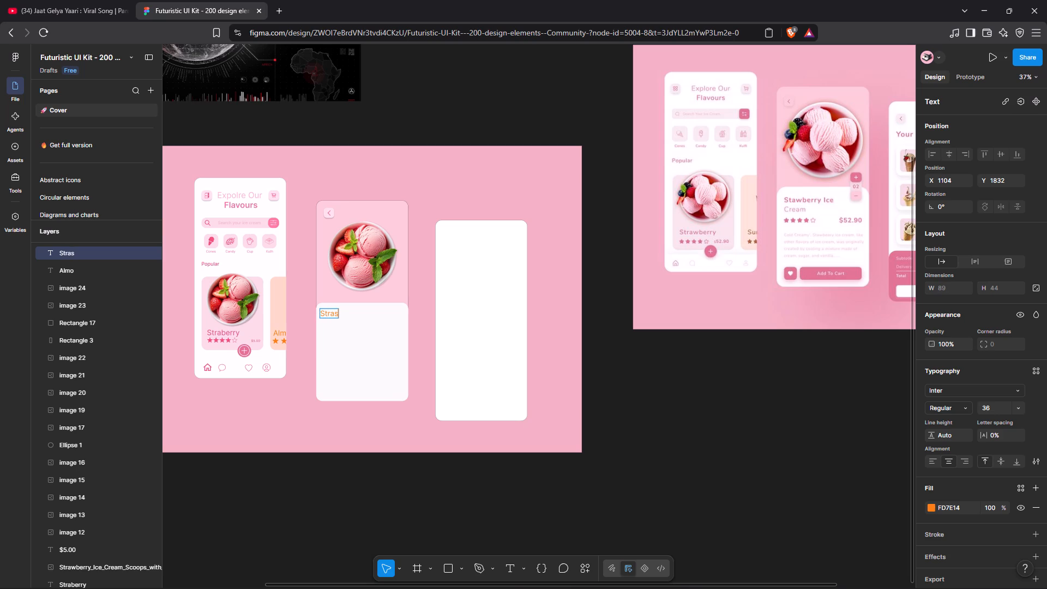
pyautogui.press('BackSpace')
pyautogui.write('br')
pyautogui.press('BackSpace')
pyautogui.write('erry')
pyautogui.click(331, 315)
pyautogui.click(289, 536)
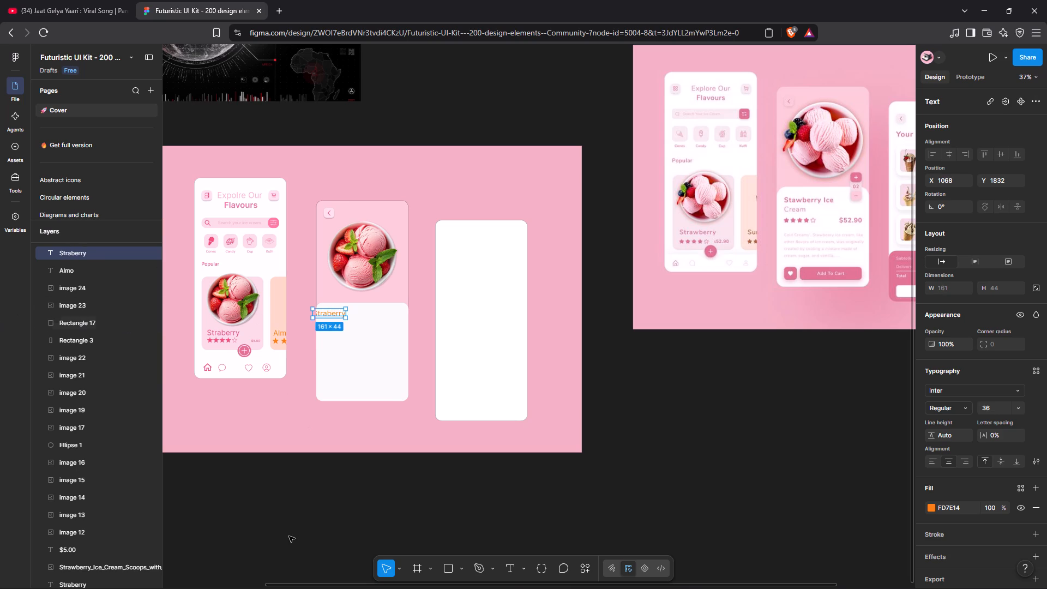
pyautogui.moveTo(327, 314); pyautogui.dragTo(335, 314)
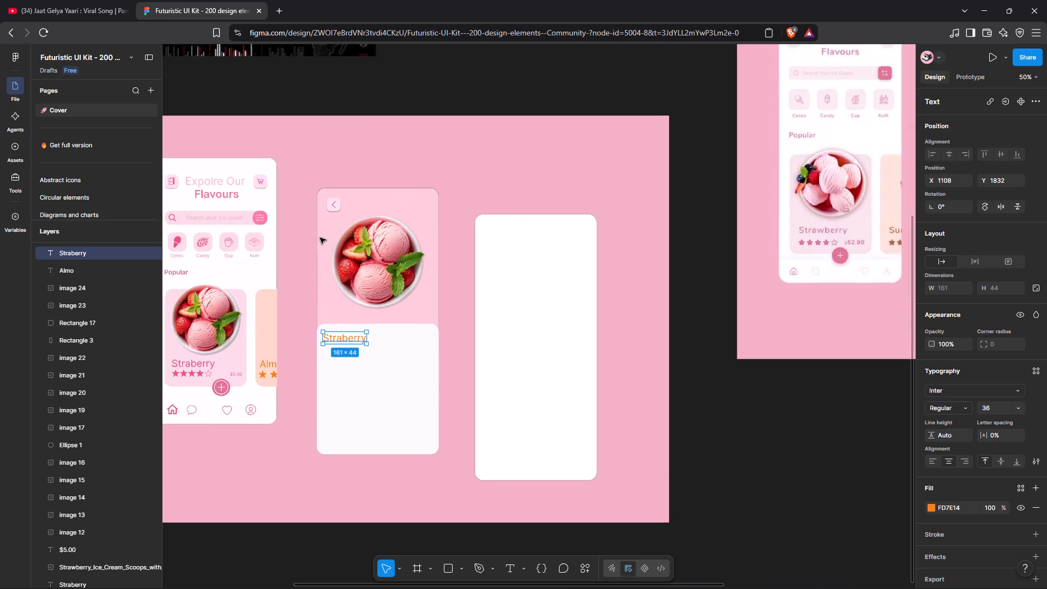
# Extend the panel title to "Straberry ice" and reposition it near the panel's upper-left corner at about X 1122, Y 1845.
pyautogui.doubleClick(346, 333)
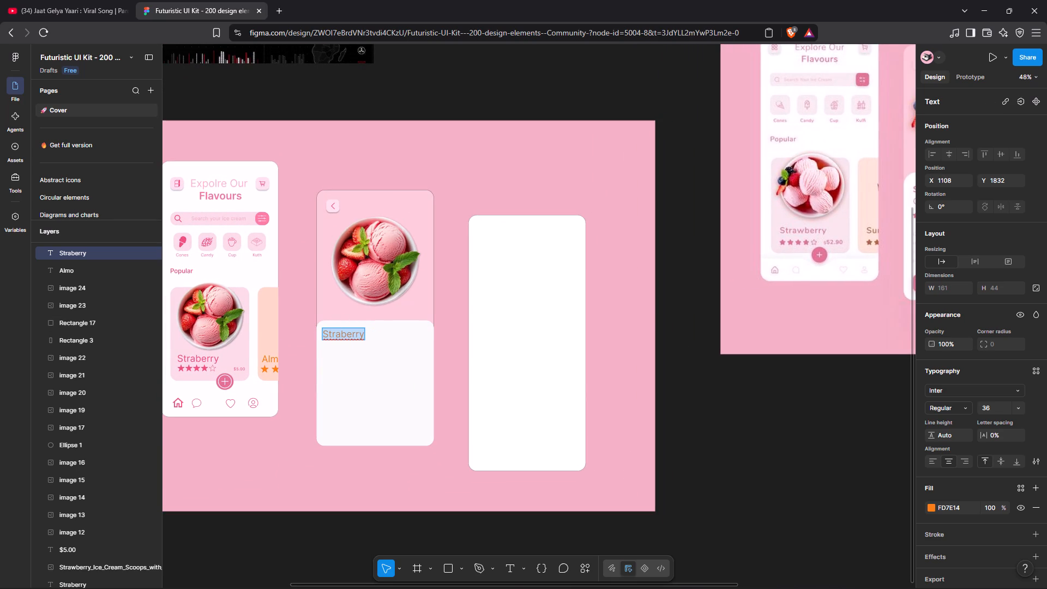
pyautogui.click(359, 334)
pyautogui.press('Right')
pyautogui.press('space')
pyautogui.write('ice')
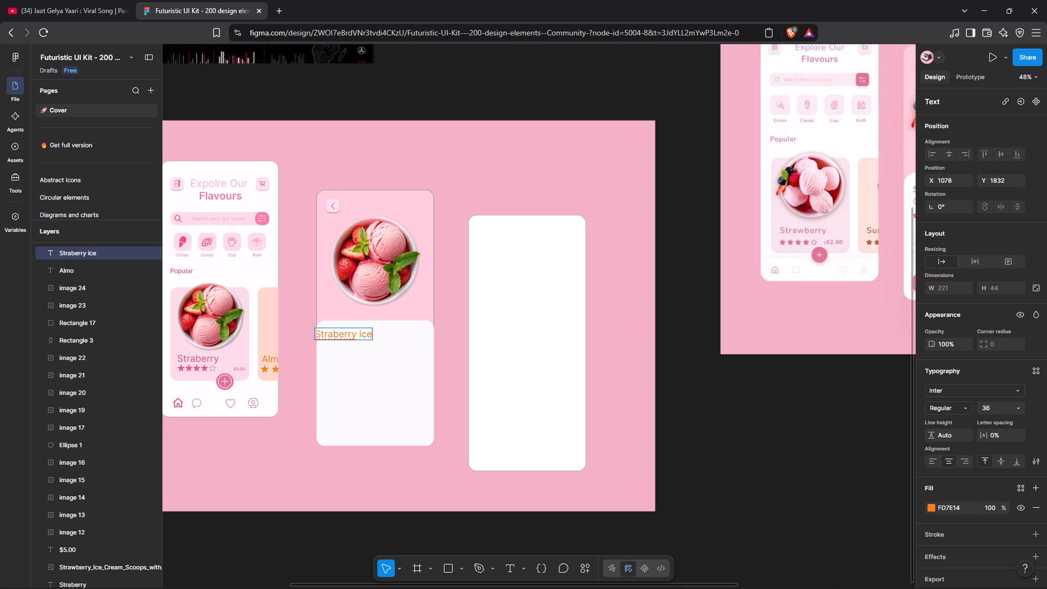
pyautogui.click(357, 536)
pyautogui.moveTo(352, 336); pyautogui.dragTo(359, 336)
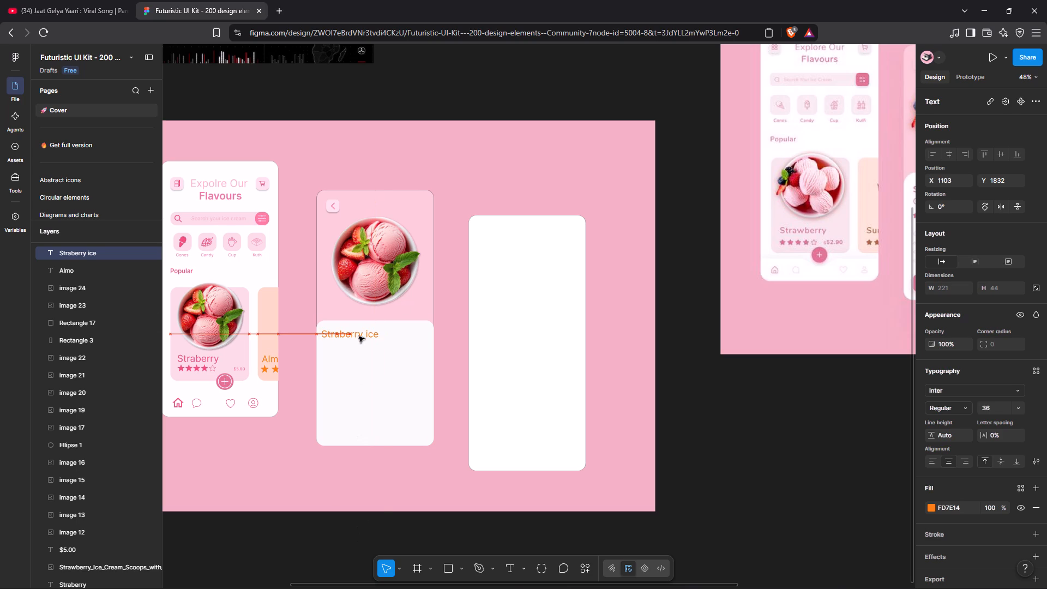
pyautogui.moveTo(359, 336); pyautogui.dragTo(362, 336)
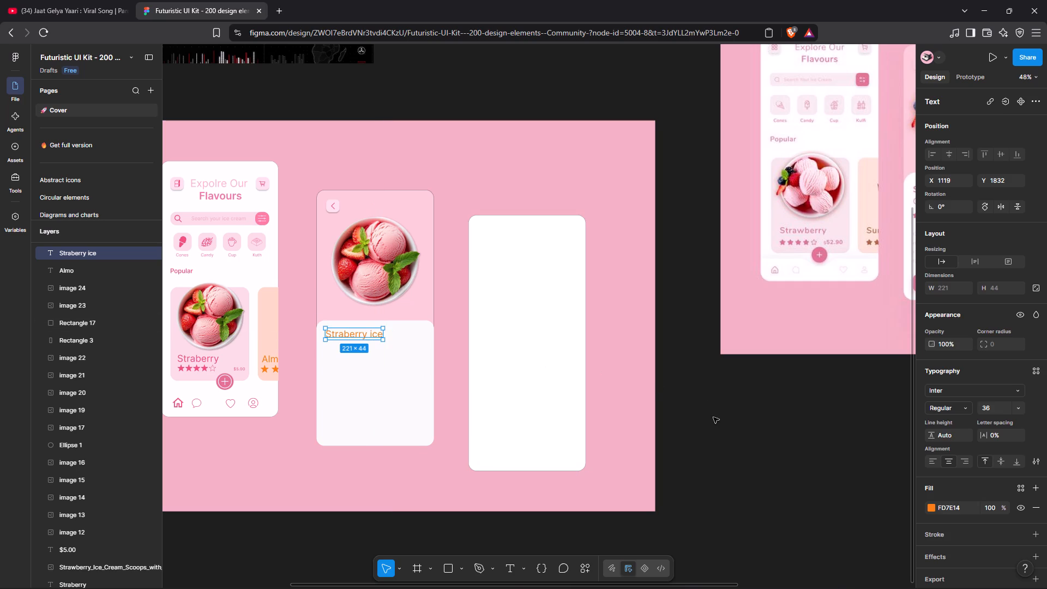
pyautogui.scroll(-1, 713, 417)
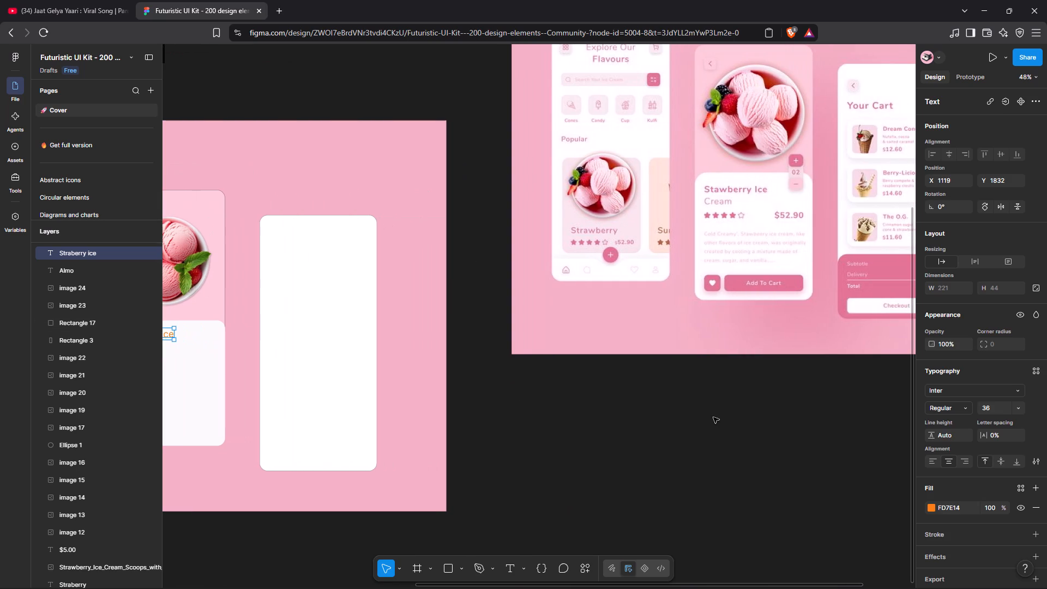
pyautogui.scroll(-2, 713, 417)
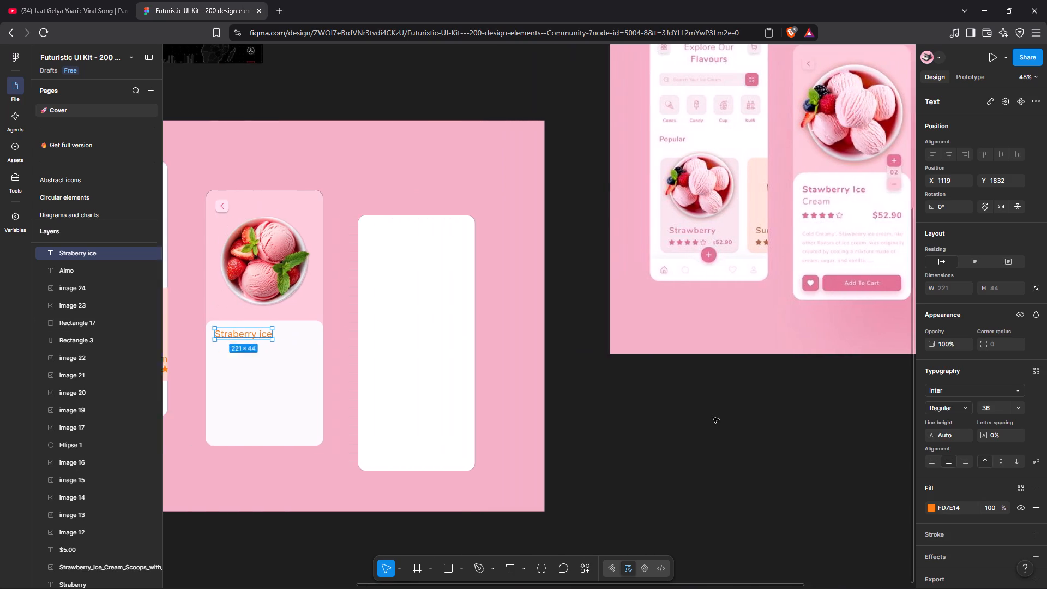
pyautogui.scroll(-1, 713, 417)
pyautogui.click(302, 333)
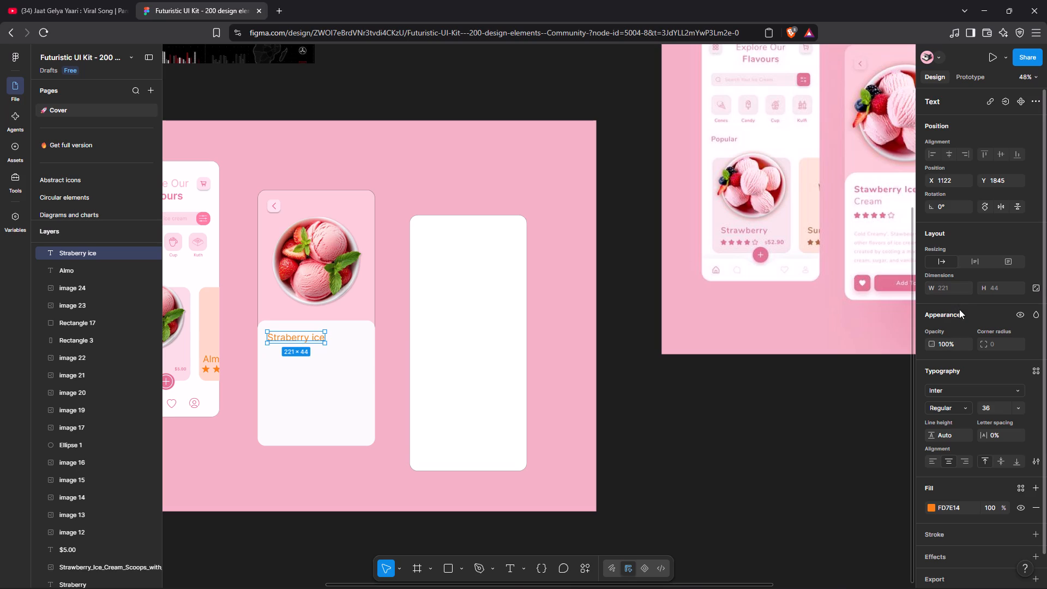
# Set the "Straberry ice" title's font weight to Semi Bold.
pyautogui.click(966, 406)
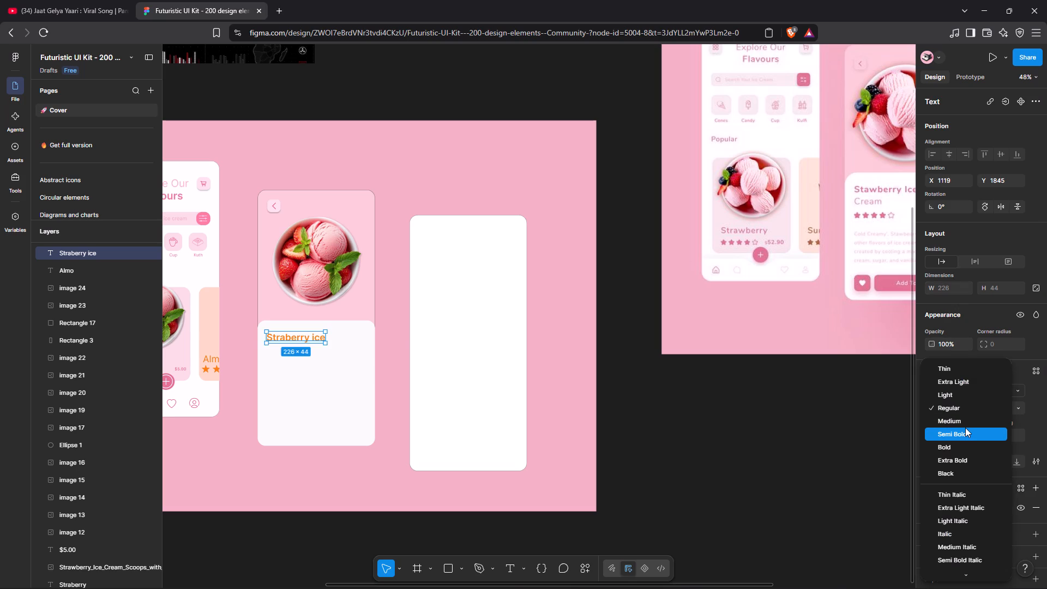
pyautogui.click(965, 430)
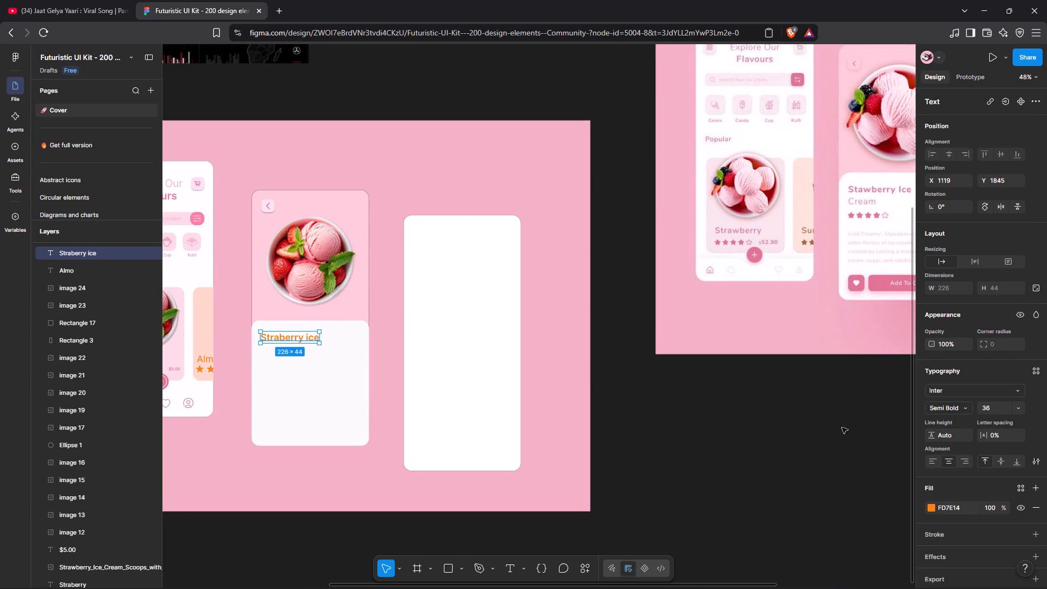
# Recolour the "Straberry ice" title to pink F25081, sampled from the first screen's cone icon, and deselect it.
pyautogui.click(933, 507)
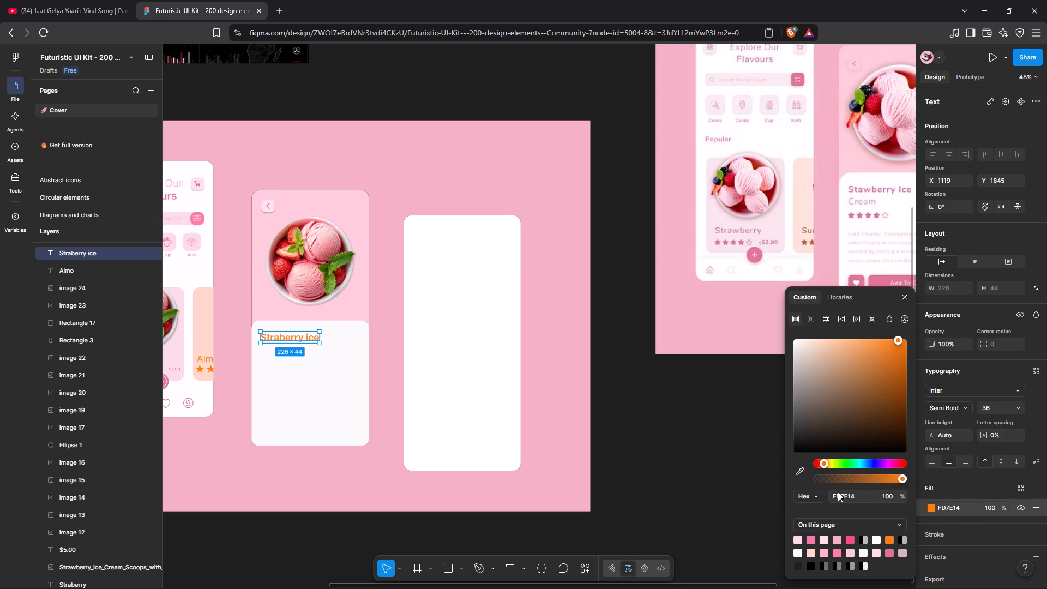
pyautogui.click(799, 467)
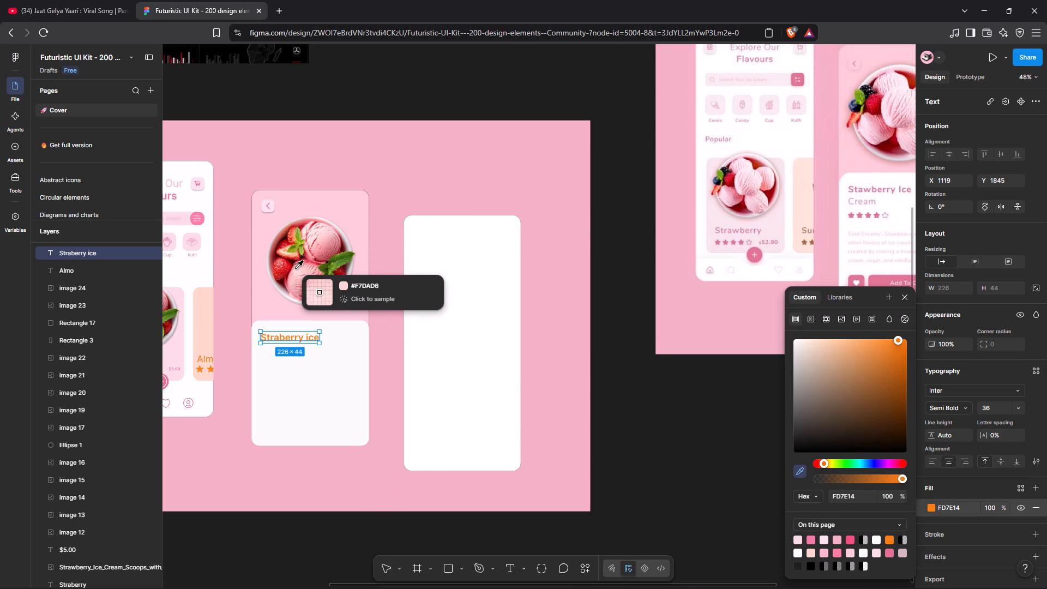
pyautogui.click(197, 221)
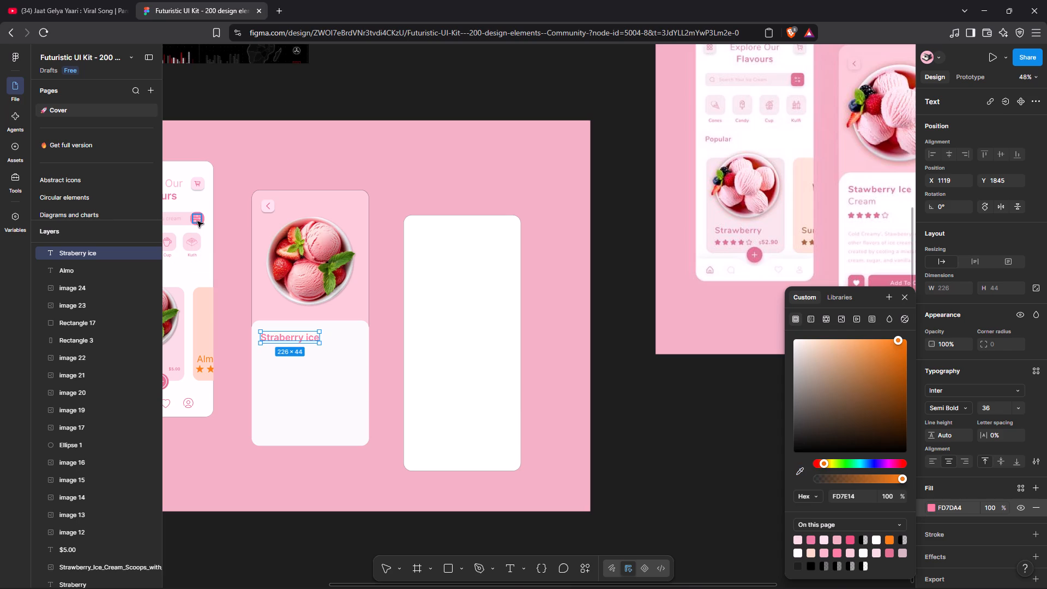
pyautogui.hscroll(4, 197, 221)
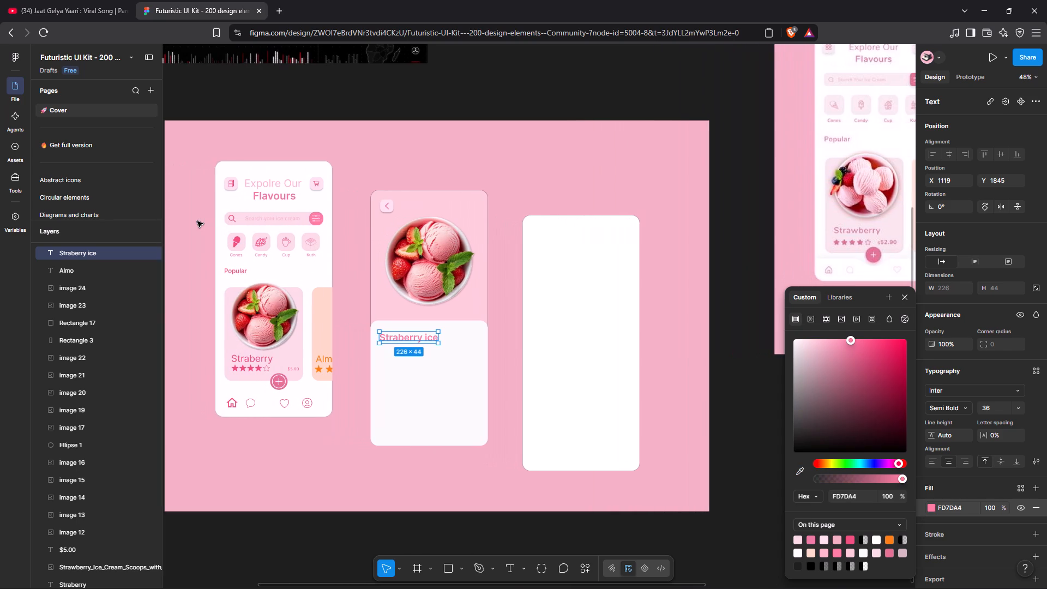
pyautogui.click(797, 466)
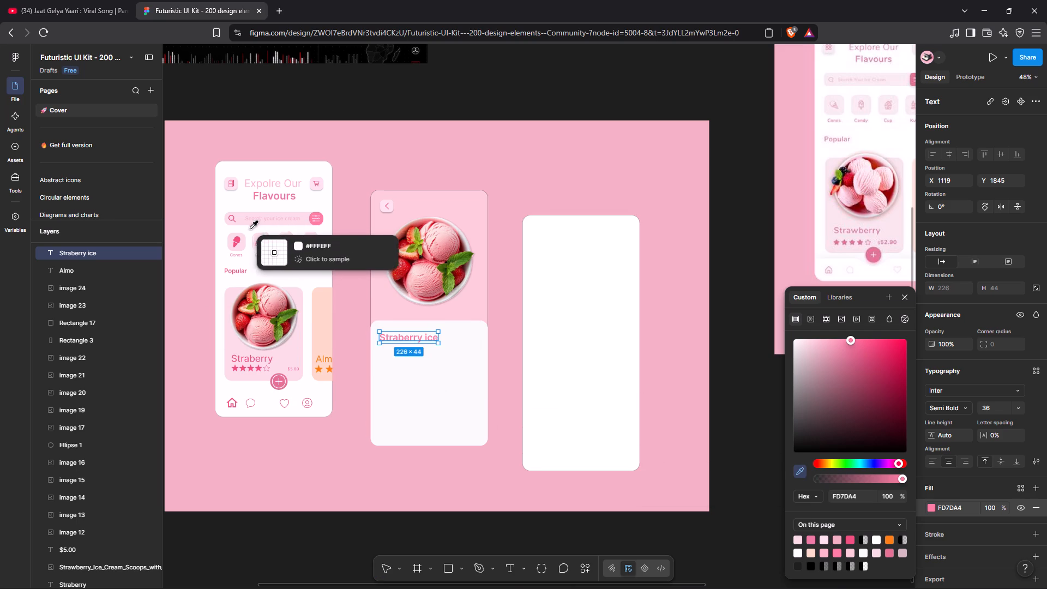
pyautogui.click(239, 238)
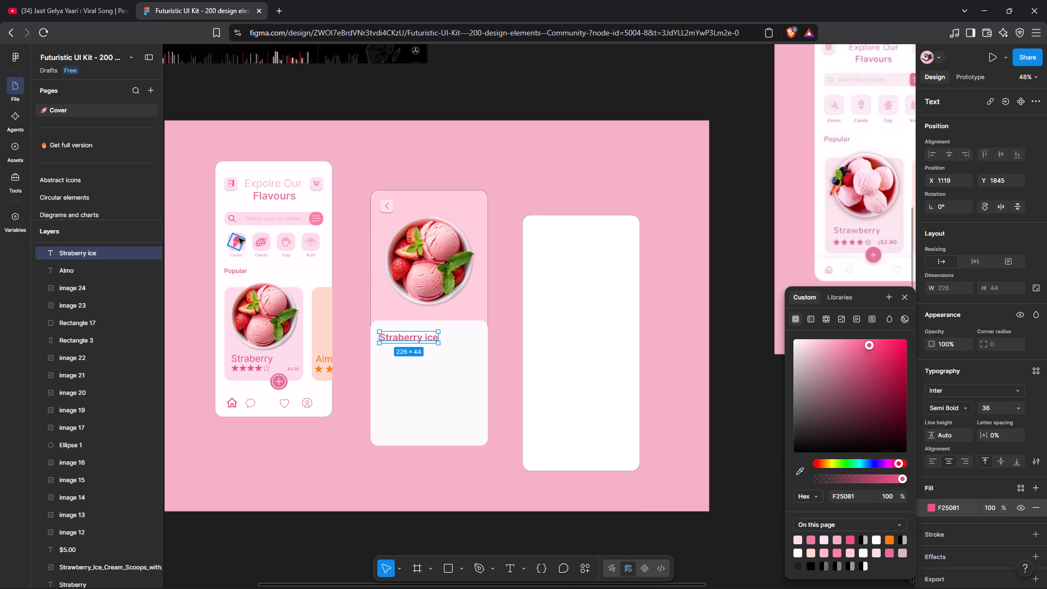
pyautogui.click(523, 97)
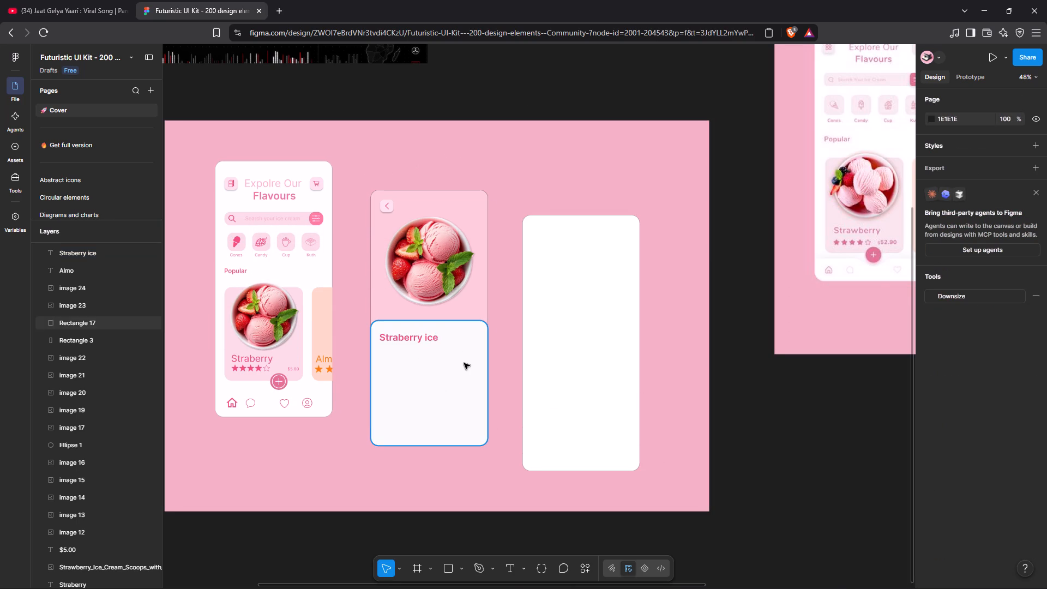
# Duplicate the "Straberry ice" title and place the copy directly beneath it at about X 1119, Y 1897.
pyautogui.hscroll(-6, 464, 363)
pyautogui.hscroll(4, 464, 363)
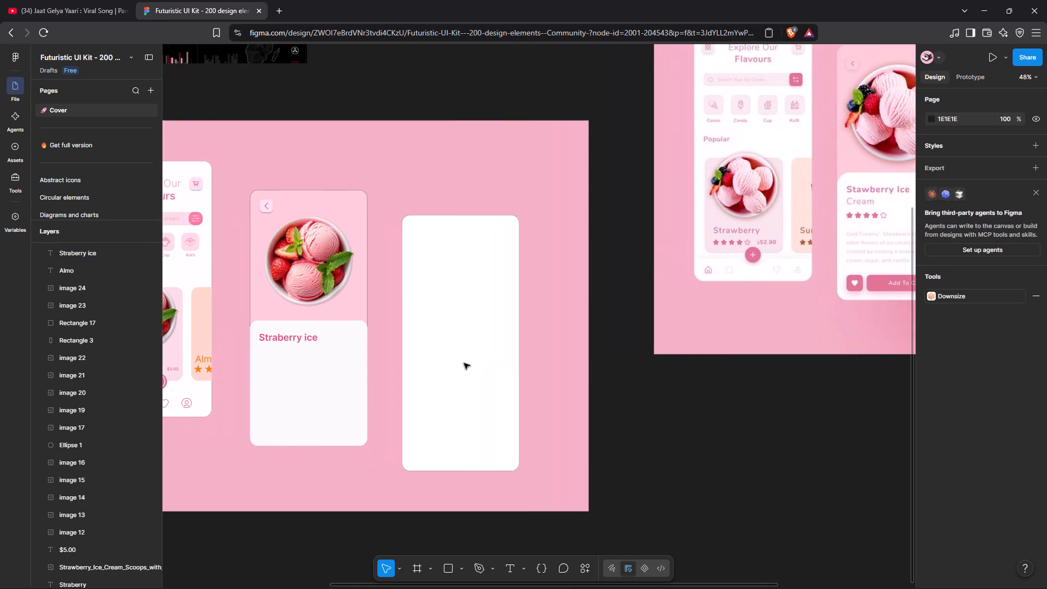
pyautogui.hscroll(-1, 464, 363)
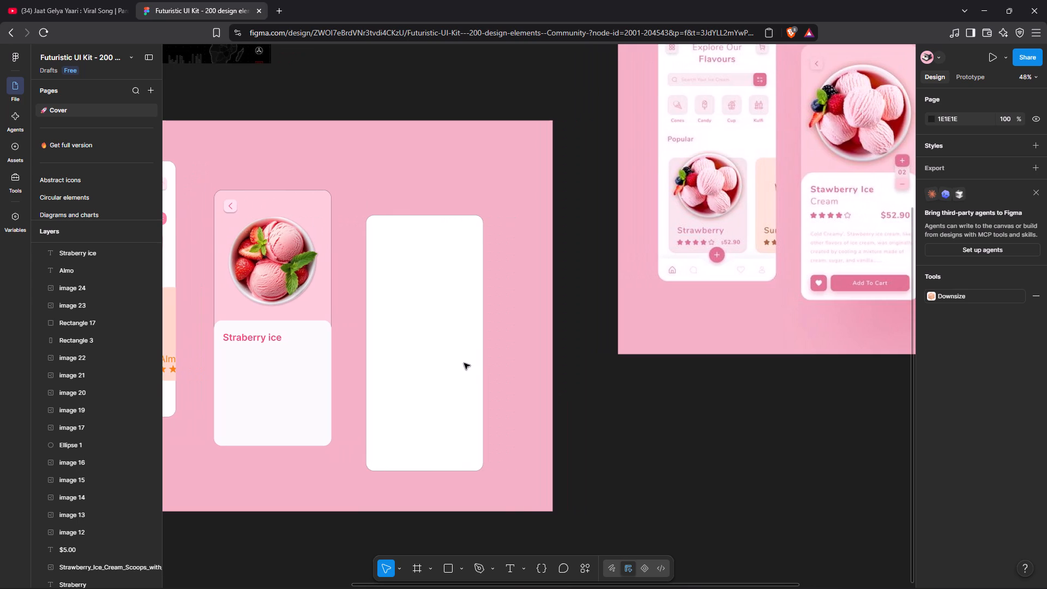
pyautogui.click(265, 341)
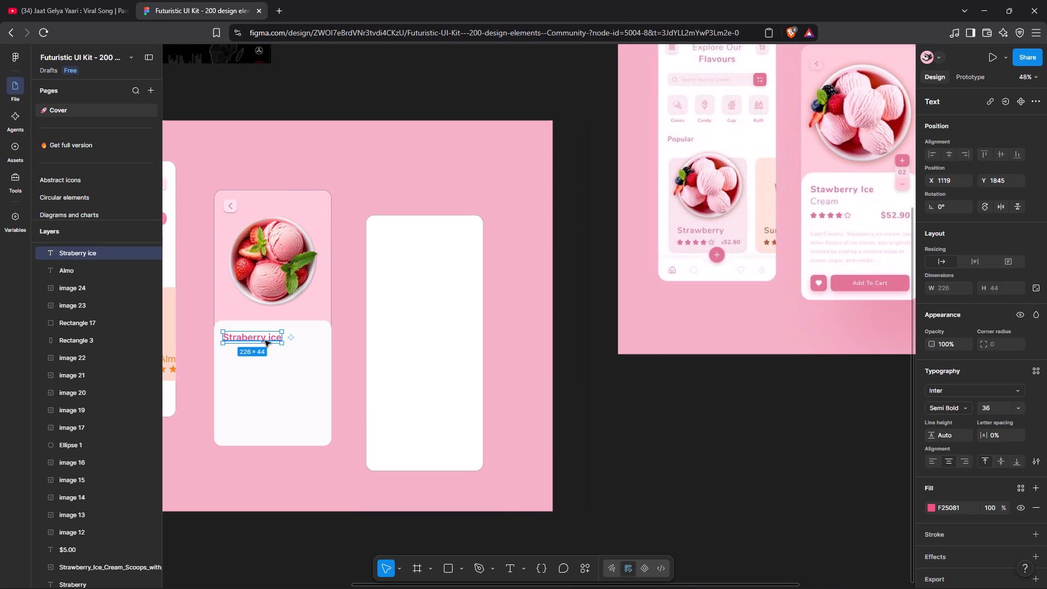
pyautogui.hotkey('ctrl', 'd')
pyautogui.hscroll(2, 265, 341)
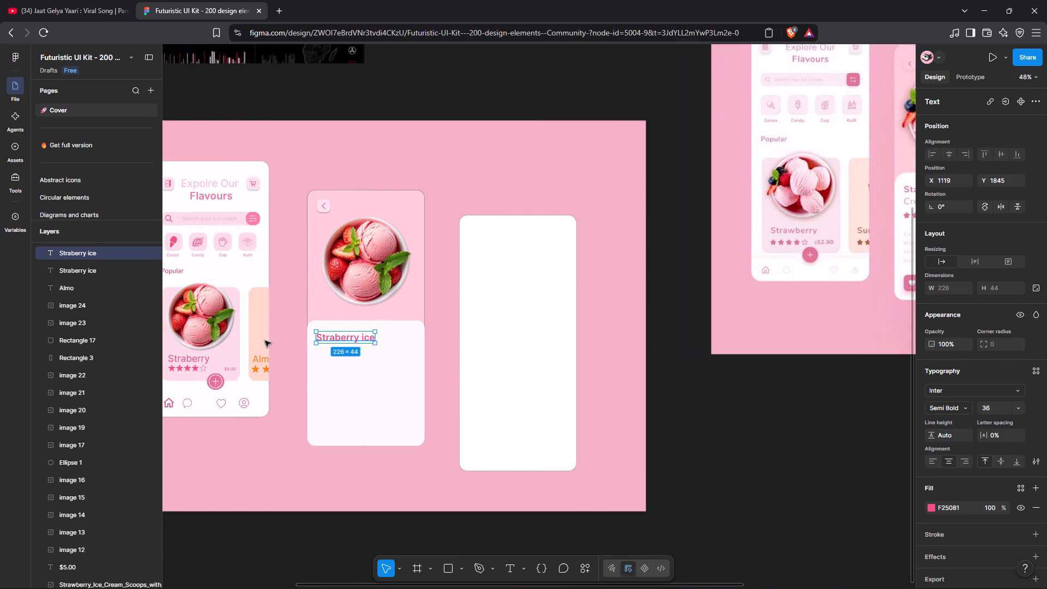
pyautogui.hscroll(2, 265, 341)
pyautogui.moveTo(429, 340); pyautogui.dragTo(429, 346)
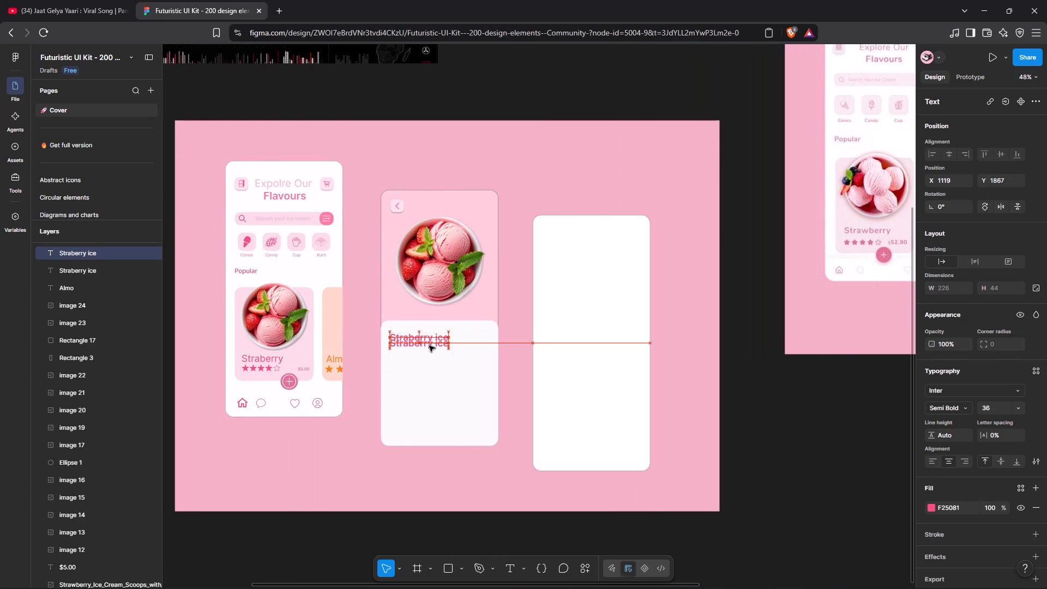
pyautogui.moveTo(429, 346); pyautogui.dragTo(429, 350)
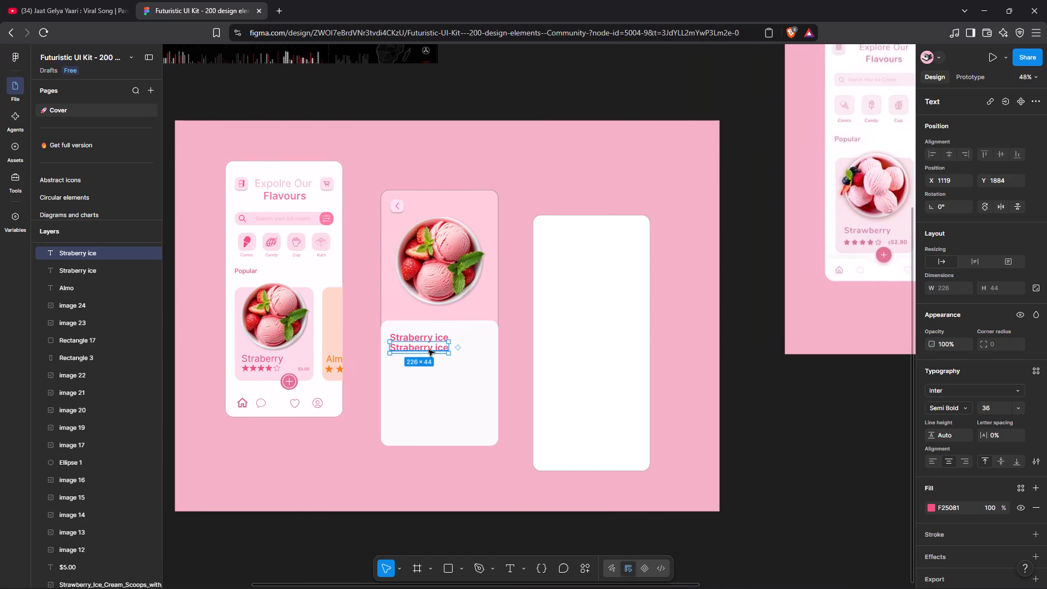
pyautogui.click(429, 350)
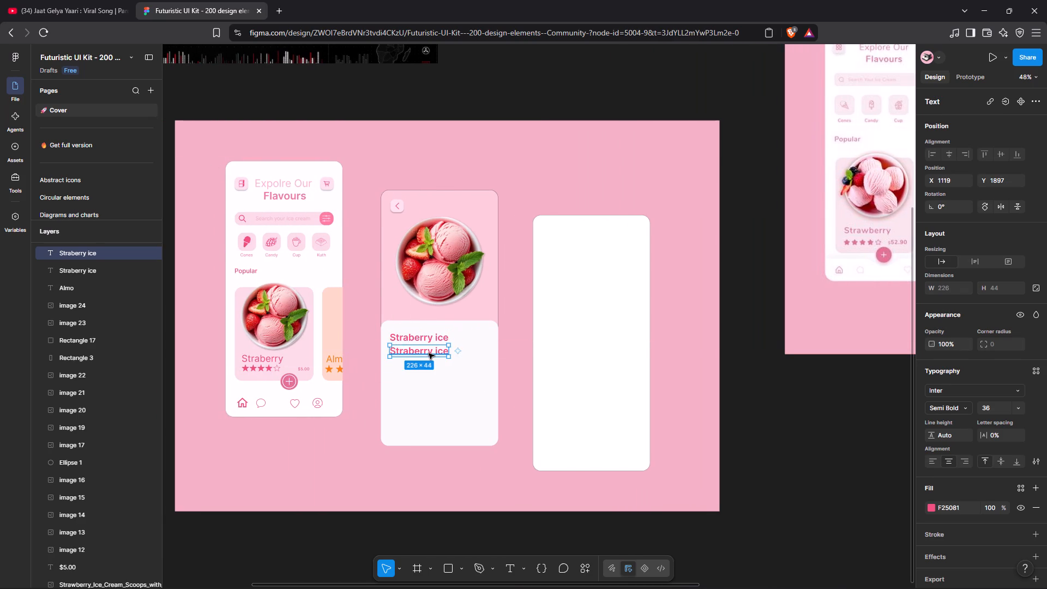
# Replace the text of the lower "Straberry ice" copy on the details panel with "Cream".
pyautogui.tripleClick(429, 353)
pyautogui.press('BackSpace')
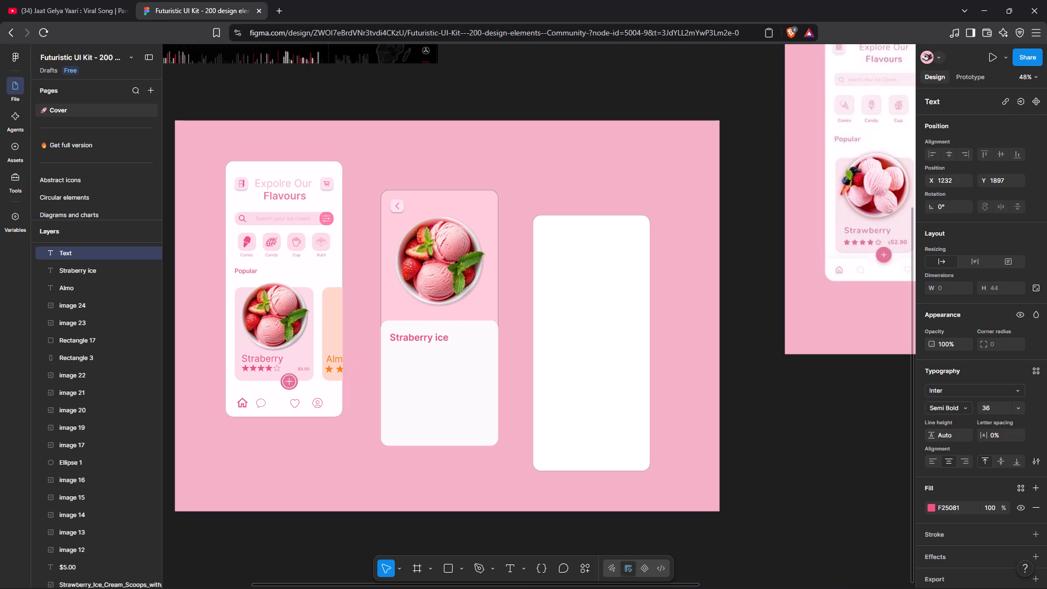
pyautogui.write('Cream')
pyautogui.click(867, 400)
# Set the "Cream" text's font weight to Light.
pyautogui.click(968, 405)
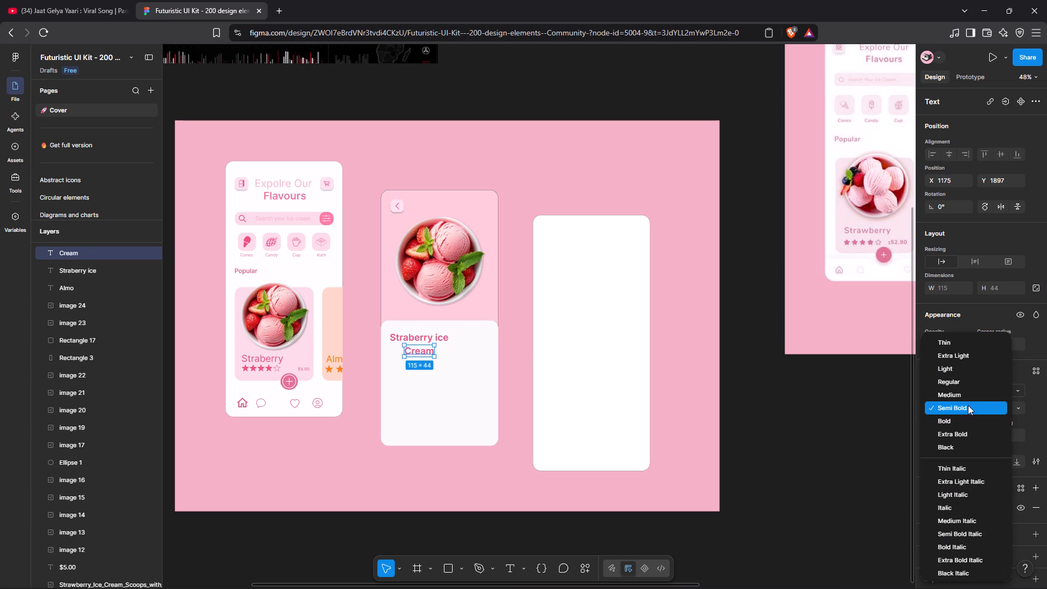
pyautogui.click(947, 369)
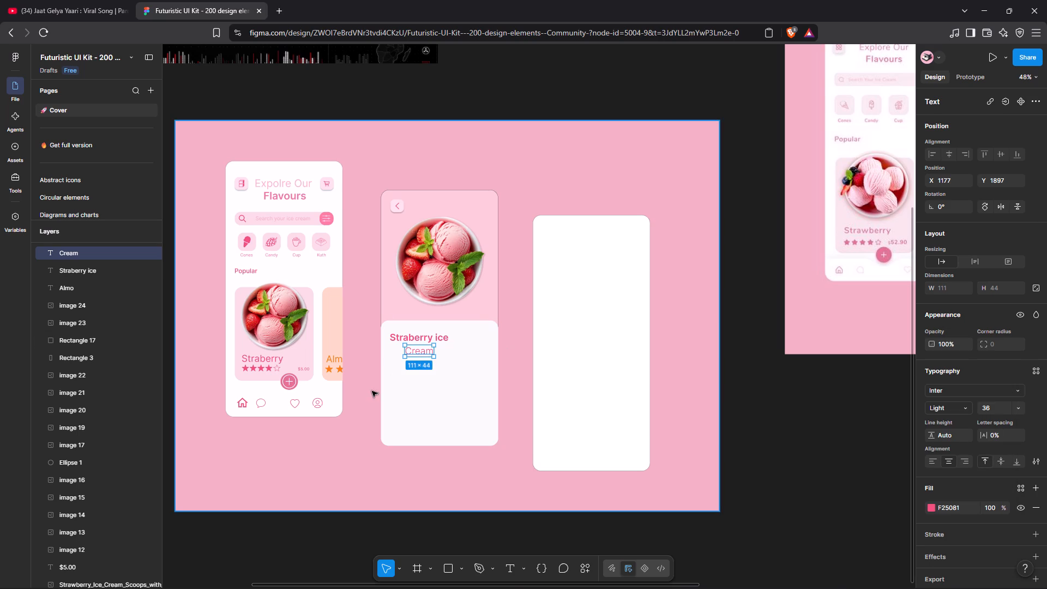
# Align "Cream" with the start of "Straberry ice" directly beneath it at about X 1119, Y 1889, and deselect it.
pyautogui.moveTo(422, 352); pyautogui.dragTo(421, 352)
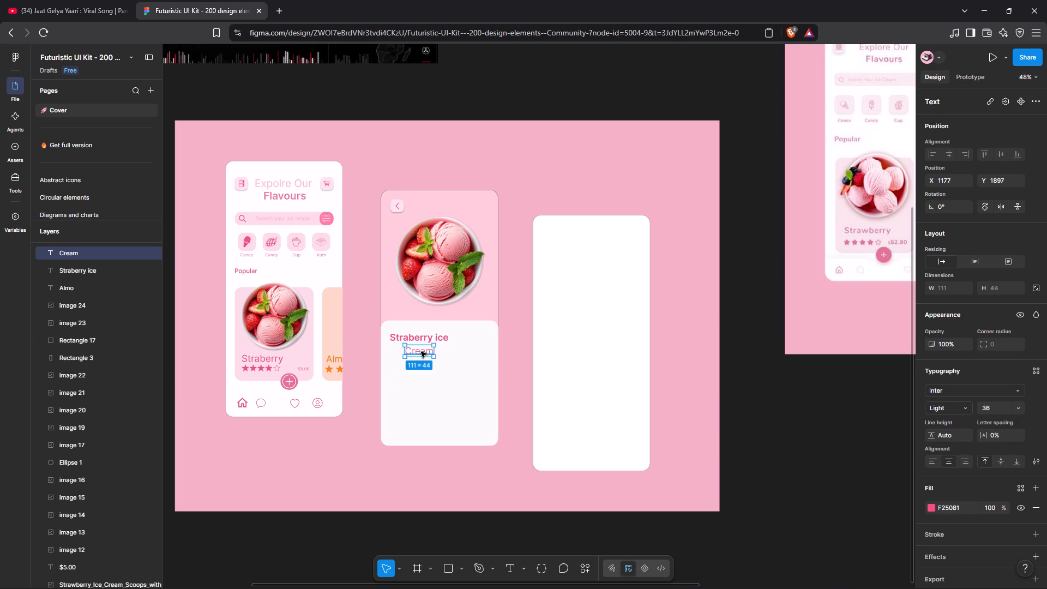
pyautogui.moveTo(421, 352); pyautogui.dragTo(411, 352)
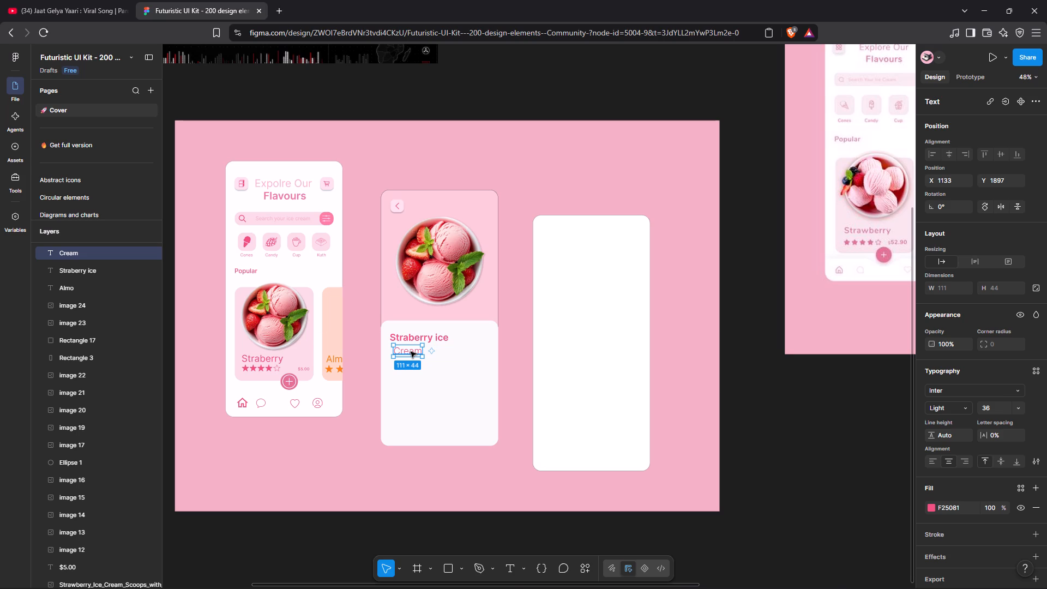
pyautogui.scroll(-1, 411, 352)
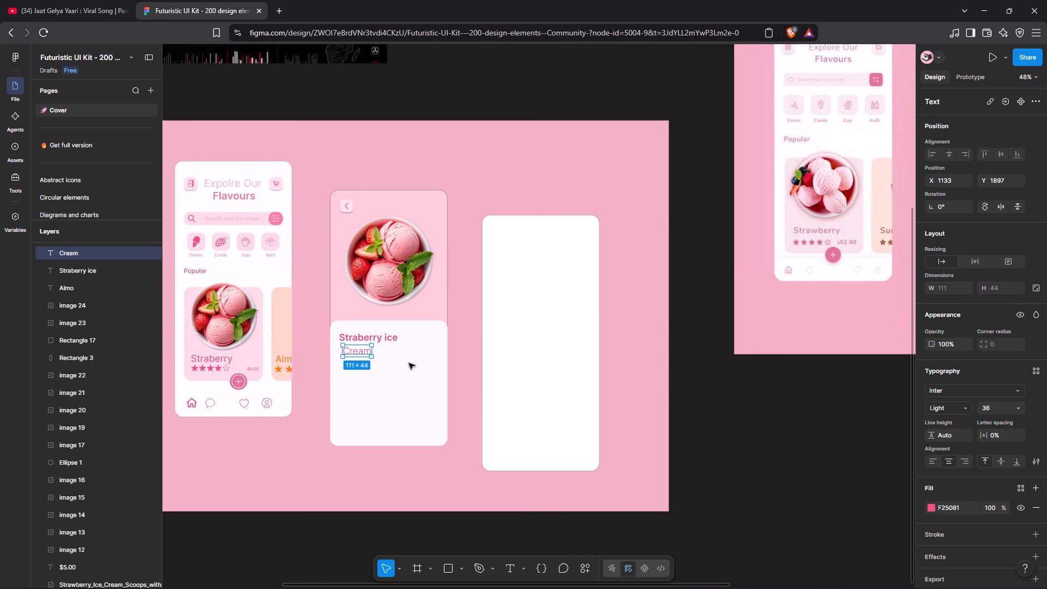
pyautogui.click(764, 435)
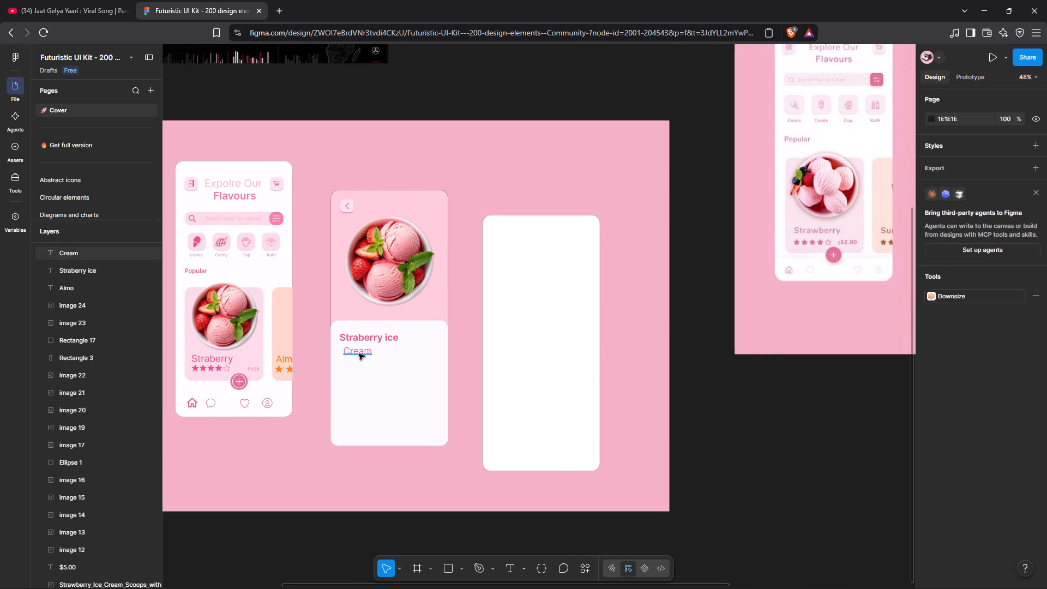
pyautogui.click(362, 347)
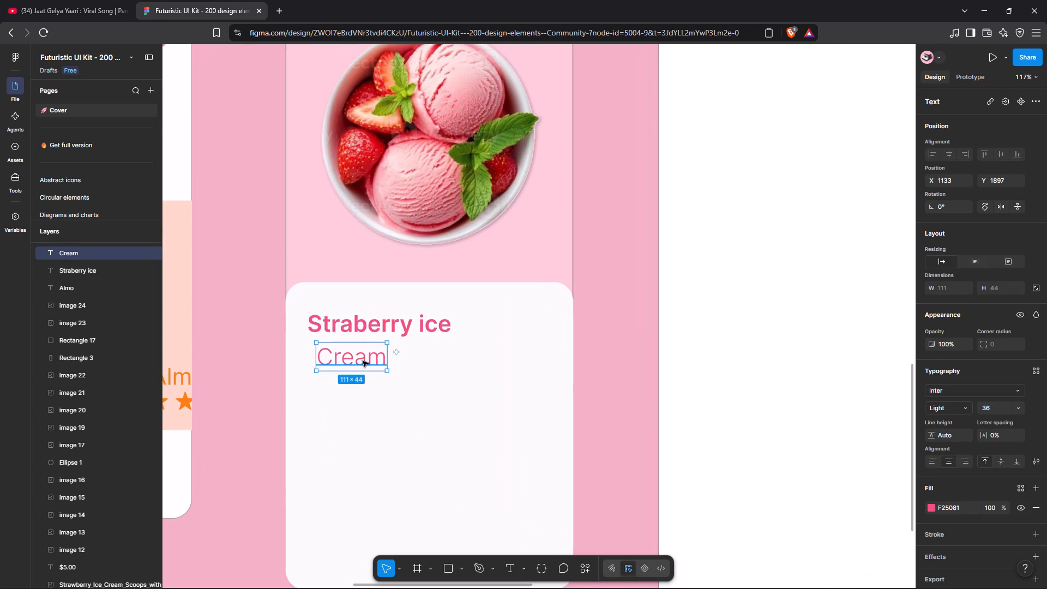
pyautogui.moveTo(363, 361); pyautogui.dragTo(353, 357)
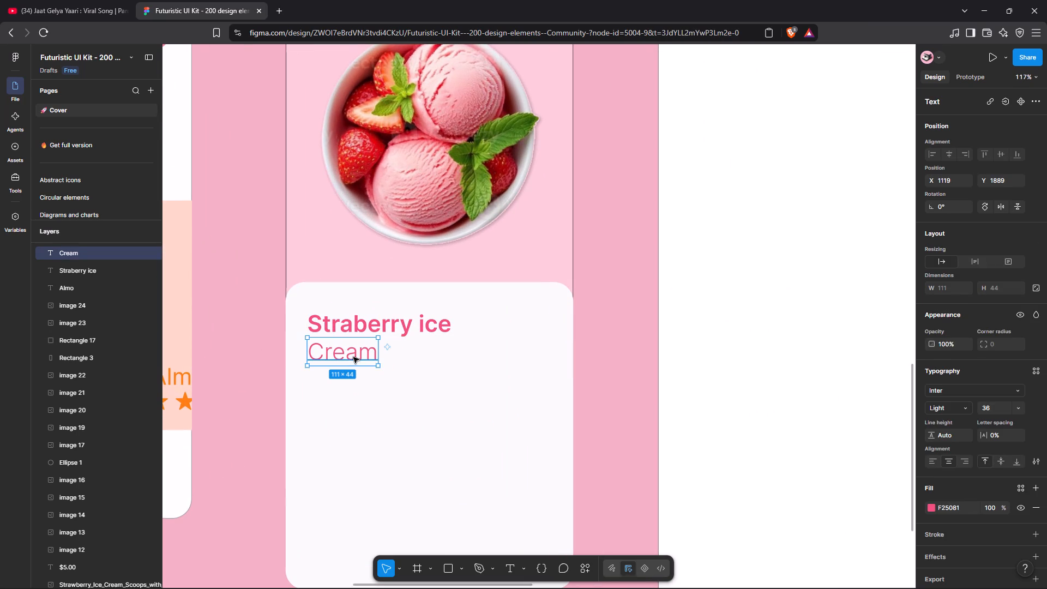
pyautogui.click(775, 375)
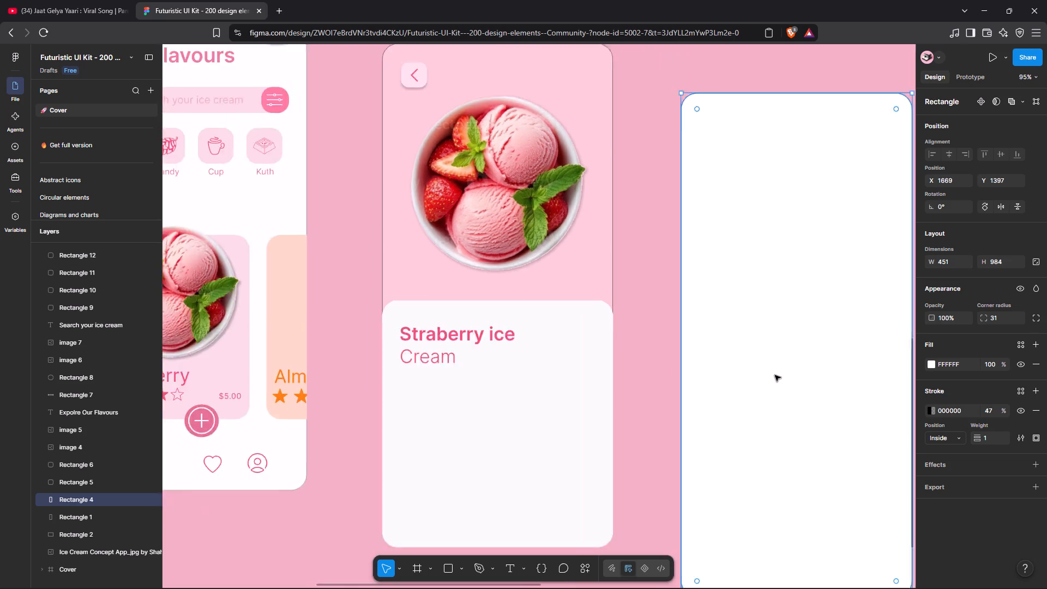
pyautogui.click(329, 358)
# Copy the first filled star from the first screen's Straberry card and place the copy beneath "Cream" at about X 1116, Y 1948.
pyautogui.hscroll(-6, 329, 358)
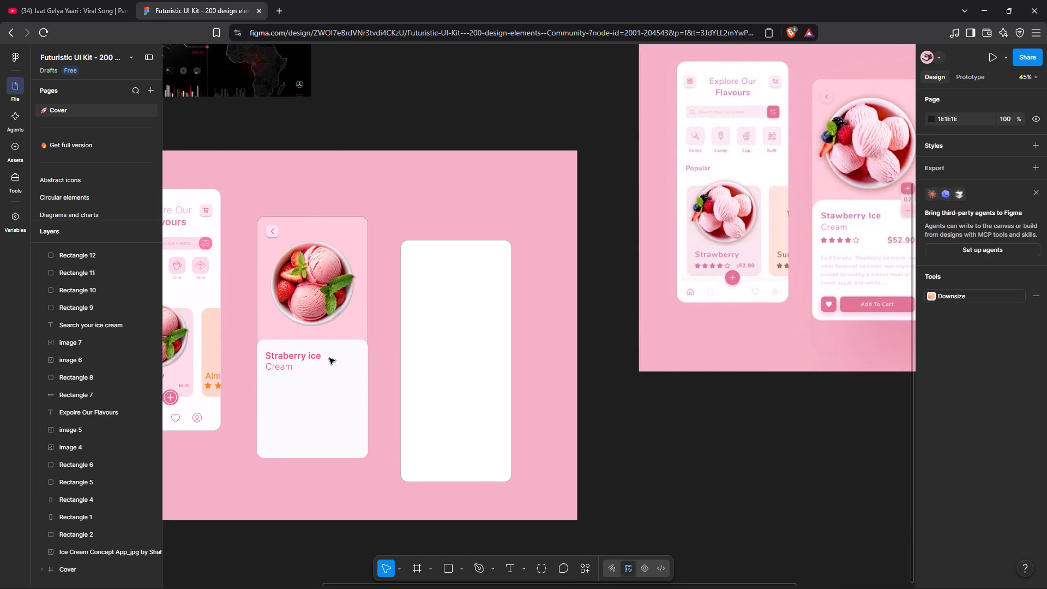
pyautogui.hscroll(3, 329, 358)
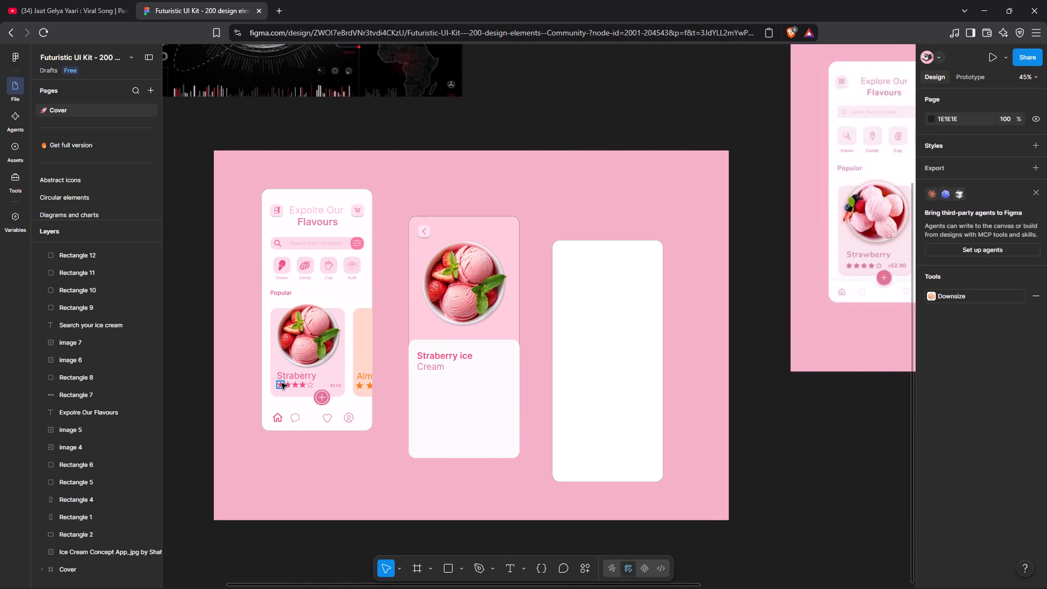
pyautogui.hscroll(1, 281, 383)
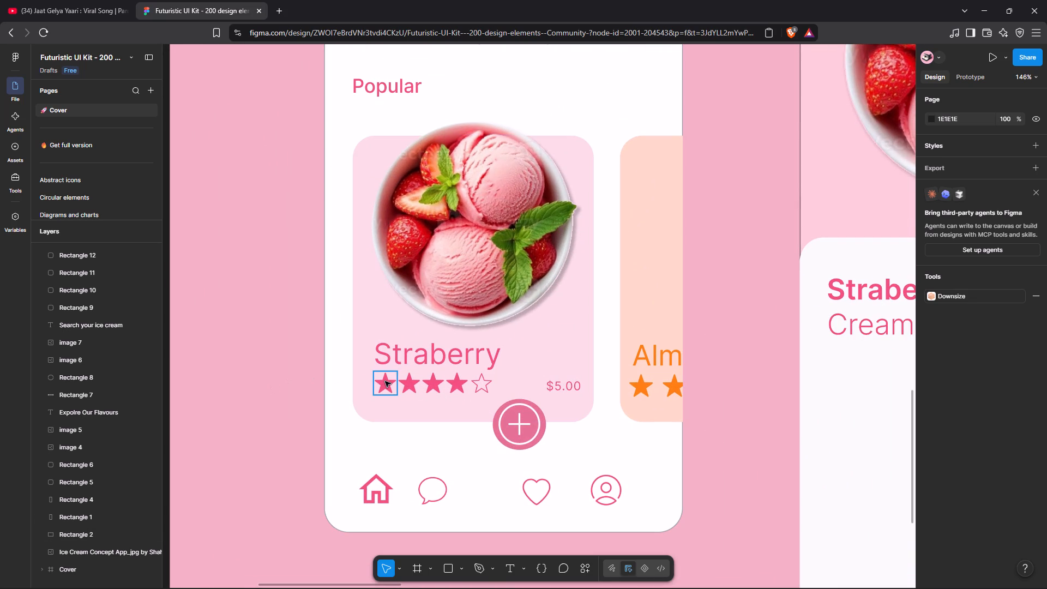
pyautogui.click(385, 381)
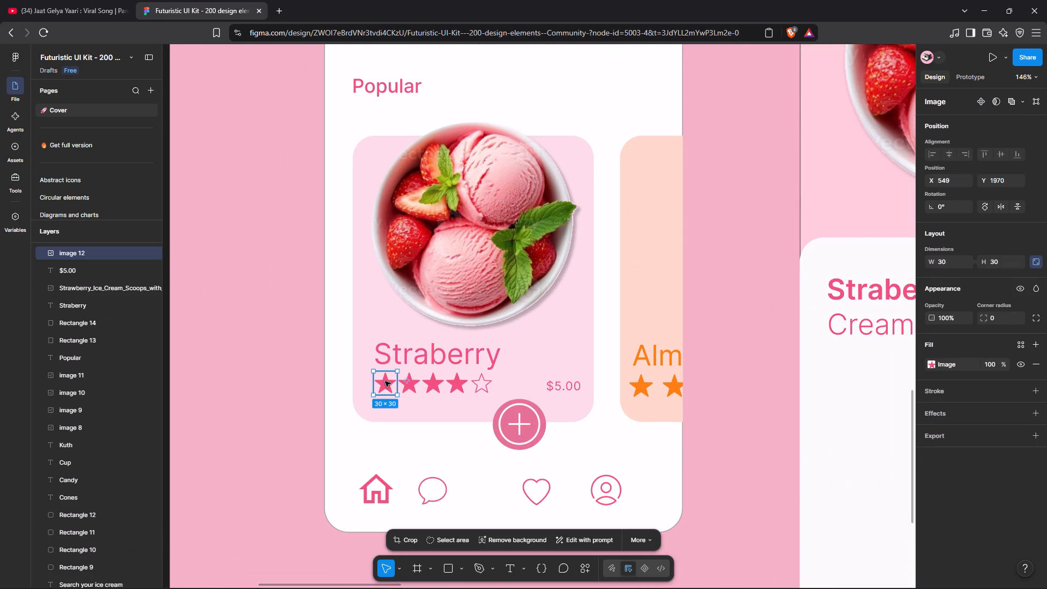
pyautogui.hotkey('ctrl', 'd')
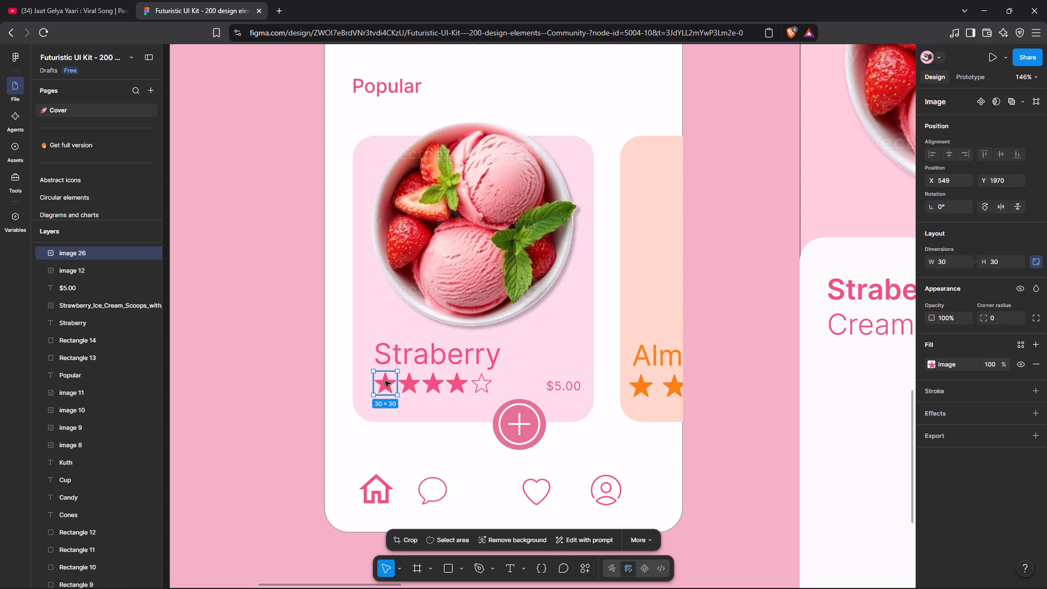
pyautogui.hotkey('ctrl', 'z')
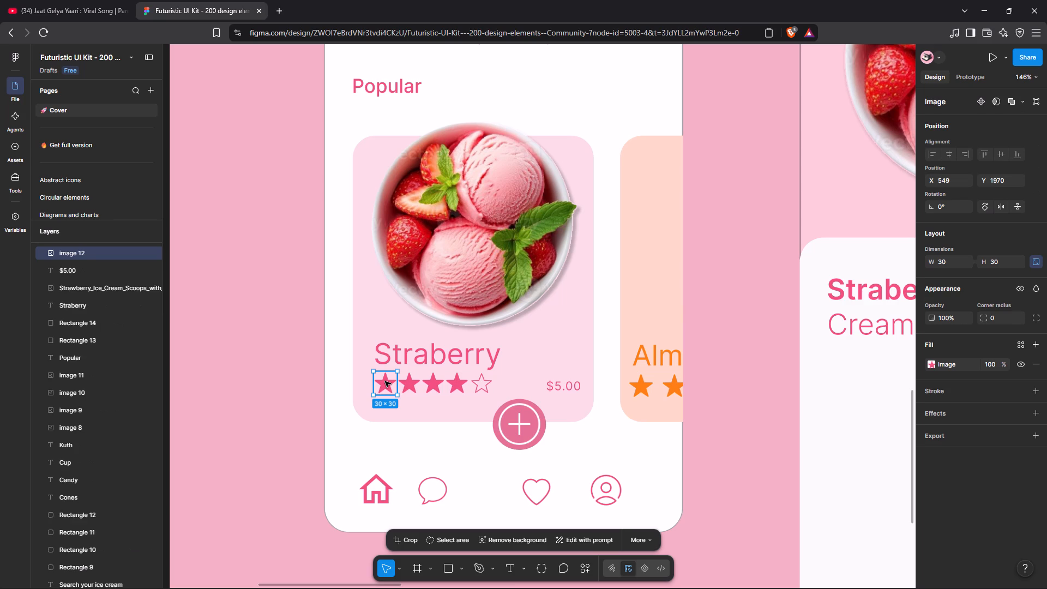
pyautogui.hotkey('ctrl', 'c')
pyautogui.click(786, 505)
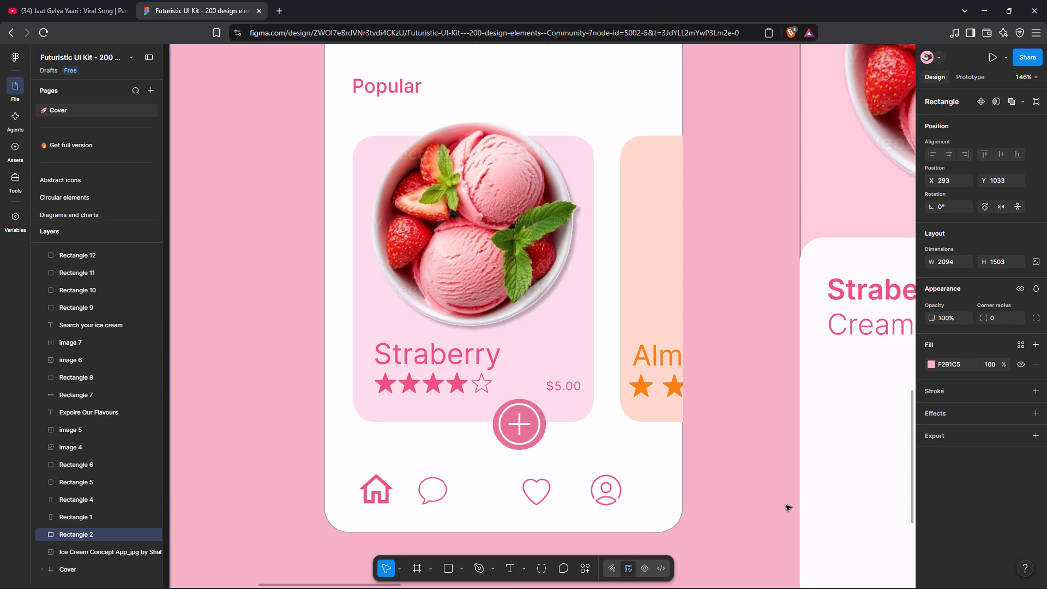
pyautogui.hscroll(-3, 786, 505)
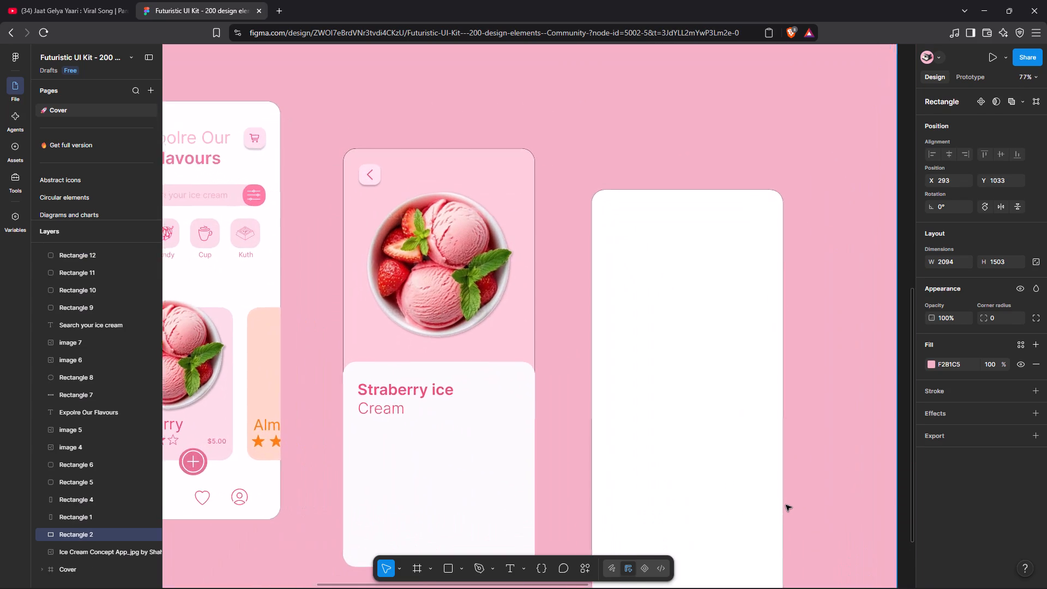
pyautogui.hscroll(3, 786, 505)
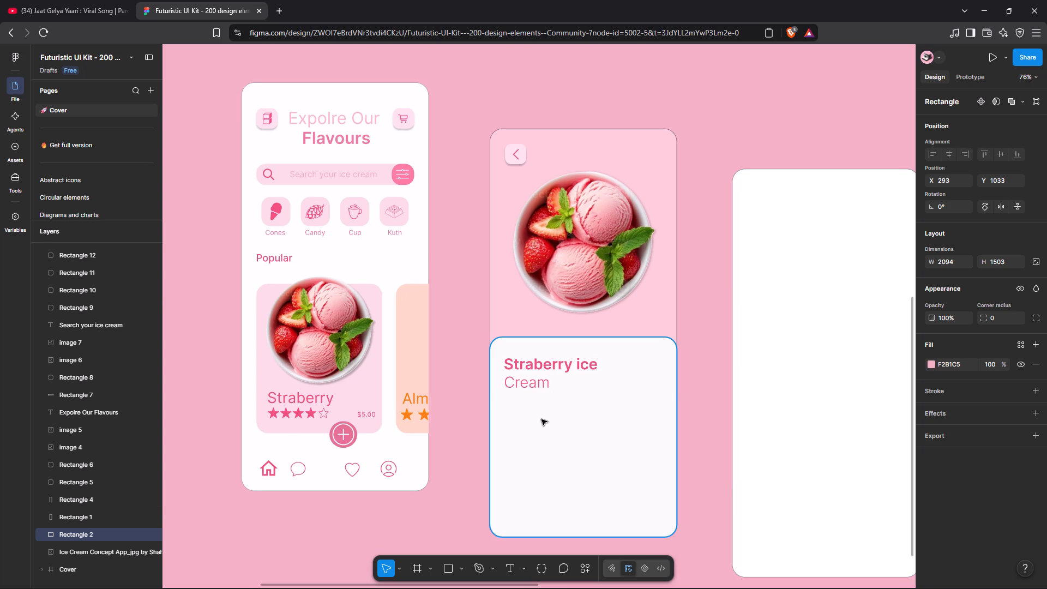
pyautogui.hotkey('ctrl', 'v')
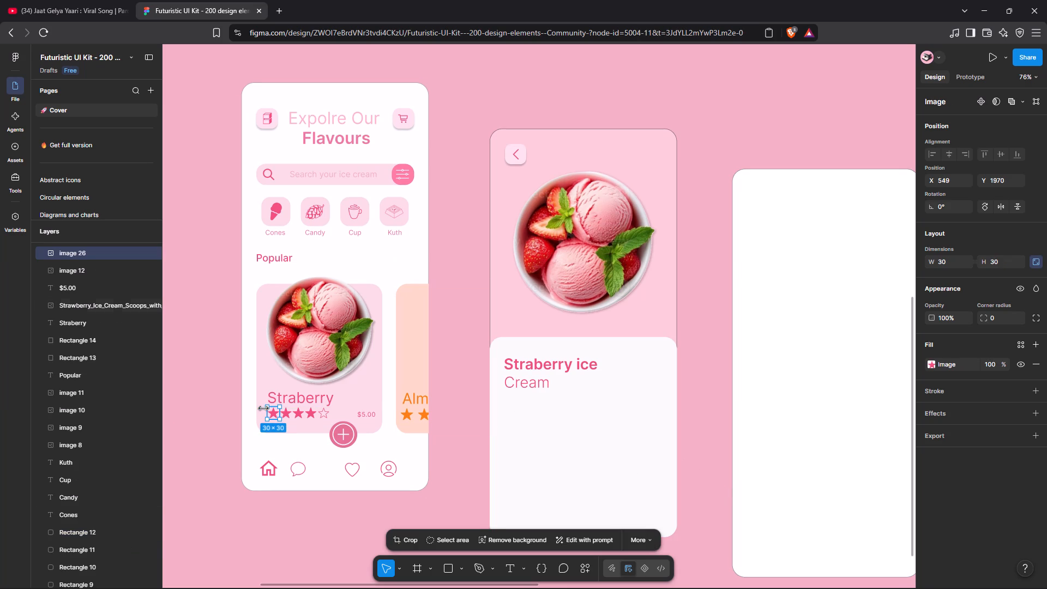
pyautogui.moveTo(273, 412); pyautogui.dragTo(533, 405)
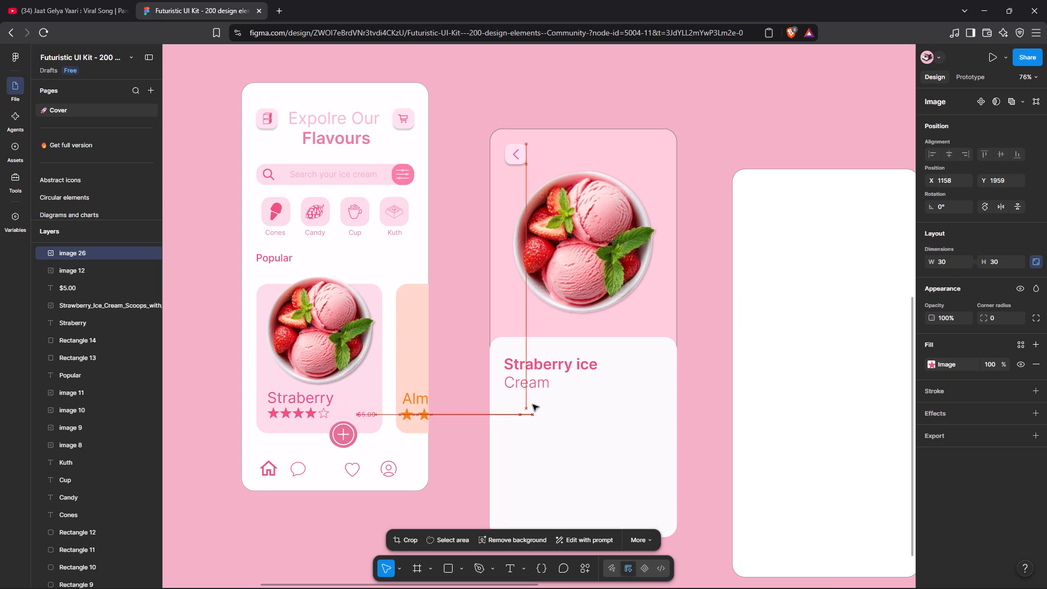
pyautogui.moveTo(533, 405); pyautogui.dragTo(508, 403)
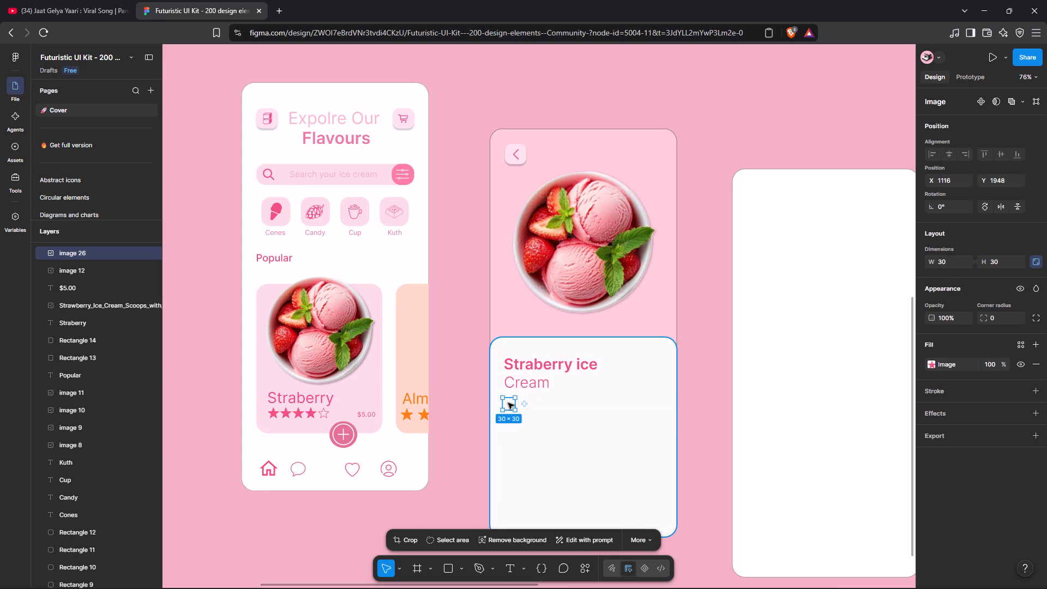
# Bring the copied star in front of the details panel and reposition it under "Cream" at about X 1122, Y 1942.
pyautogui.rightClick(508, 403)
pyautogui.click(556, 319)
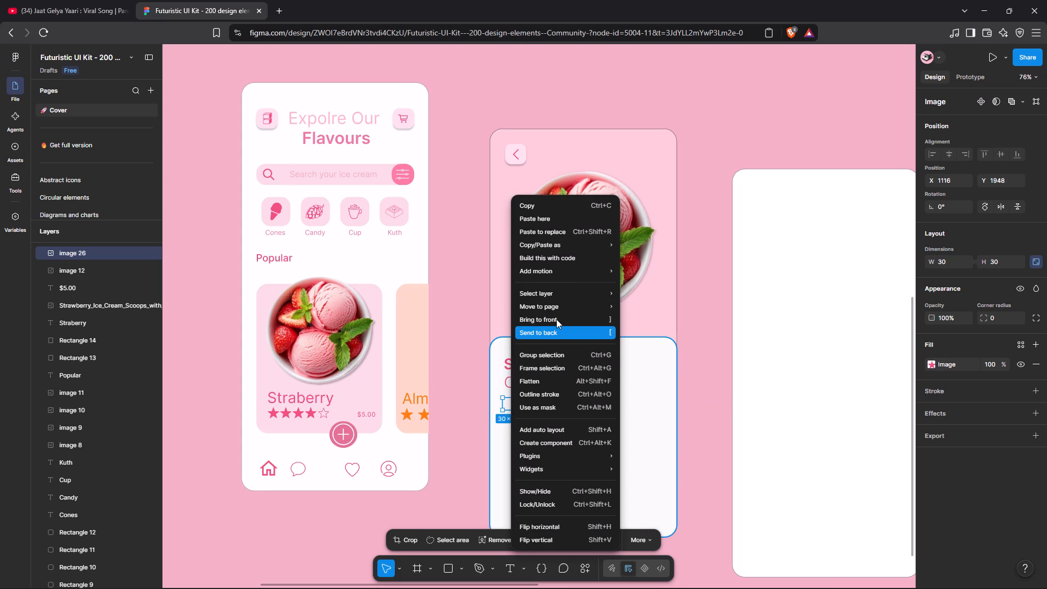
pyautogui.click(510, 404)
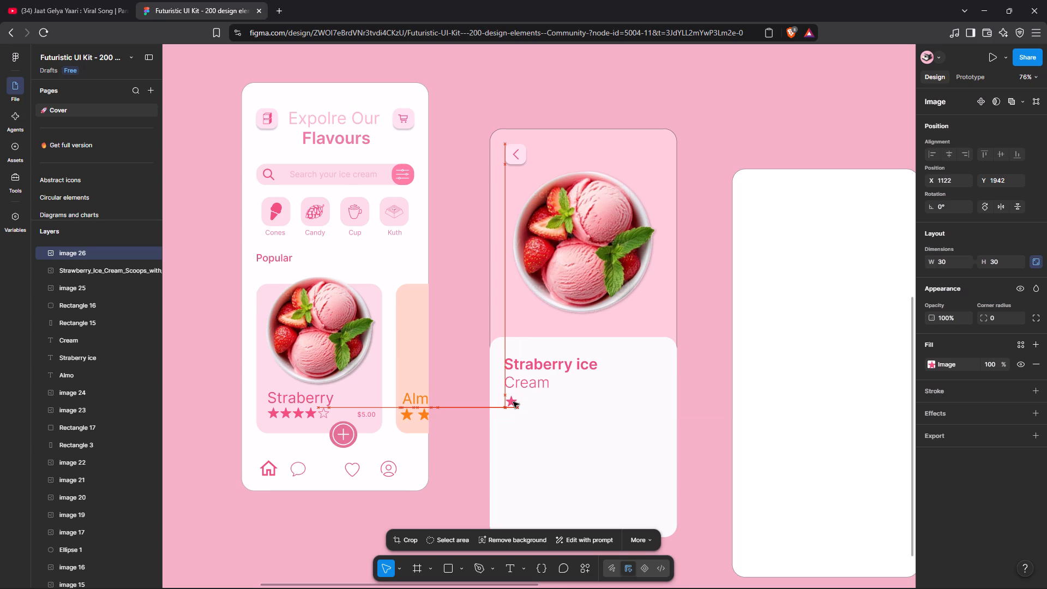
# Duplicate the panel's star three times at 30 px intervals to form a row of four filled stars beneath "Cream".
pyautogui.hscroll(-8, 714, 371)
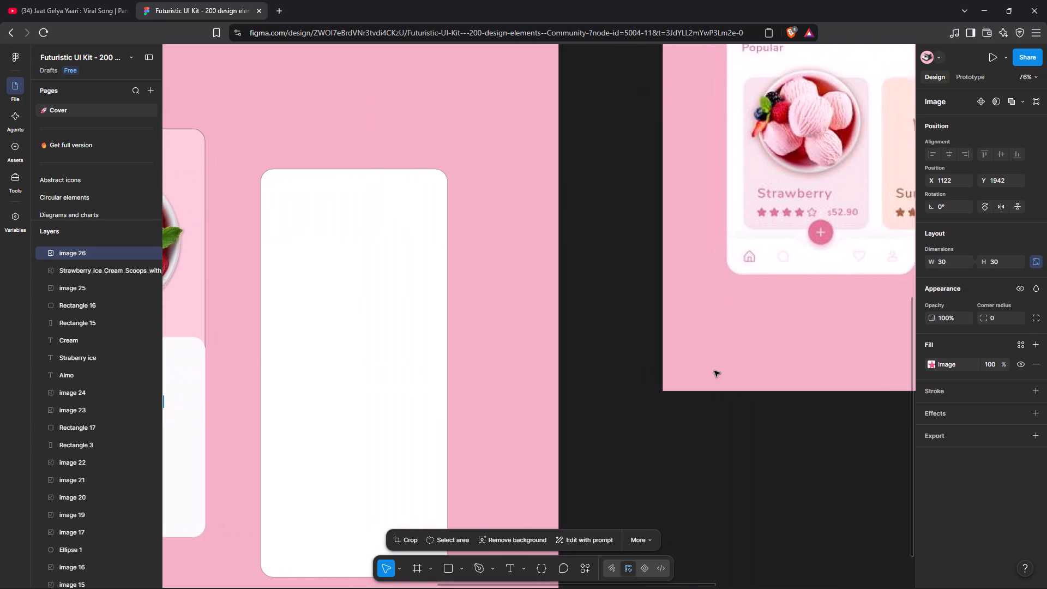
pyautogui.hscroll(-1, 714, 371)
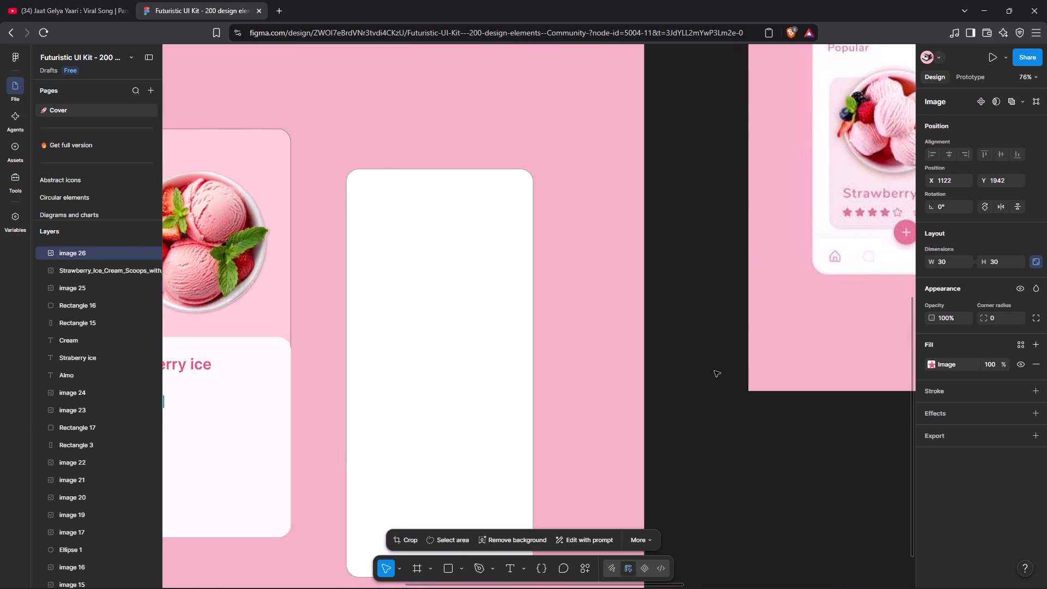
pyautogui.hscroll(5, 714, 371)
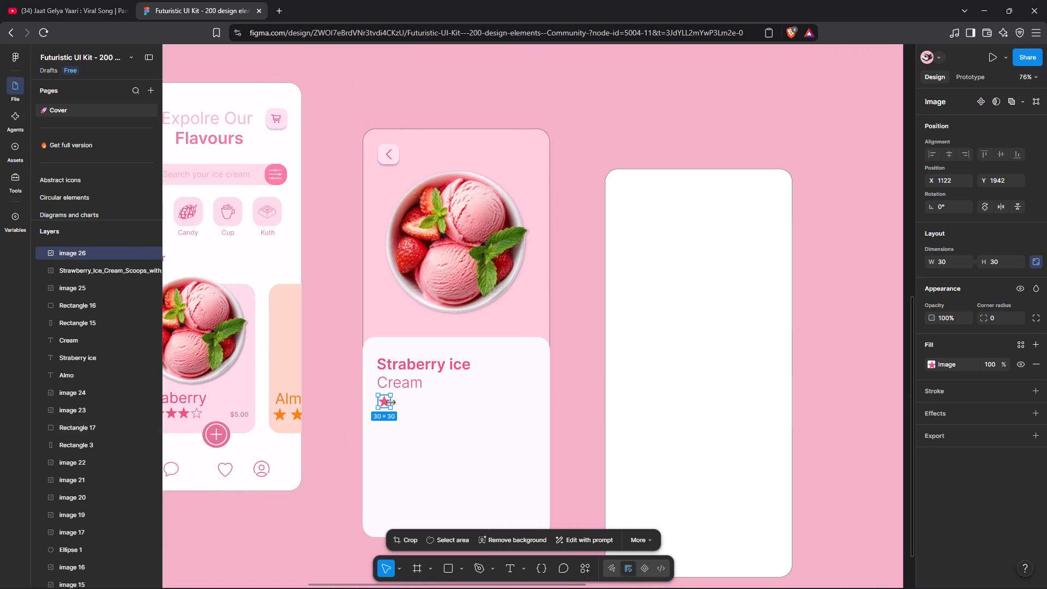
pyautogui.click(386, 402)
pyautogui.hotkey('ctrl', 'd')
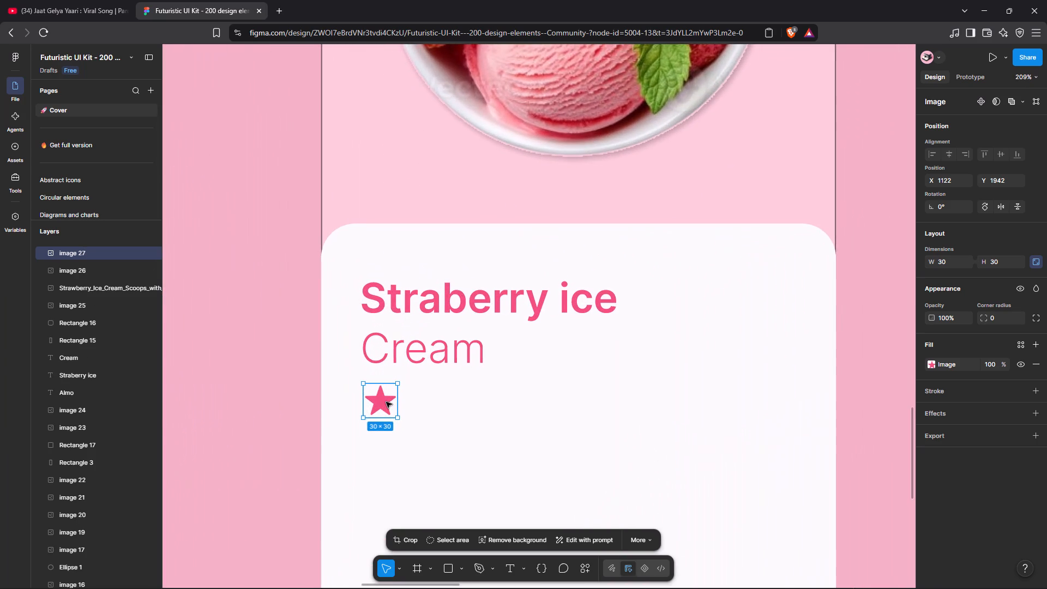
pyautogui.moveTo(386, 402); pyautogui.dragTo(422, 402)
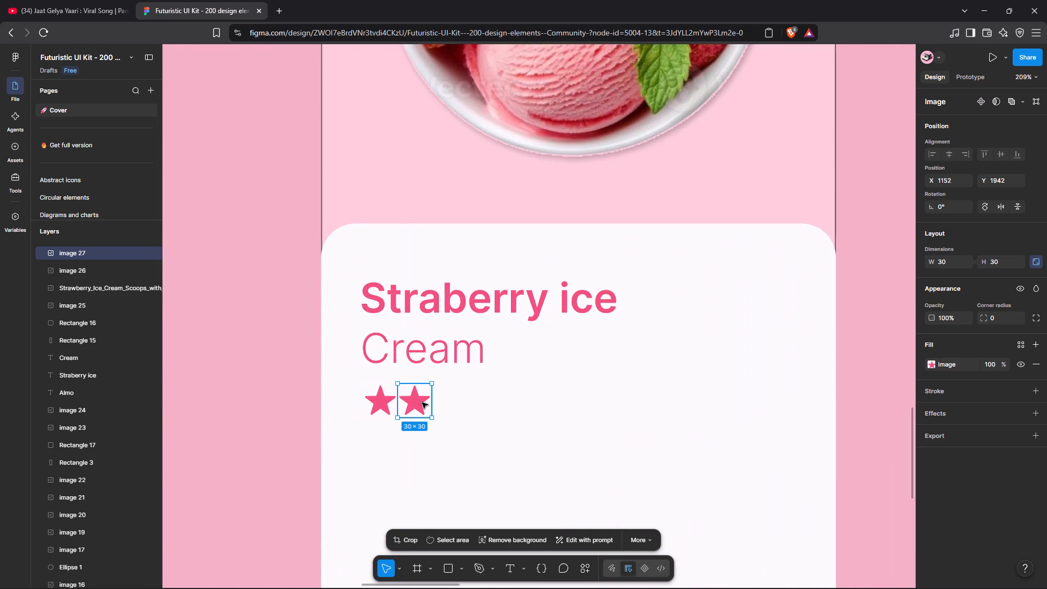
pyautogui.hotkey('ctrl', 'd')
pyautogui.hotkey('ctrl', 'd')
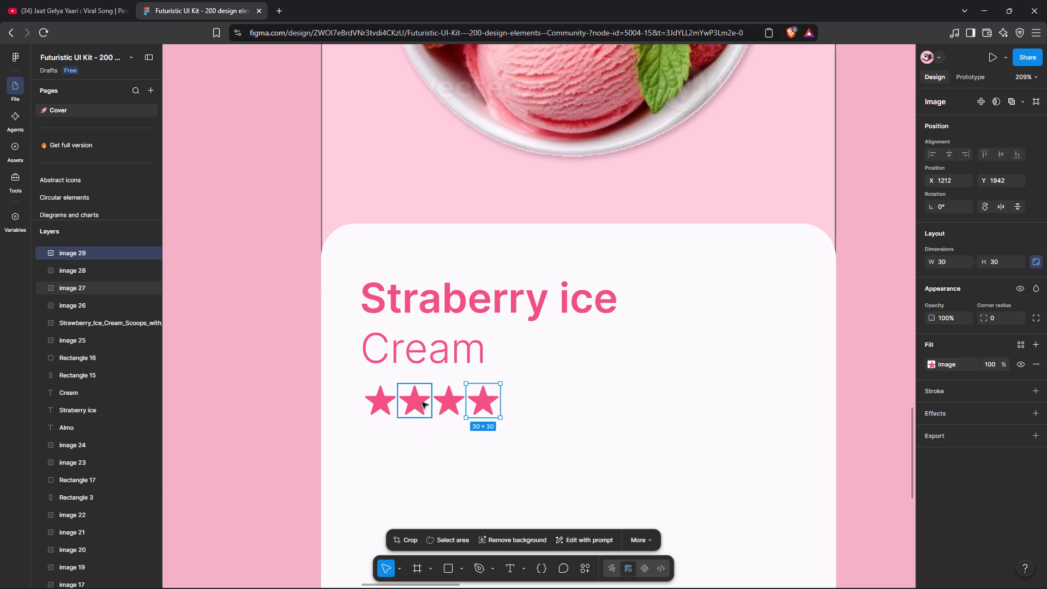
pyautogui.click(300, 447)
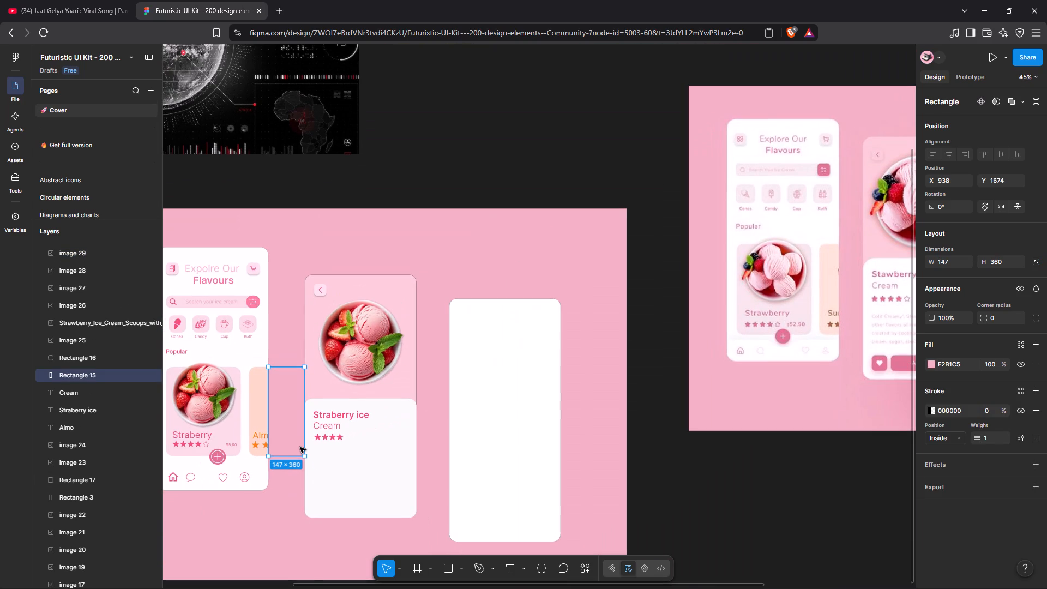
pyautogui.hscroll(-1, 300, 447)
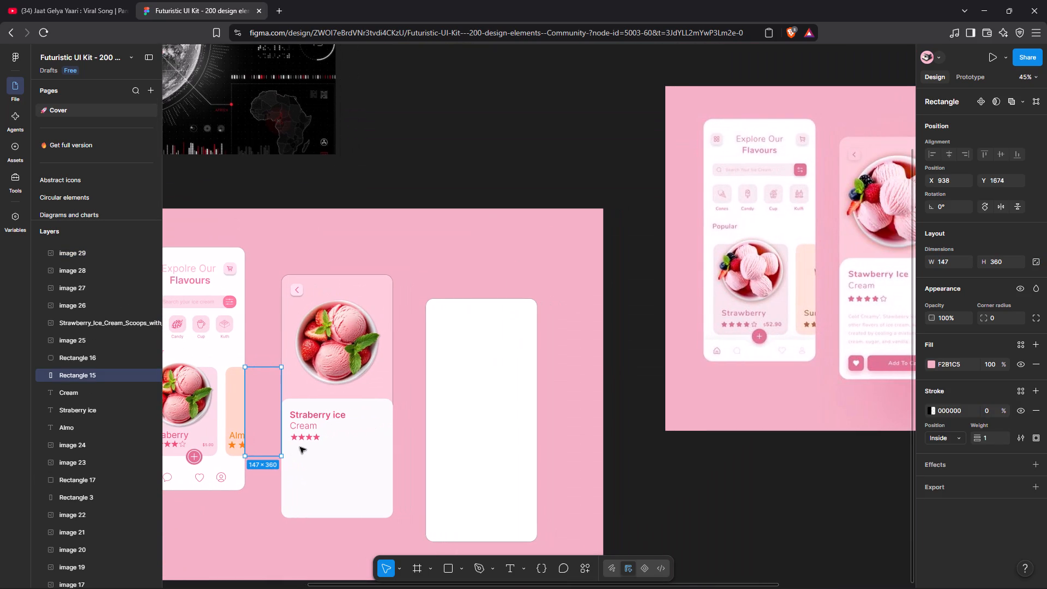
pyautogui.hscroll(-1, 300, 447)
# Duplicate the outlined fifth star of the first screen's Straberry card and place the copy after the panel's four filled stars, about X 1247, Y 1942.
pyautogui.hscroll(2, 300, 447)
pyautogui.click(273, 438)
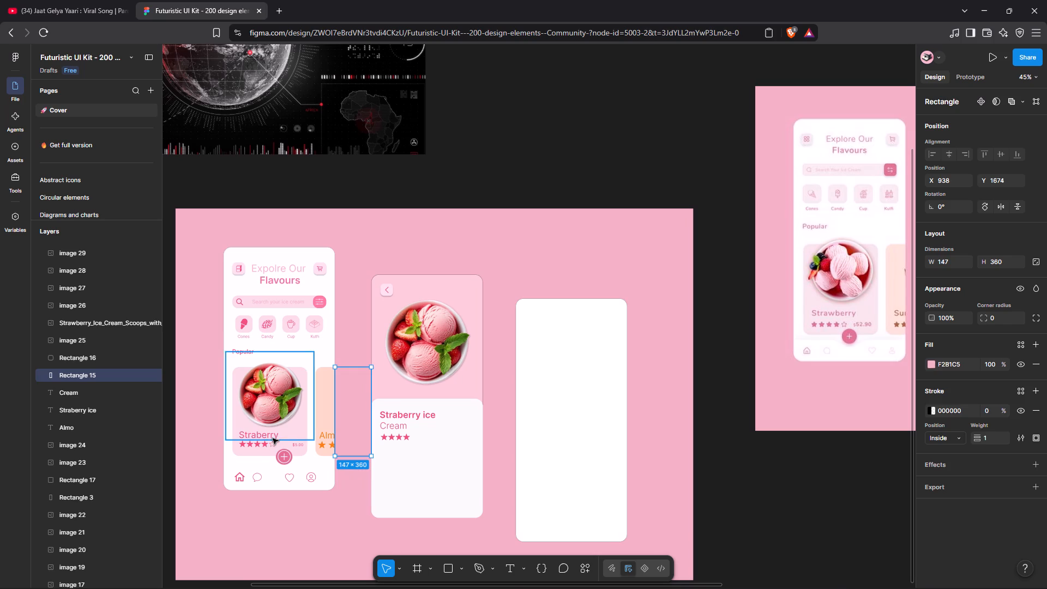
pyautogui.click(273, 444)
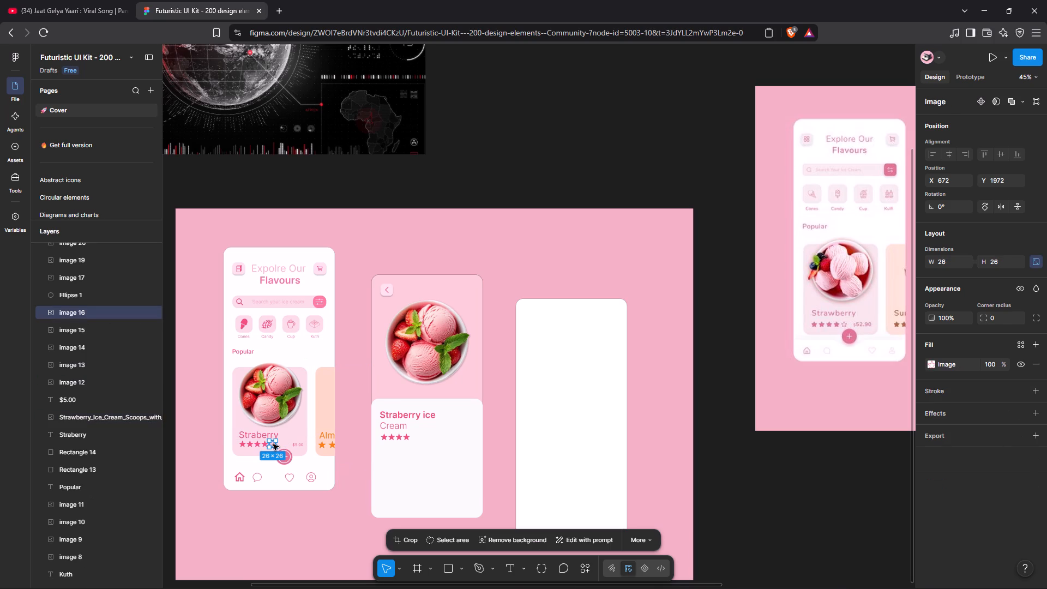
pyautogui.hotkey('ctrl', 'd')
pyautogui.moveTo(273, 444); pyautogui.dragTo(321, 444)
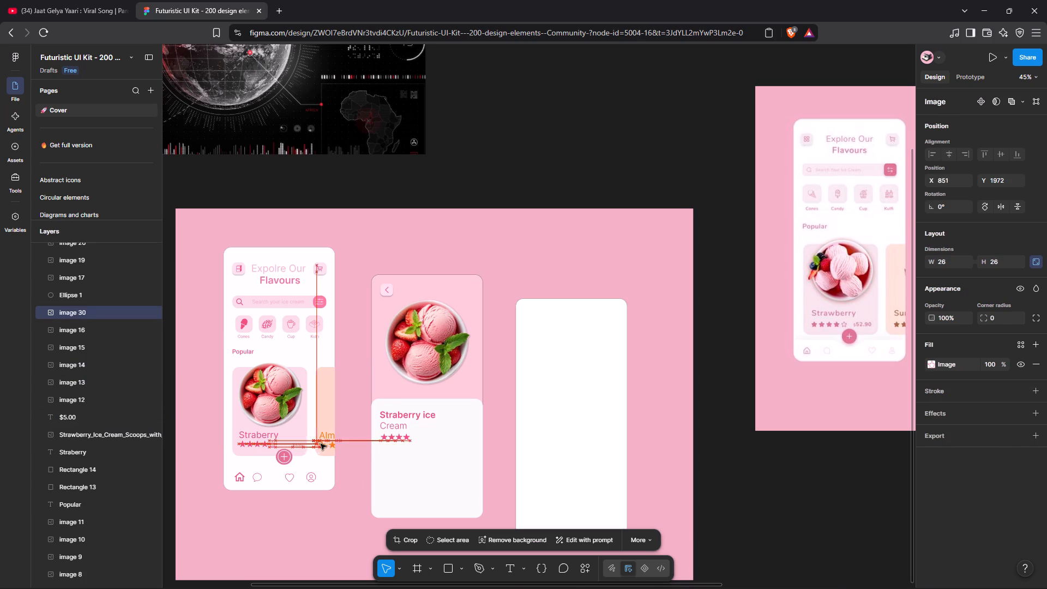
pyautogui.moveTo(321, 444); pyautogui.dragTo(417, 436)
pyautogui.click(413, 436)
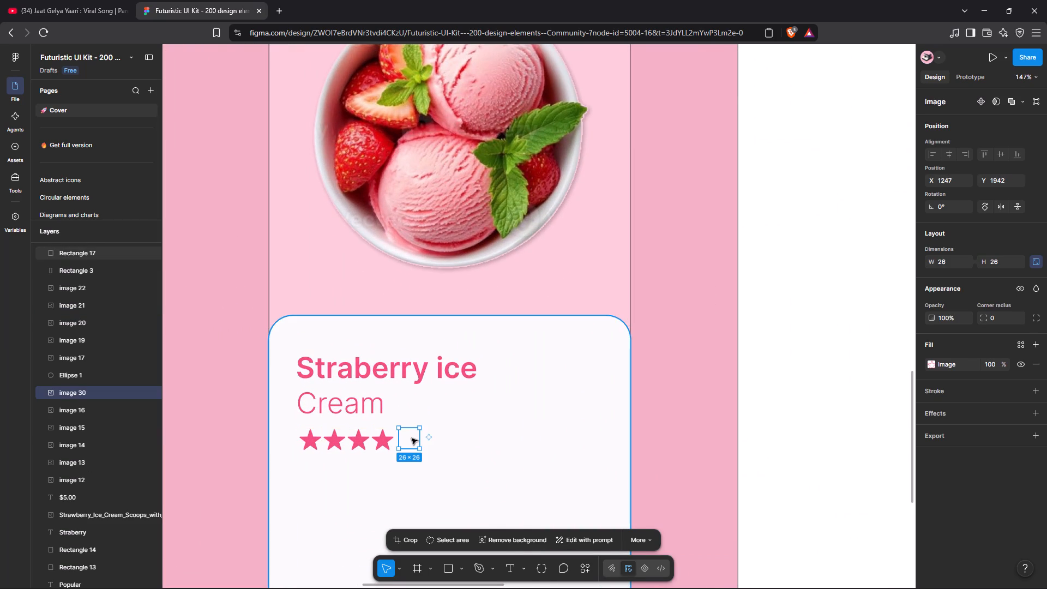
# Bring the outlined star in front of the details panel and line it up with the filled stars at about X 1246, Y 1944.
pyautogui.rightClick(412, 438)
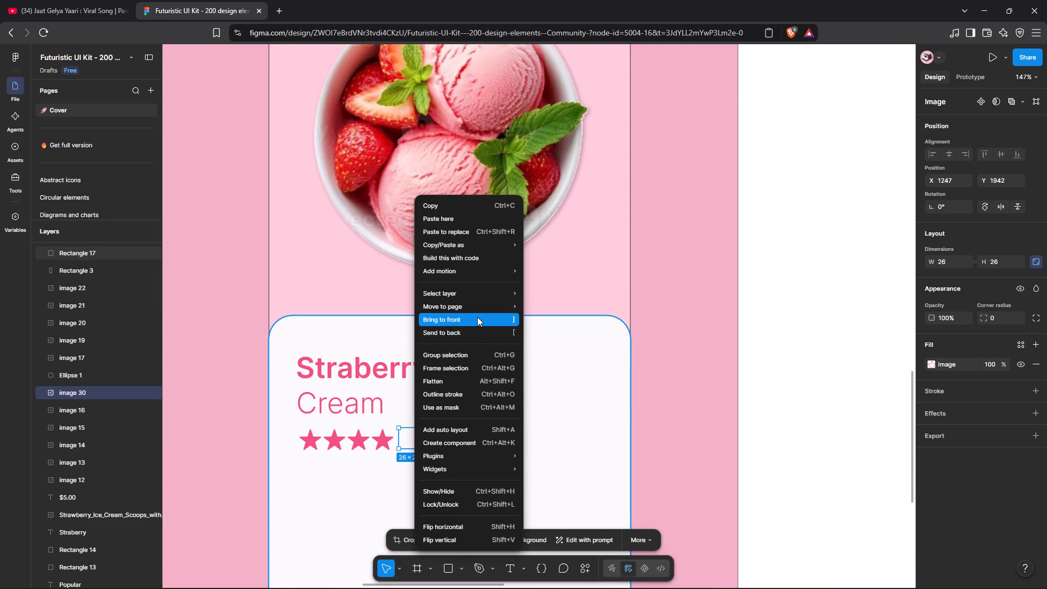
pyautogui.click(477, 317)
pyautogui.click(407, 441)
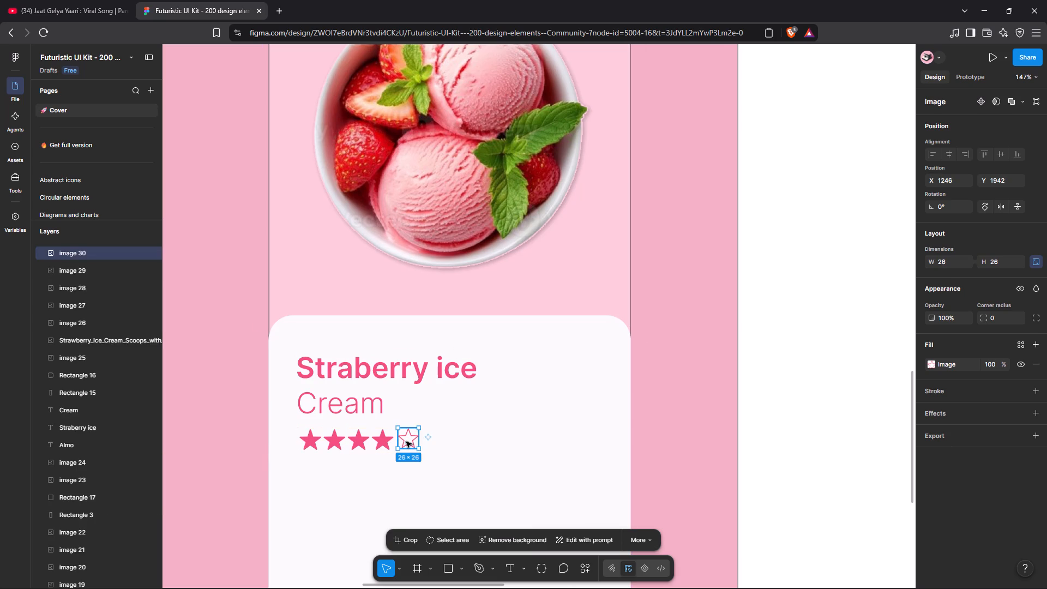
pyautogui.click(413, 435)
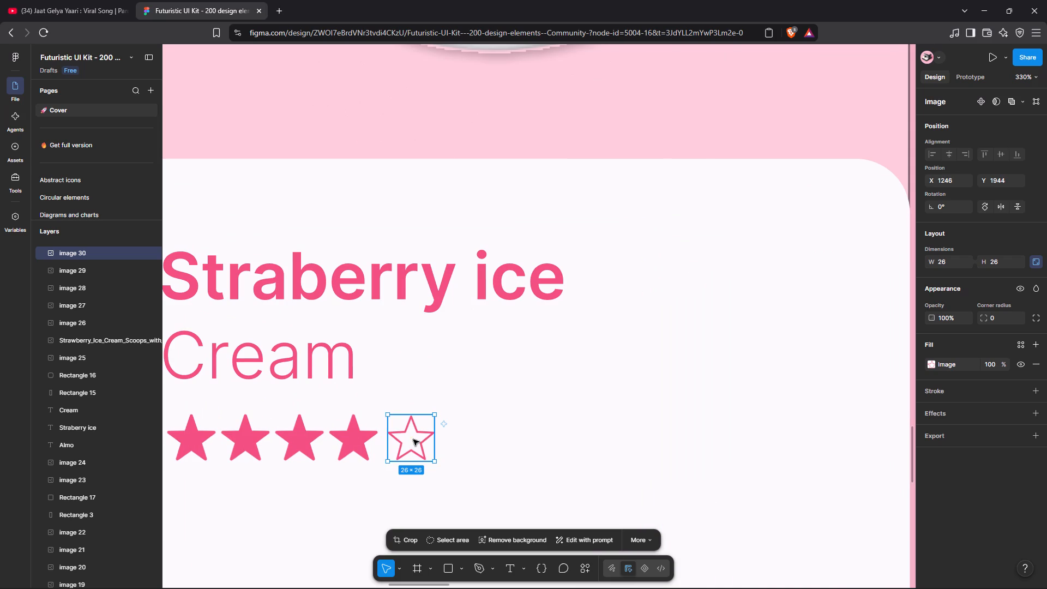
pyautogui.click(502, 433)
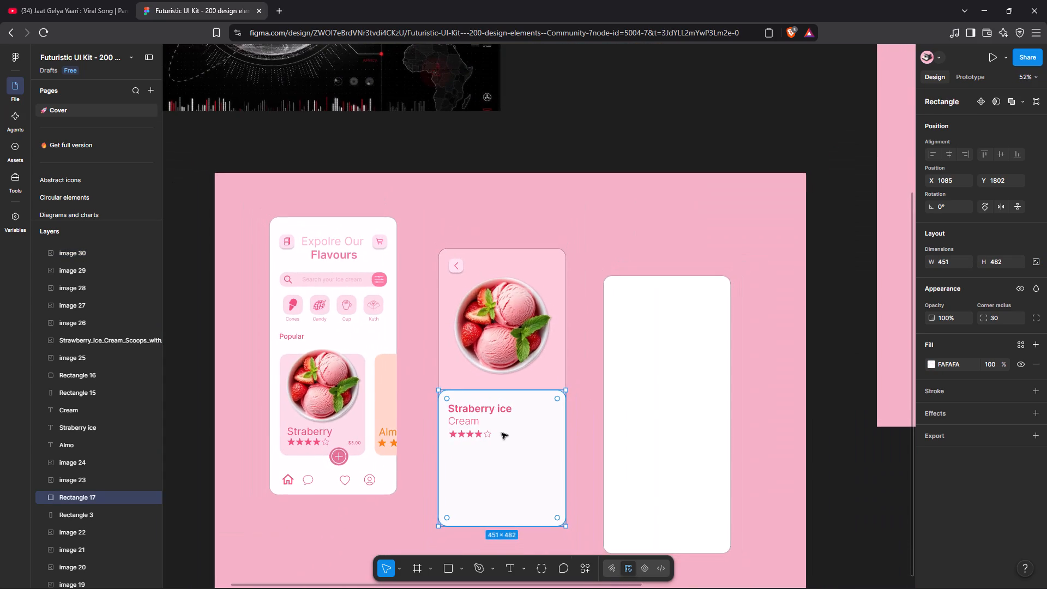
# Set the first screen's Straberry card price to font size 20, in a text box about 78 × 26 placed at about X 744, Y 1974.
pyautogui.hscroll(-1, 748, 467)
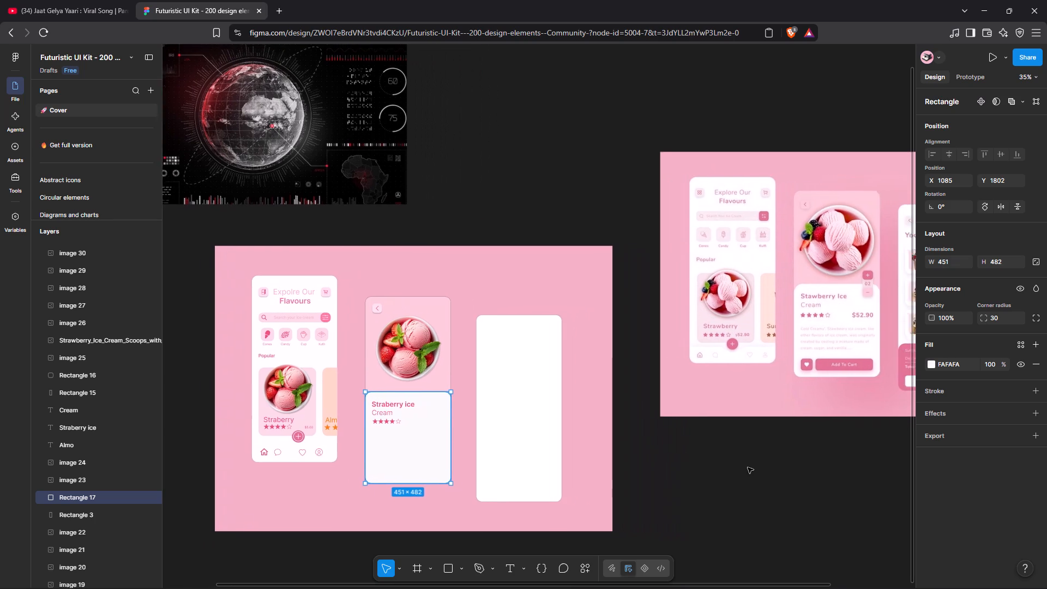
pyautogui.hscroll(-1, 748, 467)
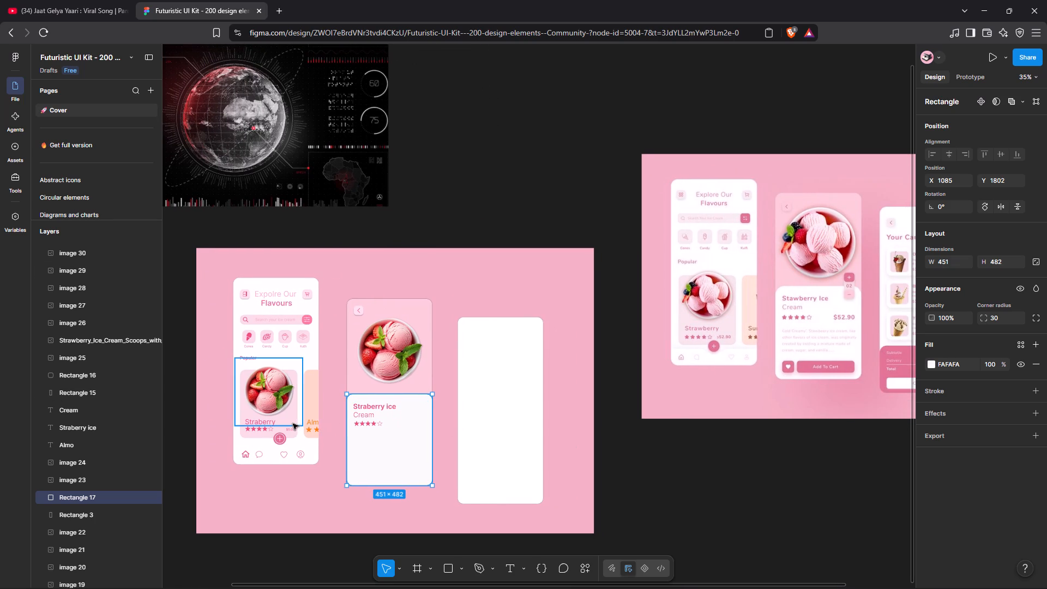
pyautogui.click(296, 432)
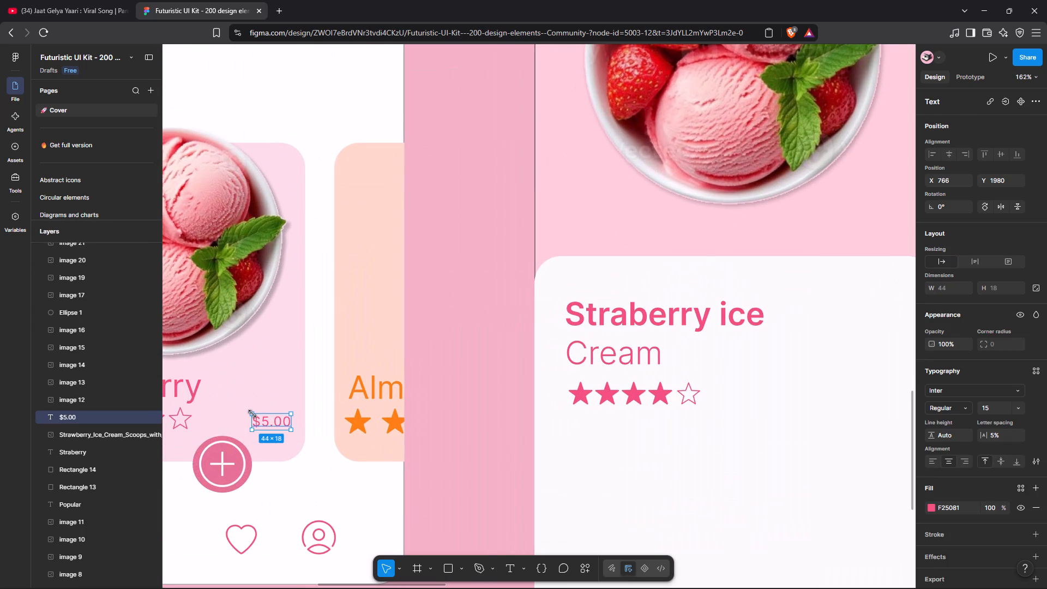
pyautogui.moveTo(252, 413); pyautogui.dragTo(244, 412)
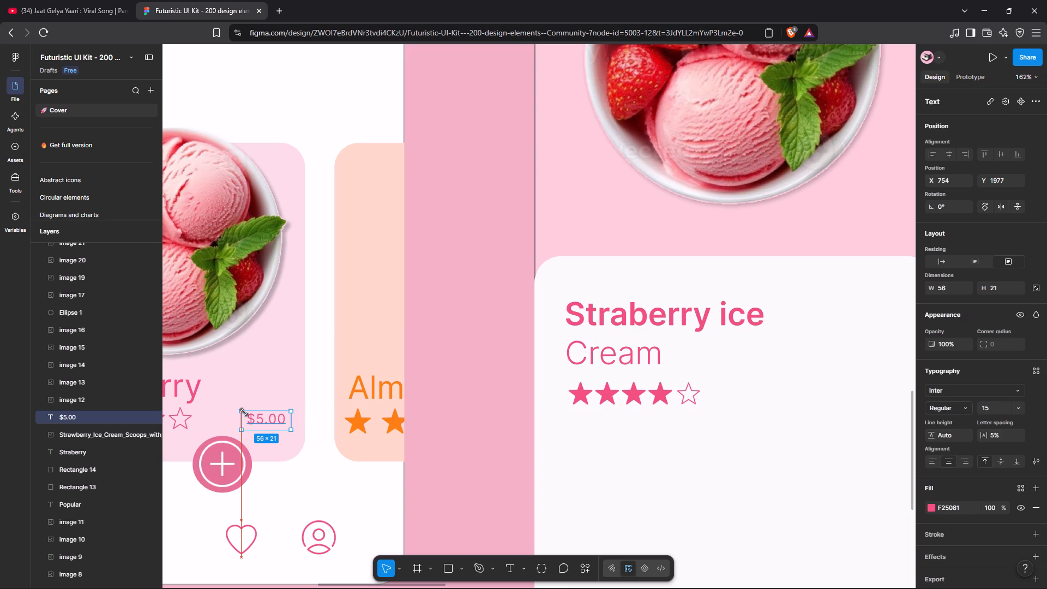
pyautogui.moveTo(244, 412); pyautogui.dragTo(242, 407)
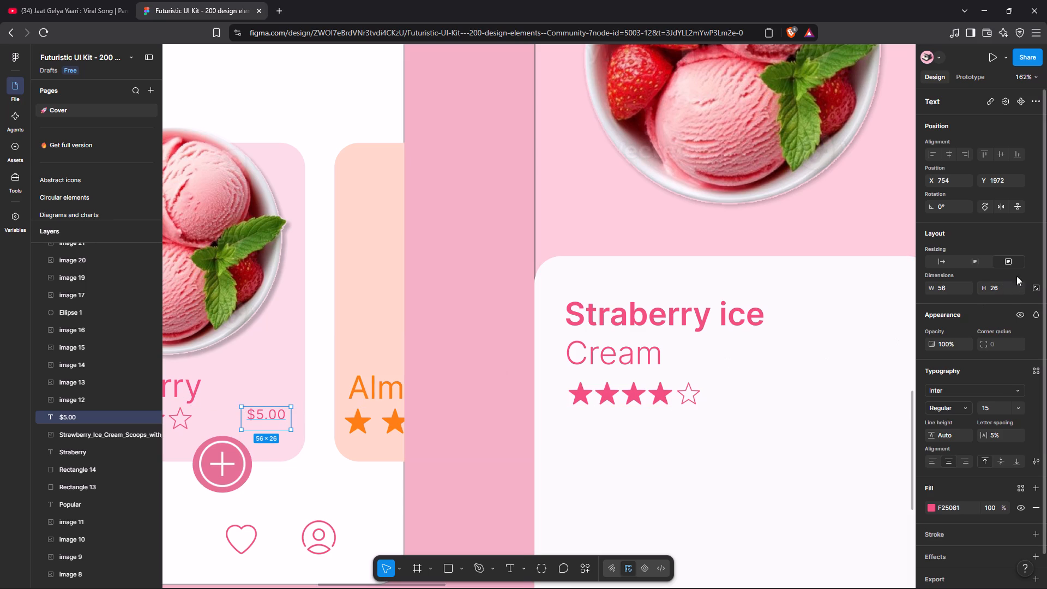
pyautogui.click(1019, 404)
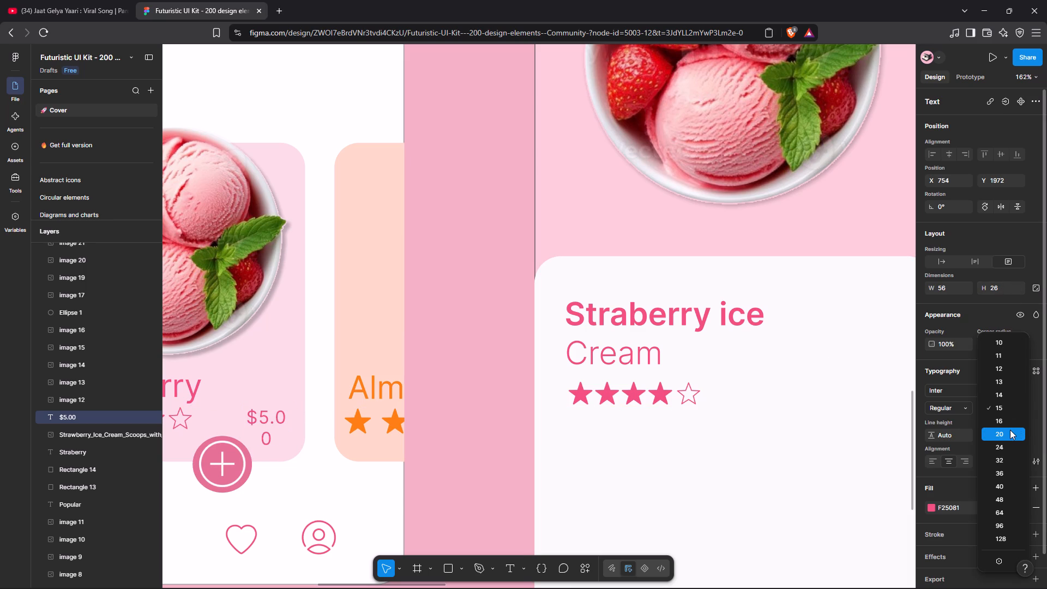
pyautogui.click(1010, 431)
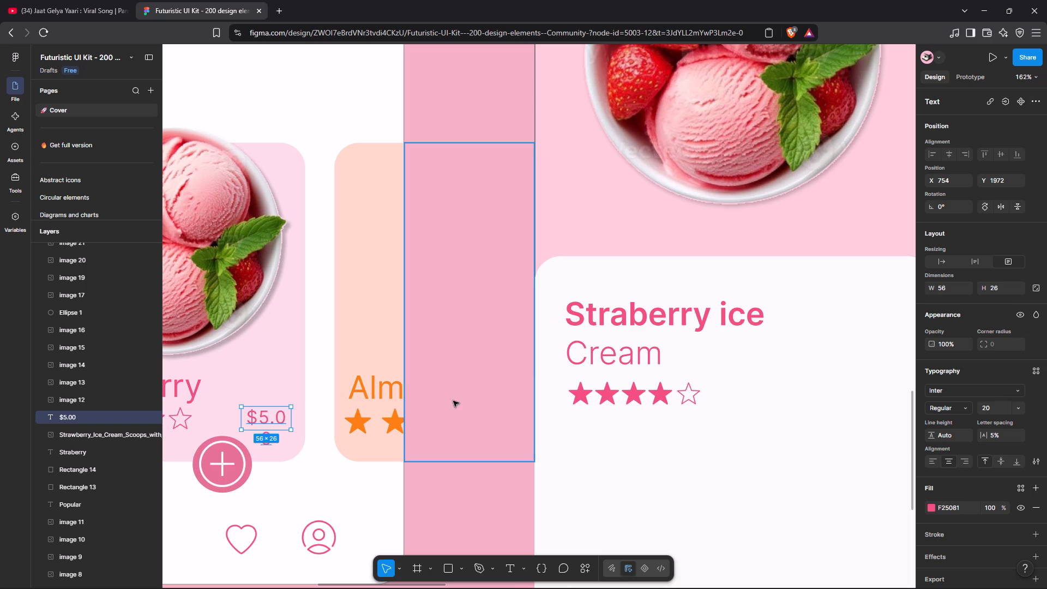
pyautogui.moveTo(292, 413); pyautogui.dragTo(310, 416)
pyautogui.moveTo(276, 422); pyautogui.dragTo(266, 425)
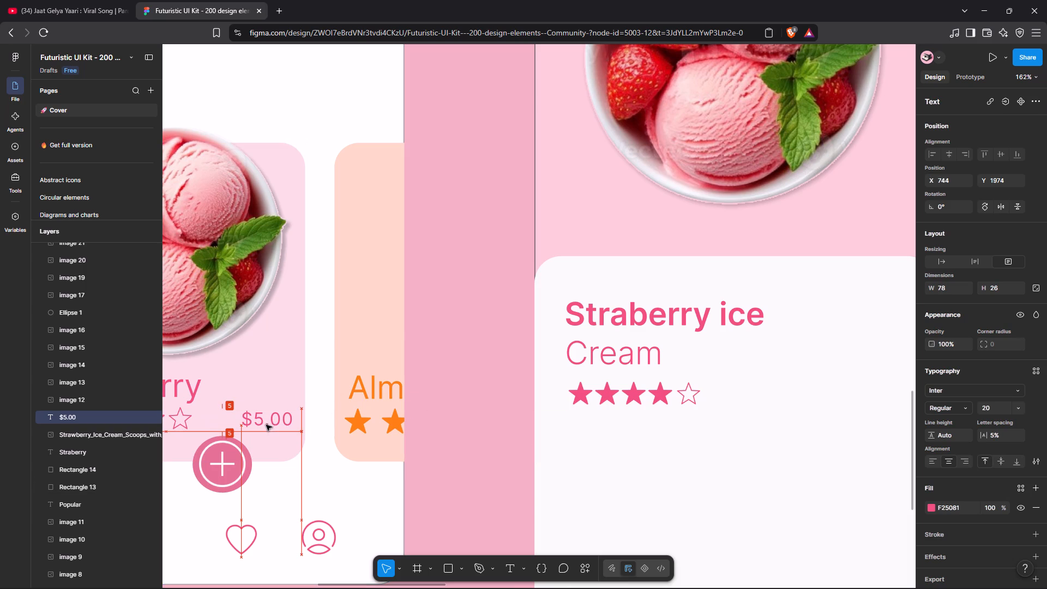
pyautogui.moveTo(266, 425); pyautogui.dragTo(266, 424)
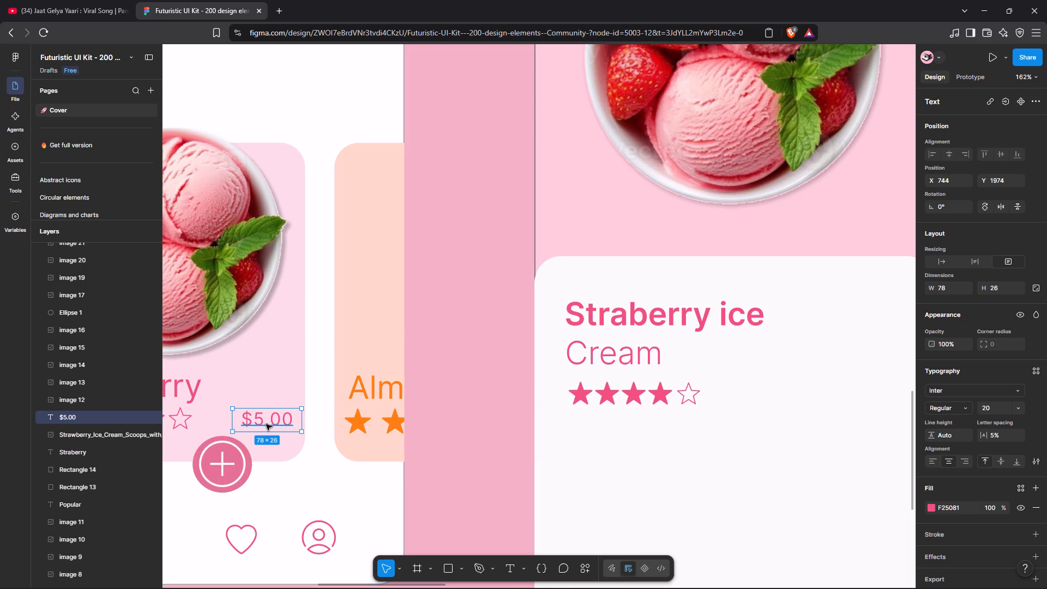
# Copy the Straberry card's $5.00 price and place the copy beside the details panel's star row at about X 1345, Y 1942.
pyautogui.hotkey('ctrl', 'c')
pyautogui.click(556, 438)
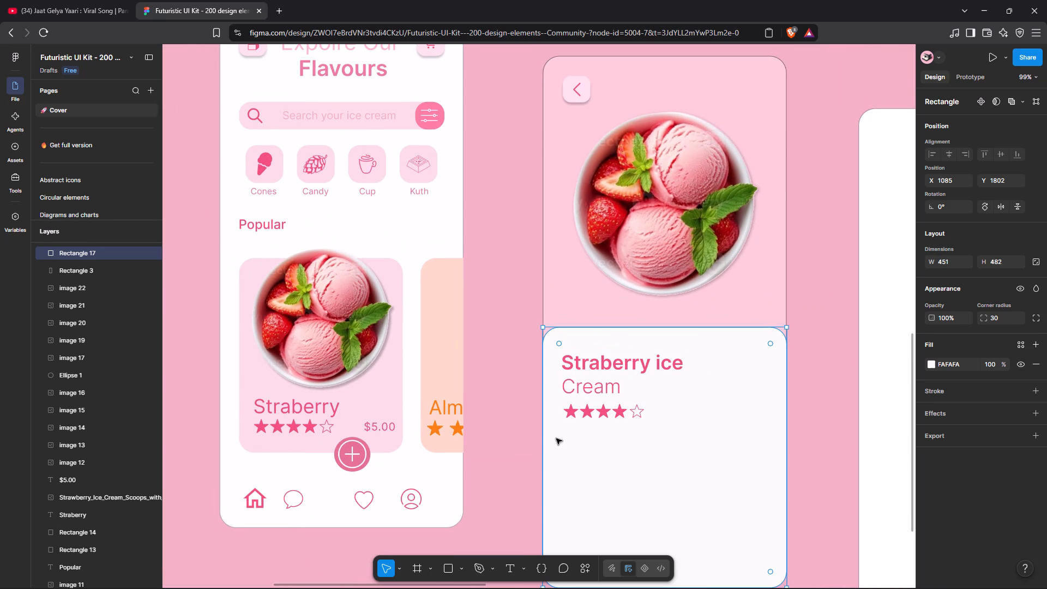
pyautogui.hotkey('ctrl', 'v')
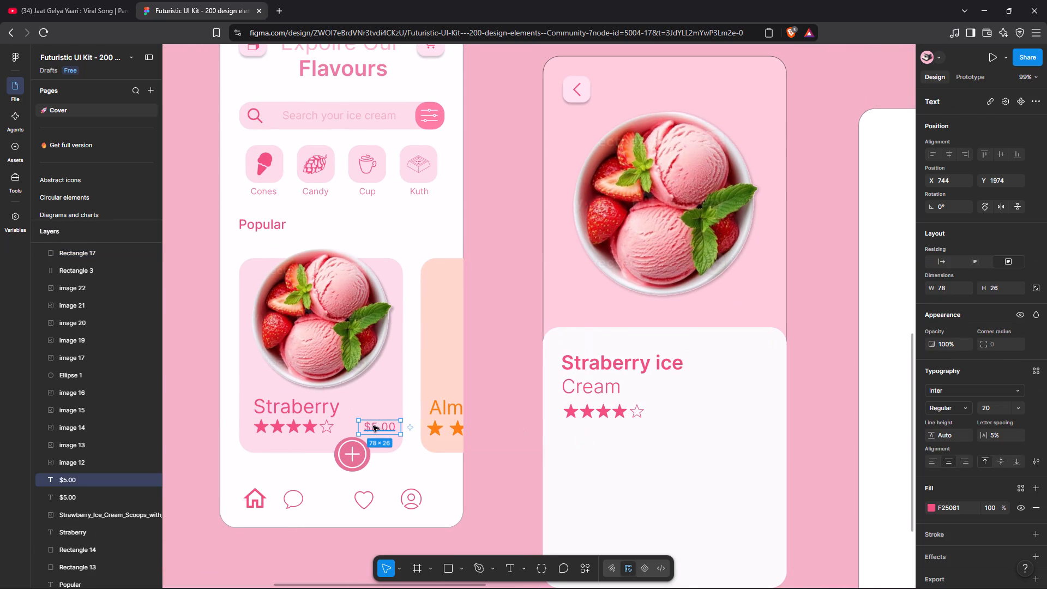
pyautogui.moveTo(374, 426); pyautogui.dragTo(698, 407)
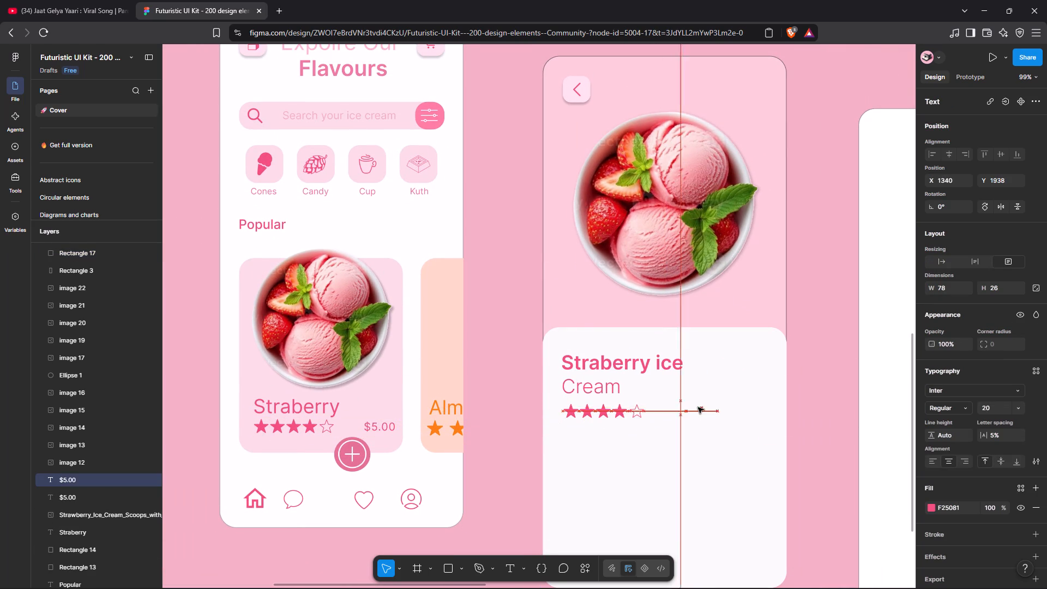
pyautogui.moveTo(698, 407); pyautogui.dragTo(700, 408)
# Bring the copied price in front of the details panel and shift it toward the panel's outer edge, about X 1387, Y 1948.
pyautogui.rightClick(700, 408)
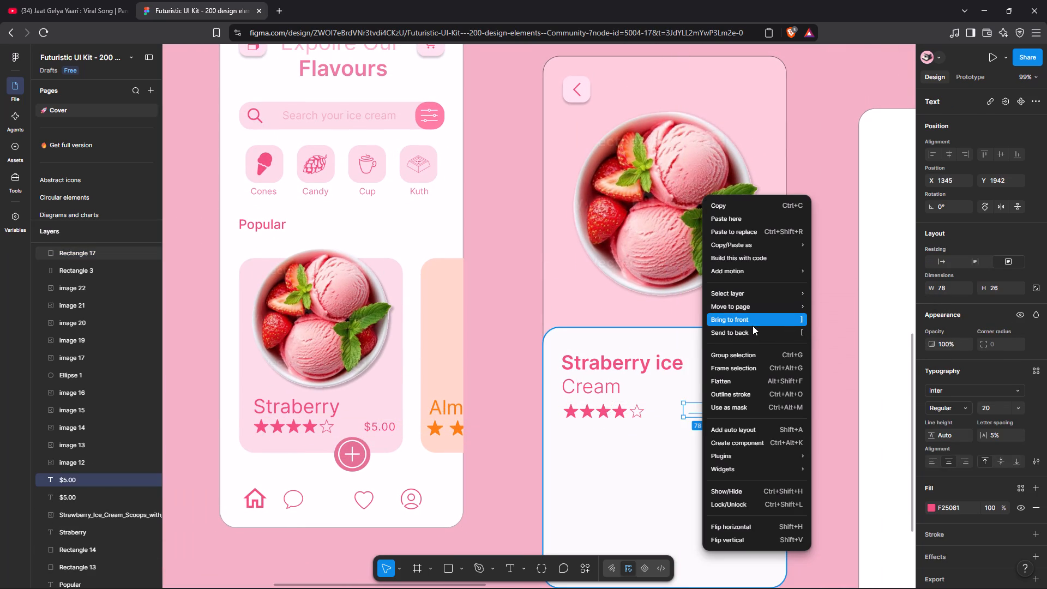
pyautogui.click(753, 324)
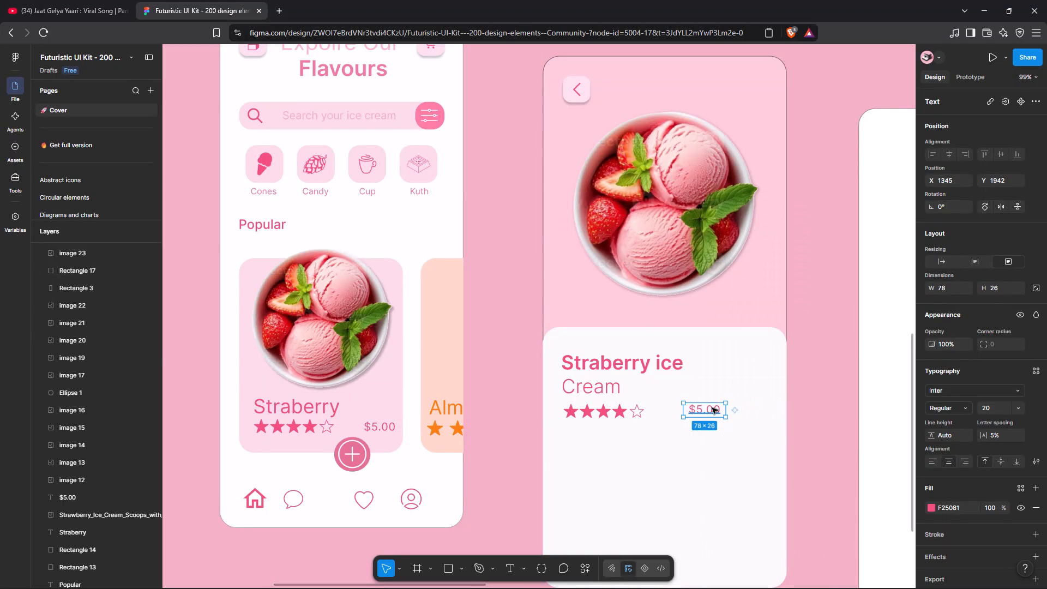
pyautogui.moveTo(712, 408); pyautogui.dragTo(738, 411)
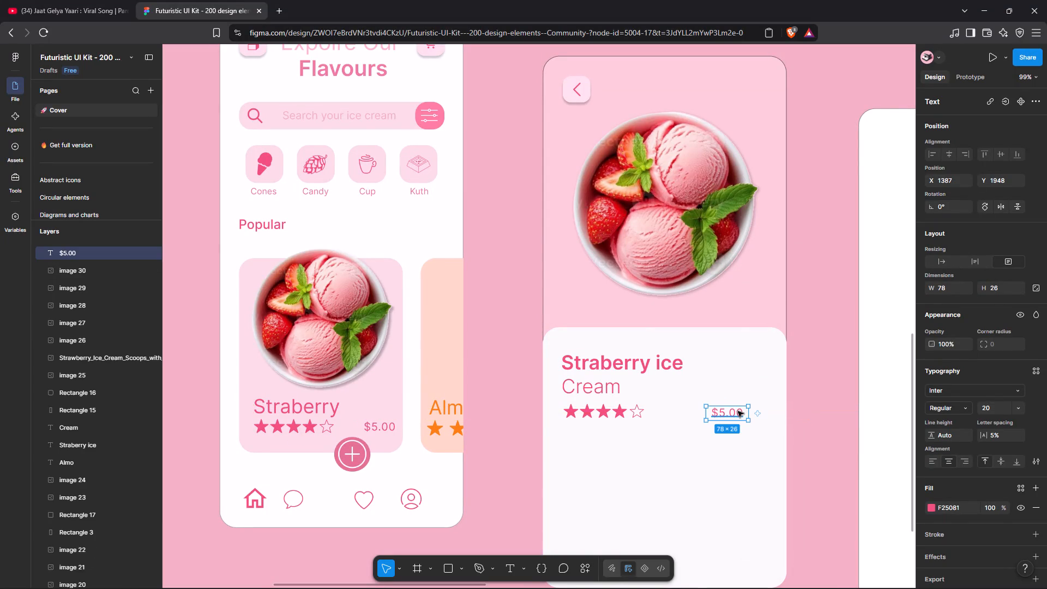
# Set the details panel's $5.00 price to font size 32 and enlarge its text box to about 115 × 30.
pyautogui.hscroll(-6, 738, 411)
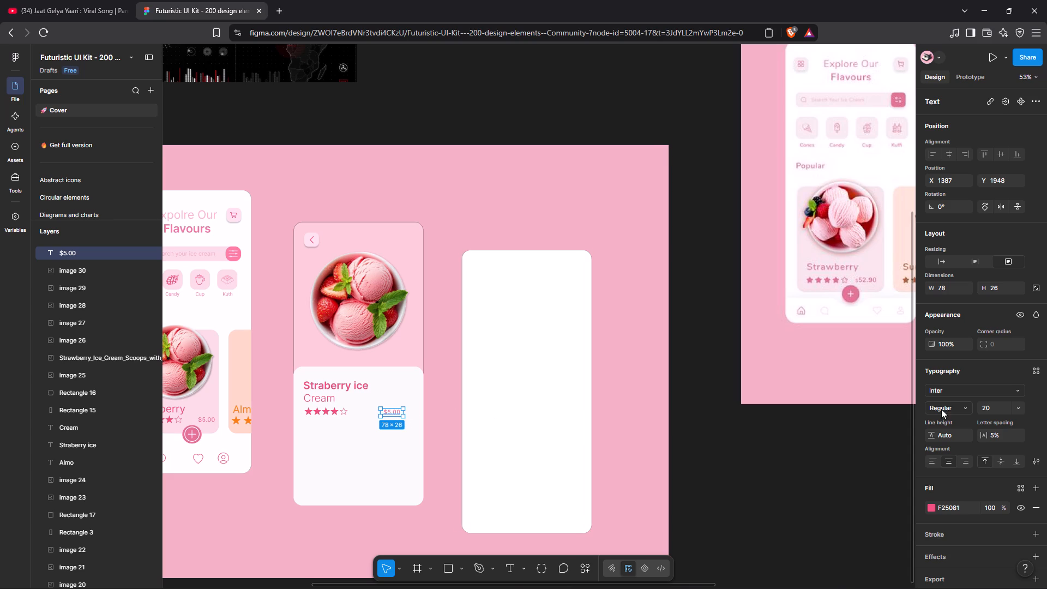
pyautogui.click(1017, 410)
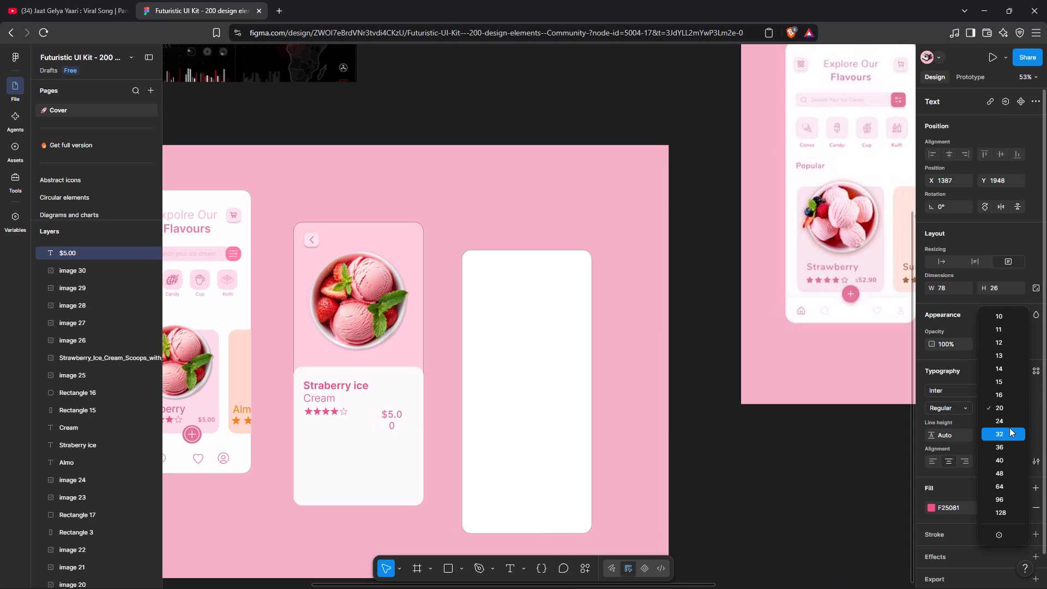
pyautogui.click(1009, 428)
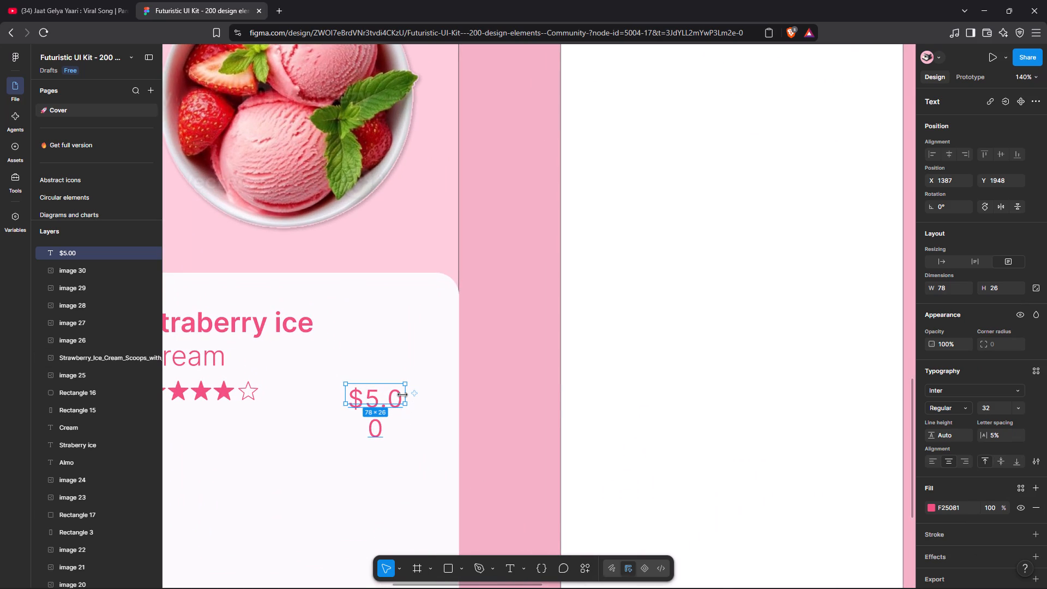
pyautogui.moveTo(402, 395); pyautogui.dragTo(433, 397)
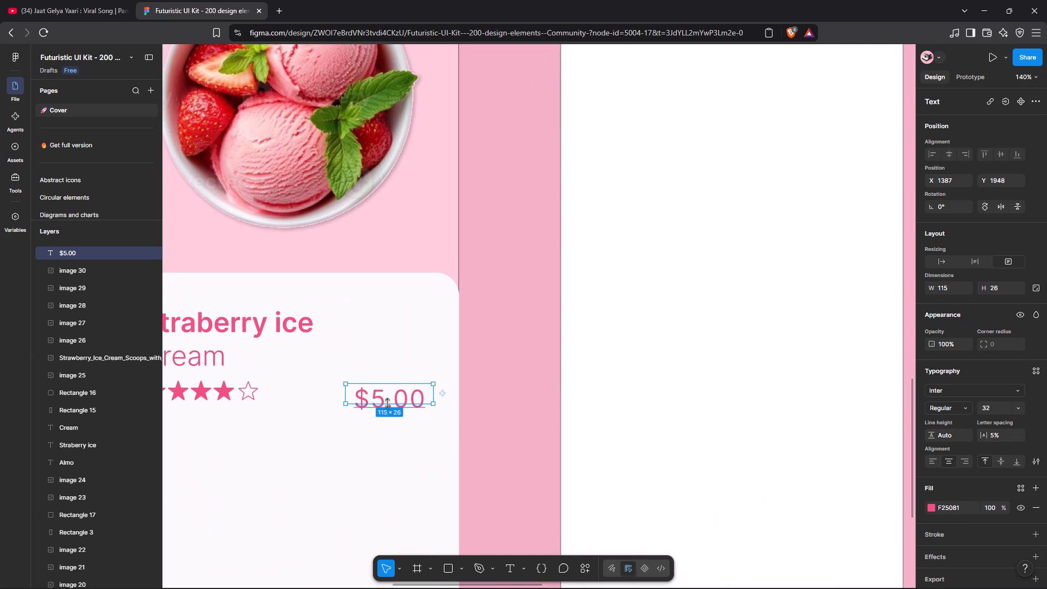
pyautogui.click(387, 404)
# Realign the details panel's price with the star row at about X 1383, Y 1940.
pyautogui.moveTo(394, 402); pyautogui.dragTo(394, 399)
pyautogui.moveTo(394, 399); pyautogui.dragTo(393, 394)
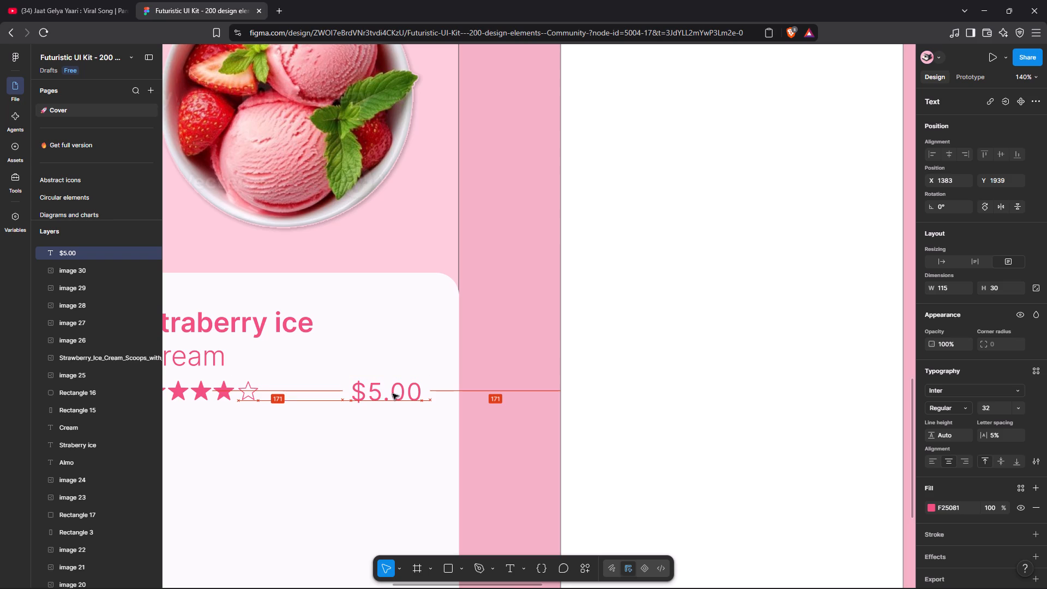
pyautogui.moveTo(393, 394); pyautogui.dragTo(392, 396)
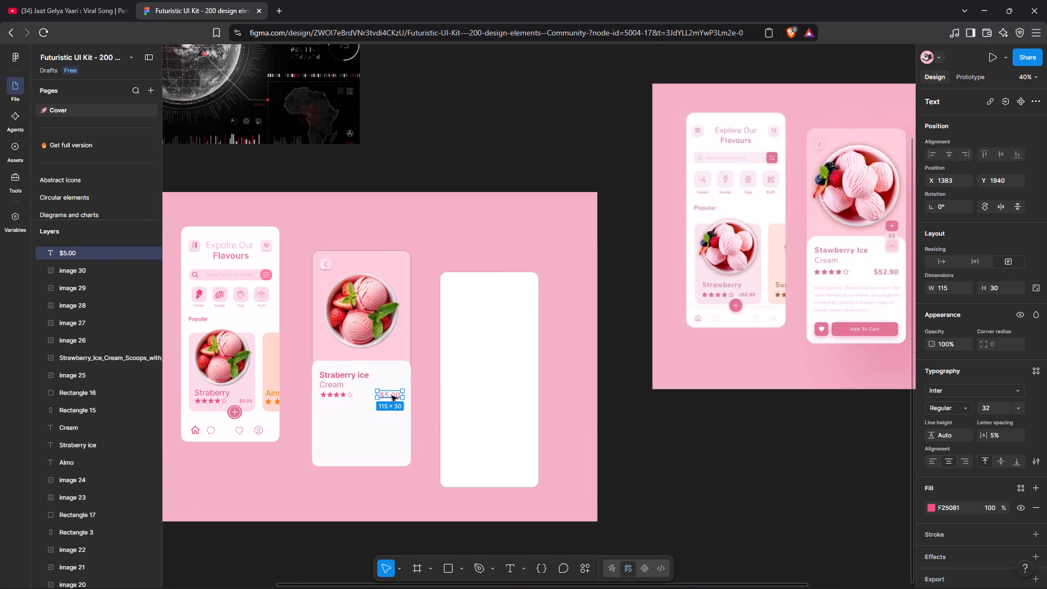
# Change the details panel price's font weight to Medium and deselect it.
pyautogui.click(967, 407)
pyautogui.click(965, 424)
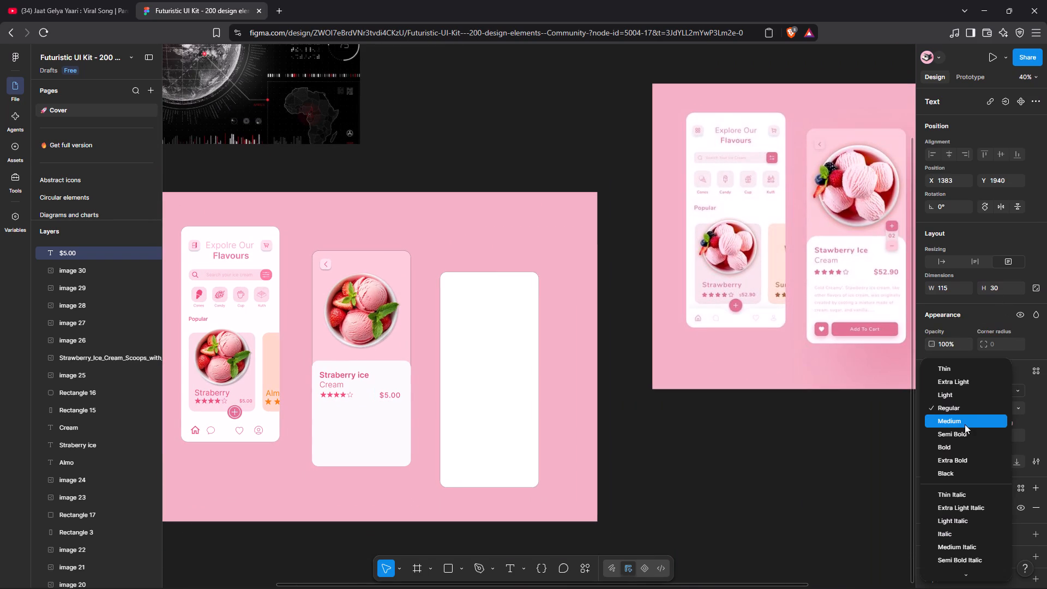
pyautogui.click(819, 443)
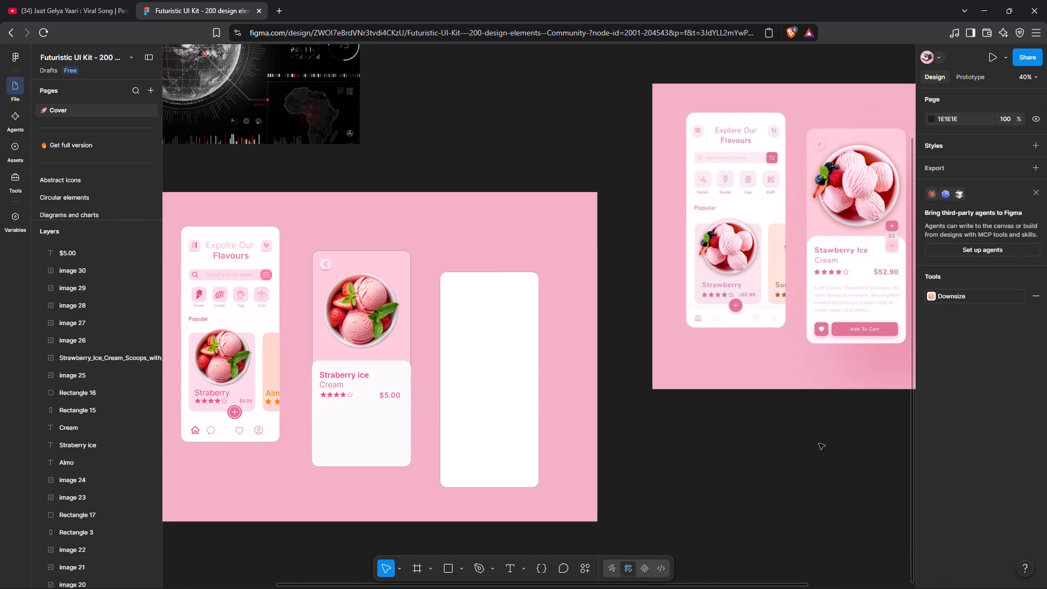
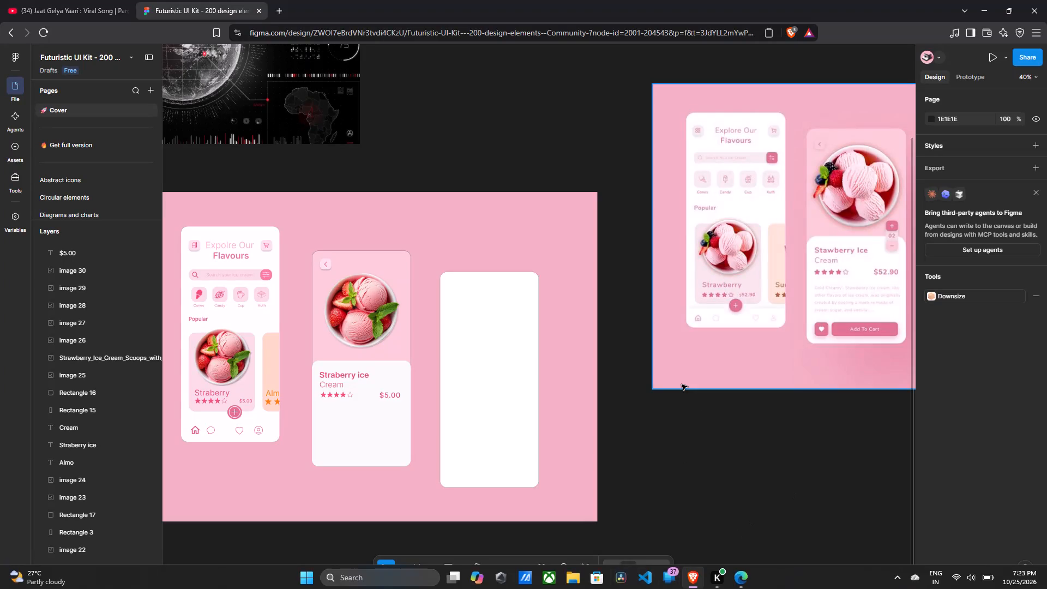
# Duplicate the details panel's "Cream" text and place the copy below the star row at about X 1122, Y 1993.
pyautogui.click(339, 382)
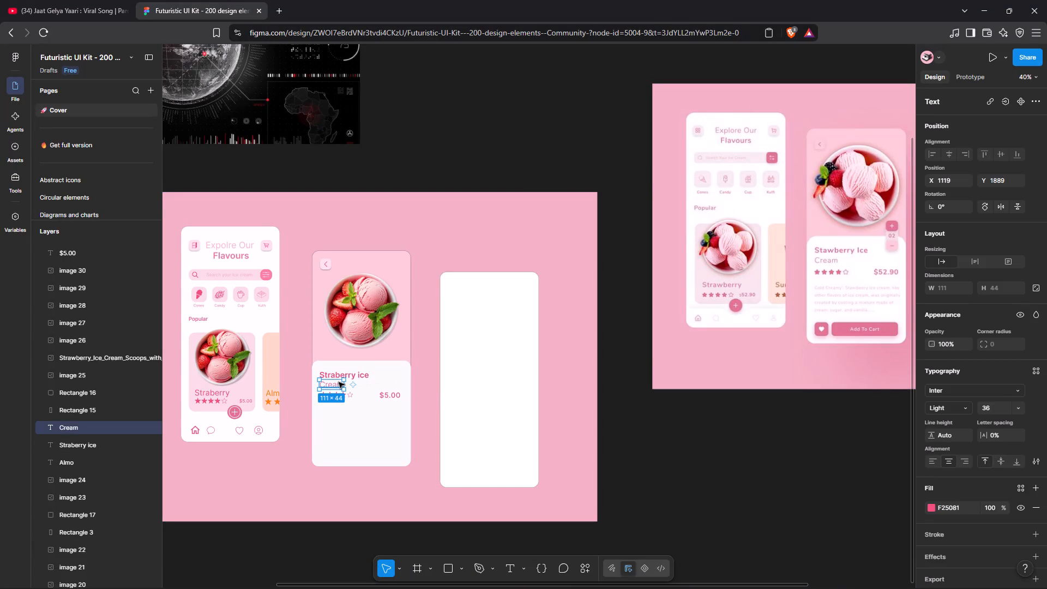
pyautogui.hotkey('ctrl', 'd')
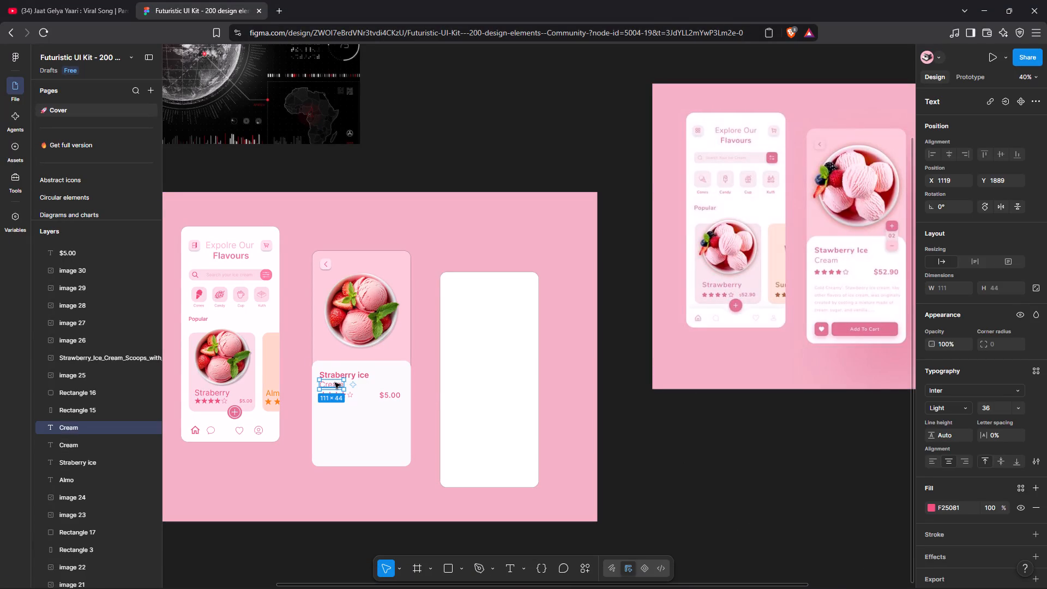
pyautogui.moveTo(335, 383); pyautogui.dragTo(337, 404)
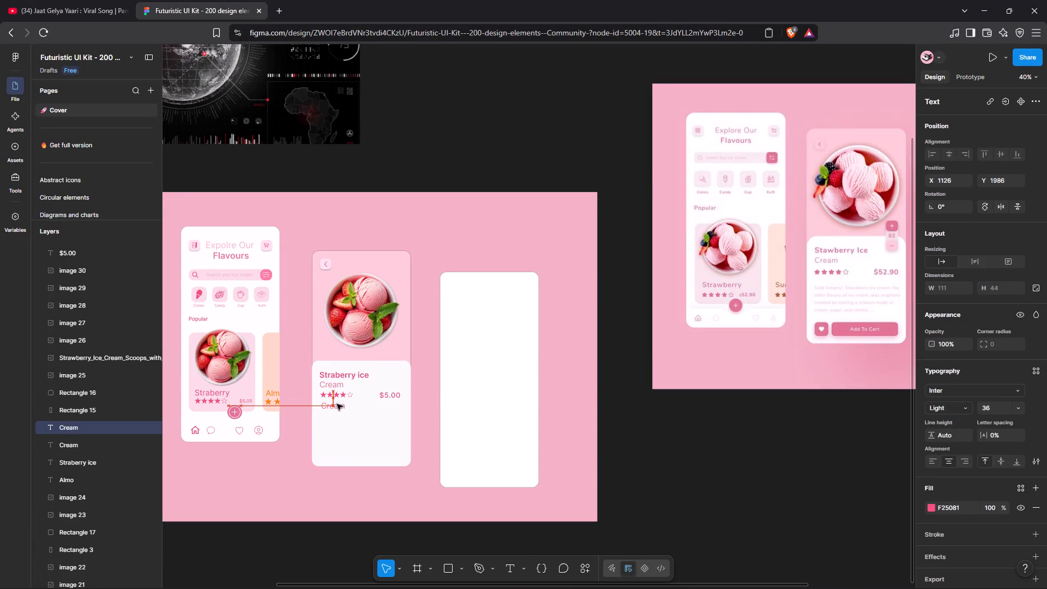
pyautogui.moveTo(337, 404); pyautogui.dragTo(334, 407)
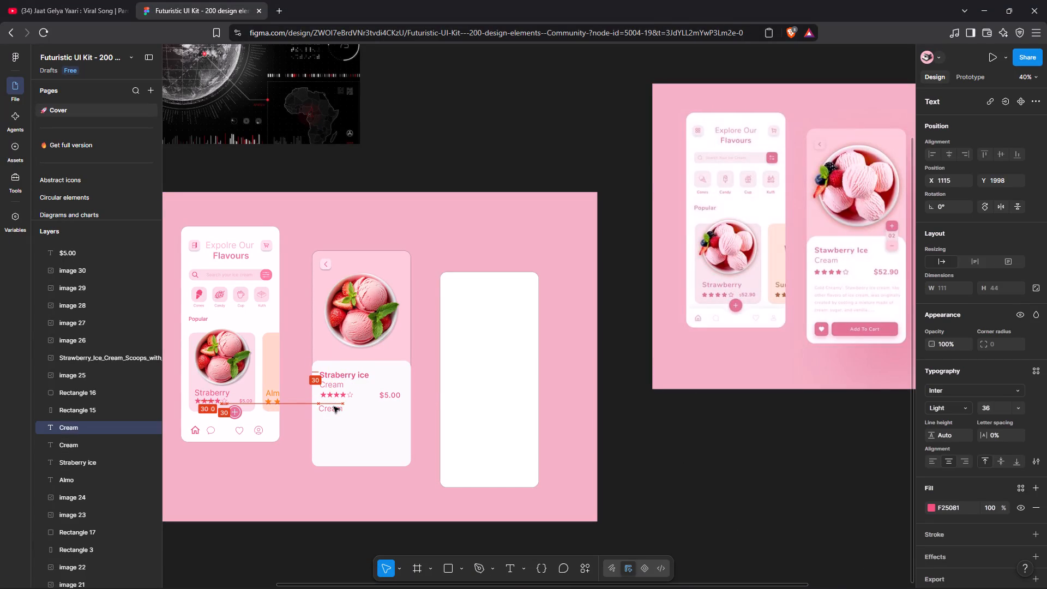
pyautogui.moveTo(334, 407); pyautogui.dragTo(336, 406)
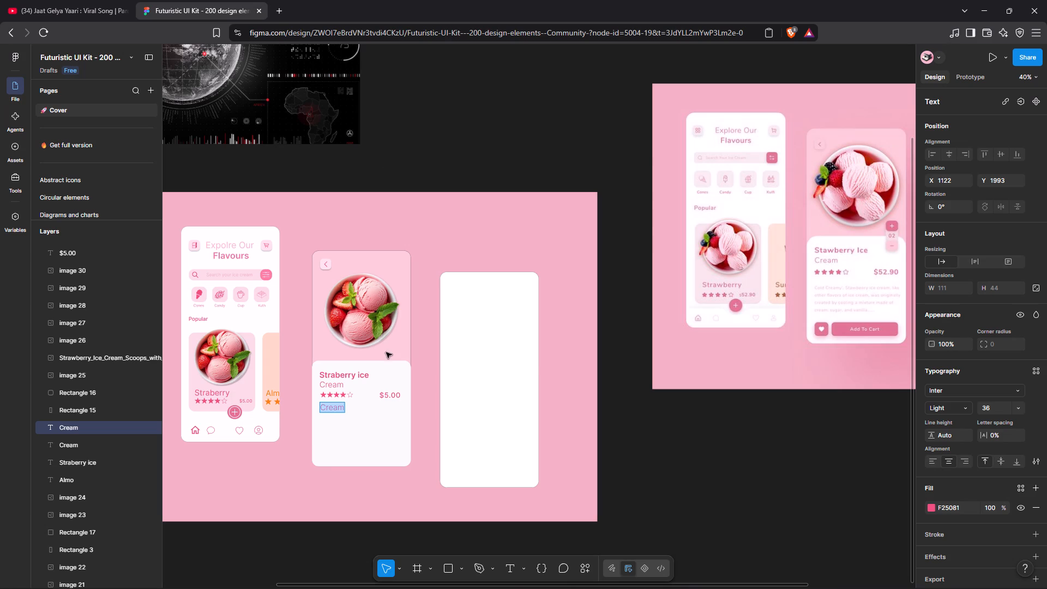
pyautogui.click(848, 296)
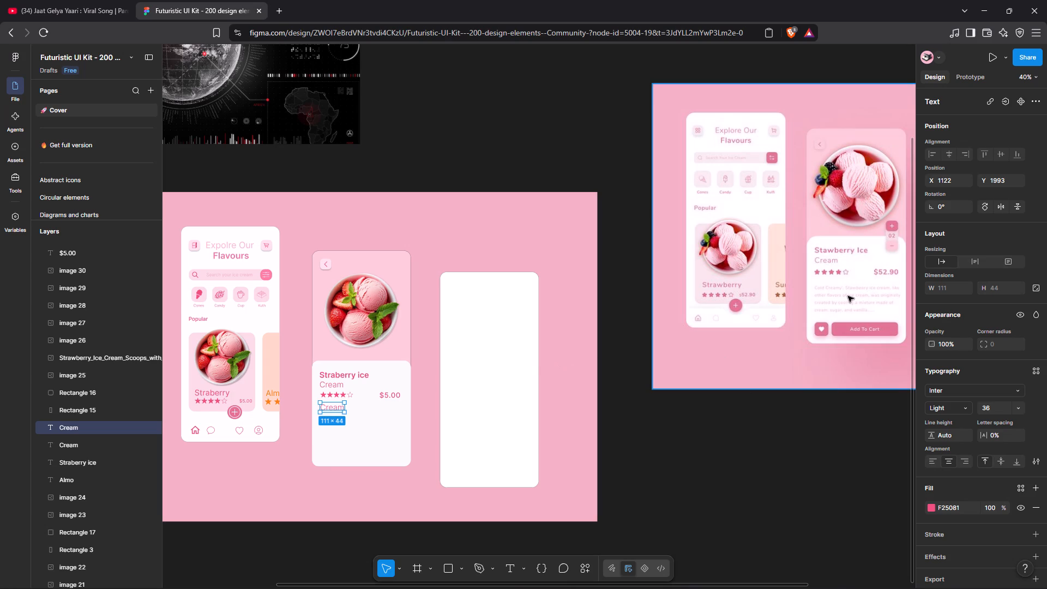
# Following the reference description, replace the copied "Cream" text below the stars with "Cold cremy . straberry ice cream".
pyautogui.hscroll(-1, 848, 296)
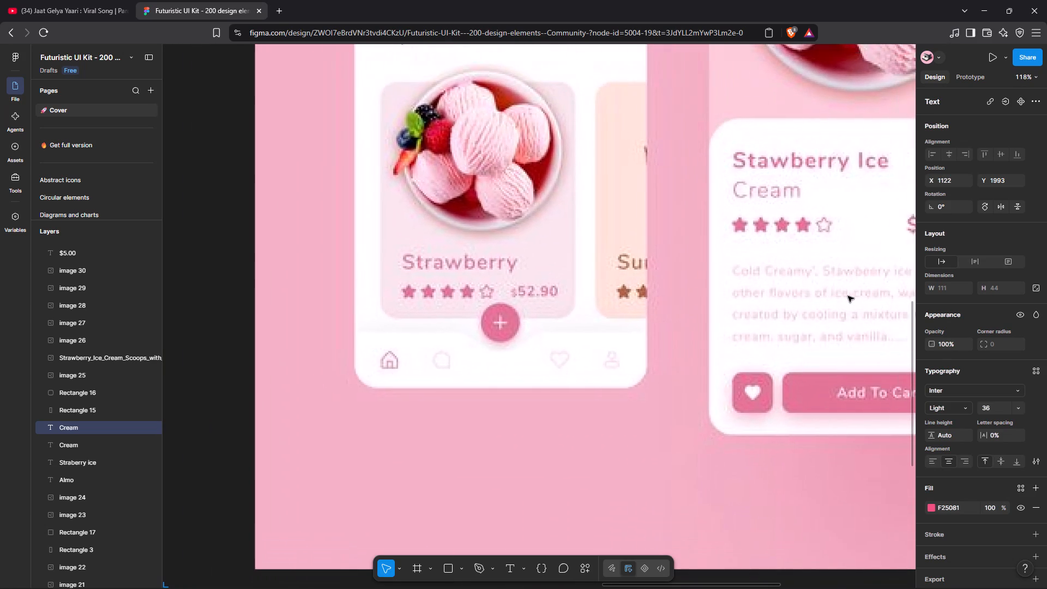
pyautogui.hscroll(-3, 848, 296)
pyautogui.hscroll(4, 848, 296)
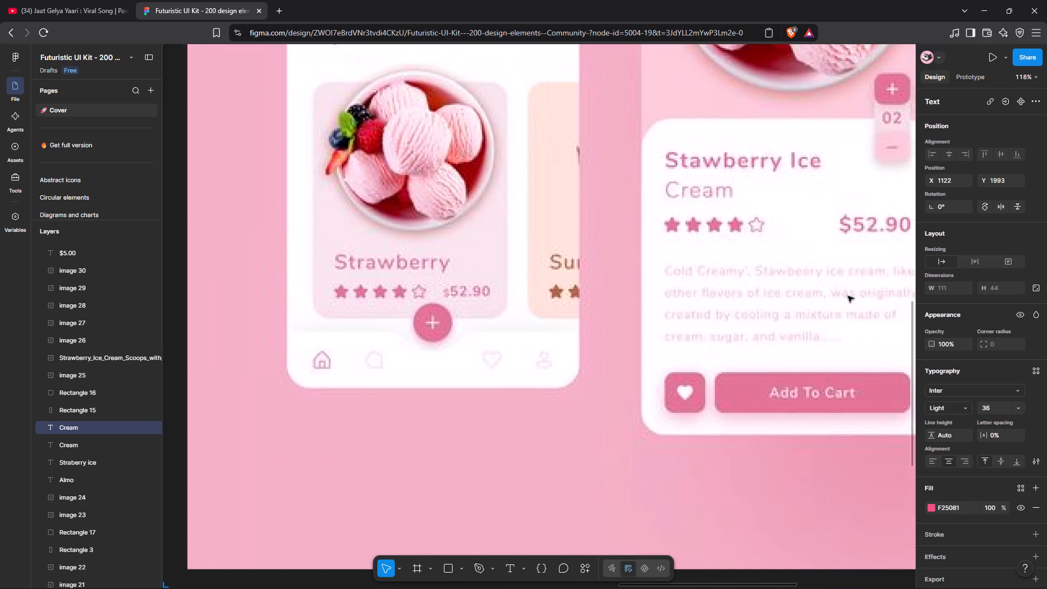
pyautogui.hscroll(11, 848, 296)
pyautogui.scroll(-6, 848, 296)
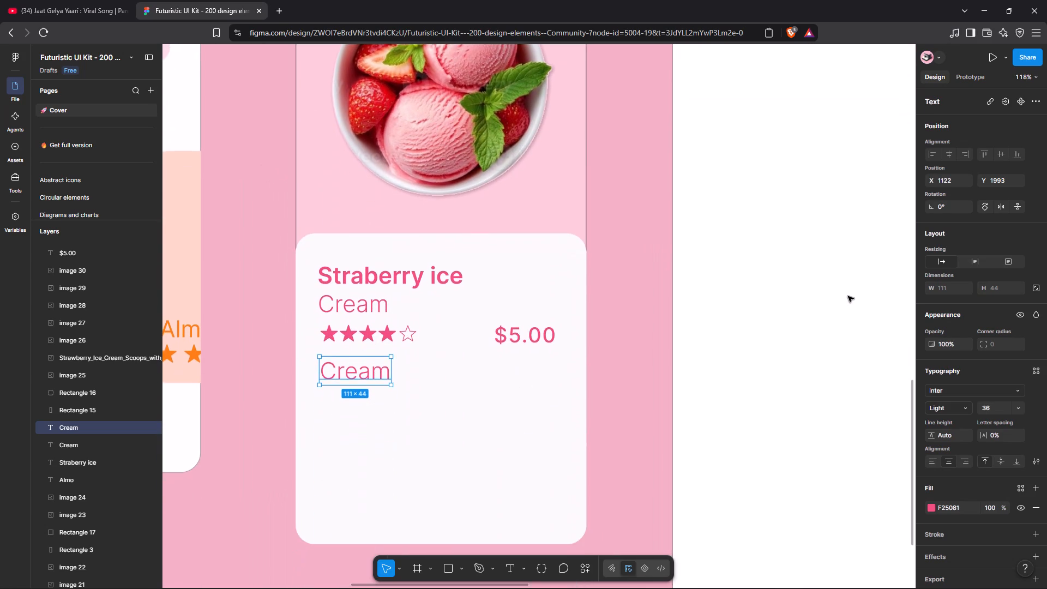
pyautogui.doubleClick(370, 367)
pyautogui.press('BackSpace')
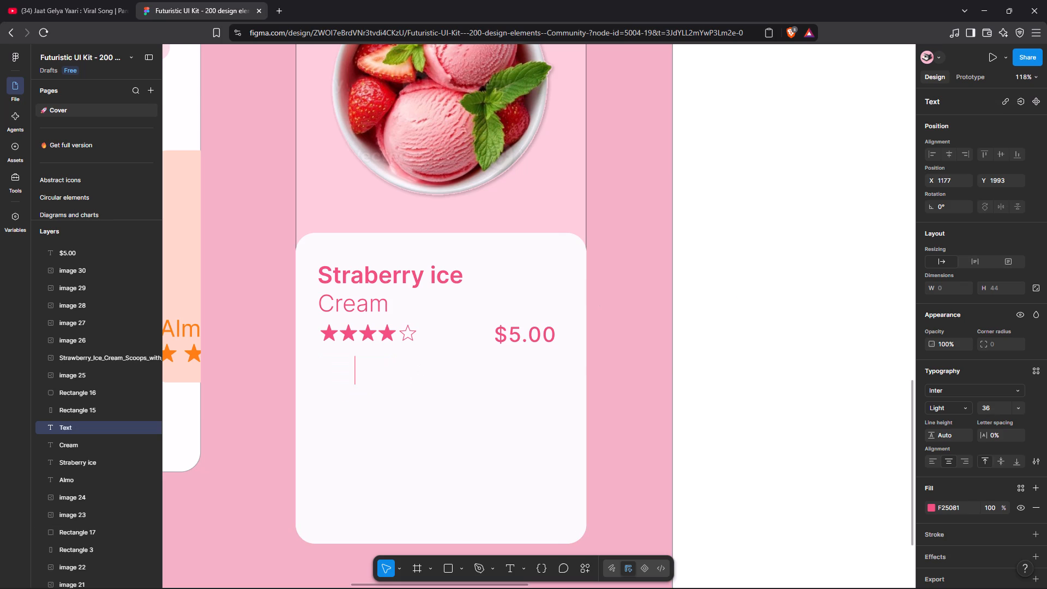
pyautogui.write('Cold cremy')
pyautogui.press('space')
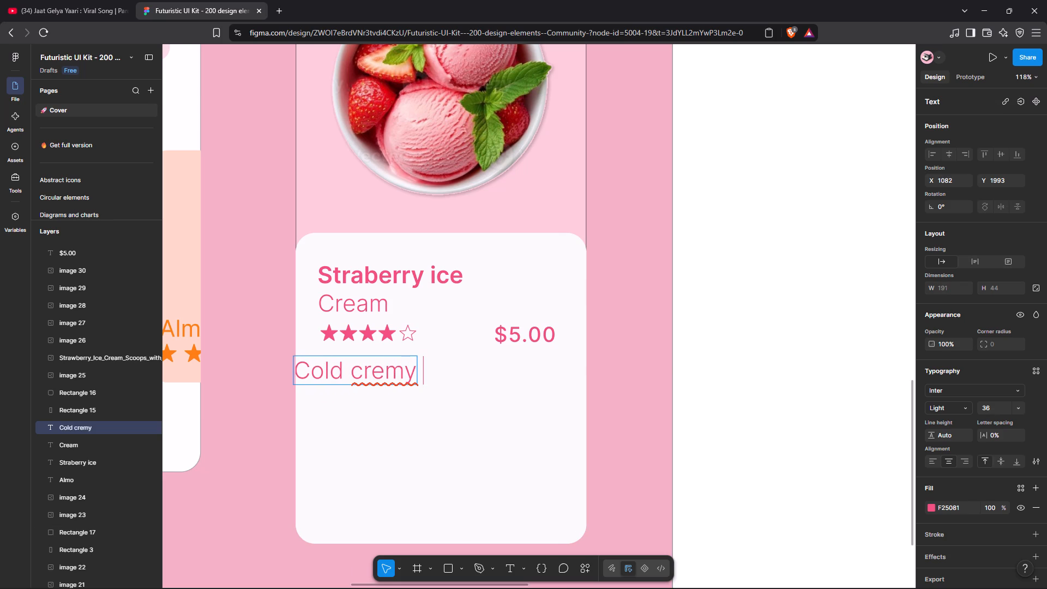
pyautogui.write('. straberry ice')
pyautogui.press('space')
pyautogui.write('cream')
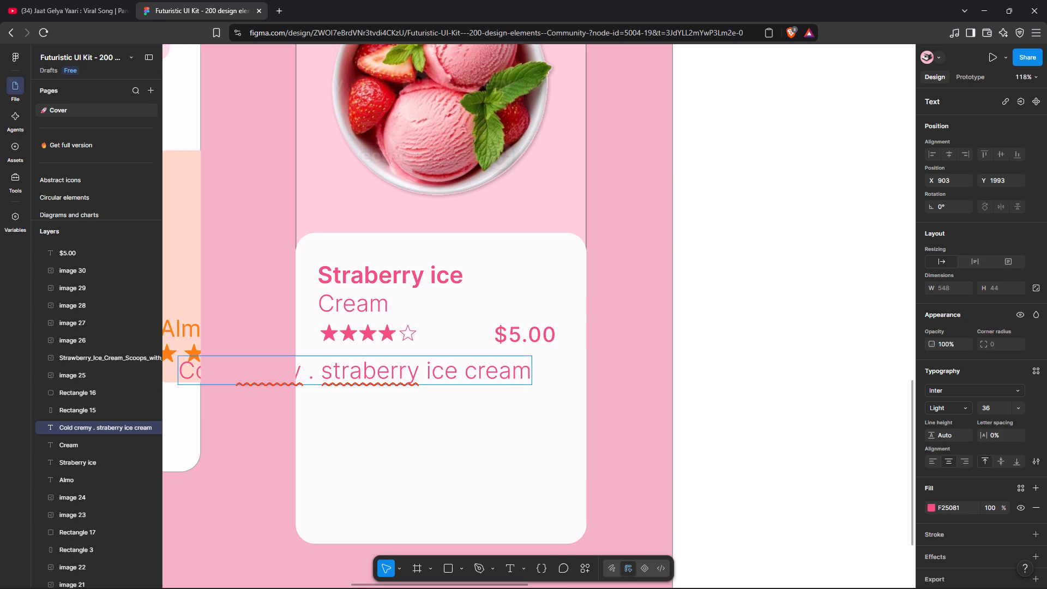
# Continue the description from the reference with "like other flavour of ice cream , was".
pyautogui.hscroll(-13, 816, 326)
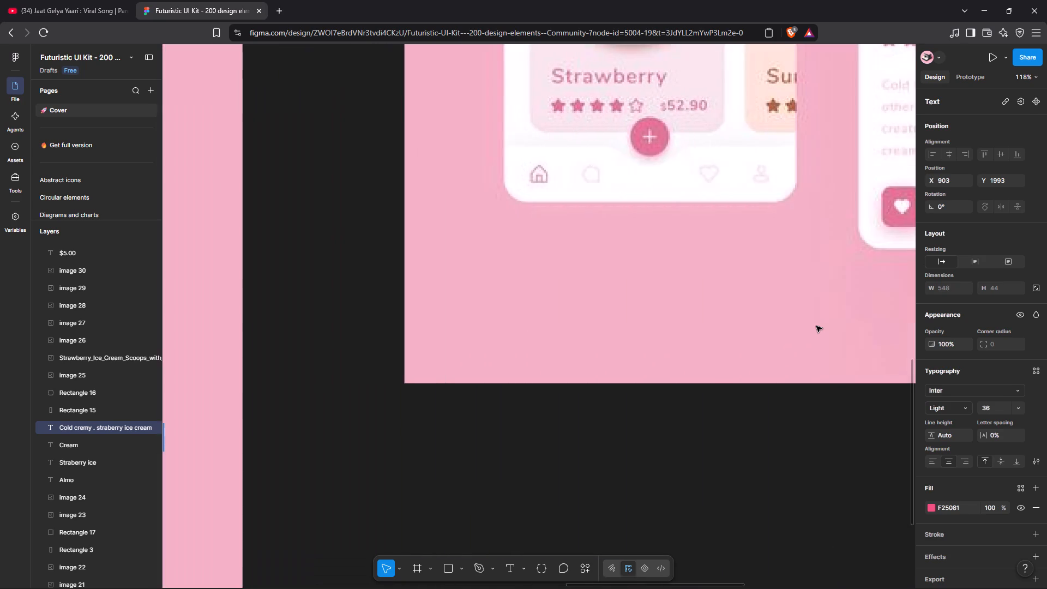
pyautogui.hscroll(-9, 816, 326)
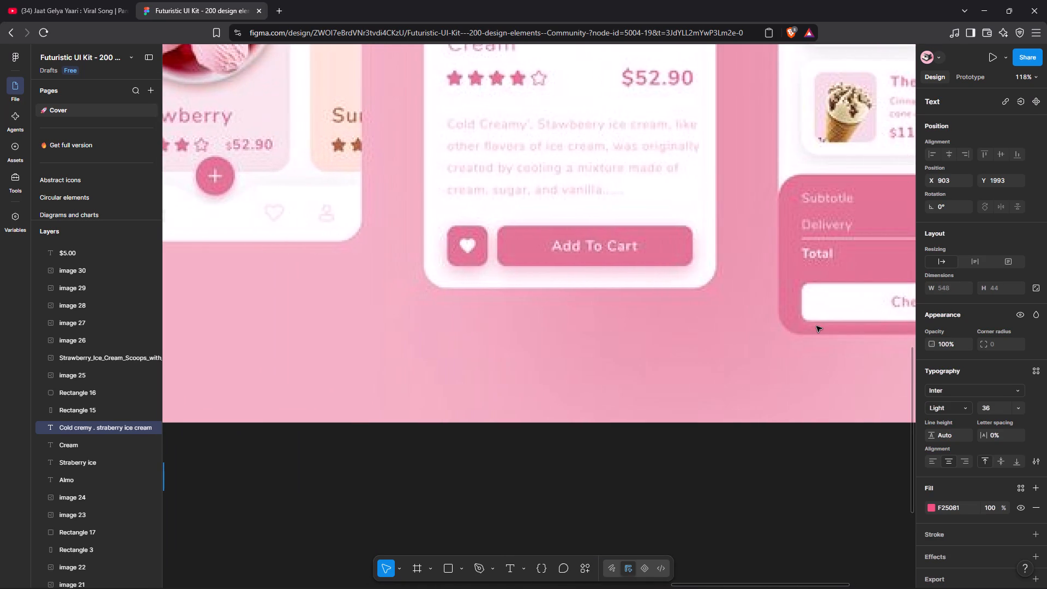
pyautogui.hscroll(-1, 816, 326)
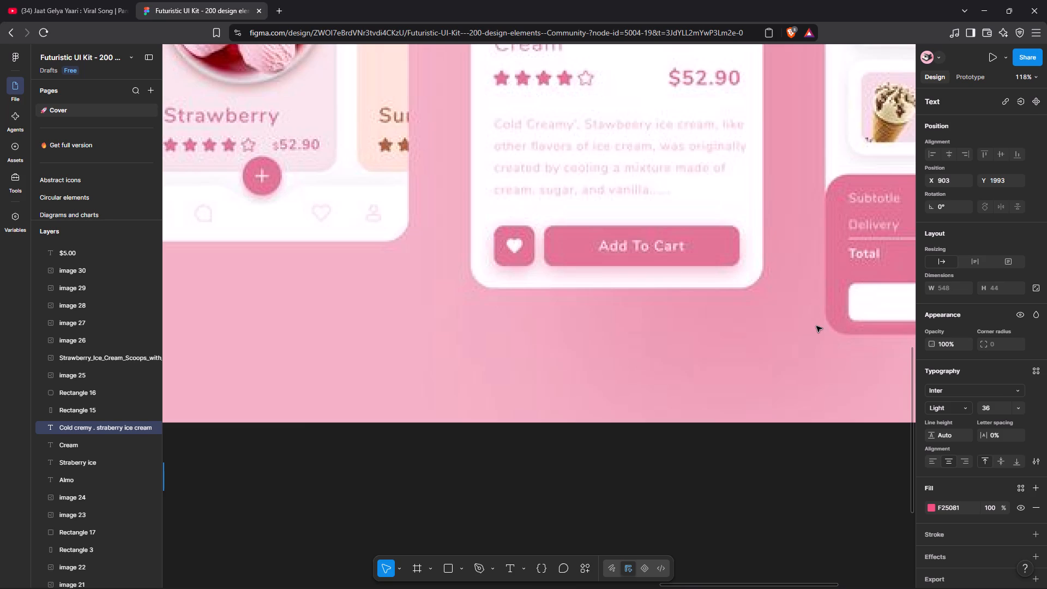
pyautogui.hscroll(13, 816, 326)
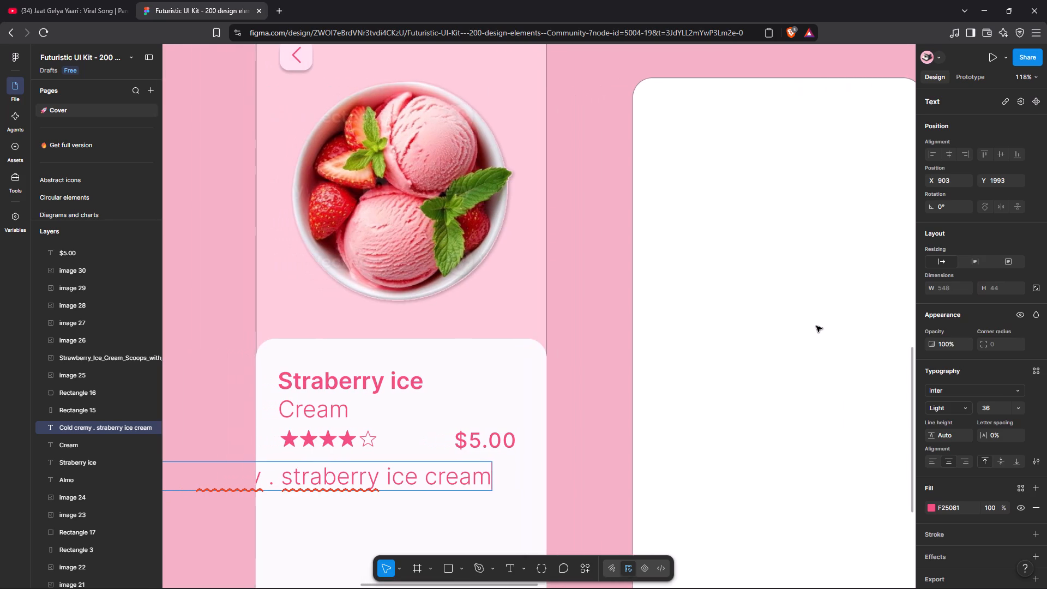
pyautogui.press('space')
pyautogui.write('l')
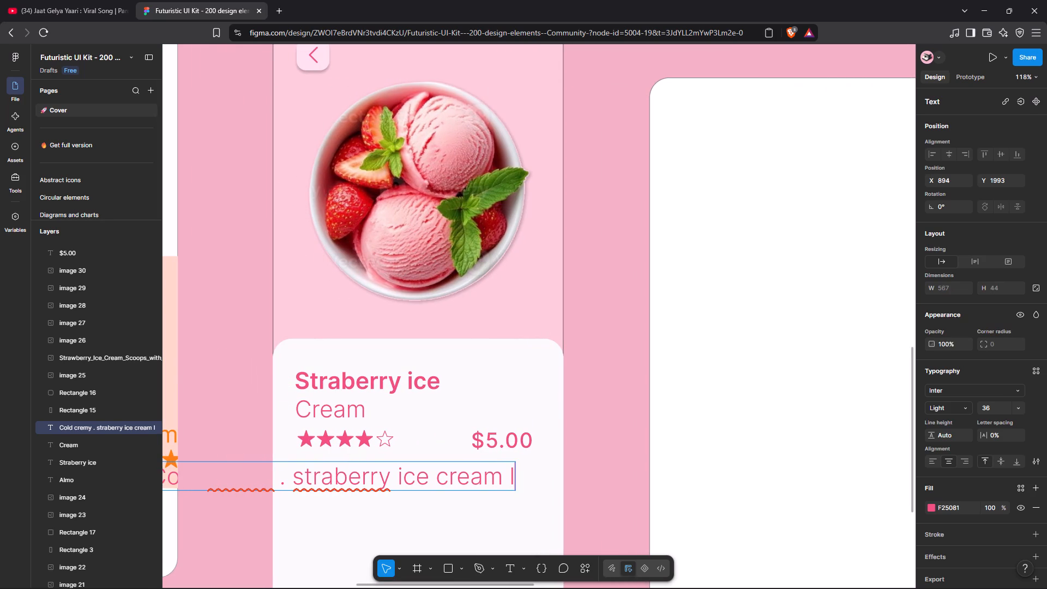
pyautogui.write('ike others')
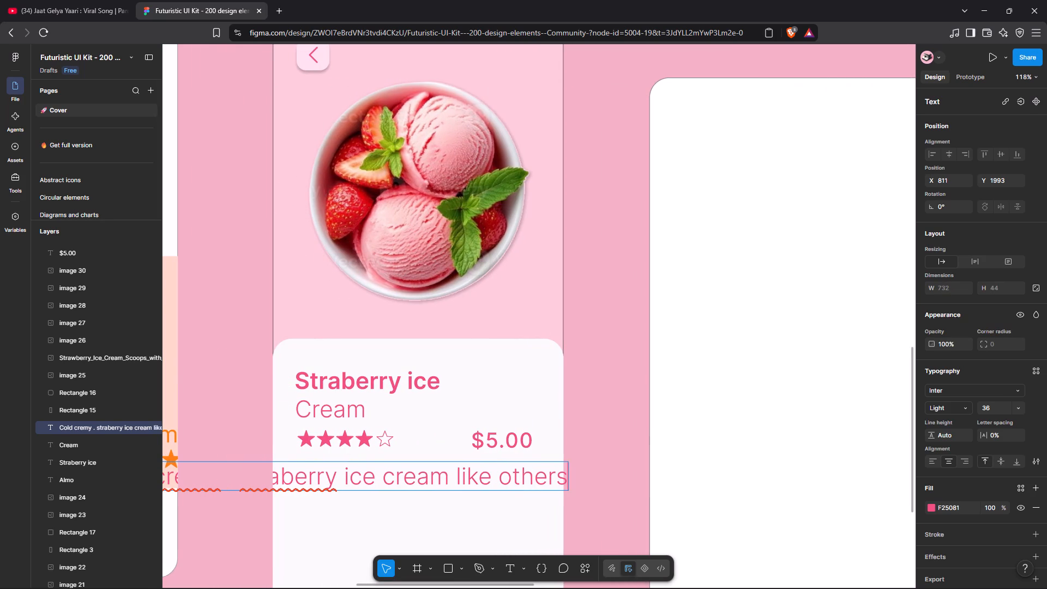
pyautogui.press('BackSpace')
pyautogui.press('space')
pyautogui.write('flavo')
pyautogui.write('ur of ice')
pyautogui.press('space')
pyautogui.write('cream')
pyautogui.press('space')
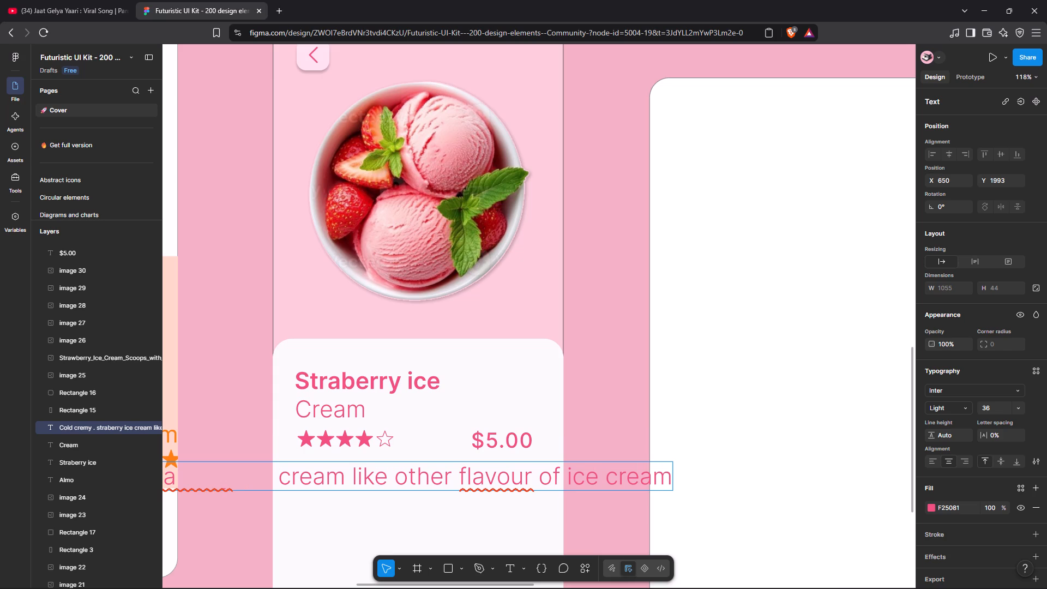
pyautogui.write(',')
pyautogui.press('space')
pyautogui.write('was')
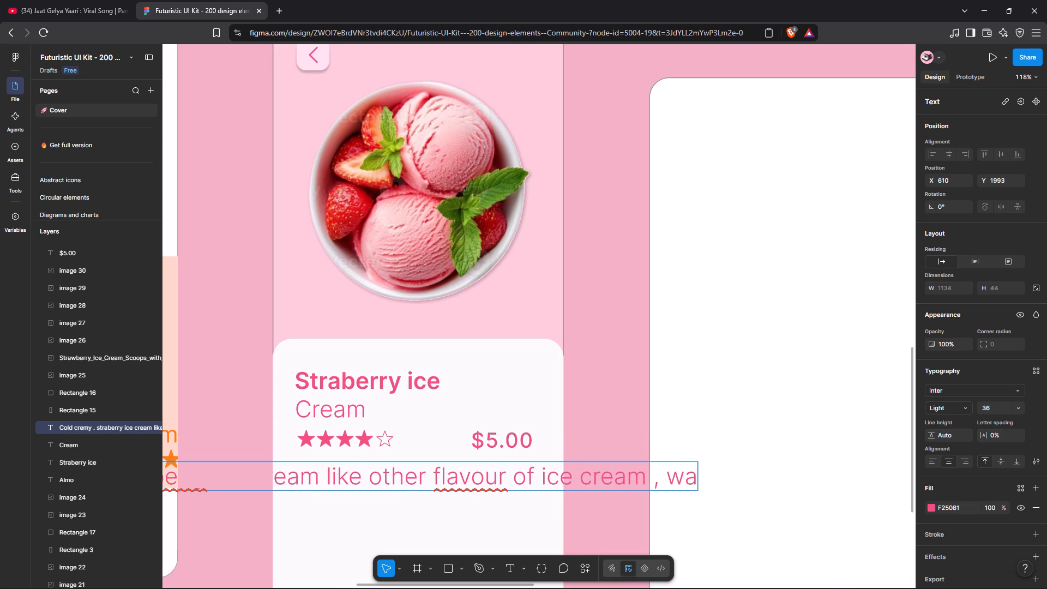
pyautogui.press('space')
# Check the reference wording and extend the description with "created by bolling of".
pyautogui.hscroll(-19, 816, 326)
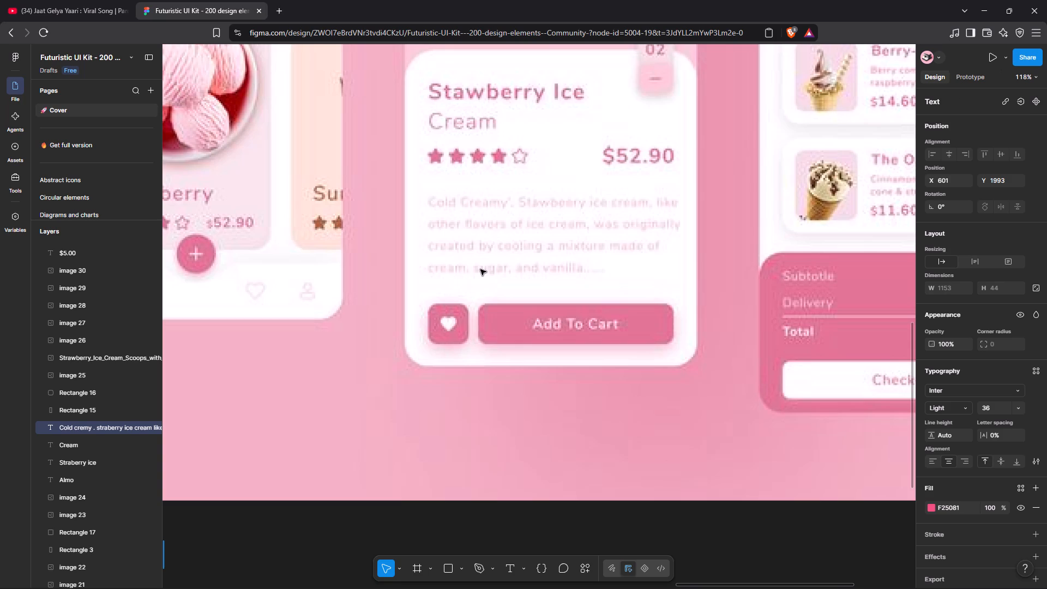
pyautogui.hscroll(2, 480, 269)
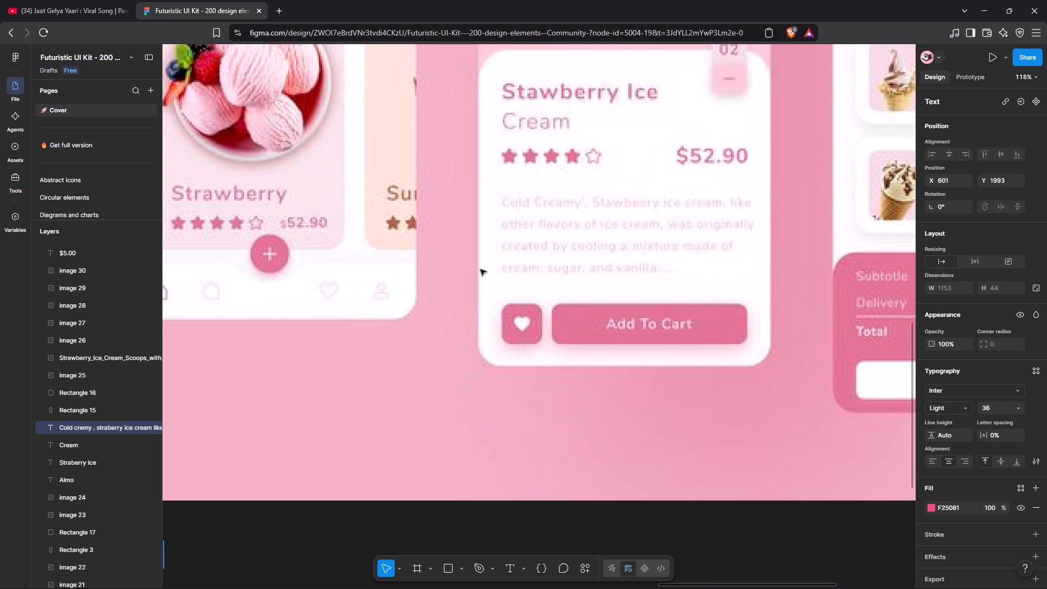
pyautogui.hscroll(5, 480, 269)
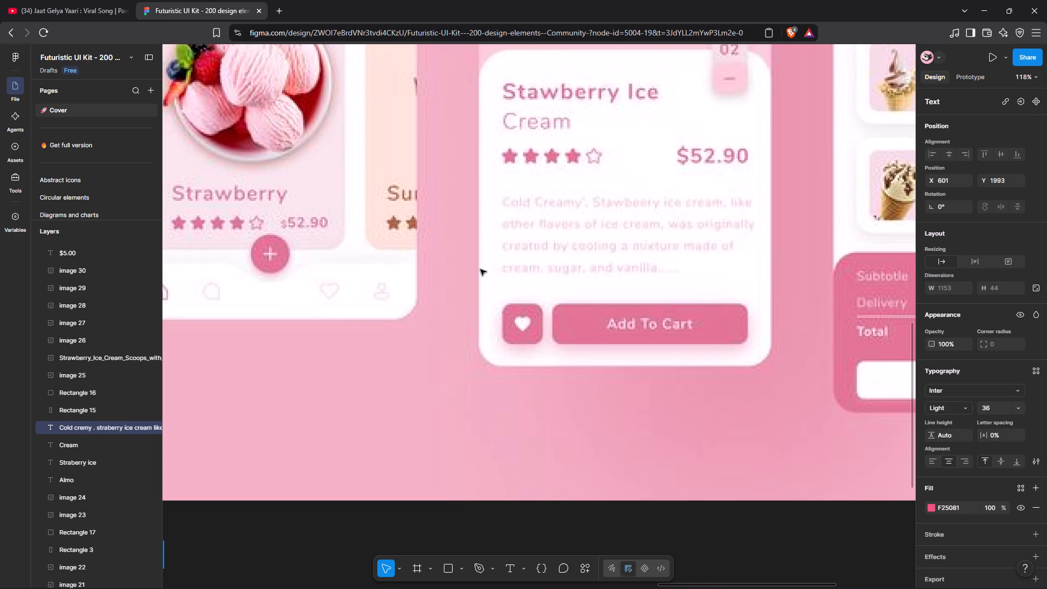
pyautogui.hscroll(7, 480, 269)
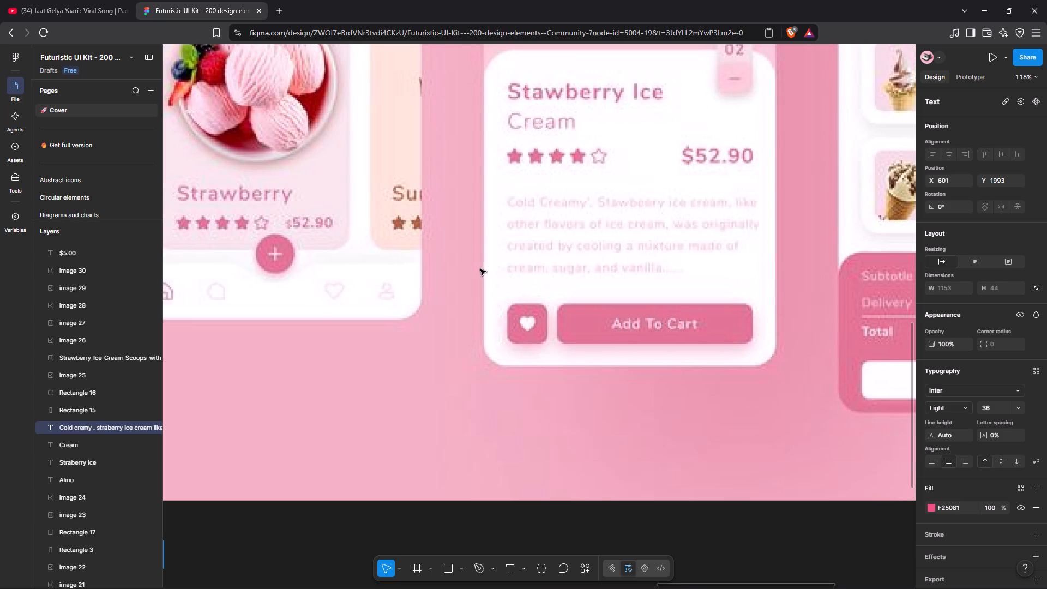
pyautogui.hscroll(2, 480, 269)
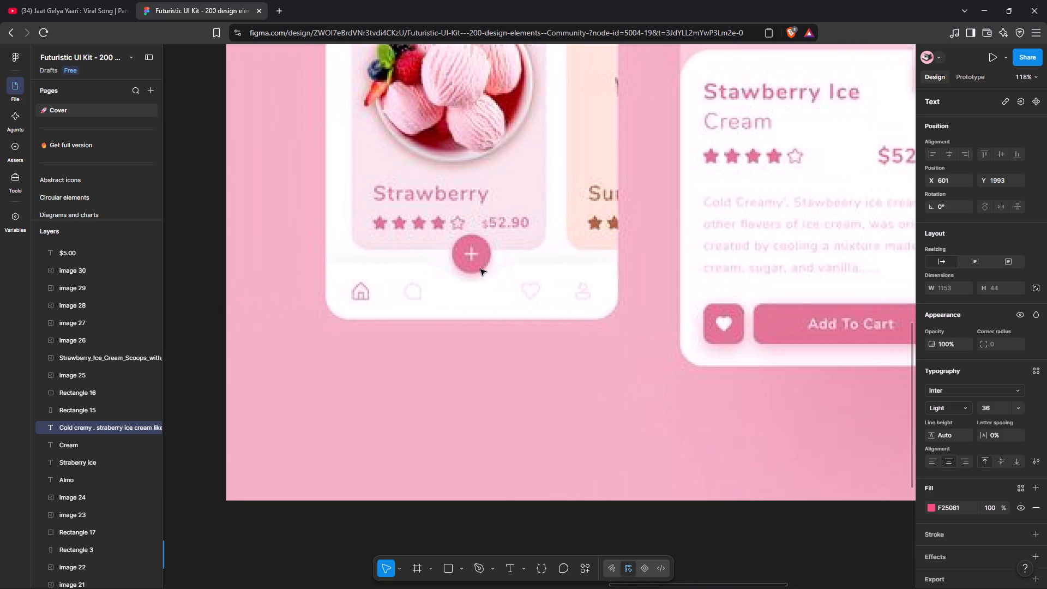
pyautogui.hscroll(10, 480, 269)
pyautogui.scroll(-1, 480, 269)
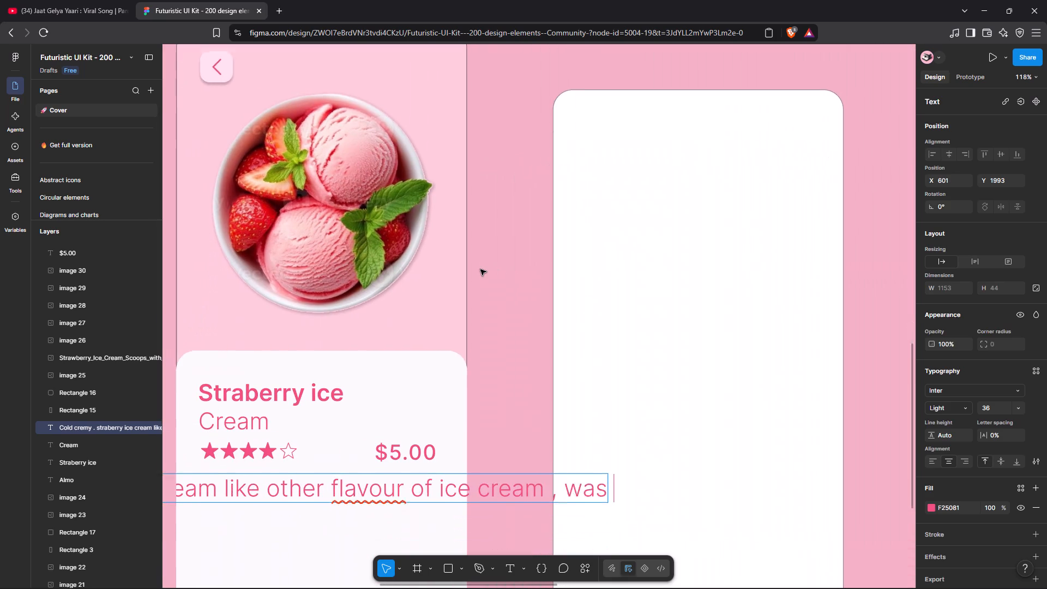
pyautogui.scroll(-2, 480, 269)
pyautogui.write('created by bollo')
pyautogui.press('BackSpace')
pyautogui.write('ing of')
pyautogui.press('space')
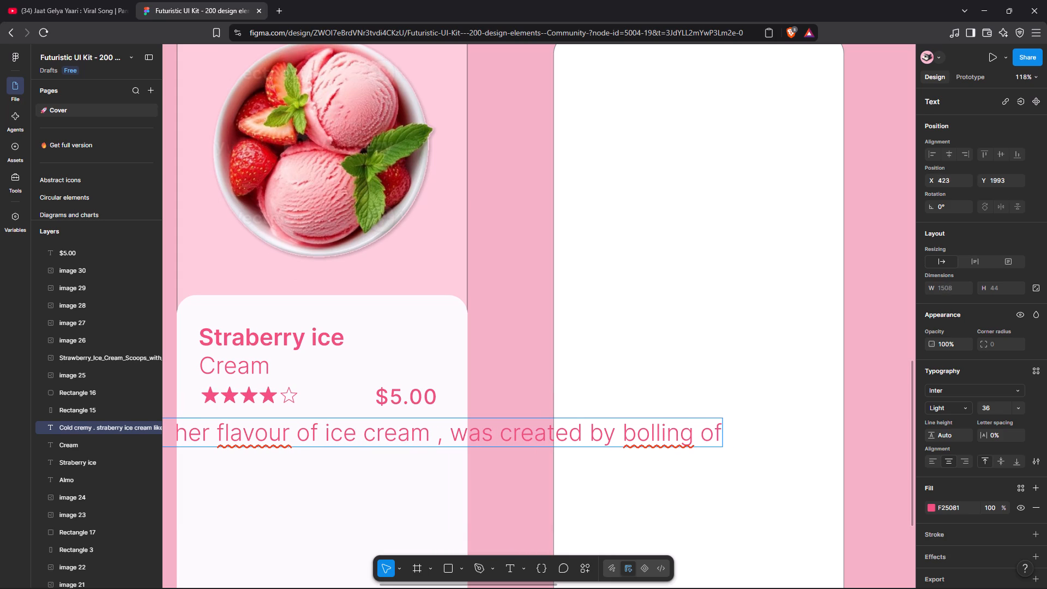
# Replace the ending "bolling of" in the description below the stars with "colling of".
pyautogui.press('BackSpace')
pyautogui.press('BackSpace')
pyautogui.press('BackSpace')
pyautogui.press('BackSpace')
pyautogui.press('BackSpace')
pyautogui.press('BackSpace')
pyautogui.press('BackSpace')
pyautogui.press('BackSpace')
pyautogui.press('BackSpace')
pyautogui.press('BackSpace')
pyautogui.press('BackSpace')
pyautogui.press('BackSpace')
pyautogui.press('space')
pyautogui.write('colling')
pyautogui.press('space')
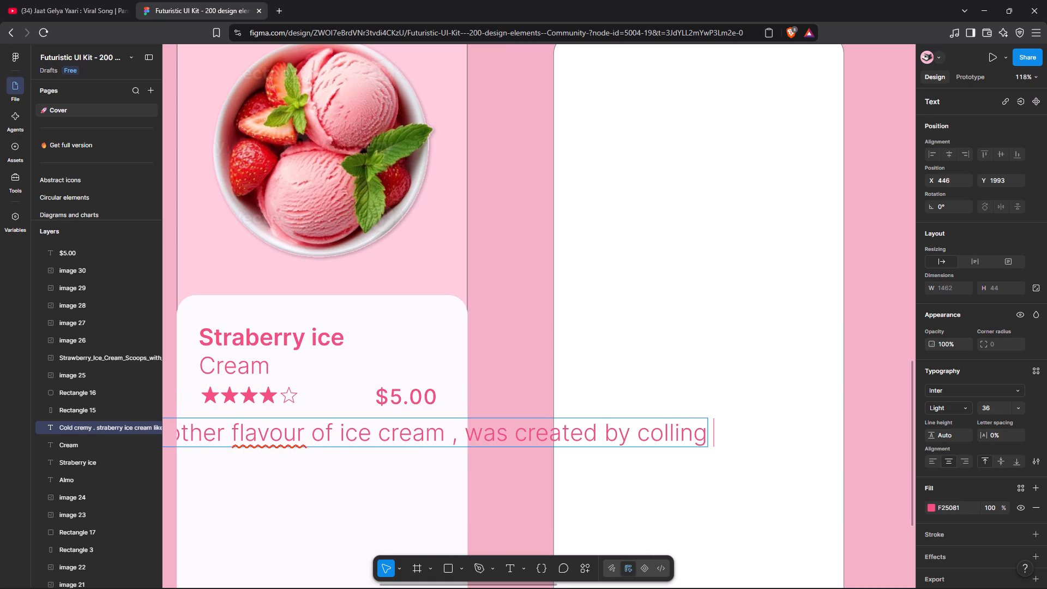
pyautogui.write('of')
pyautogui.press('space')
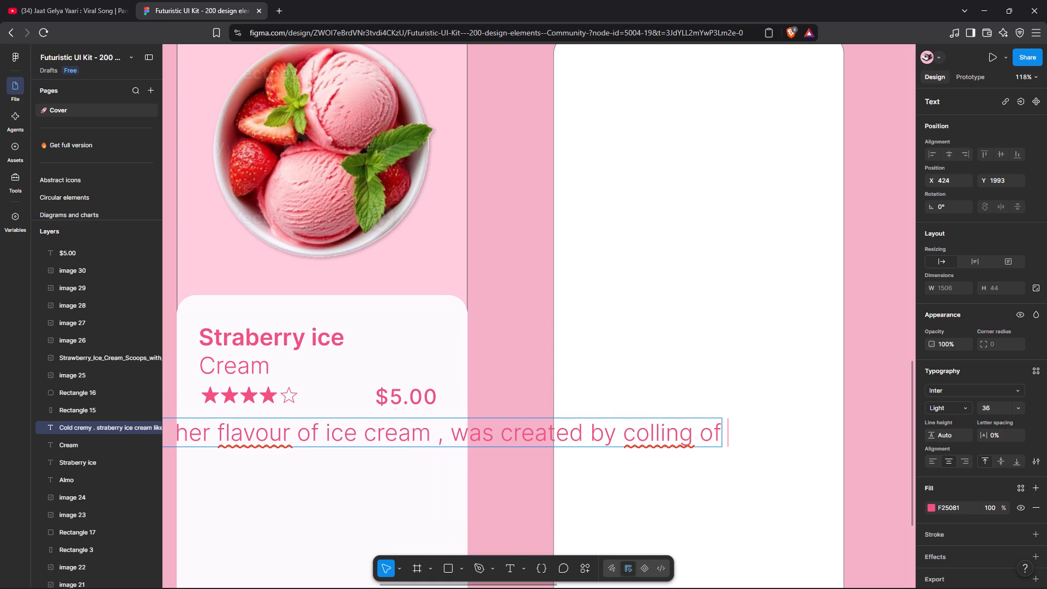
# Continue the description after "colling of" with the word "mixture".
pyautogui.write('mic')
pyautogui.press('BackSpace')
pyautogui.write('xty')
pyautogui.press('BackSpace')
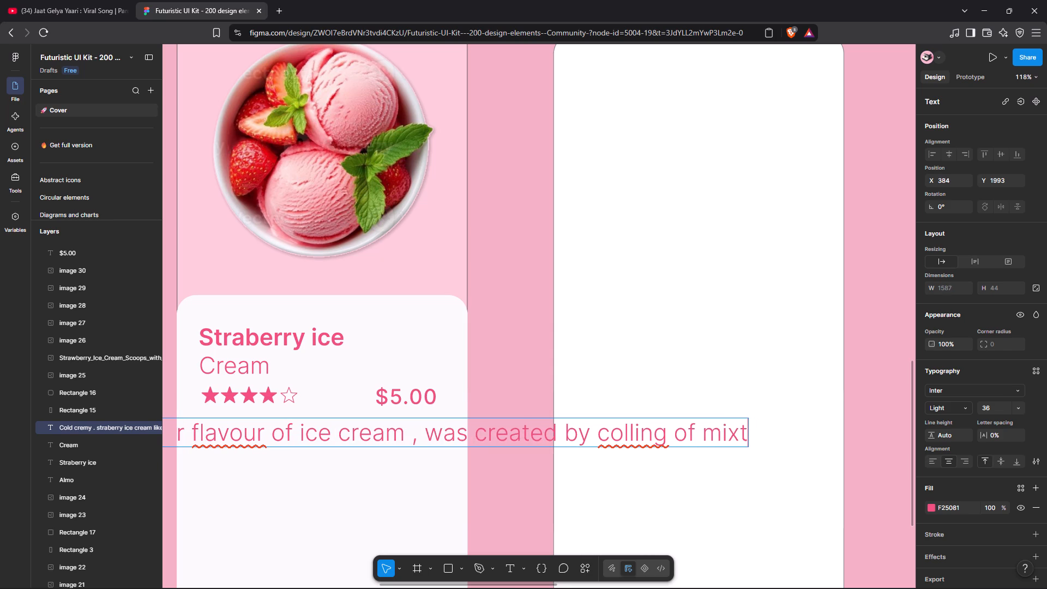
pyautogui.write('ure of')
pyautogui.press('space')
pyautogui.press('BackSpace')
pyautogui.press('BackSpace')
pyautogui.press('BackSpace')
pyautogui.press('BackSpace')
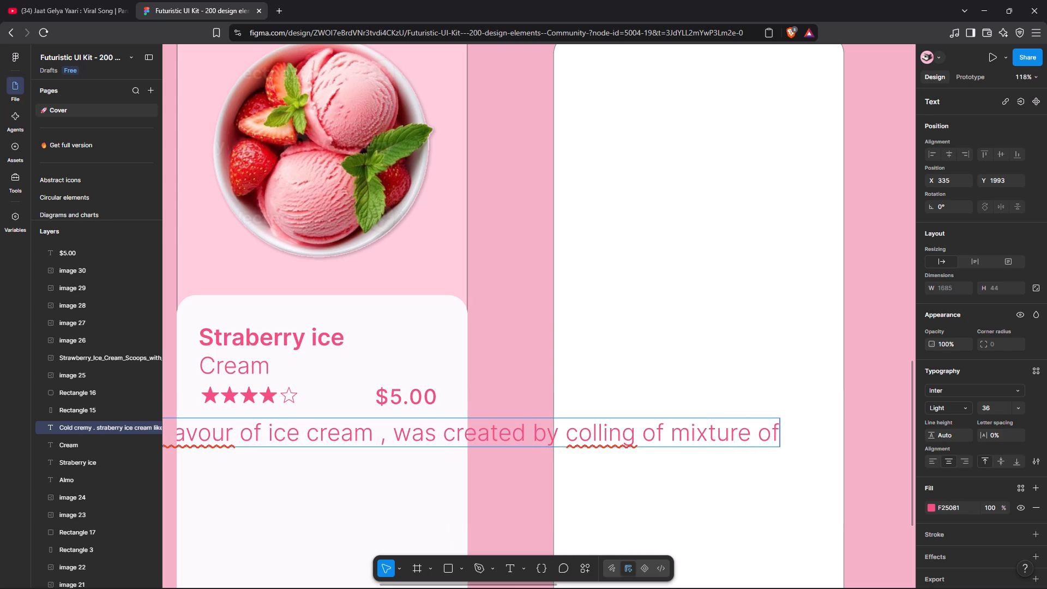
pyautogui.press('space')
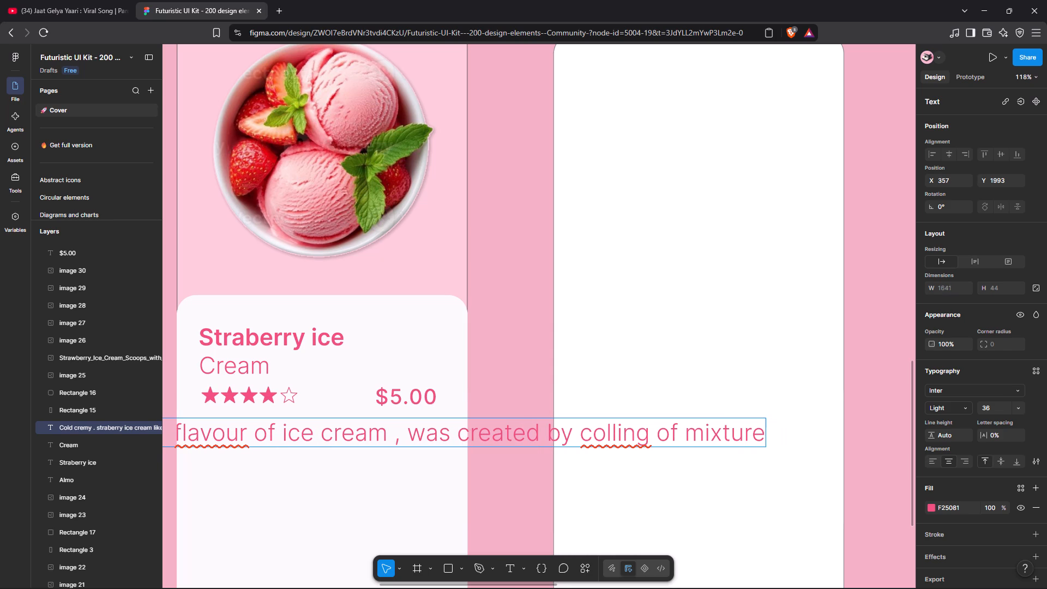
pyautogui.write(',')
pyautogui.press('space')
pyautogui.press('BackSpace')
pyautogui.press('BackSpace')
pyautogui.press('space')
# Check the reference wording and complete the description with "sugar, vanilla , cream".
pyautogui.write('sugar,')
pyautogui.press('space')
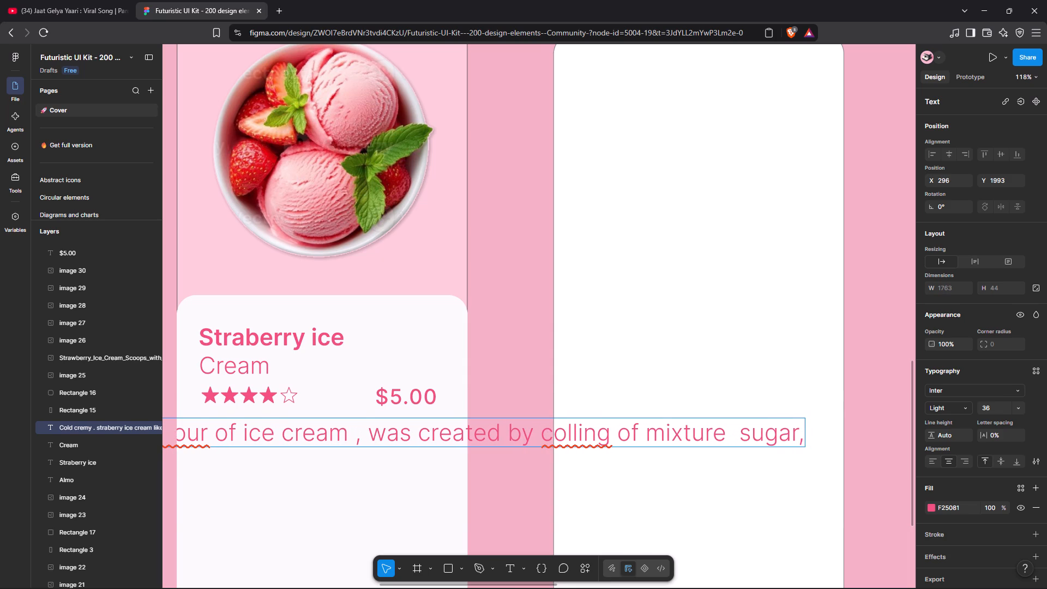
pyautogui.write('vanilla')
pyautogui.press('space')
pyautogui.write(',')
pyautogui.press('space')
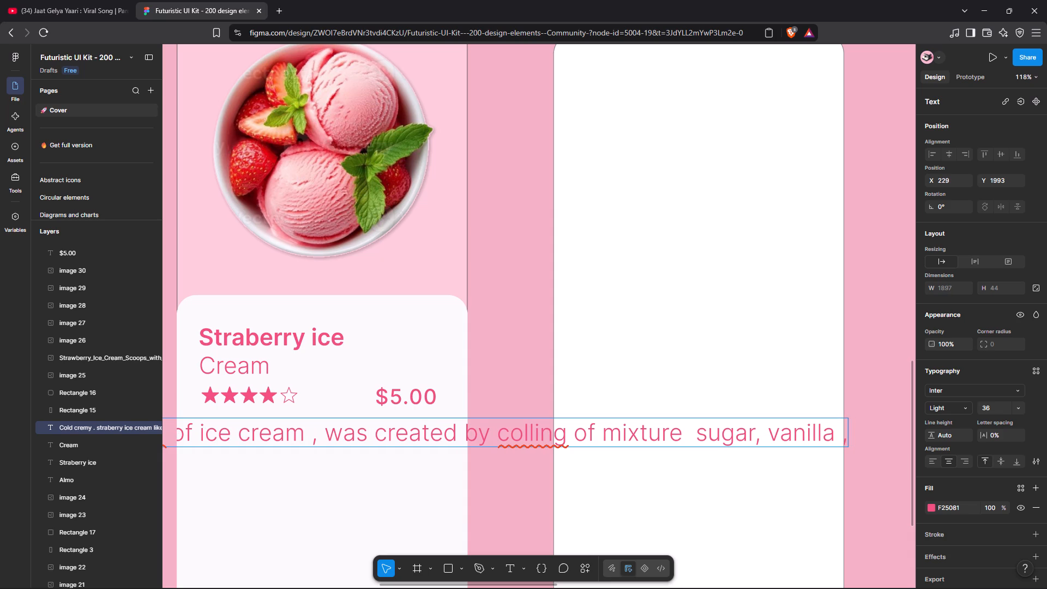
pyautogui.hscroll(-13, 486, 287)
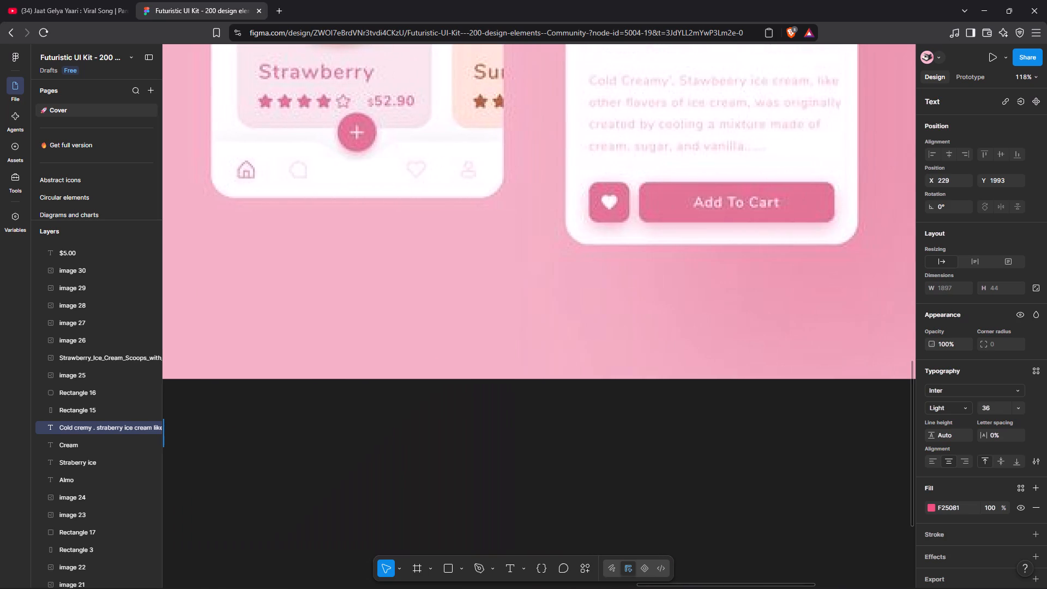
pyautogui.hscroll(9, 486, 287)
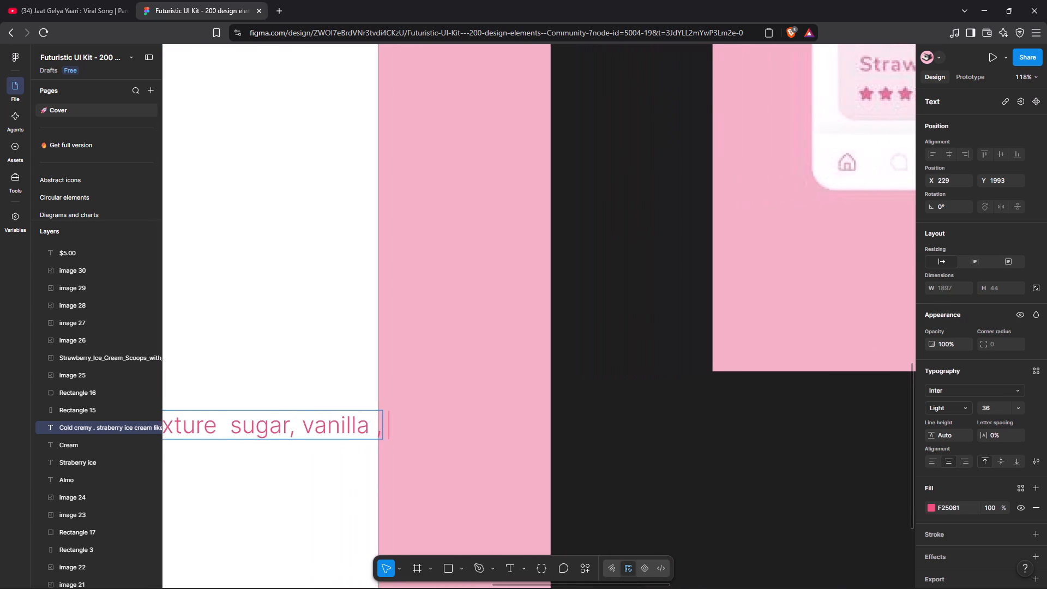
pyautogui.hscroll(1, 486, 287)
pyautogui.write('cream')
pyautogui.hscroll(6, 632, 320)
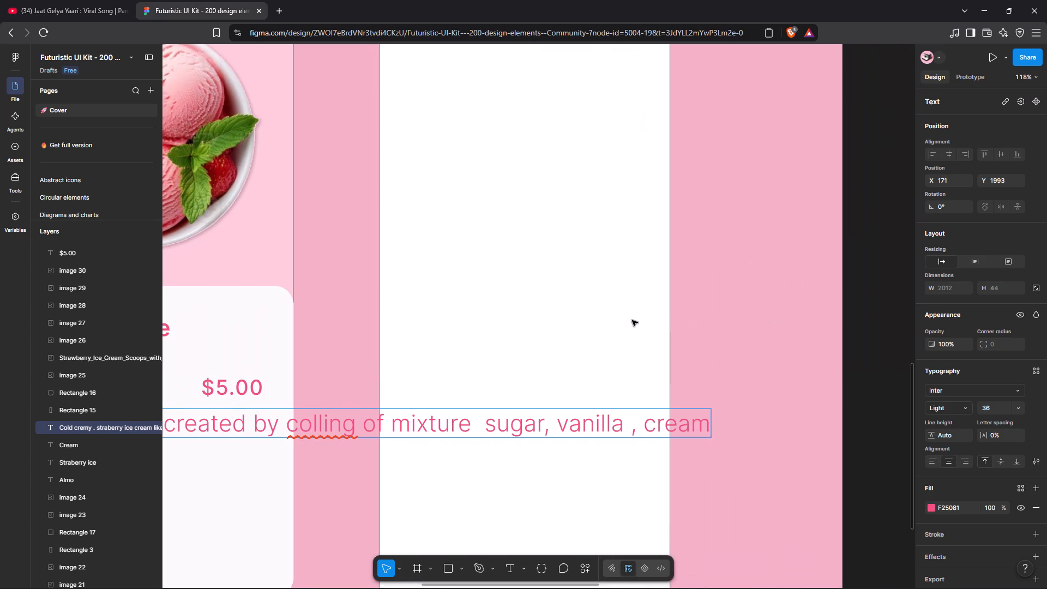
pyautogui.click(861, 418)
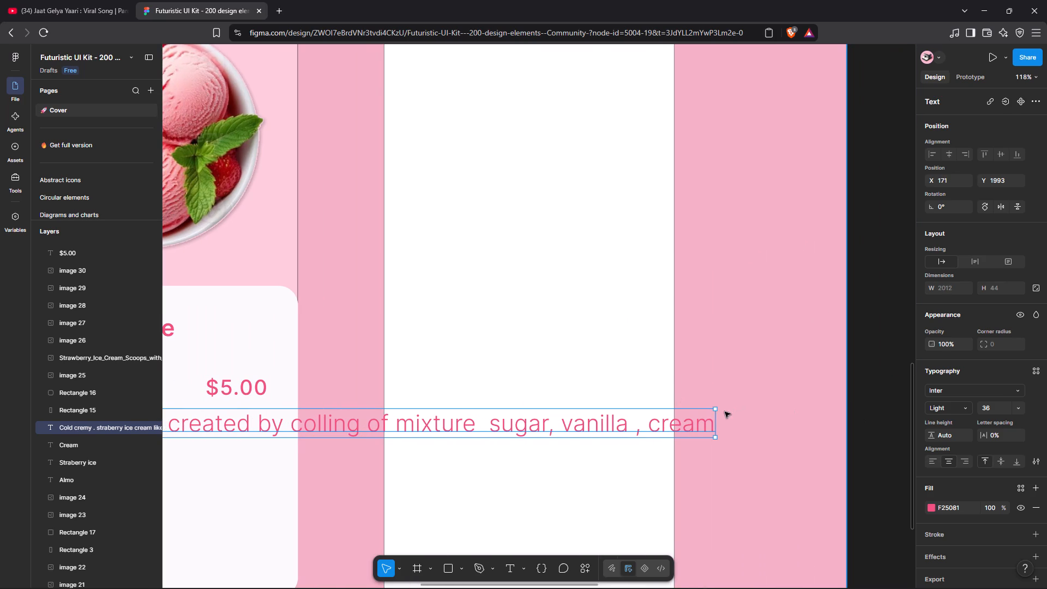
# Narrow the description's text box from both sides to about 323 wide so it wraps beneath the star row.
pyautogui.moveTo(716, 421); pyautogui.dragTo(360, 411)
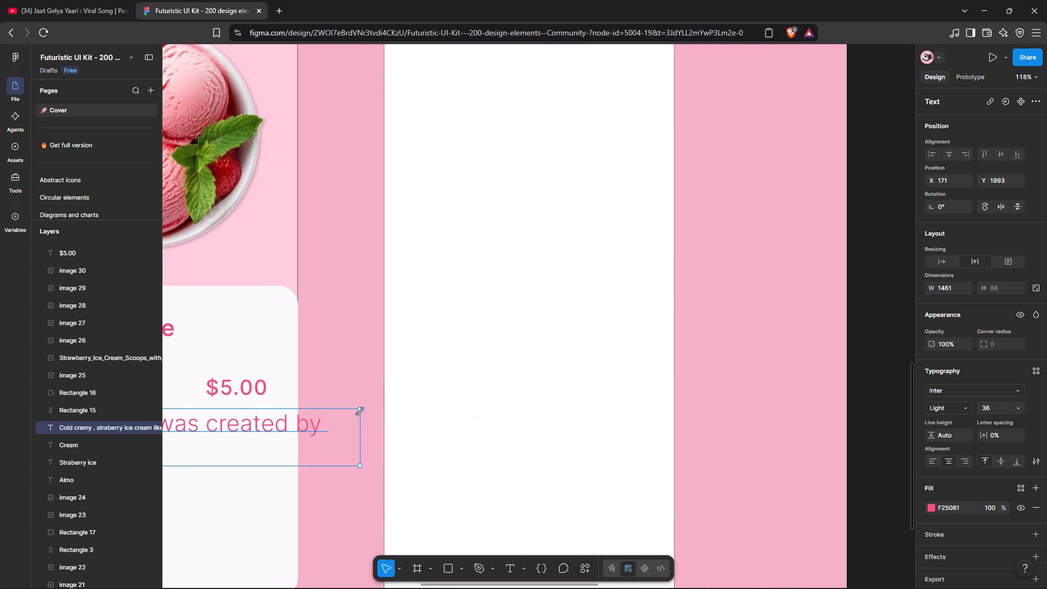
pyautogui.moveTo(360, 428); pyautogui.dragTo(219, 428)
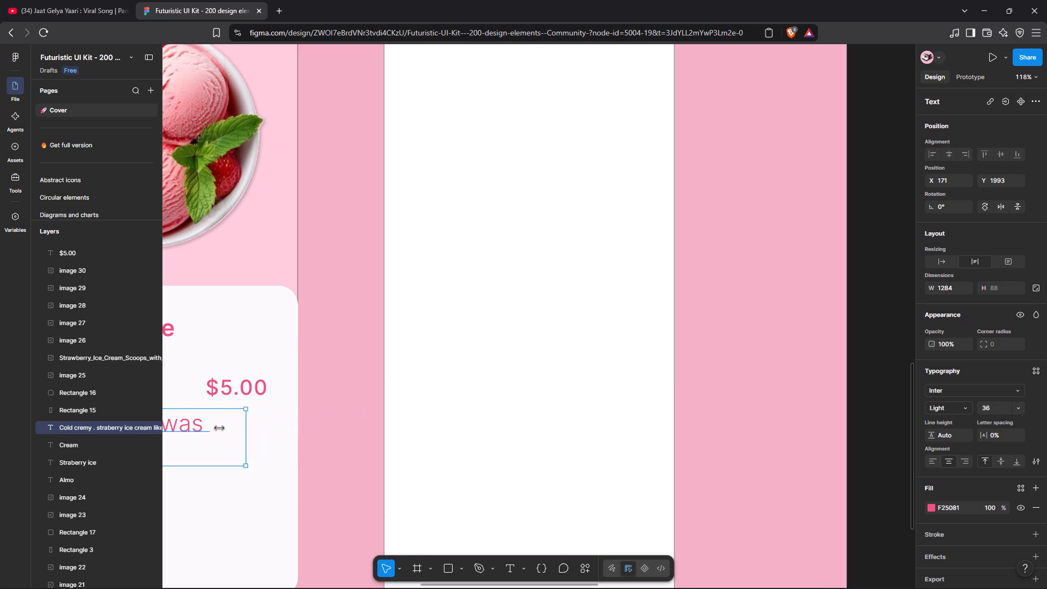
pyautogui.moveTo(219, 428); pyautogui.dragTo(209, 429)
pyautogui.hscroll(11, 209, 429)
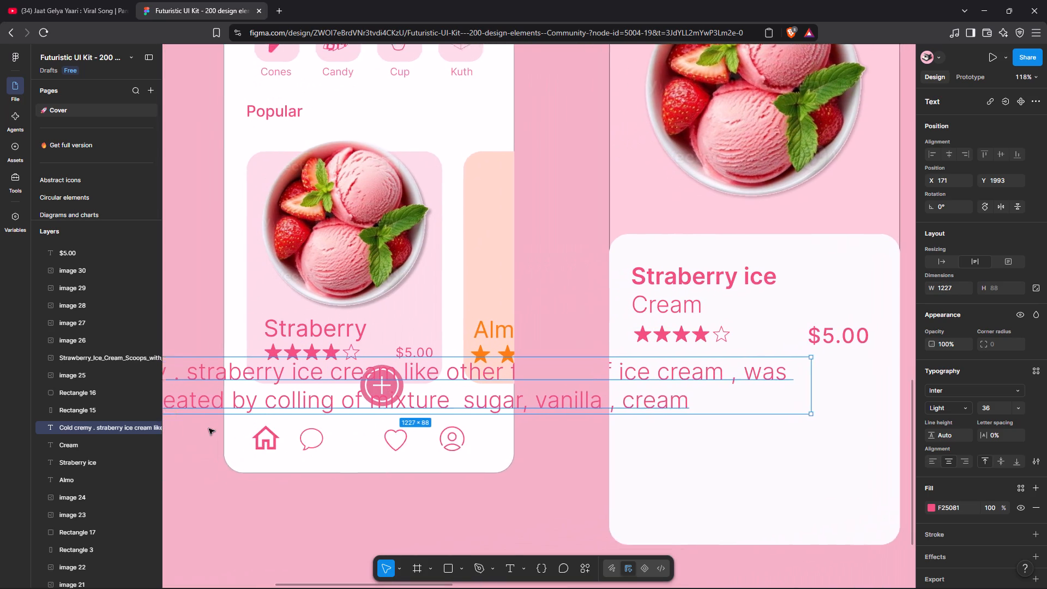
pyautogui.hscroll(2, 209, 429)
pyautogui.hscroll(2, 335, 392)
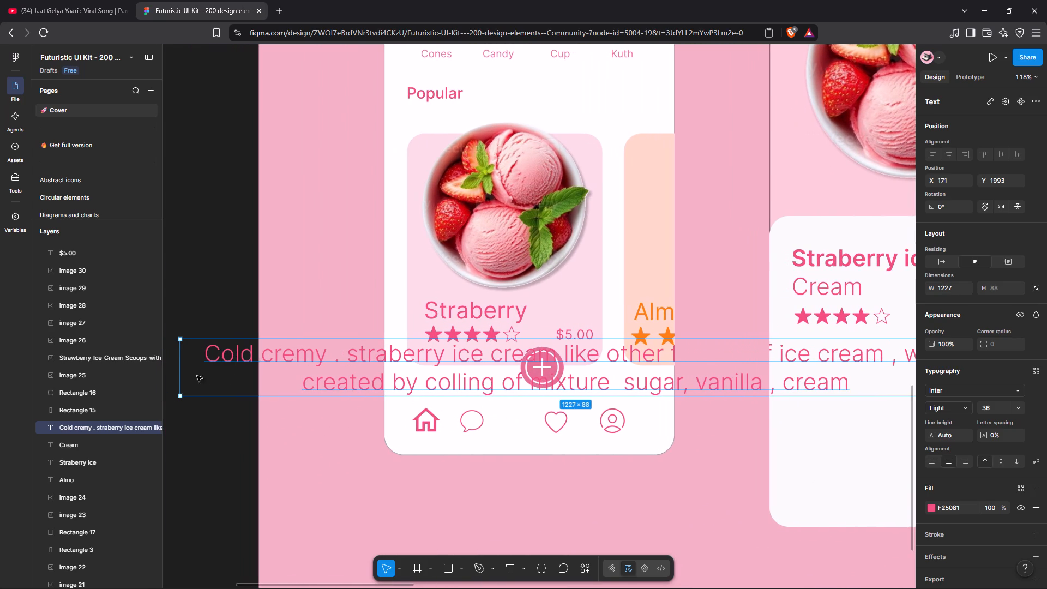
pyautogui.moveTo(178, 365); pyautogui.dragTo(719, 352)
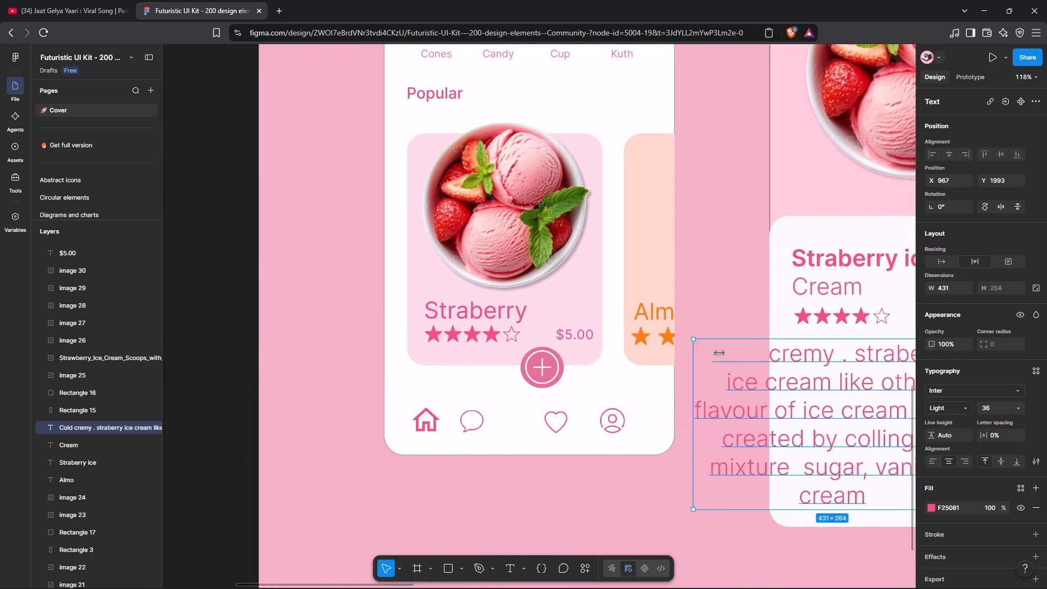
pyautogui.moveTo(719, 352); pyautogui.dragTo(763, 353)
# Set the description text's font size to 14.
pyautogui.hscroll(-5, 763, 353)
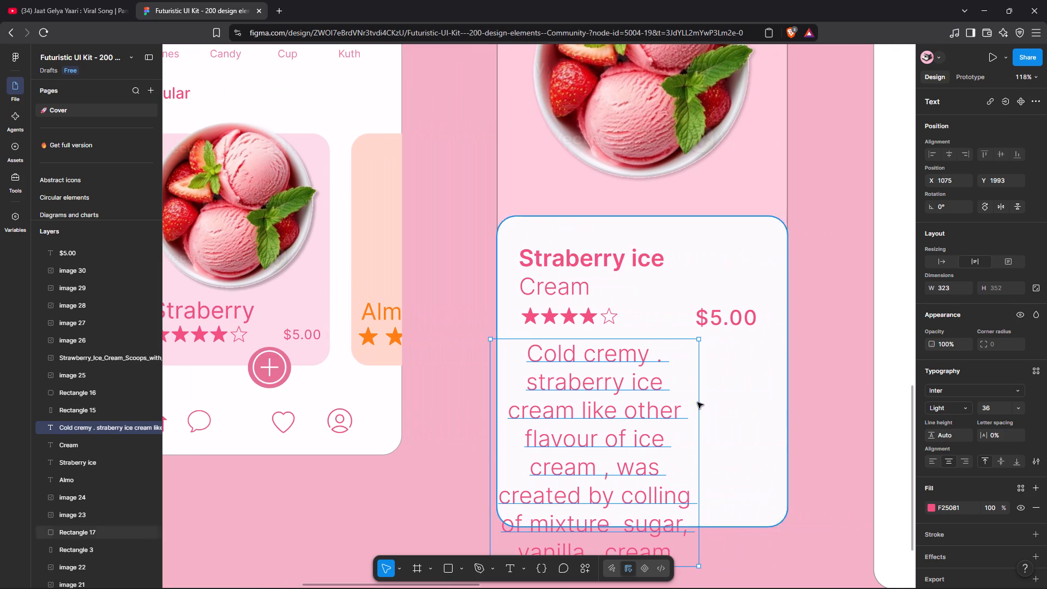
pyautogui.click(664, 455)
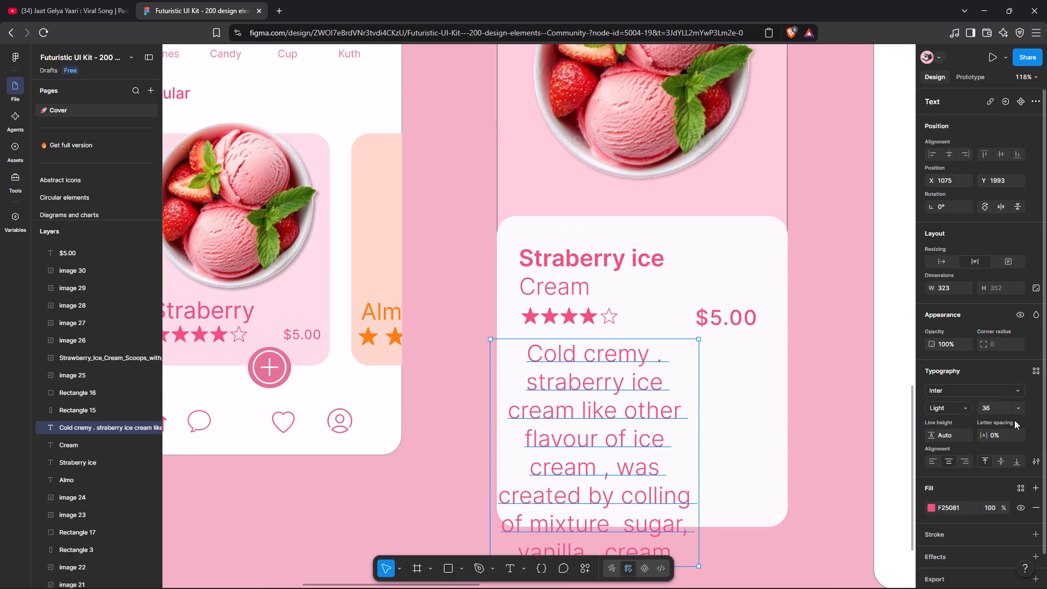
pyautogui.click(1017, 410)
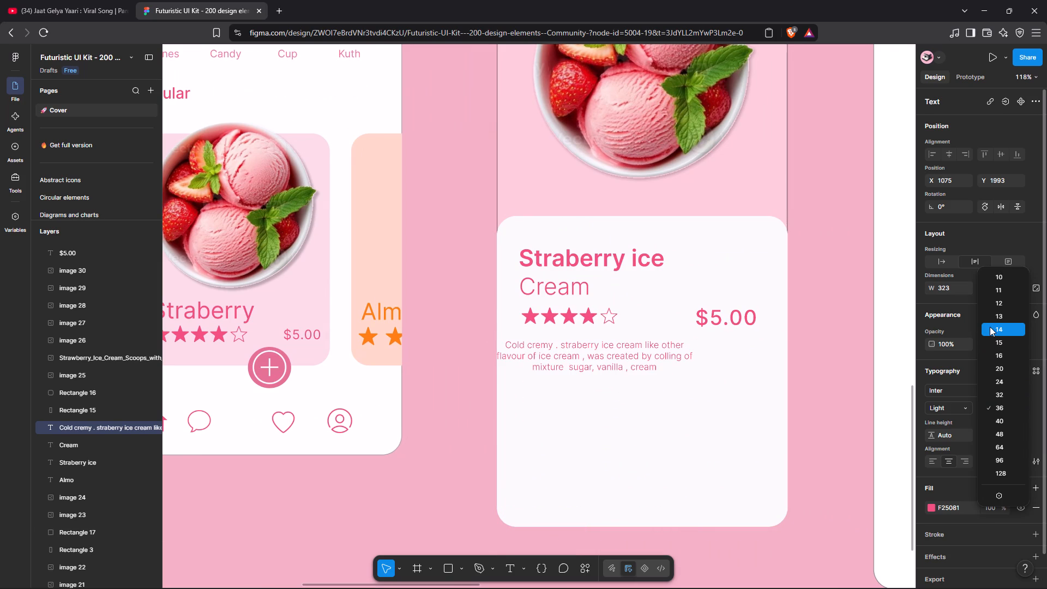
pyautogui.click(990, 327)
# Move the description inside the details panel below the stars, to about X 1128, Y 2018.
pyautogui.click(628, 359)
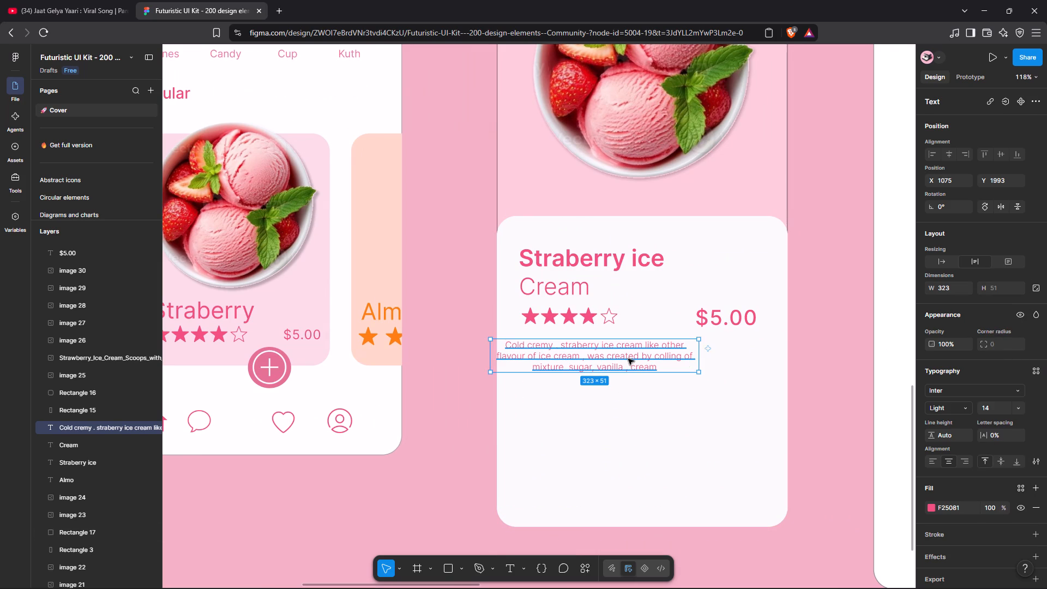
pyautogui.moveTo(628, 359); pyautogui.dragTo(826, 403)
pyautogui.click(826, 403)
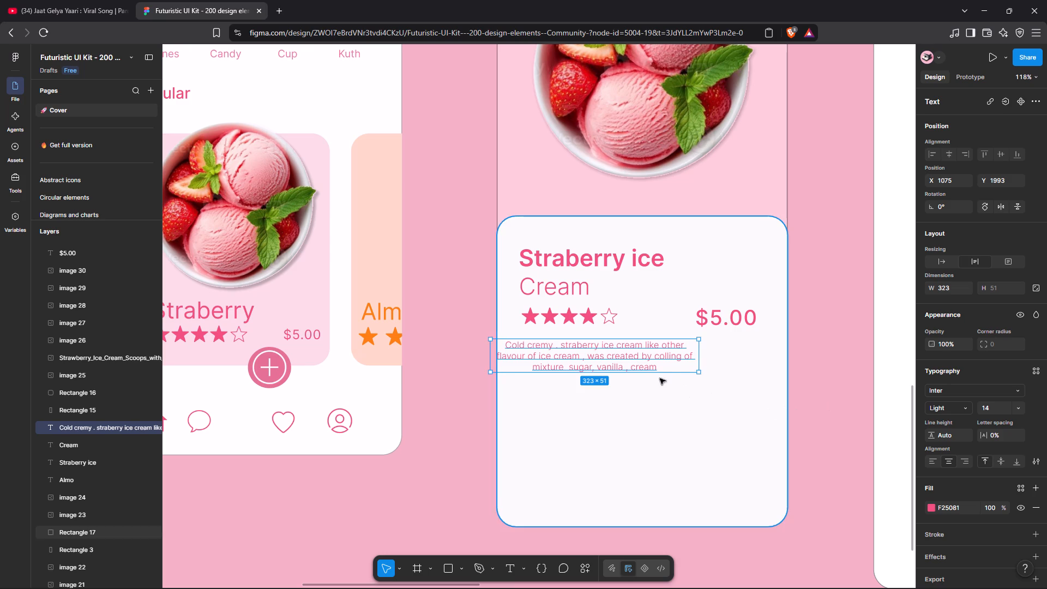
pyautogui.click(651, 371)
pyautogui.moveTo(640, 351); pyautogui.dragTo(674, 367)
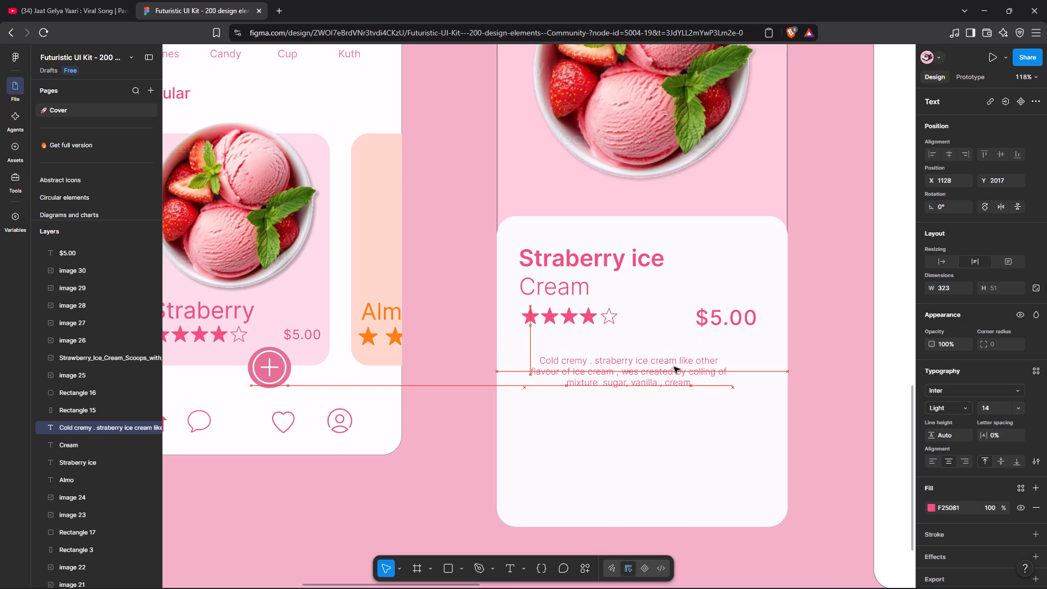
pyautogui.moveTo(674, 367); pyautogui.dragTo(675, 368)
# Try several widths for the description's text box and leave it about 335 wide, wrapping over three lines.
pyautogui.moveTo(733, 375); pyautogui.dragTo(708, 375)
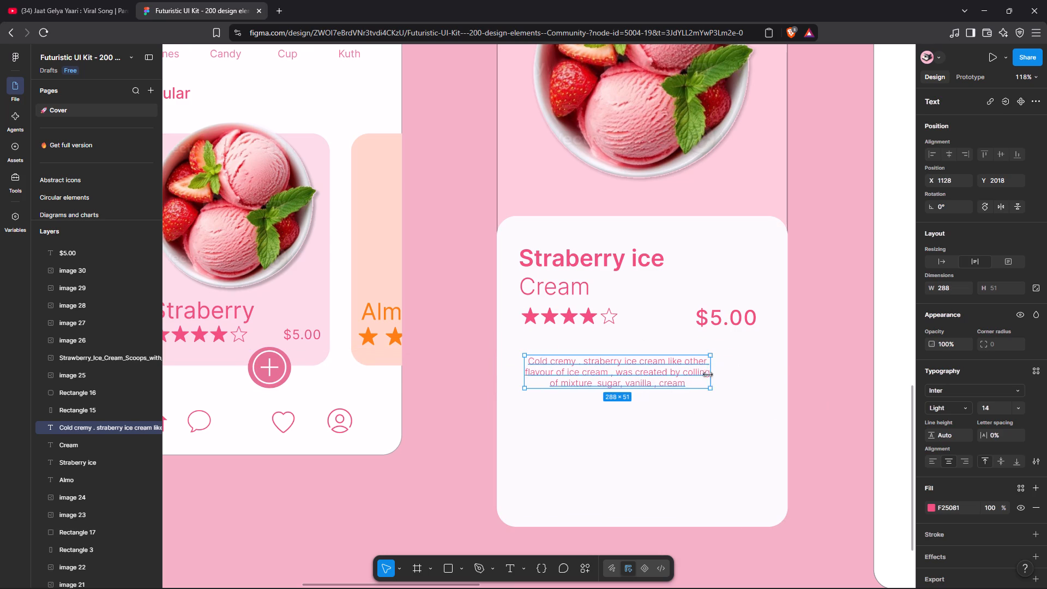
pyautogui.moveTo(708, 375); pyautogui.dragTo(676, 374)
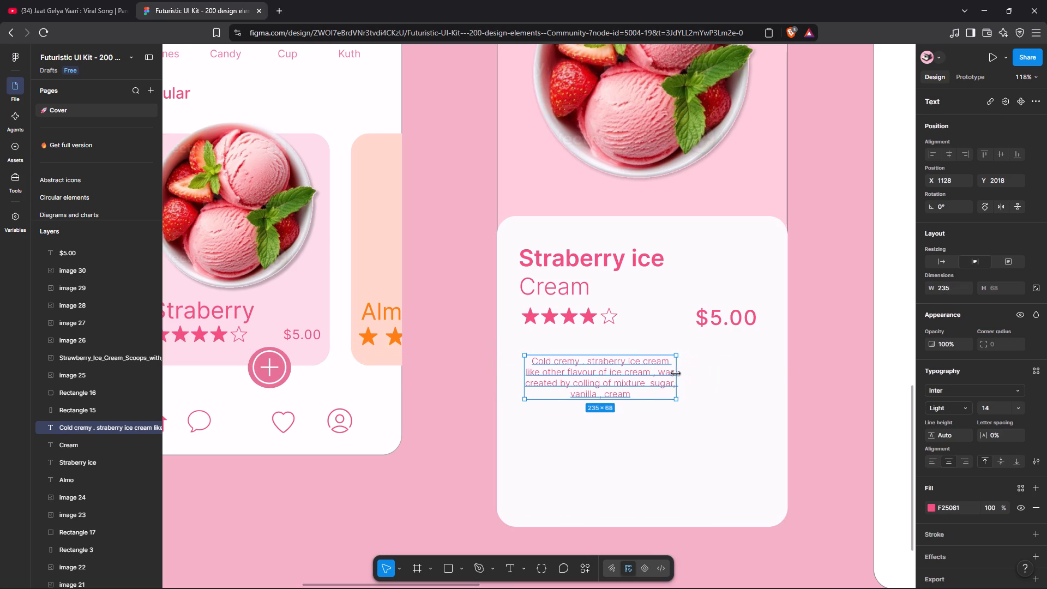
pyautogui.moveTo(676, 374); pyautogui.dragTo(683, 371)
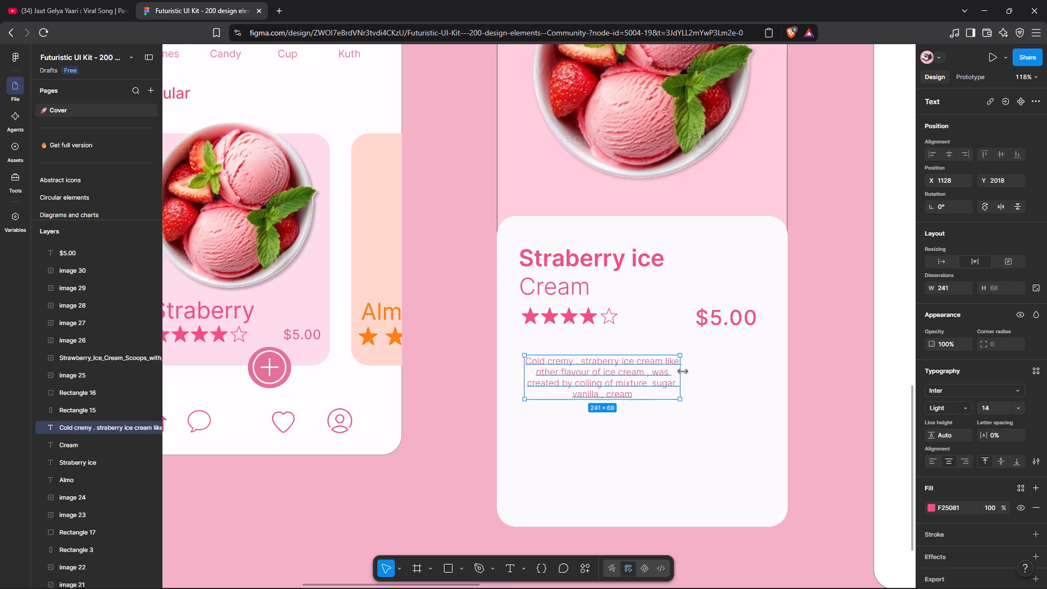
pyautogui.moveTo(683, 371); pyautogui.dragTo(706, 370)
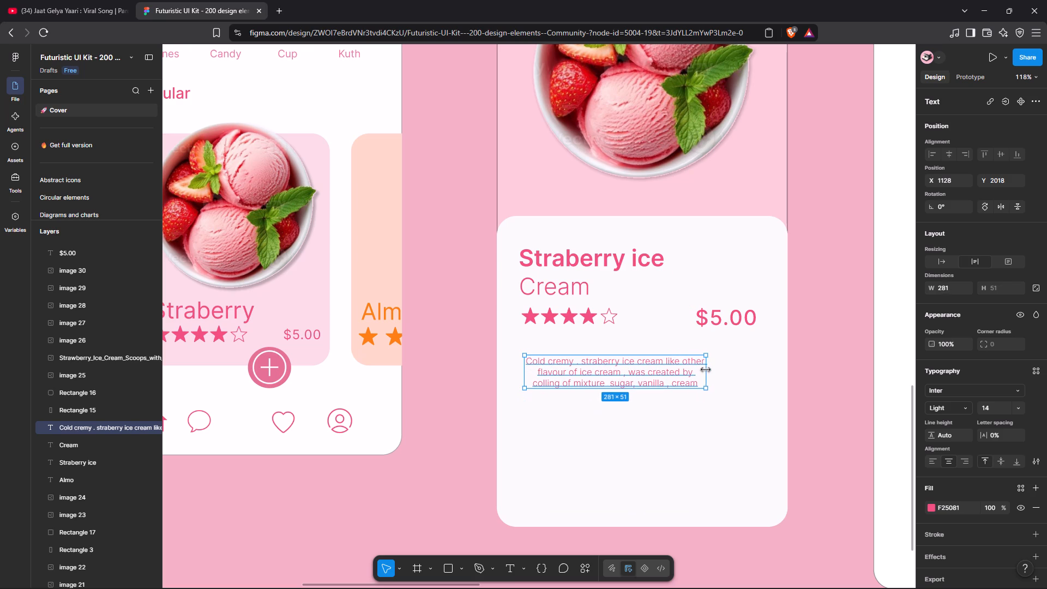
pyautogui.moveTo(706, 370); pyautogui.dragTo(723, 370)
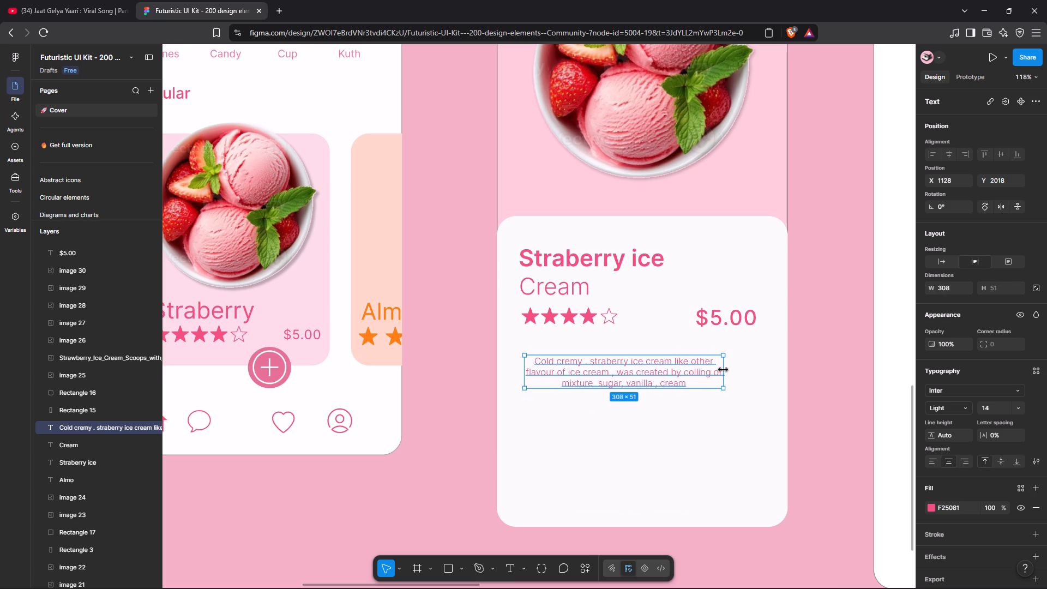
pyautogui.moveTo(723, 370); pyautogui.dragTo(741, 370)
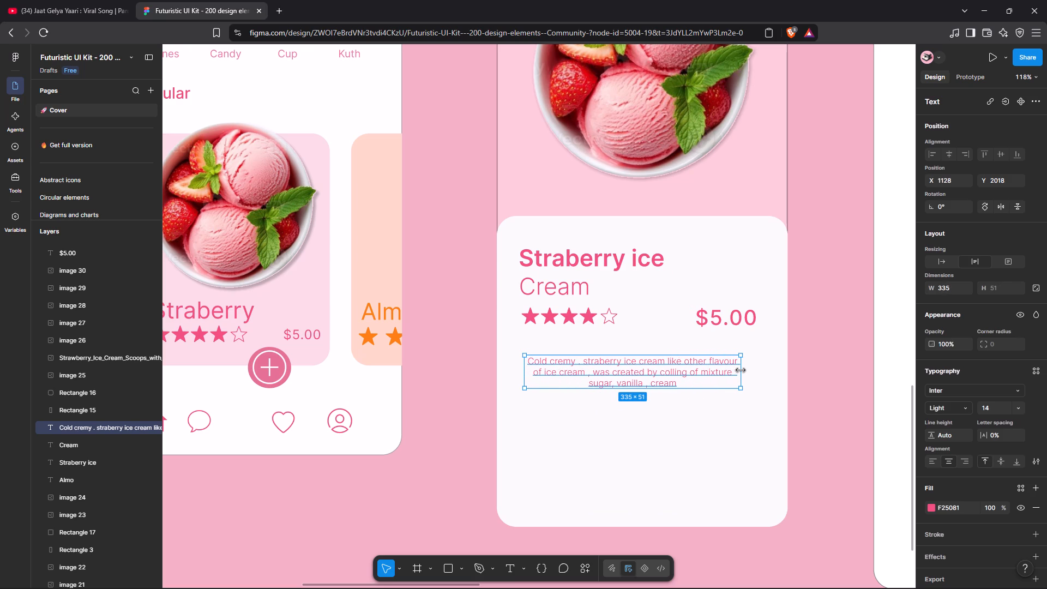
pyautogui.click(845, 385)
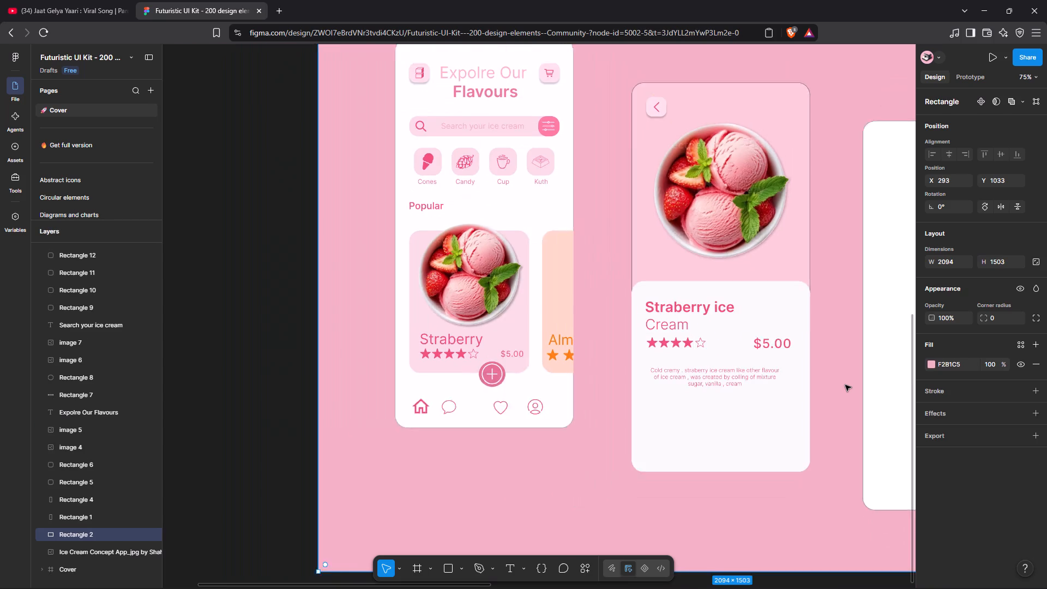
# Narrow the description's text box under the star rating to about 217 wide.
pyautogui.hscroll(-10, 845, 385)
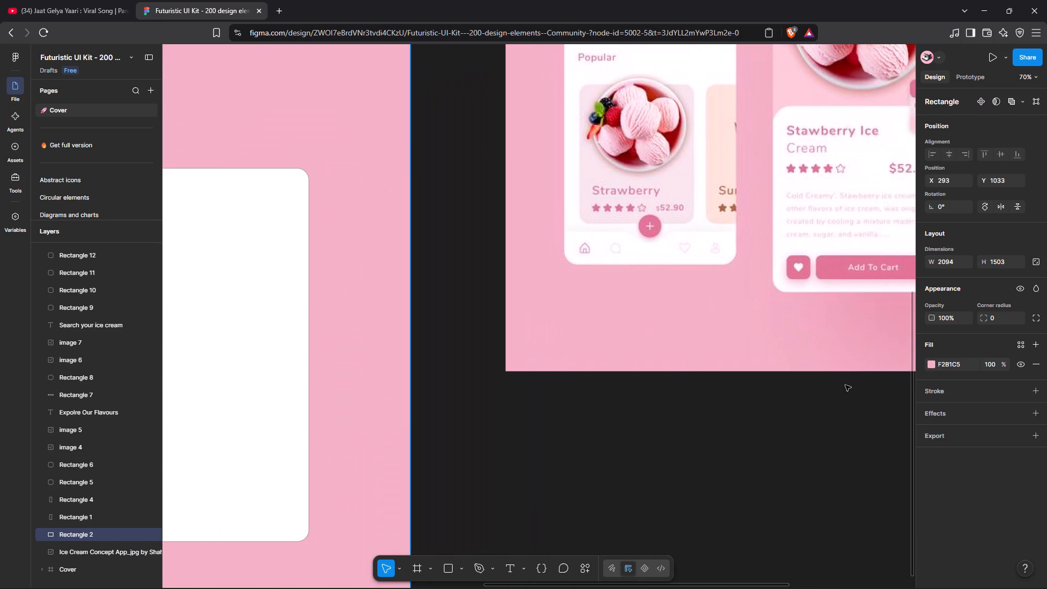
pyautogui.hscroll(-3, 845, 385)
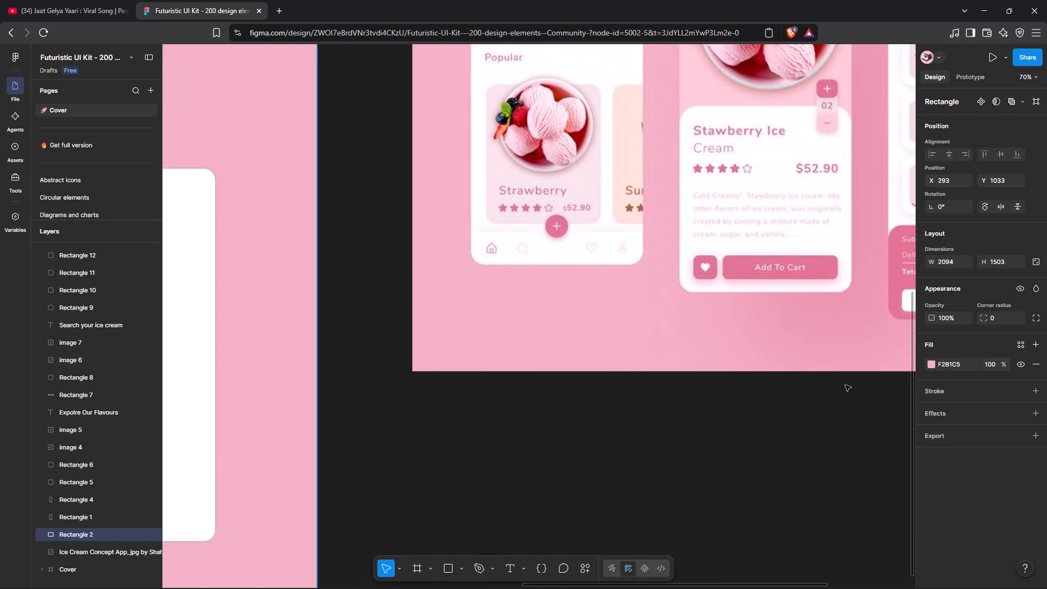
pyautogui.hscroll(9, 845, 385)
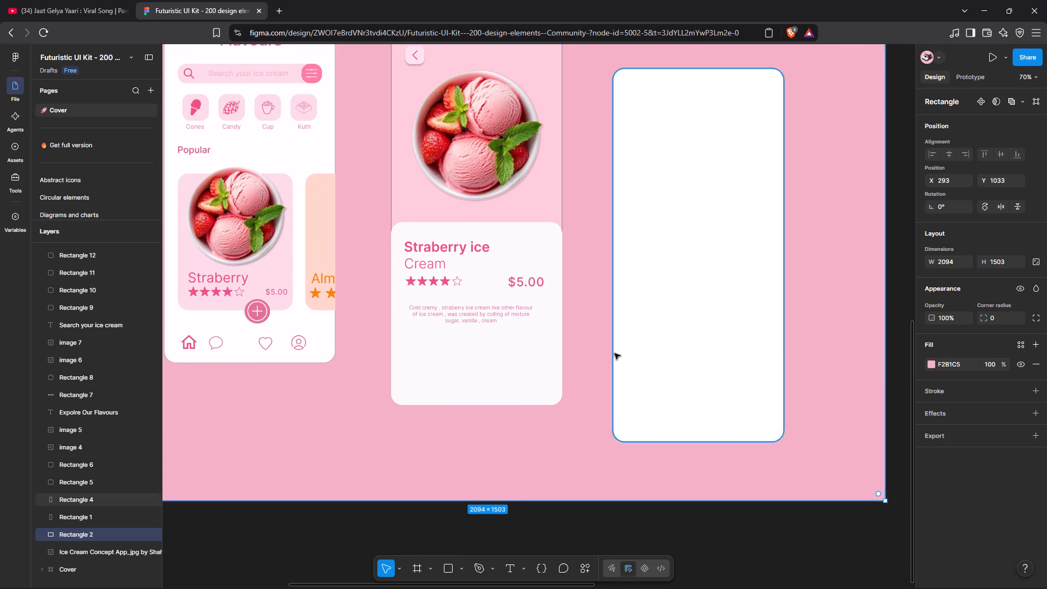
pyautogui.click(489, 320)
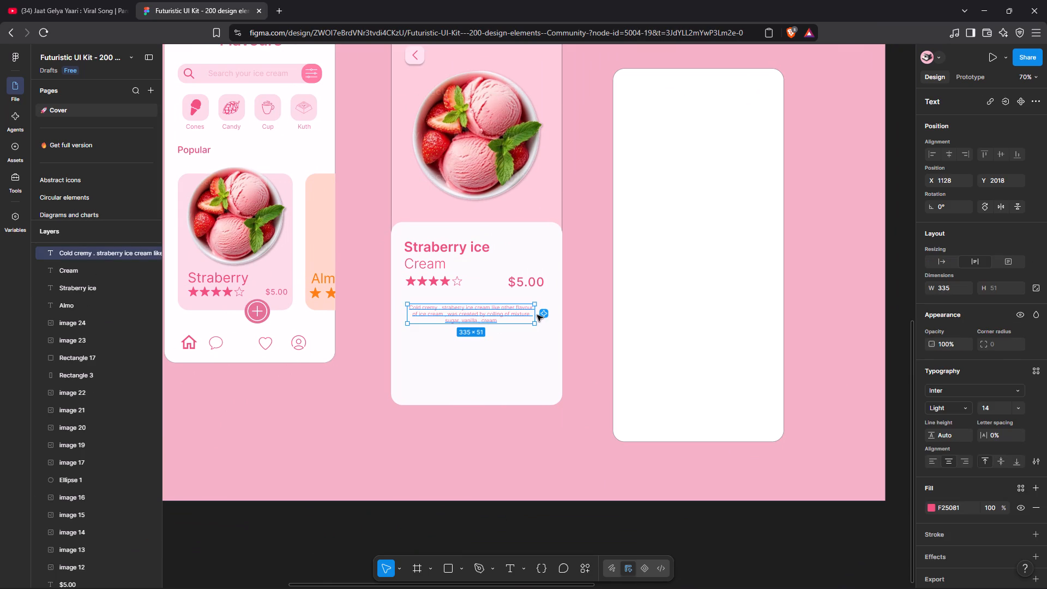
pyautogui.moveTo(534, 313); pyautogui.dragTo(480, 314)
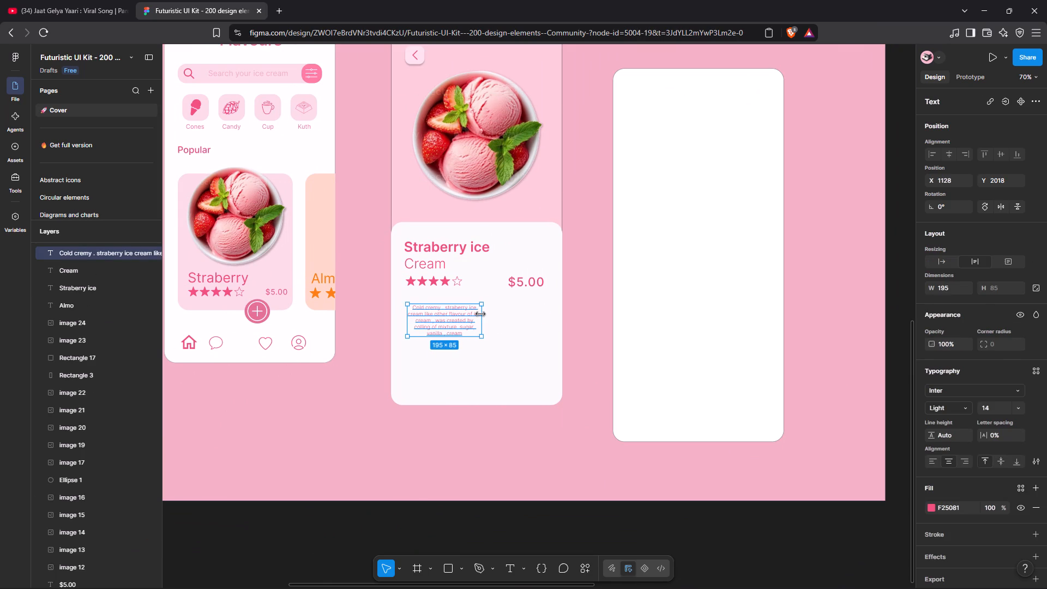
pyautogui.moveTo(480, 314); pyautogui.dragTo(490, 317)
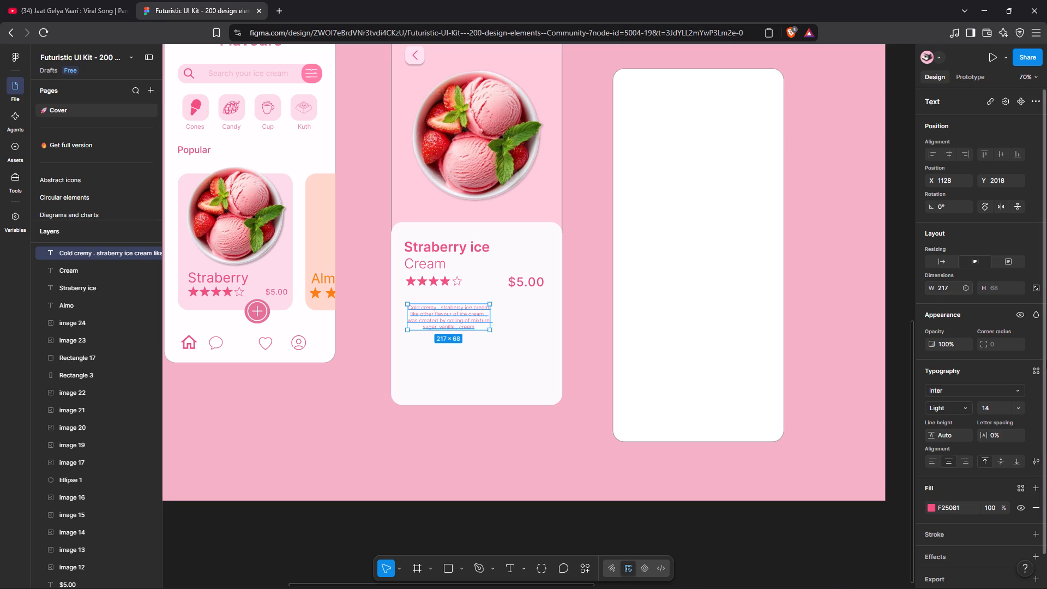
# Set the description text's font size to 16.
pyautogui.click(1014, 404)
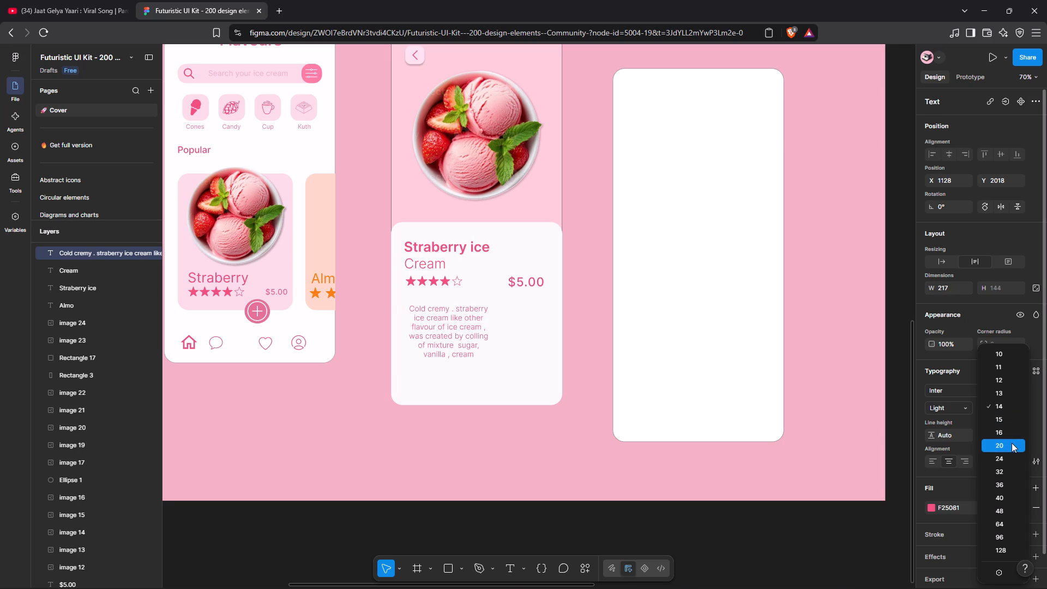
pyautogui.click(1012, 437)
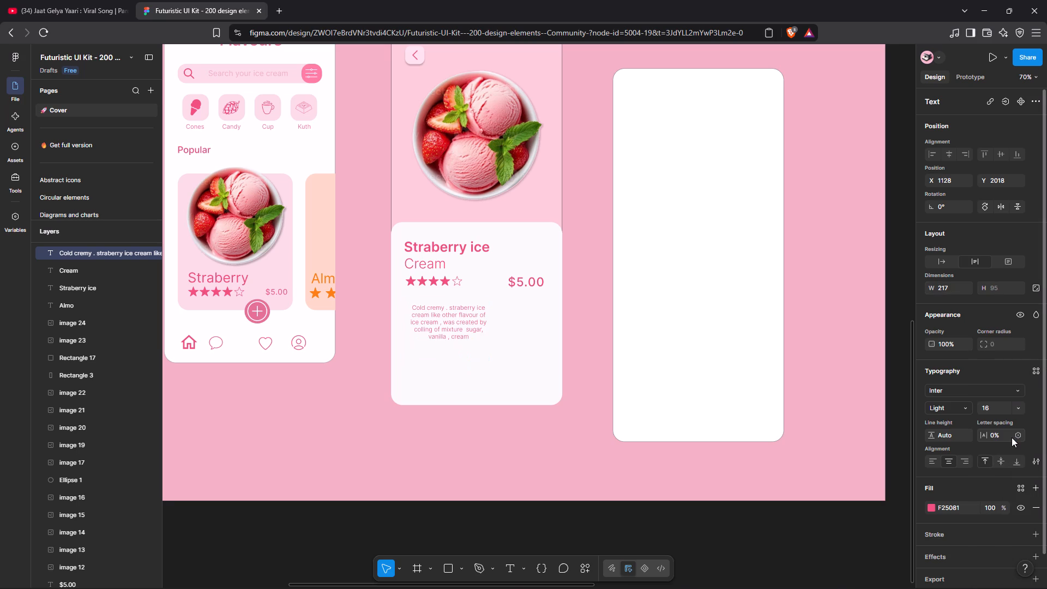
# Widen the description's text box to about 255 so the text wraps over four lines.
pyautogui.click(469, 345)
pyautogui.click(468, 338)
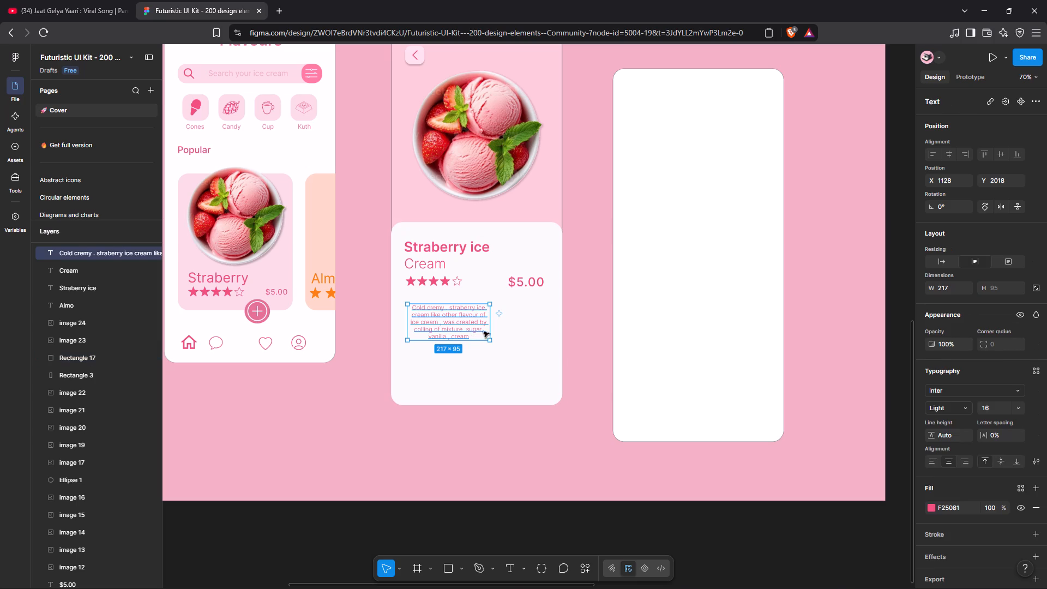
pyautogui.moveTo(490, 327); pyautogui.dragTo(494, 327)
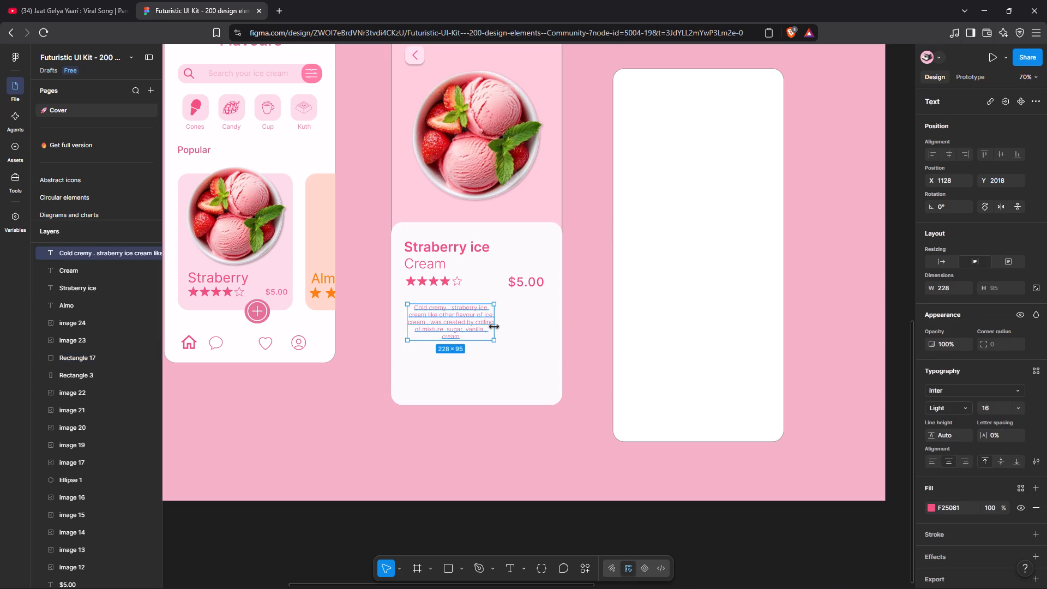
pyautogui.moveTo(494, 327); pyautogui.dragTo(502, 325)
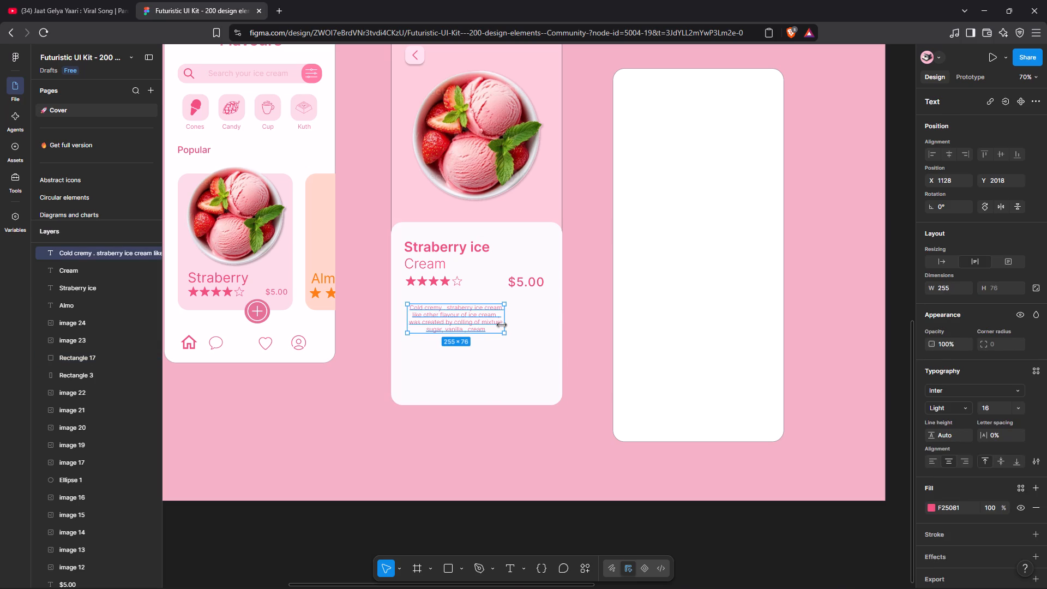
# Left-align the description text.
pyautogui.scroll(-1, 958, 404)
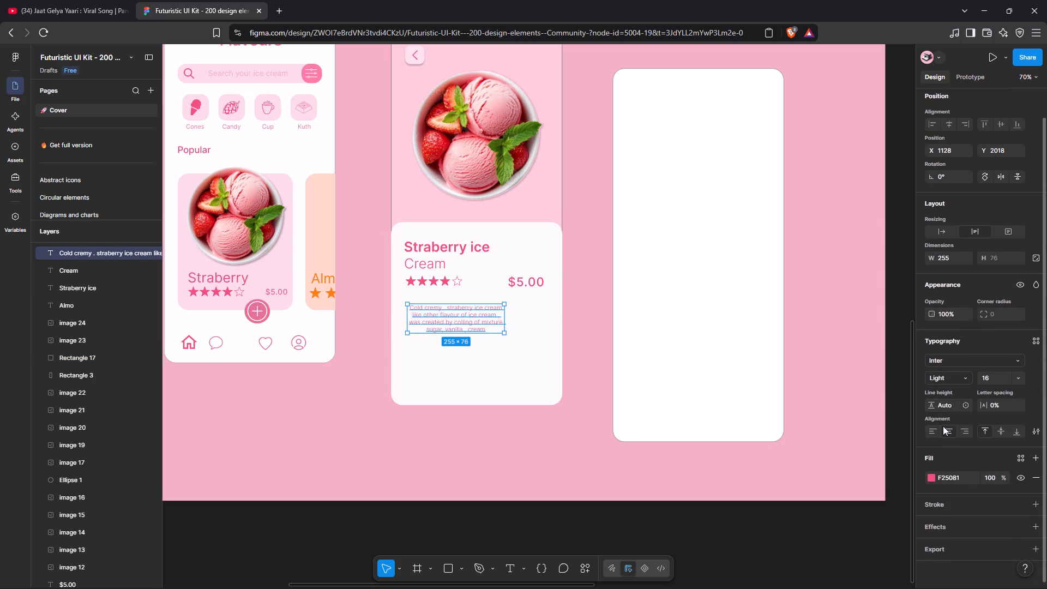
pyautogui.click(934, 428)
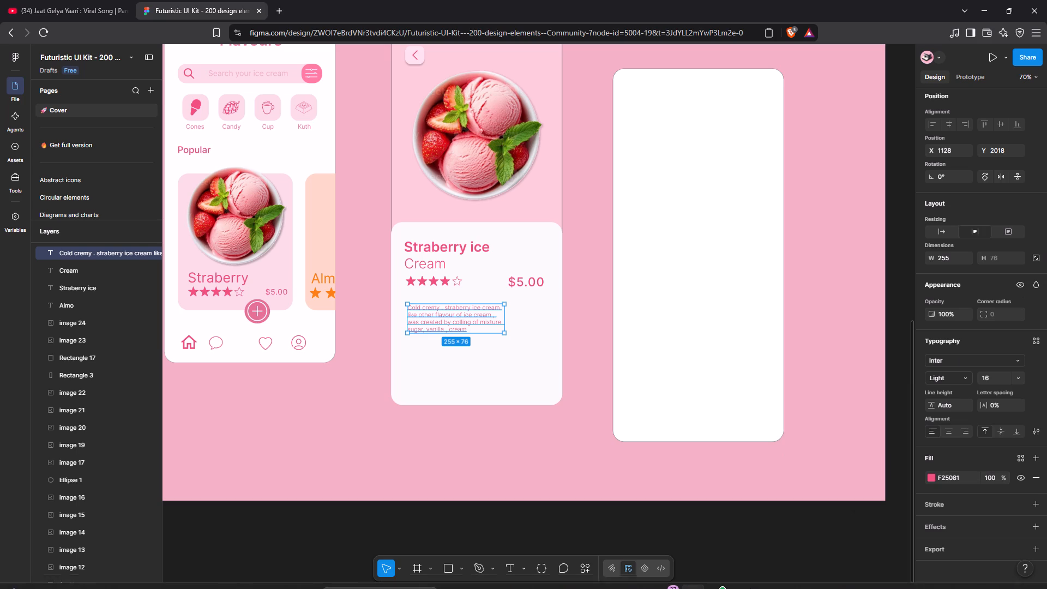
pyautogui.click(762, 537)
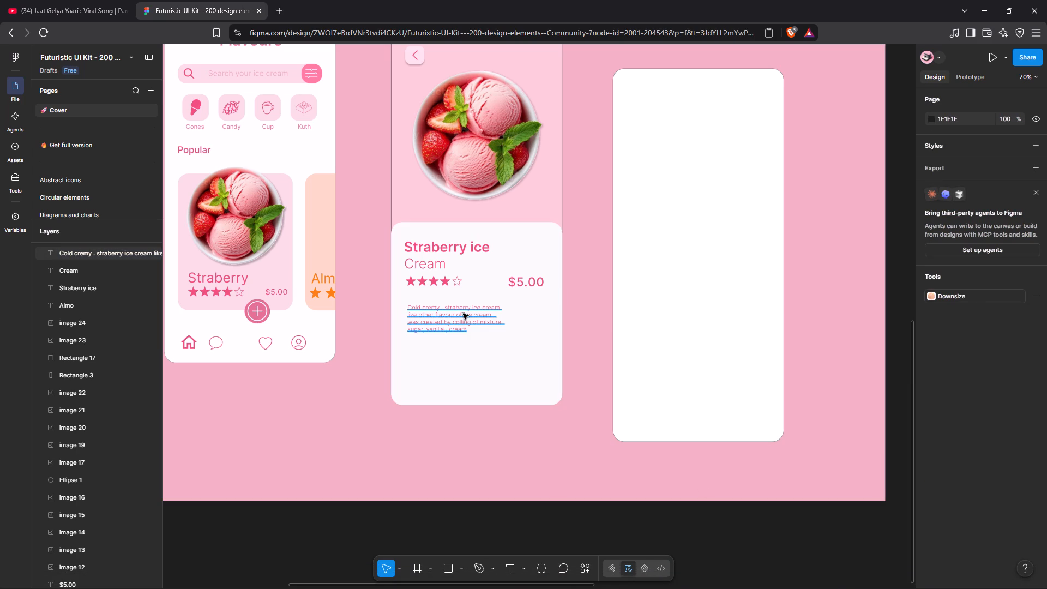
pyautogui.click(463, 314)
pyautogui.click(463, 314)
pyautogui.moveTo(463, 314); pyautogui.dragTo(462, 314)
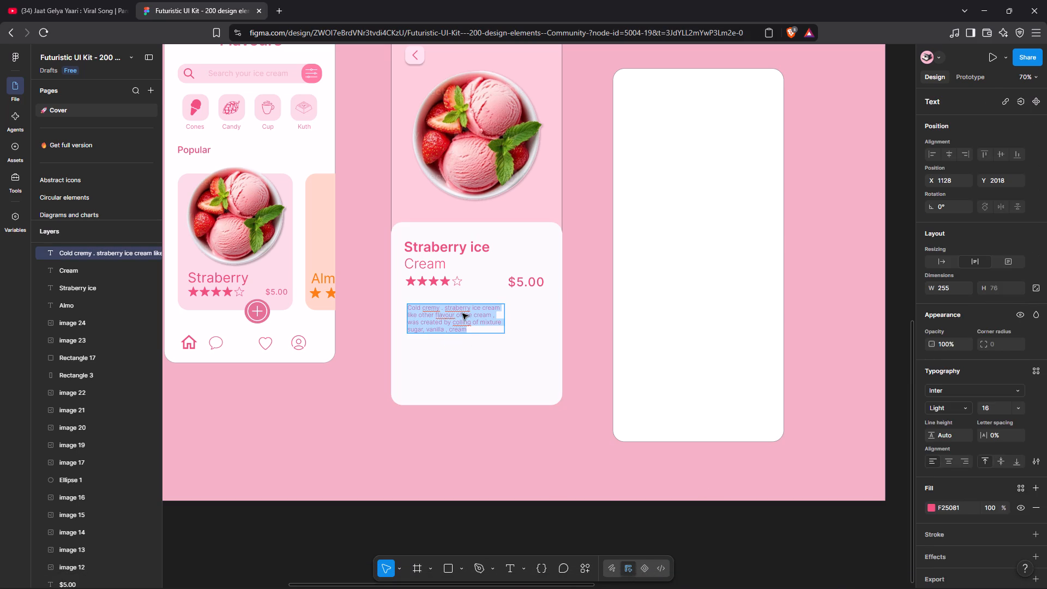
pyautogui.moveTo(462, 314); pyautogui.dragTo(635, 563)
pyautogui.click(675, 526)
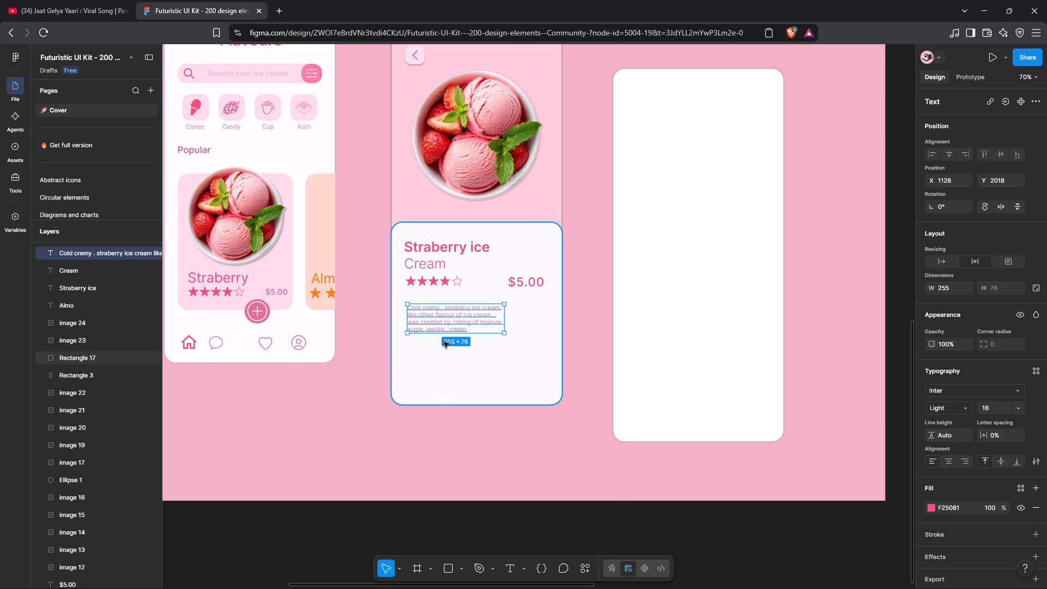
# Move the description to about X 1122, Y 2016, lining its left edge up with the star row.
pyautogui.click(466, 324)
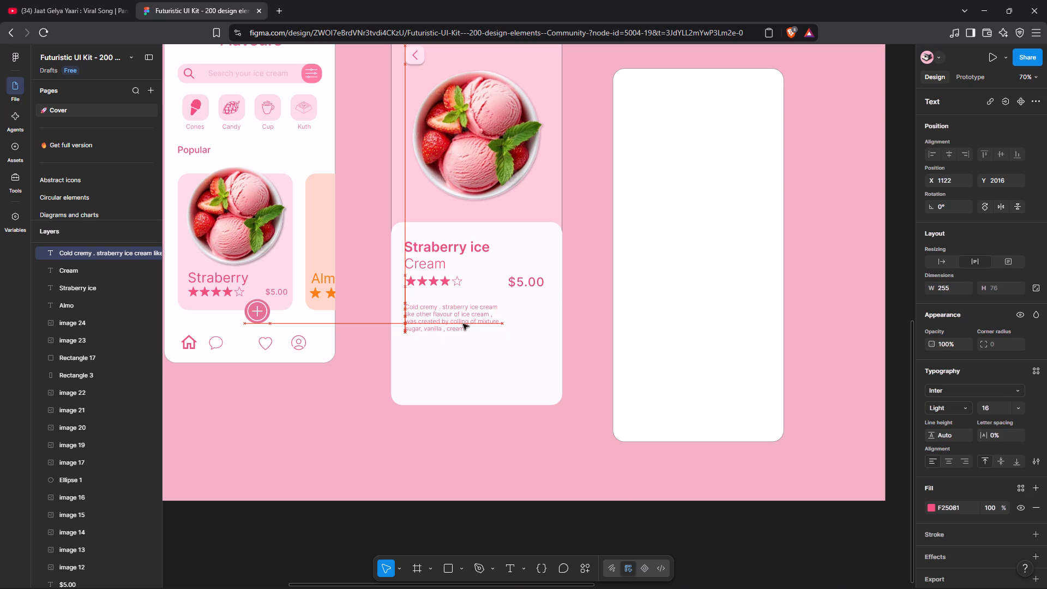
pyautogui.click(717, 535)
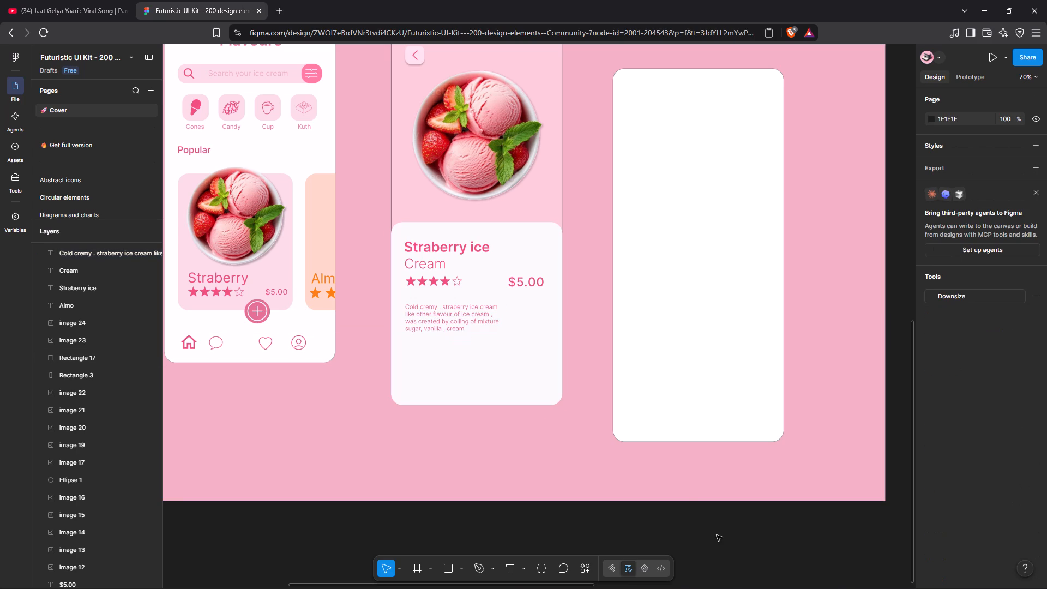
pyautogui.click(441, 311)
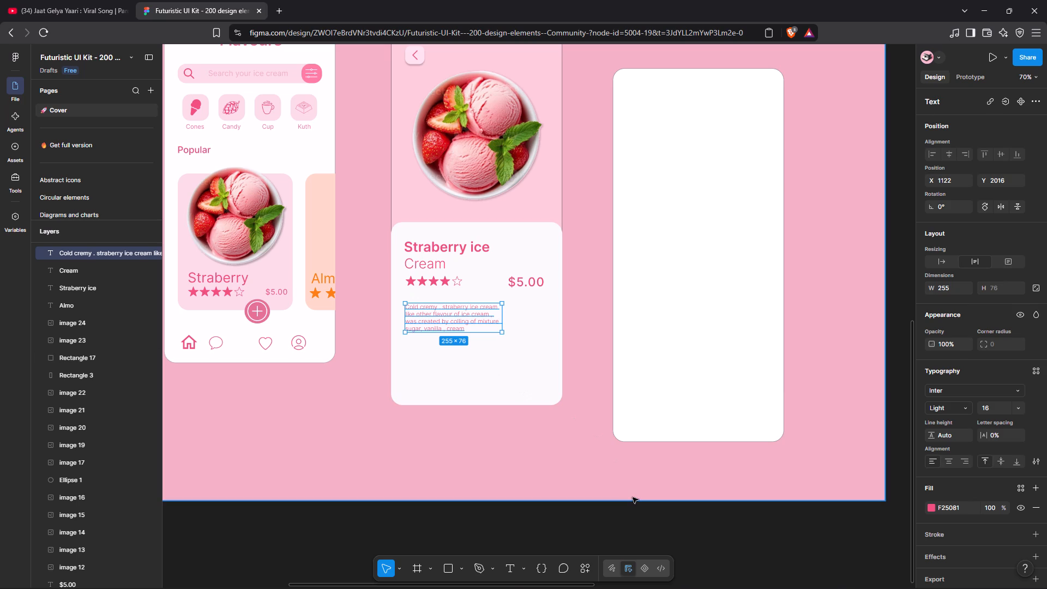
pyautogui.click(659, 526)
# Set the description text's letter spacing to 7%, checking against the reference design.
pyautogui.hscroll(-7, 780, 362)
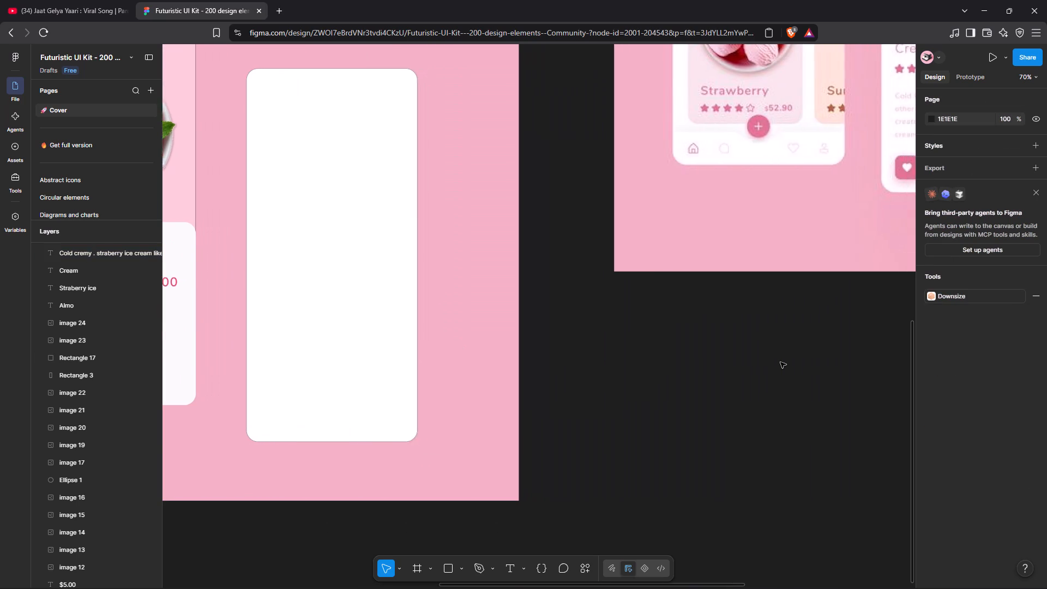
pyautogui.hscroll(1, 780, 362)
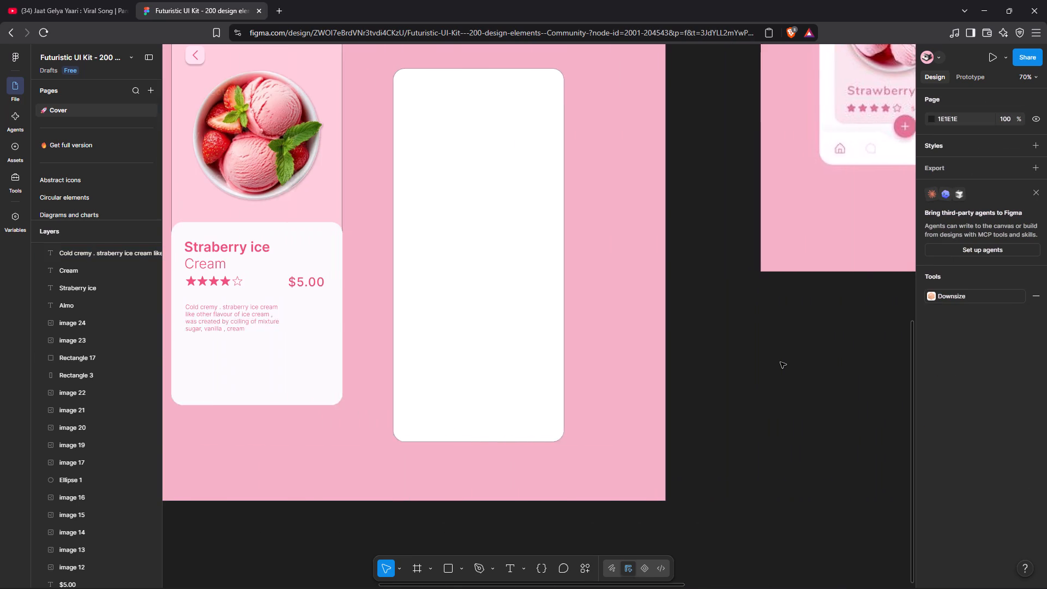
pyautogui.hscroll(1, 780, 362)
pyautogui.click(328, 324)
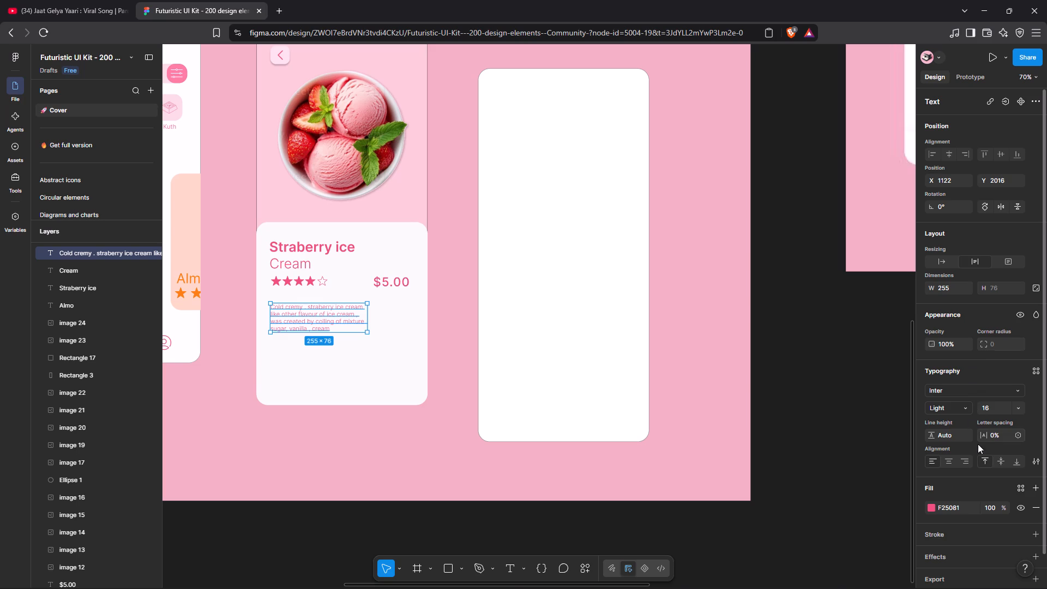
pyautogui.moveTo(985, 435); pyautogui.dragTo(531, 315)
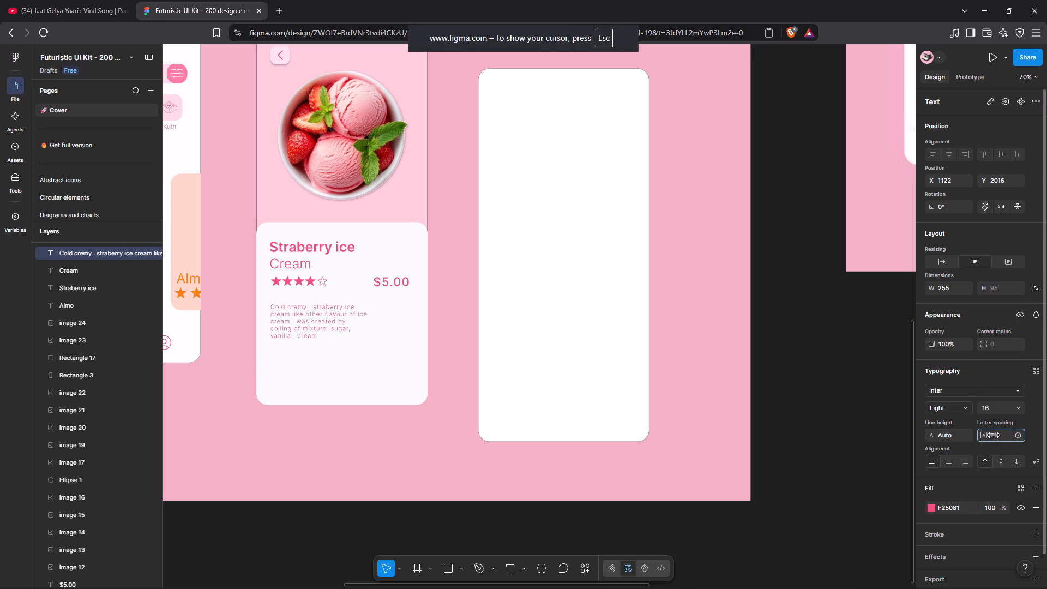
pyautogui.moveTo(531, 315); pyautogui.dragTo(531, 315)
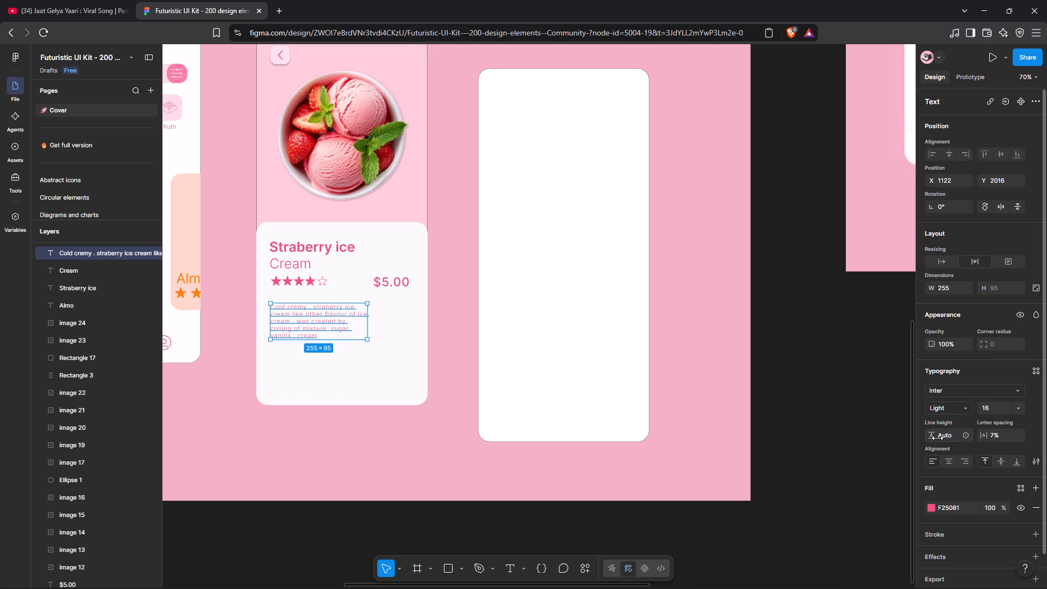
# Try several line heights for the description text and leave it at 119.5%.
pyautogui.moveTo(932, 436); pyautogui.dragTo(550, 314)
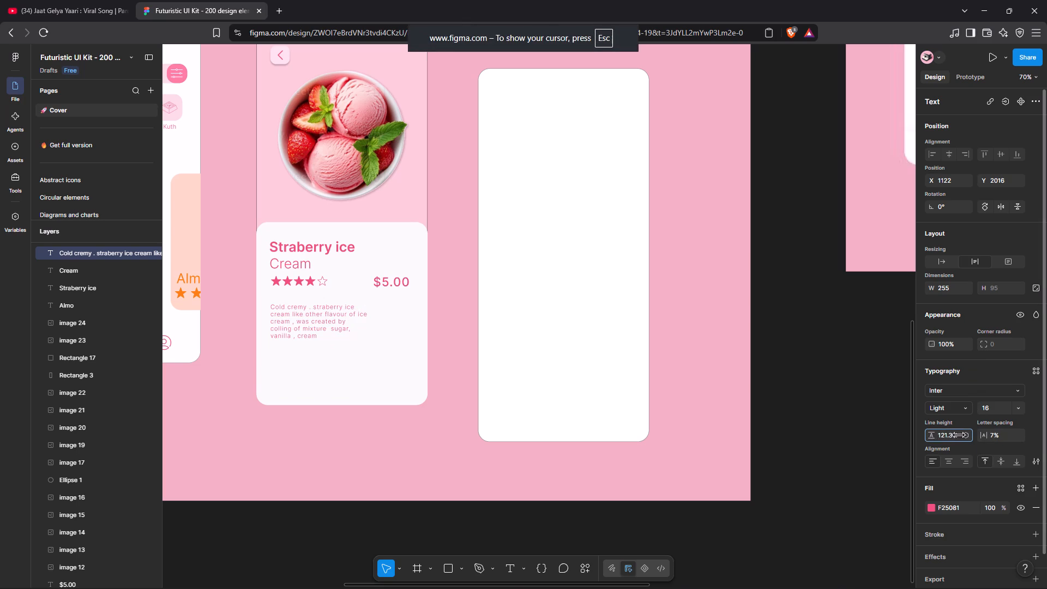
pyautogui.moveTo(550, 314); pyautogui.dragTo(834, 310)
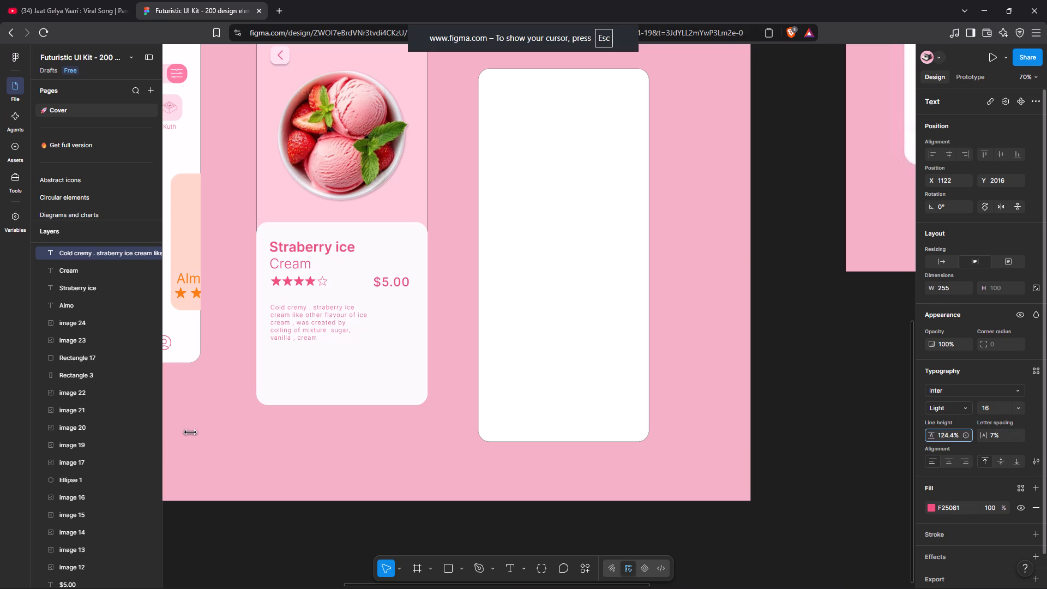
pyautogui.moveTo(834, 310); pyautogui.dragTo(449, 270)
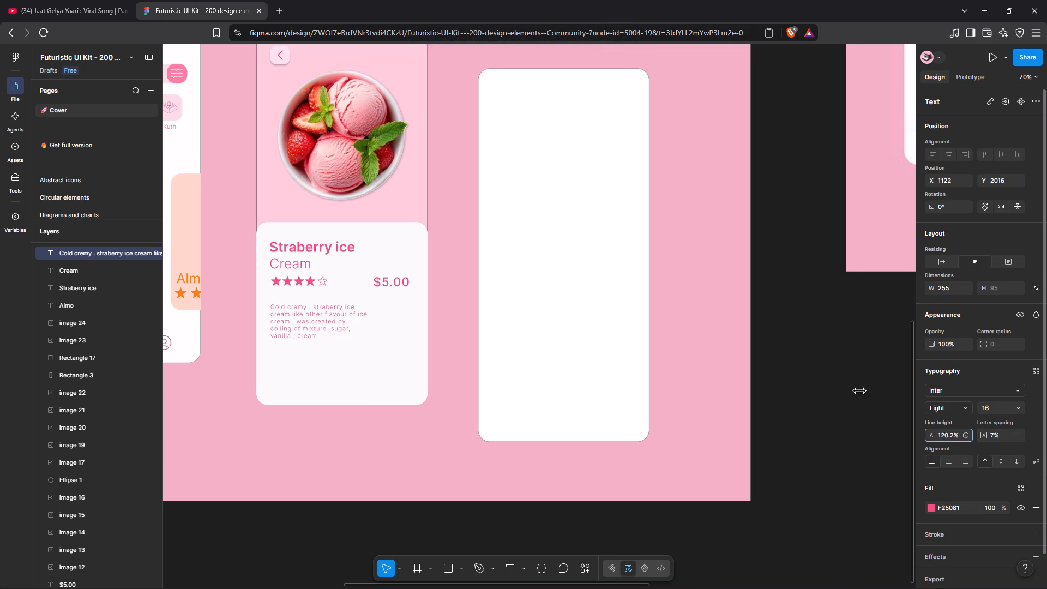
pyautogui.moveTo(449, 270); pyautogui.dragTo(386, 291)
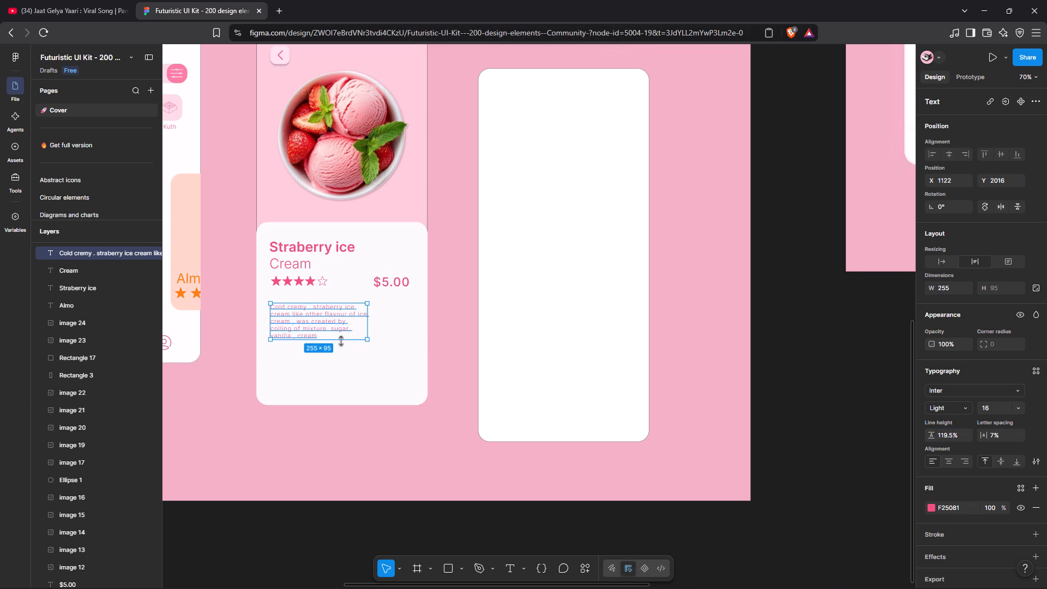
# Extend the description's text box downward to about 165 high.
pyautogui.moveTo(341, 341); pyautogui.dragTo(341, 366)
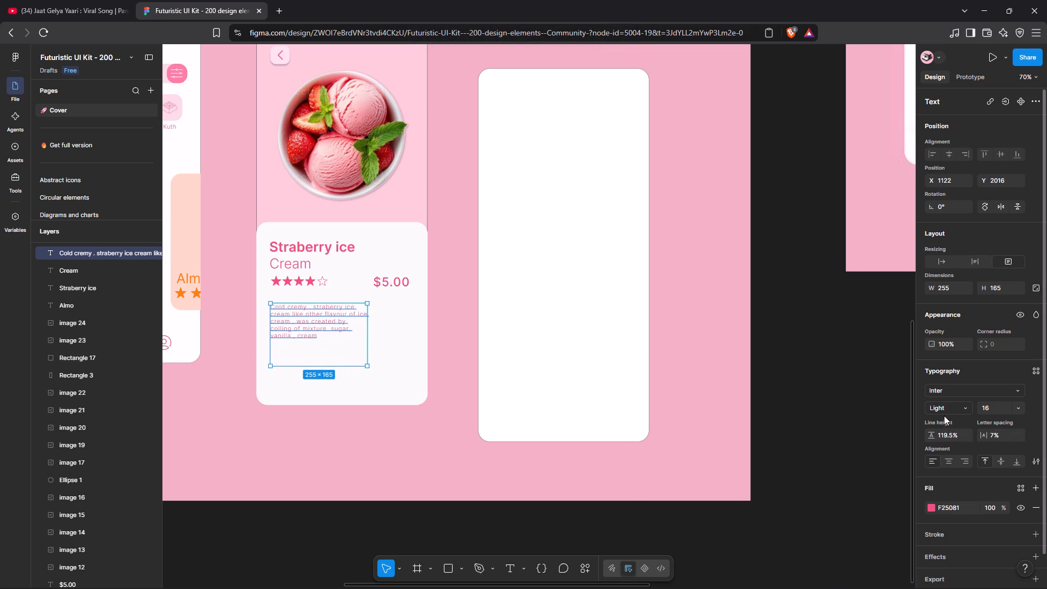
# Set the description text's line height to 123%.
pyautogui.moveTo(936, 435); pyautogui.dragTo(549, 314)
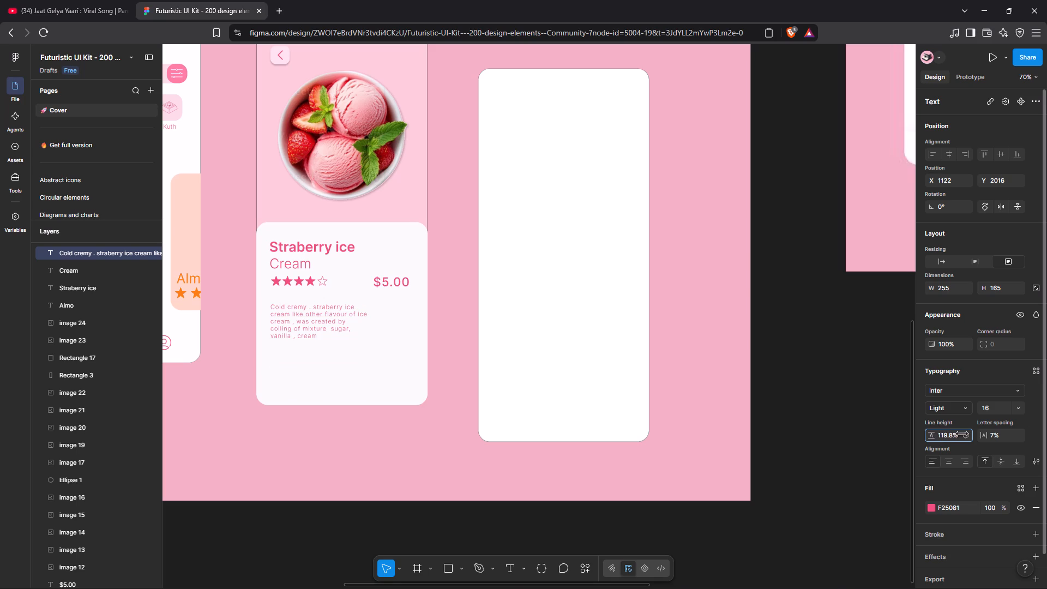
pyautogui.moveTo(549, 314); pyautogui.dragTo(754, 316)
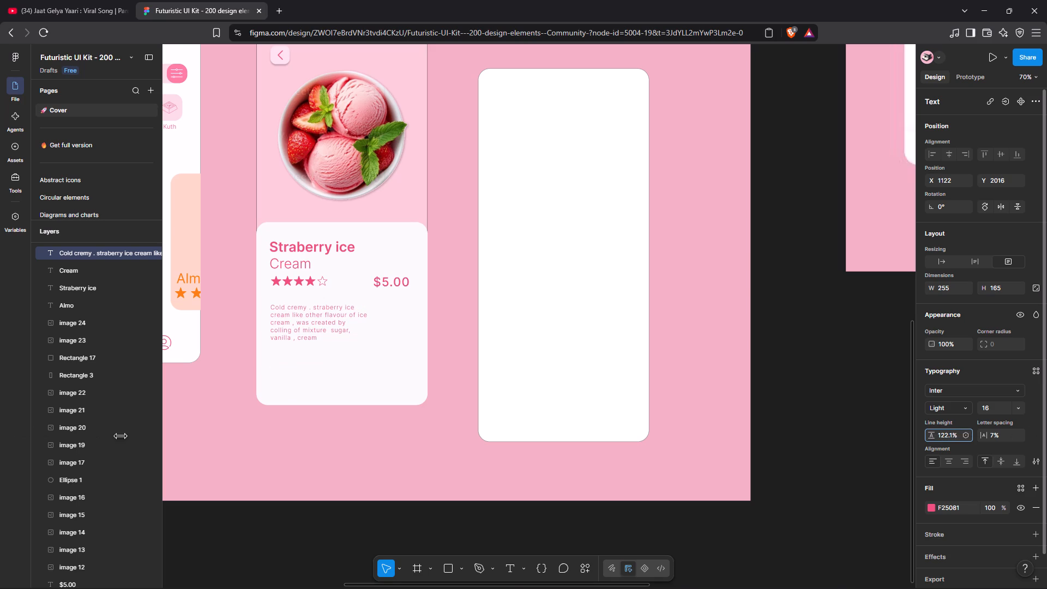
pyautogui.moveTo(754, 316); pyautogui.dragTo(718, 292)
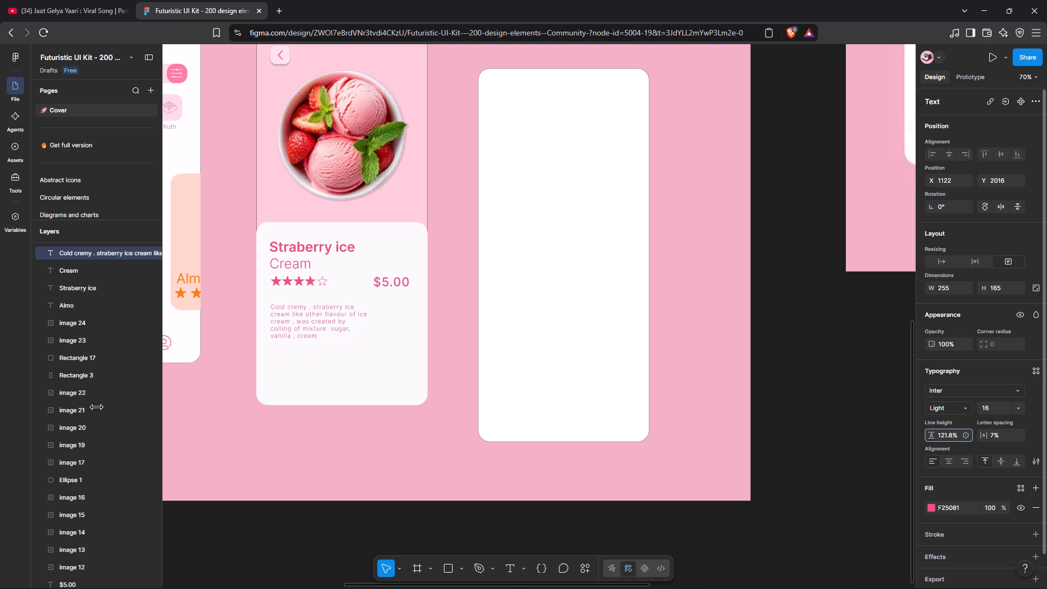
pyautogui.moveTo(718, 292); pyautogui.dragTo(839, 278)
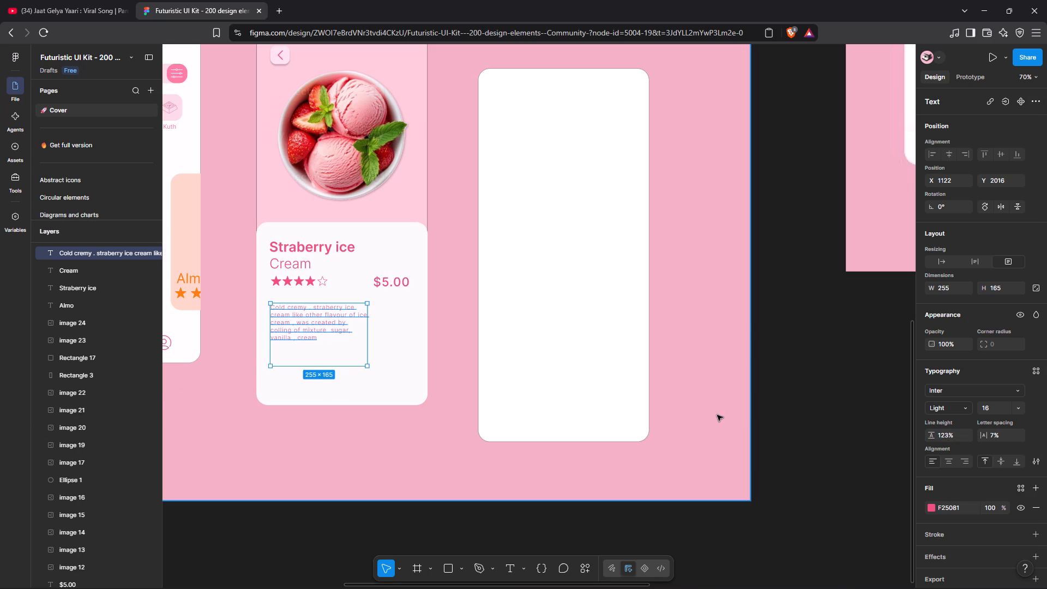
pyautogui.click(813, 407)
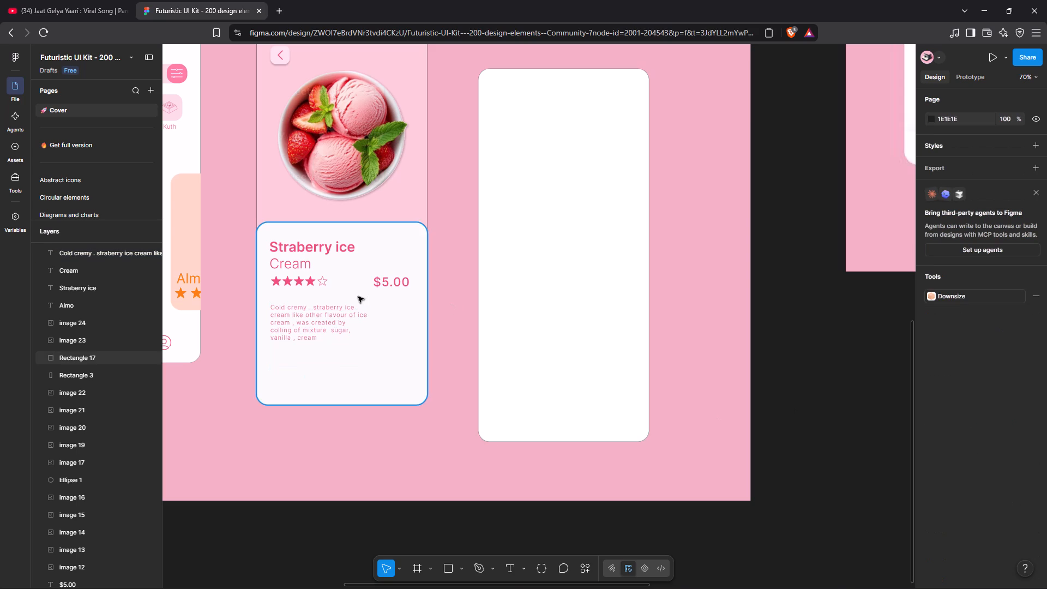
# Check the reference design's button row and draw a rectangle about 81 by 67 beneath the description text on the strawberry card.
pyautogui.hscroll(-9, 842, 229)
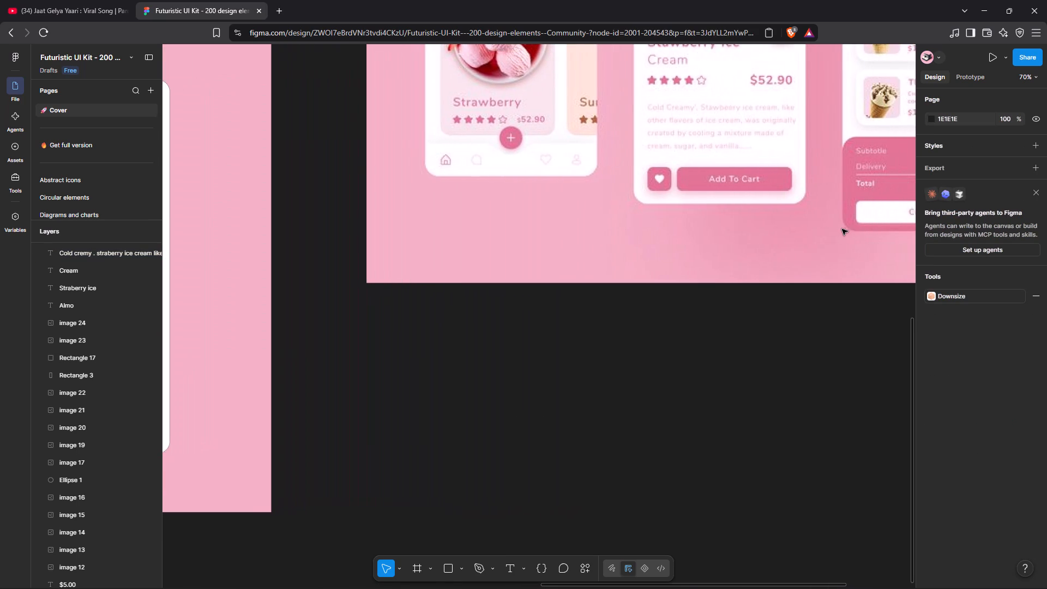
pyautogui.hscroll(-1, 842, 229)
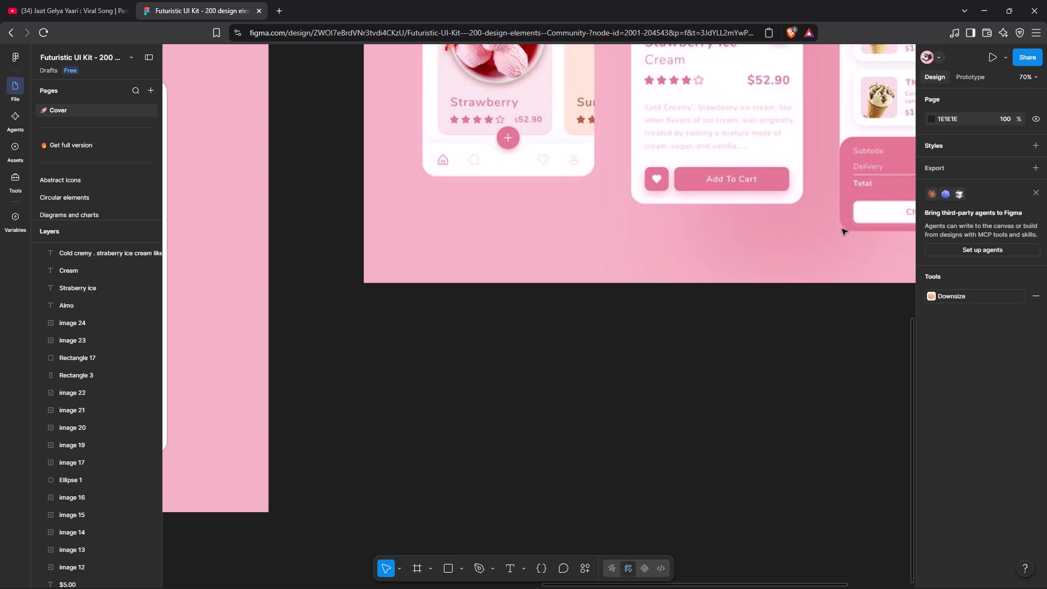
pyautogui.hscroll(8, 462, 306)
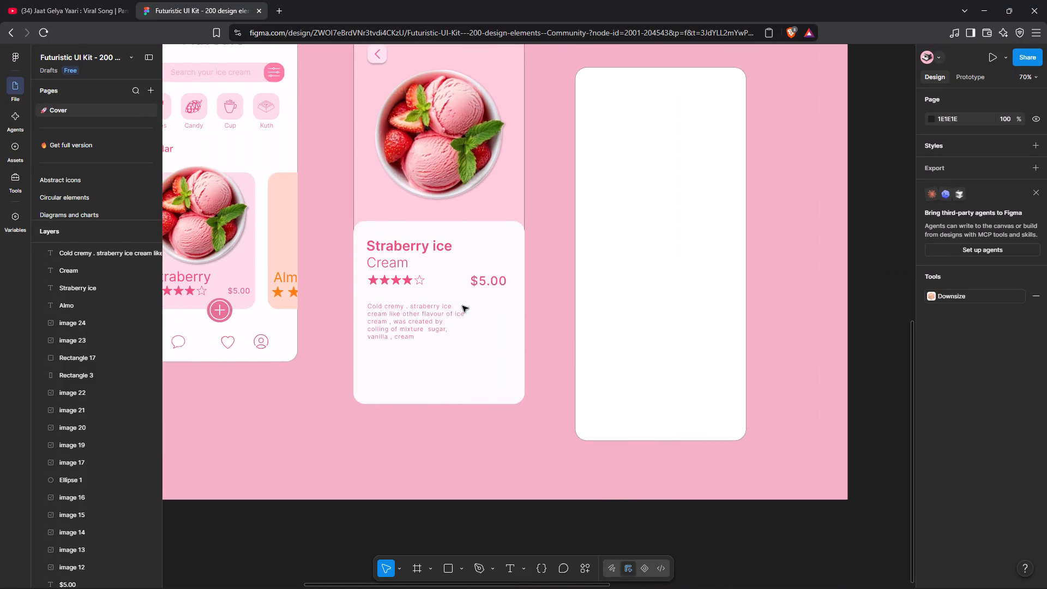
pyautogui.hscroll(1, 462, 306)
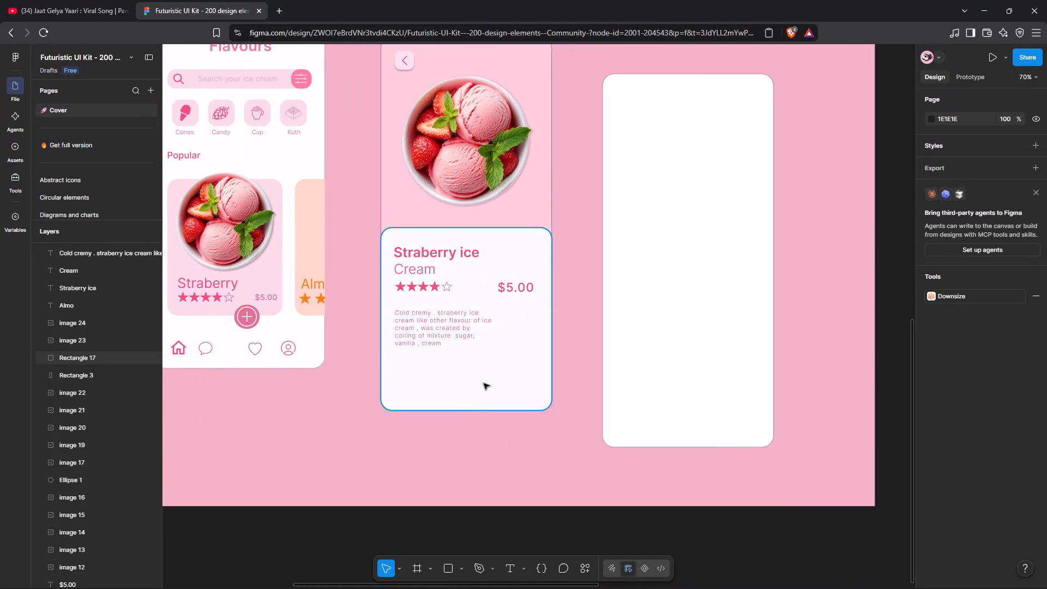
pyautogui.click(484, 383)
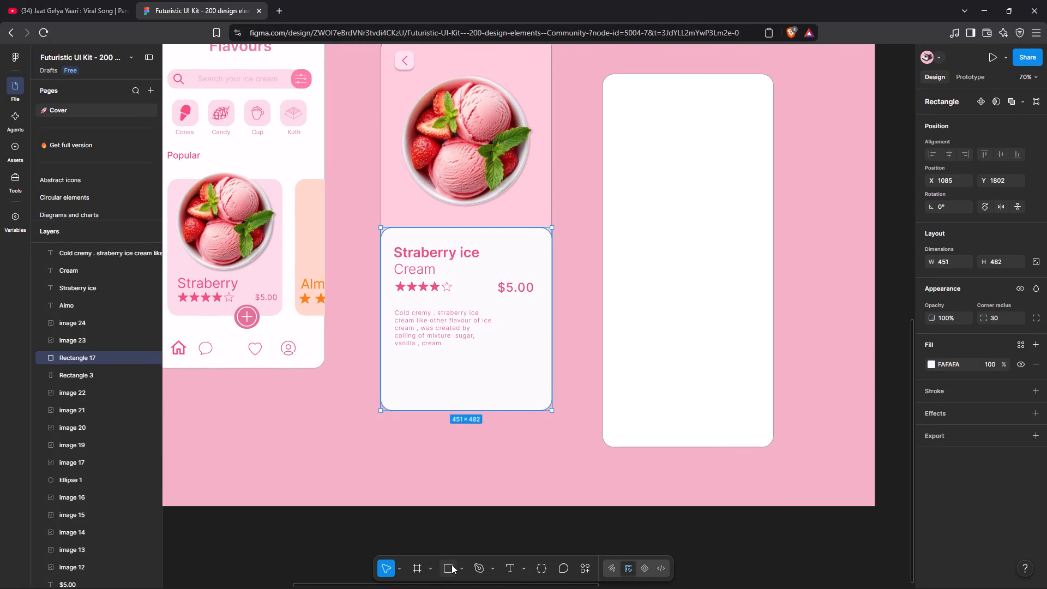
pyautogui.click(452, 564)
pyautogui.moveTo(398, 371); pyautogui.dragTo(423, 386)
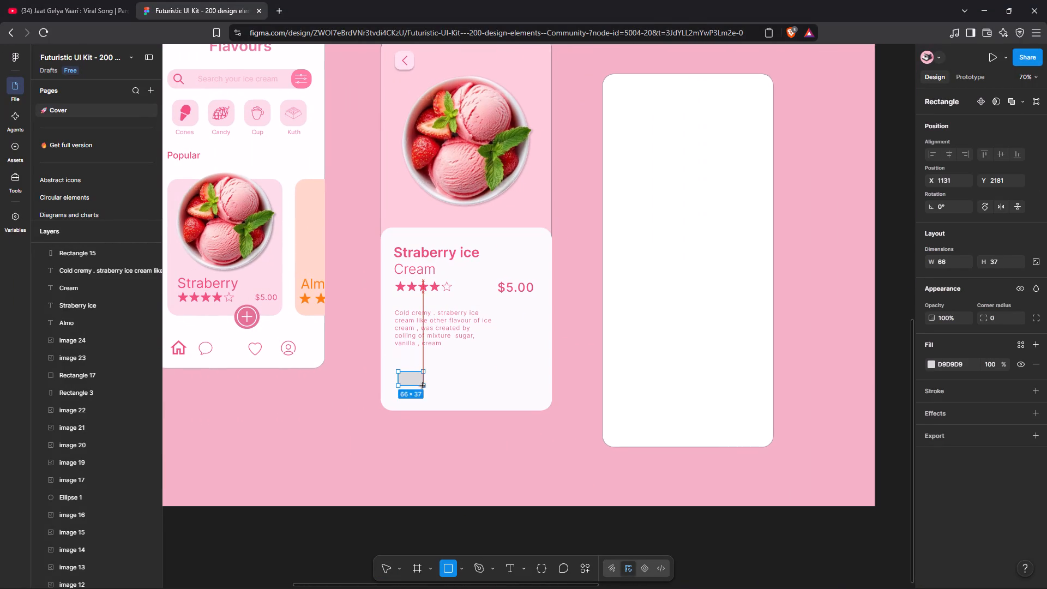
pyautogui.moveTo(423, 386); pyautogui.dragTo(430, 400)
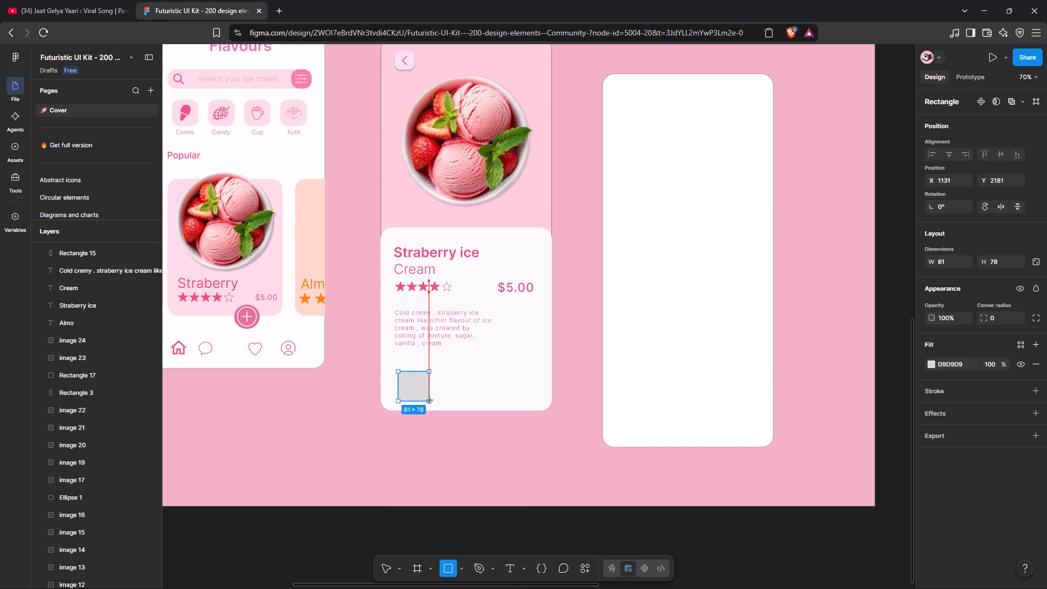
pyautogui.moveTo(430, 400); pyautogui.dragTo(426, 400)
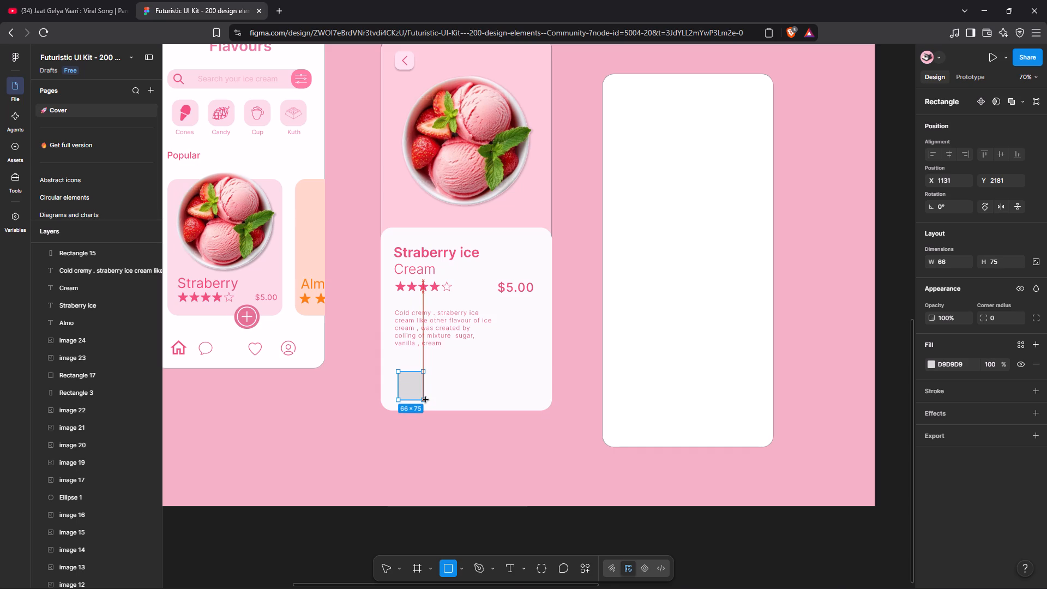
pyautogui.moveTo(426, 400); pyautogui.dragTo(427, 397)
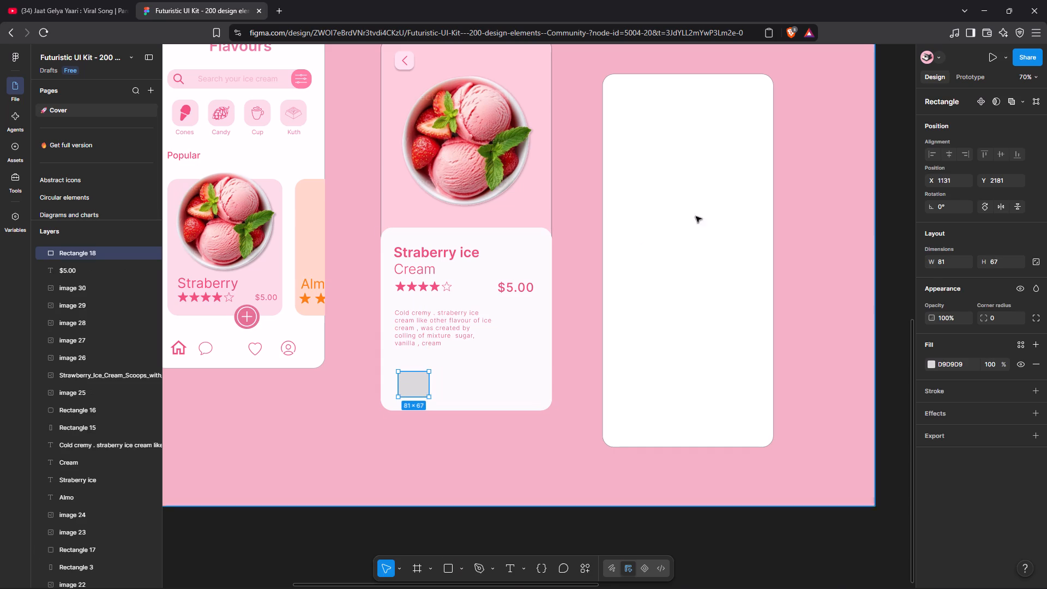
# Resize the new grey rectangle to a 65 by 65 square.
pyautogui.click(953, 260)
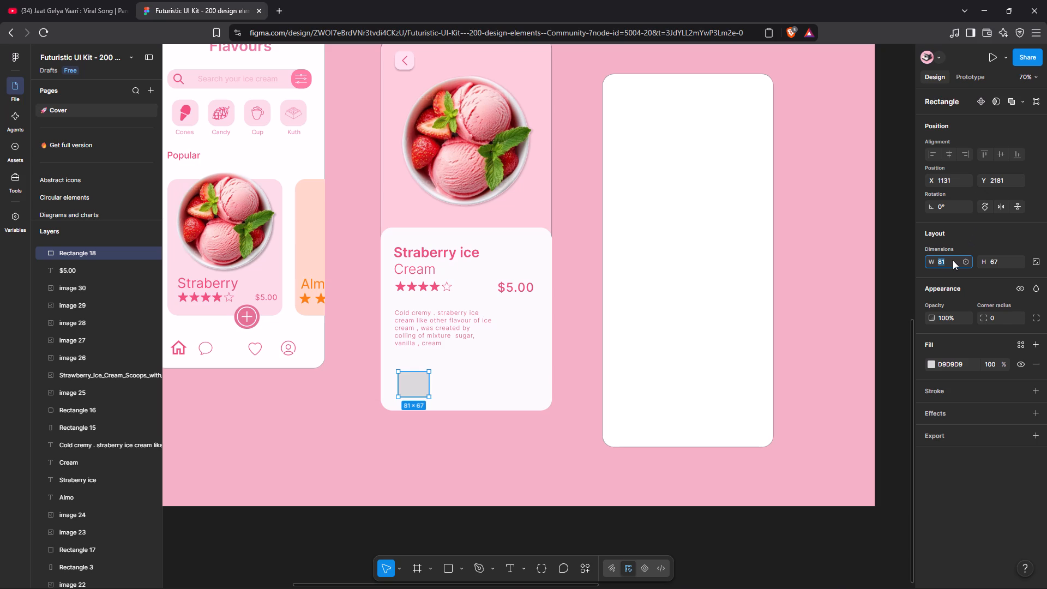
pyautogui.moveTo(932, 260); pyautogui.dragTo(511, 330)
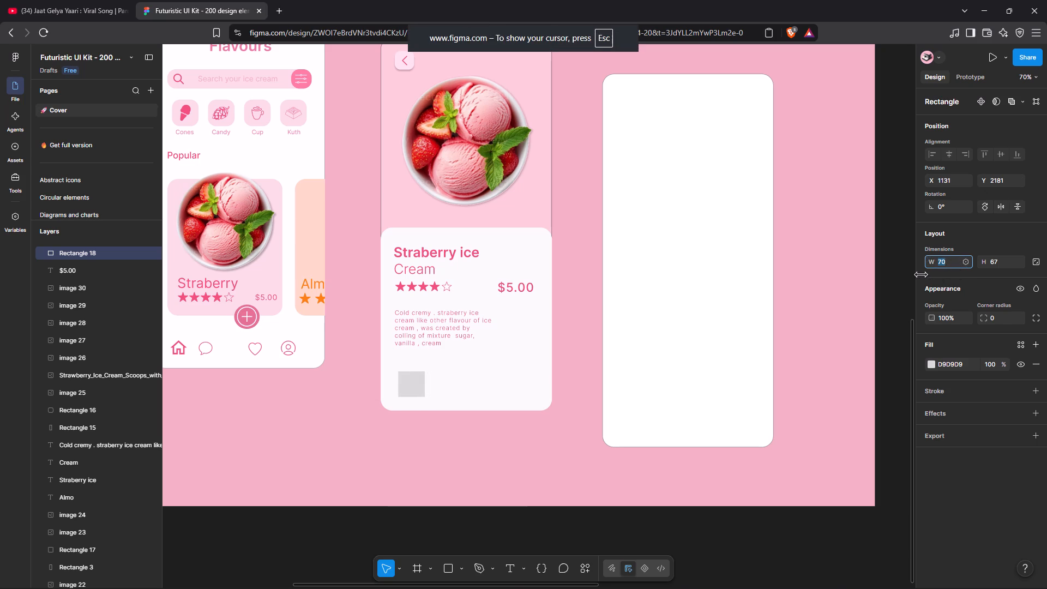
pyautogui.moveTo(511, 330); pyautogui.dragTo(510, 329)
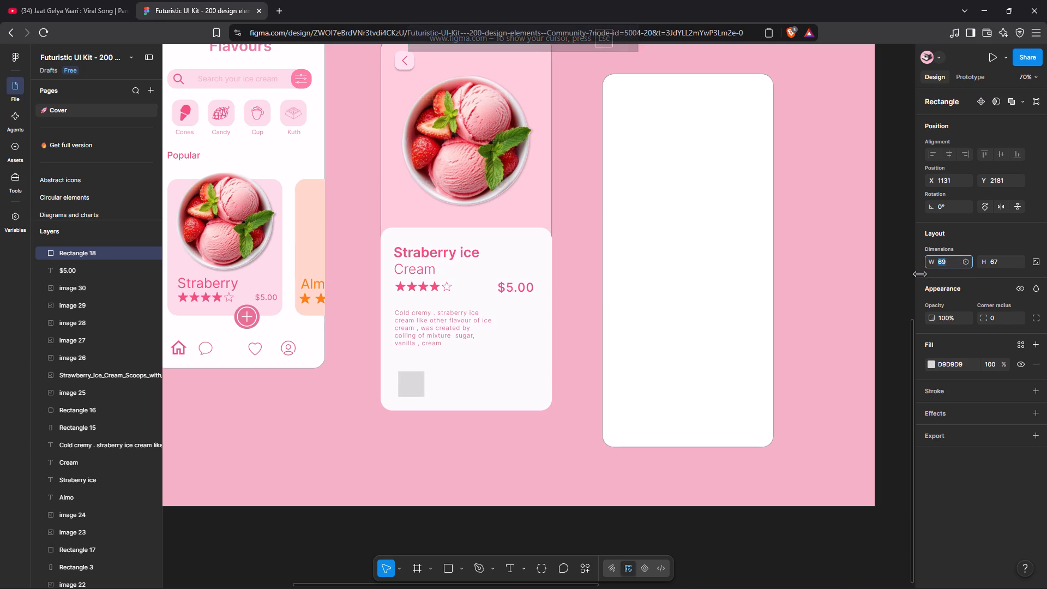
pyautogui.moveTo(510, 329); pyautogui.dragTo(506, 328)
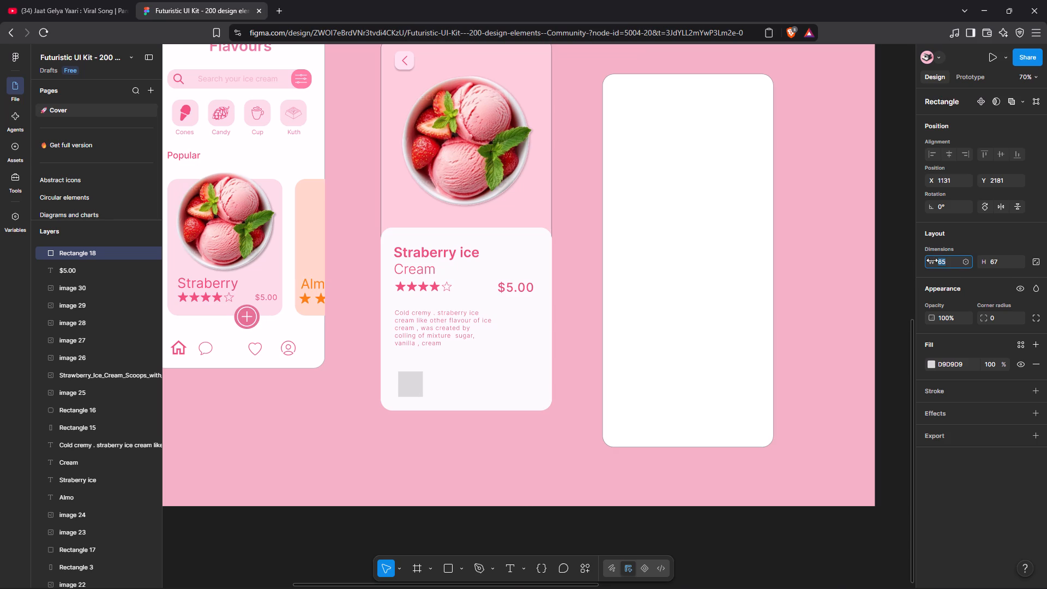
pyautogui.moveTo(983, 260); pyautogui.dragTo(522, 316)
pyautogui.moveTo(522, 316); pyautogui.dragTo(521, 316)
pyautogui.click(880, 248)
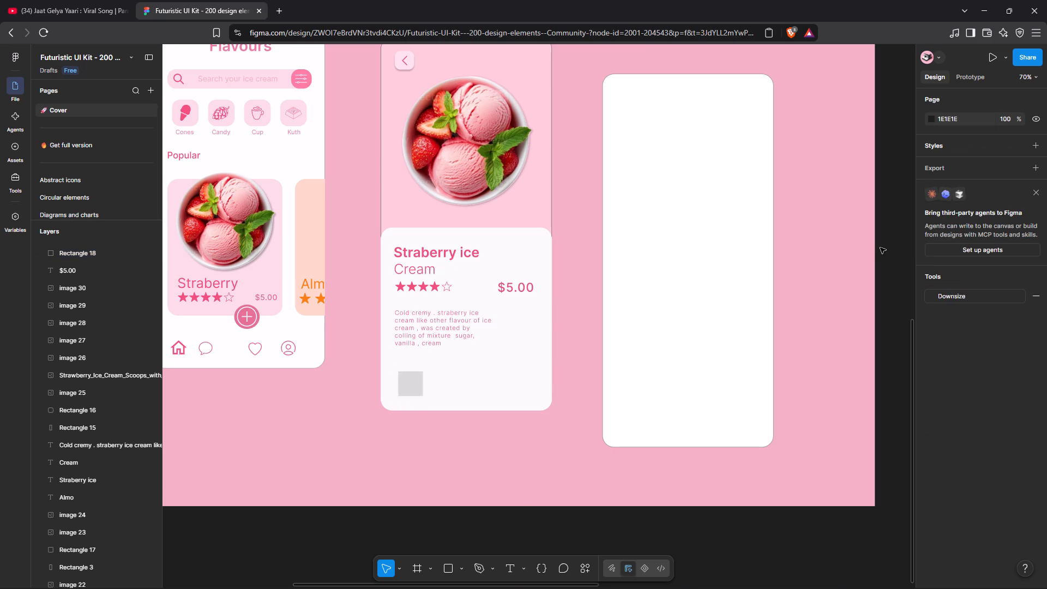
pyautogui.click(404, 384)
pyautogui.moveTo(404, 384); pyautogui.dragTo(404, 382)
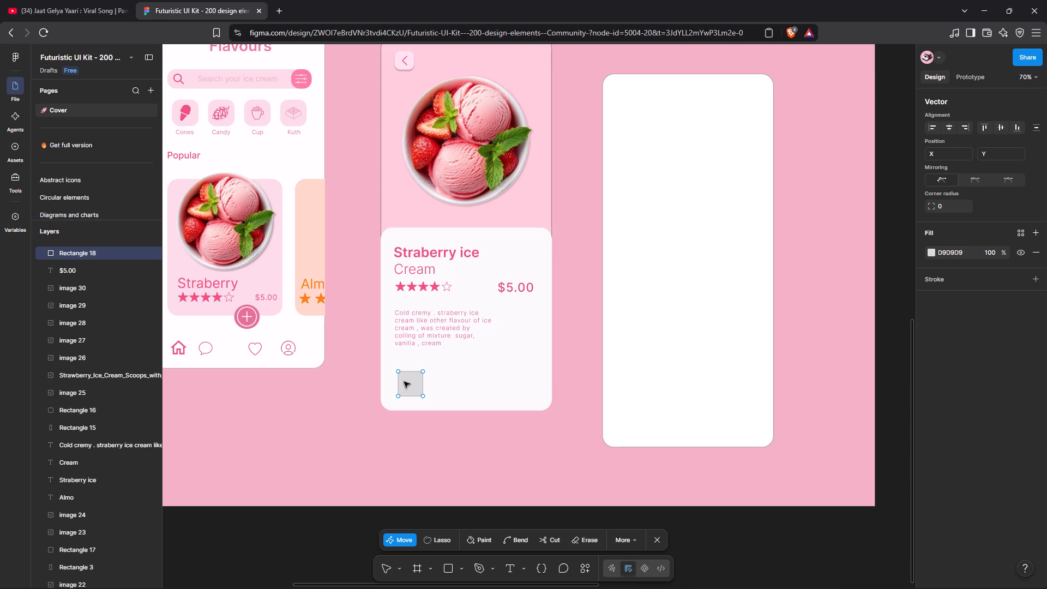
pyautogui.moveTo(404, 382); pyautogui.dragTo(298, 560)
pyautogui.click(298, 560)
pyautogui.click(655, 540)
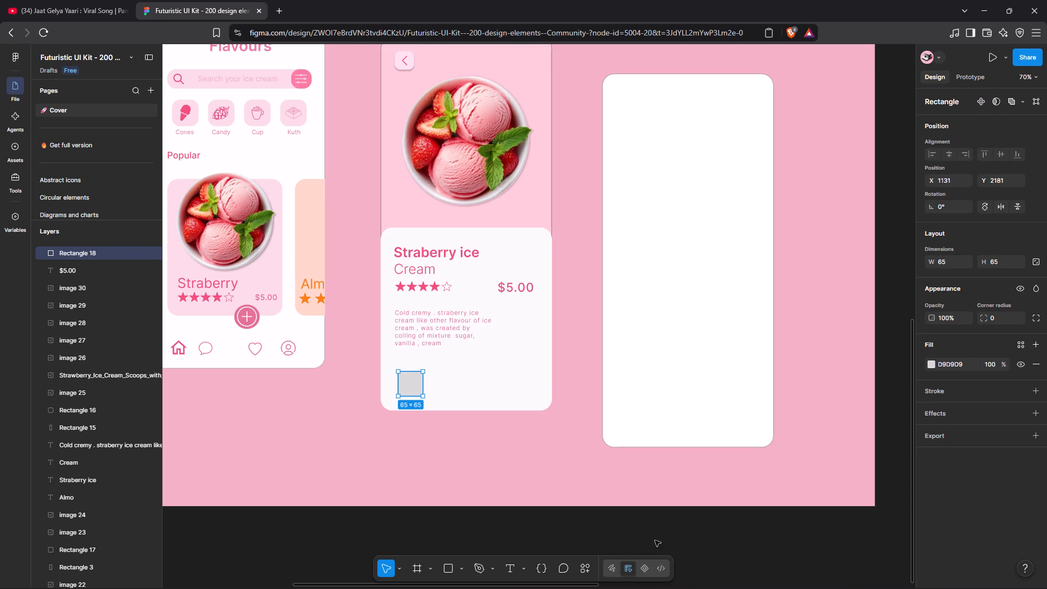
# Move the grey square slightly upward to about X 1129, Y 2173 on the card.
pyautogui.click(410, 384)
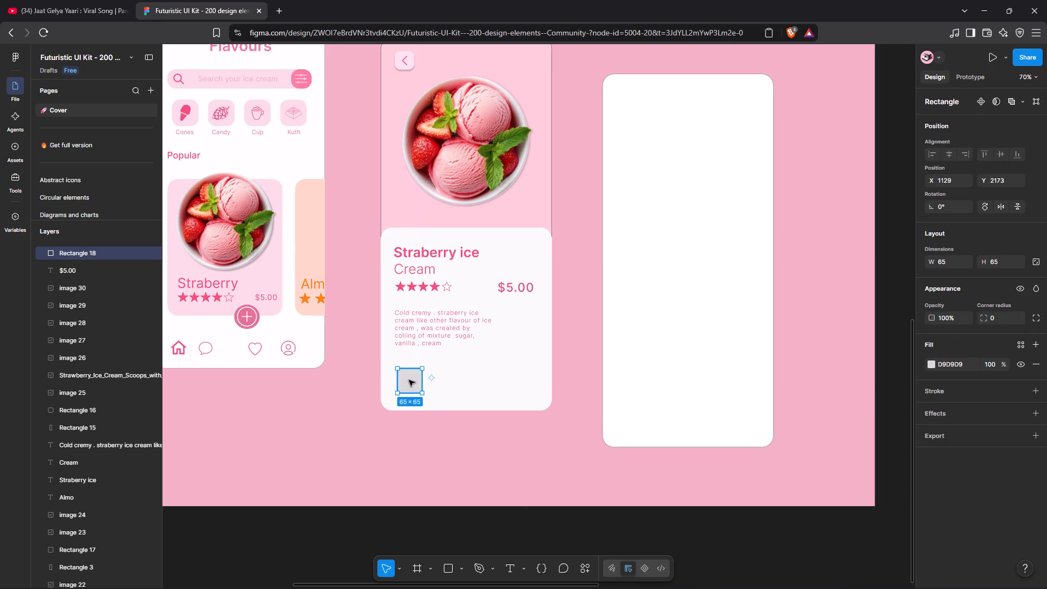
pyautogui.click(680, 545)
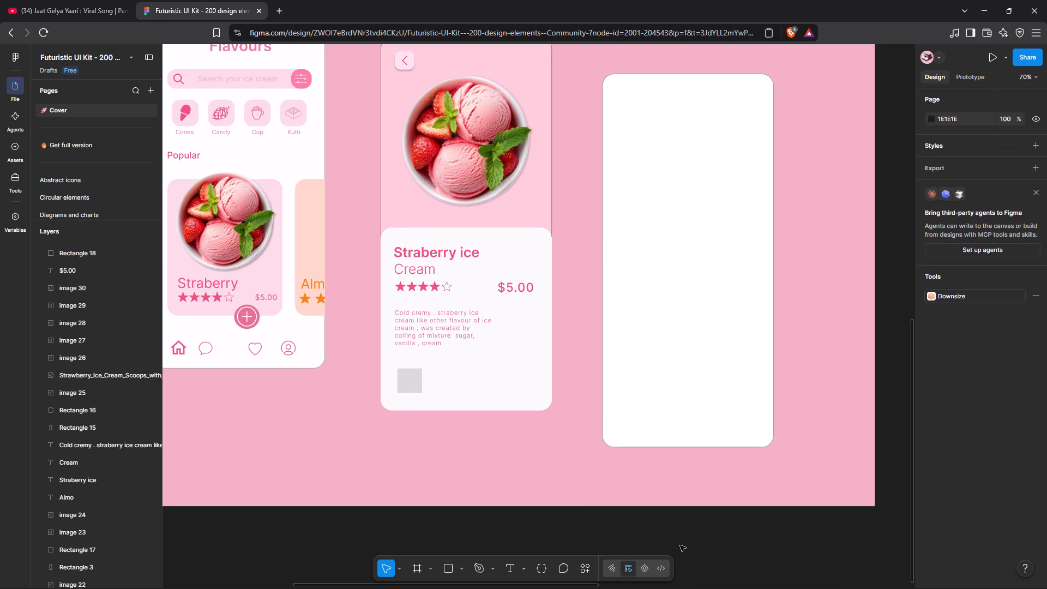
# Round the grey square's corners to a radius of 23.
pyautogui.click(414, 387)
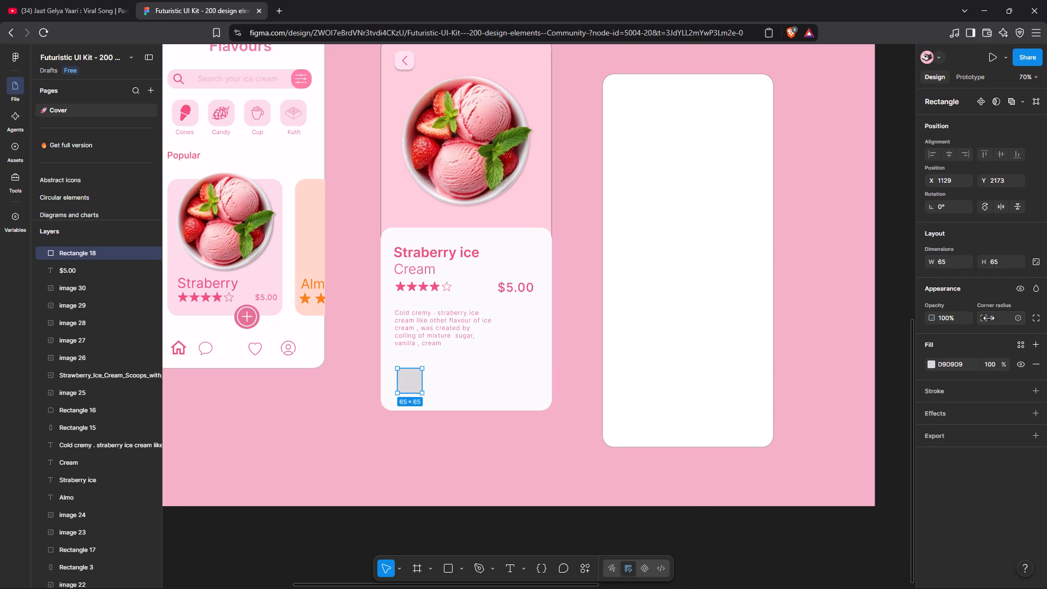
pyautogui.moveTo(985, 317); pyautogui.dragTo(523, 316)
pyautogui.moveTo(983, 317); pyautogui.dragTo(550, 318)
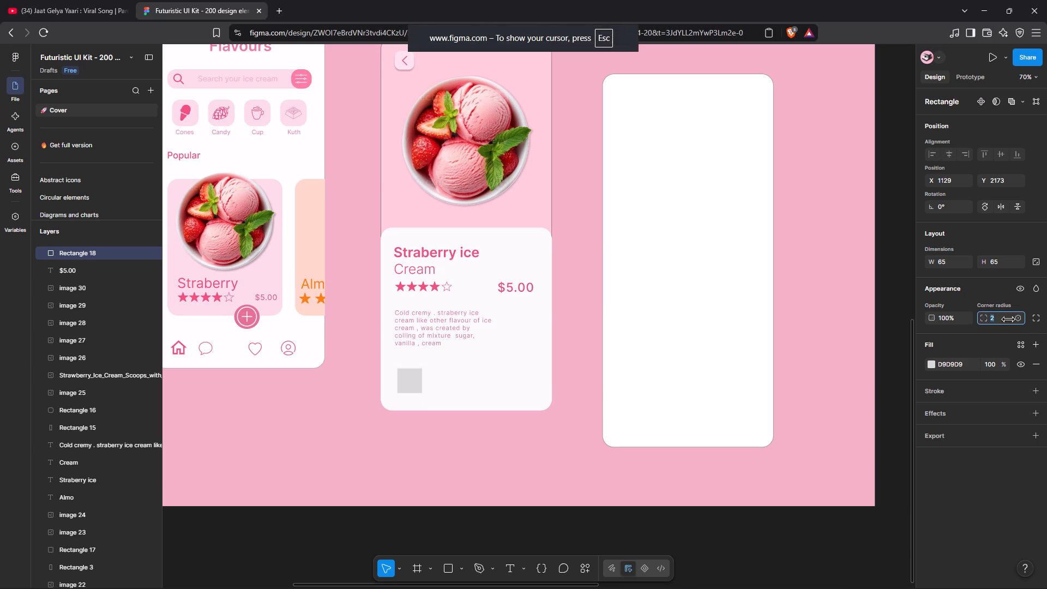
pyautogui.moveTo(550, 318); pyautogui.dragTo(783, 300)
pyautogui.moveTo(783, 300); pyautogui.dragTo(778, 301)
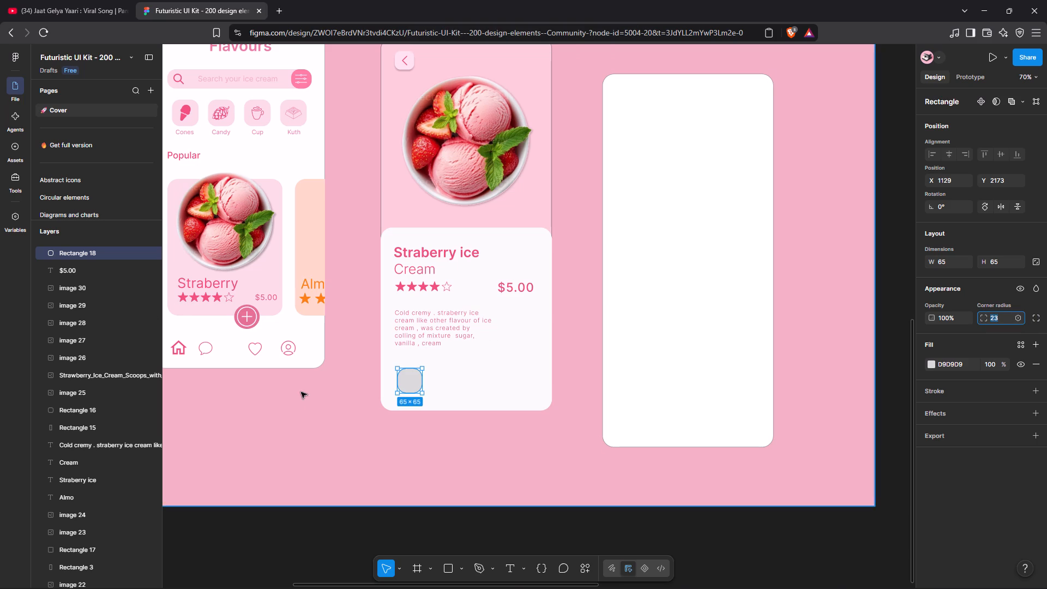
# Fill the rounded square with pink, starting from page colour F25081 and lightening it to F9709A.
pyautogui.click(418, 385)
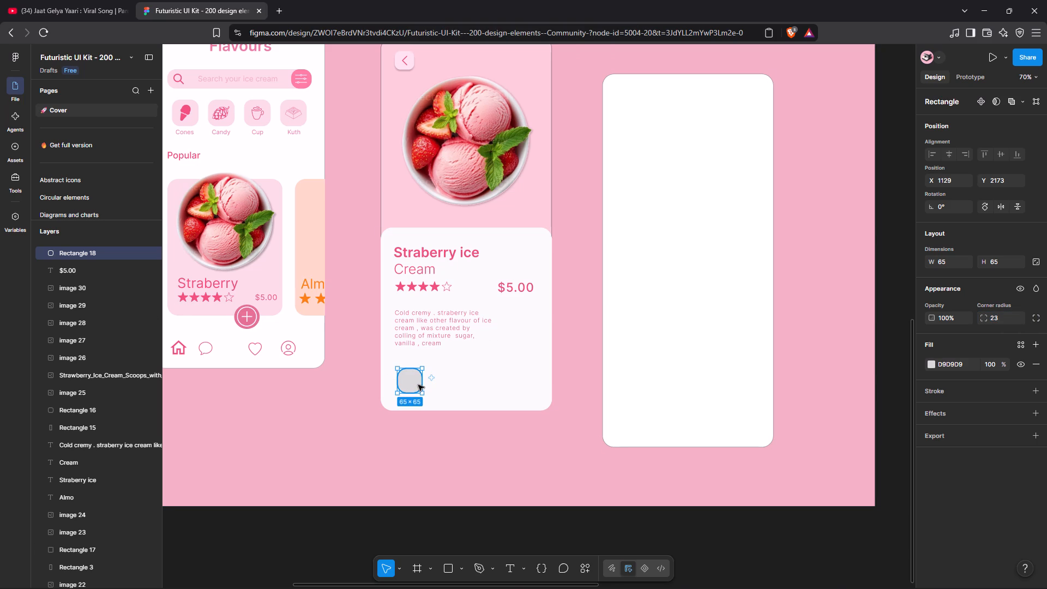
pyautogui.click(930, 366)
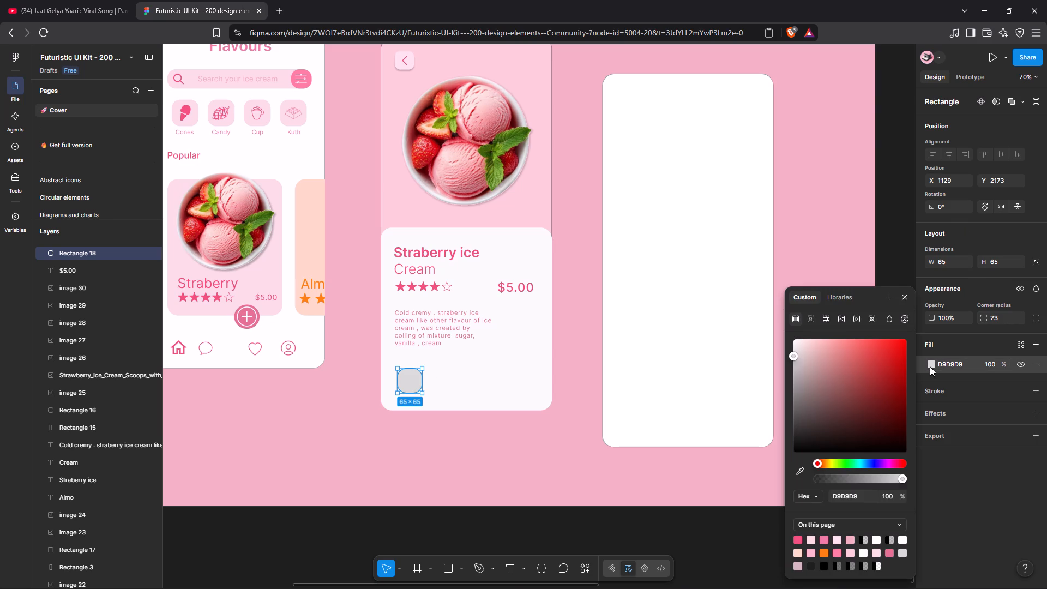
pyautogui.click(799, 540)
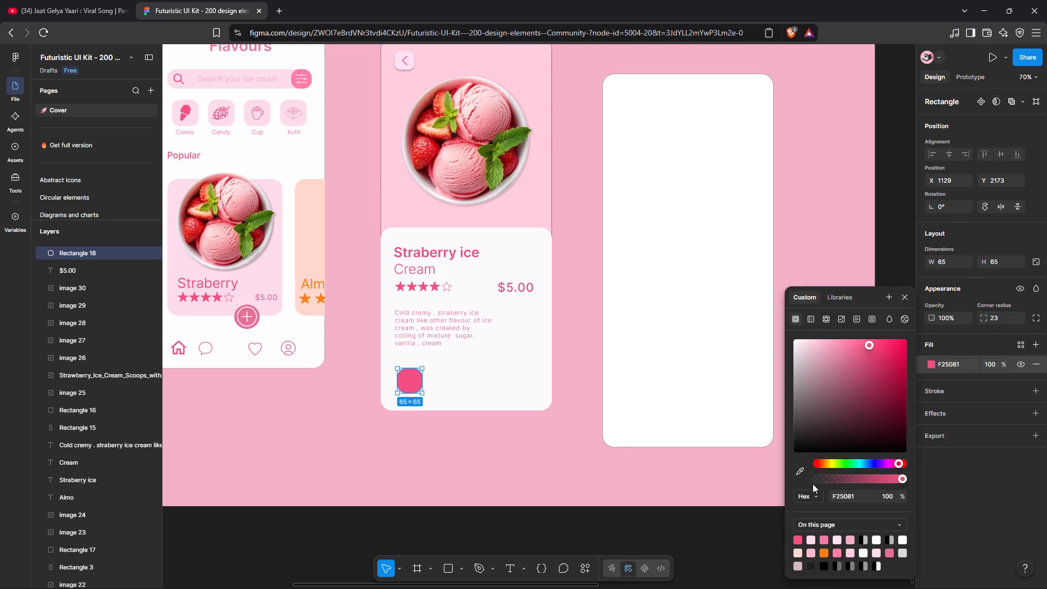
pyautogui.moveTo(868, 342); pyautogui.dragTo(863, 342)
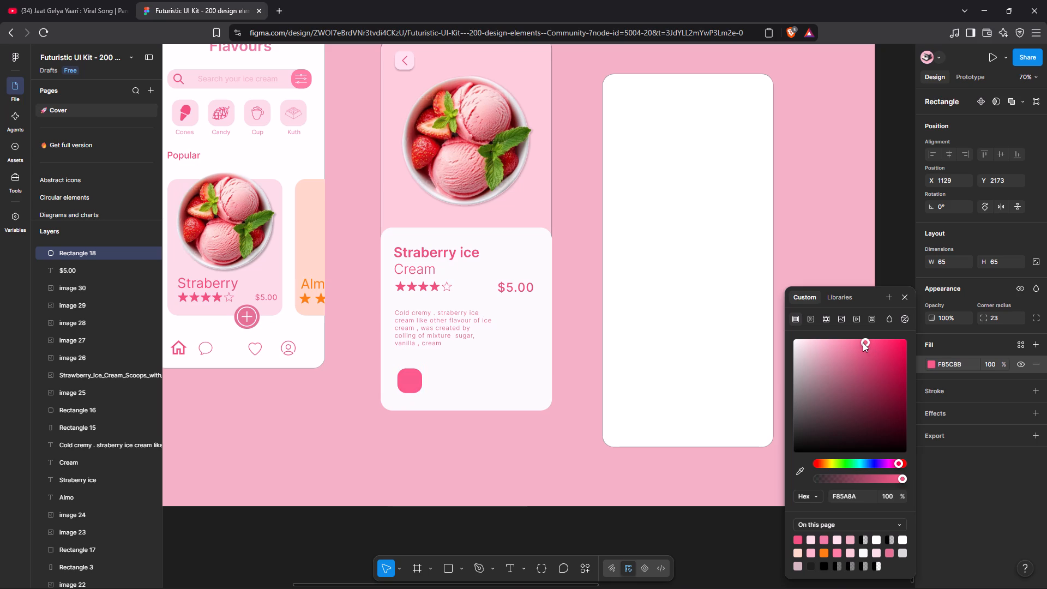
pyautogui.moveTo(863, 342); pyautogui.dragTo(856, 342)
pyautogui.click(767, 531)
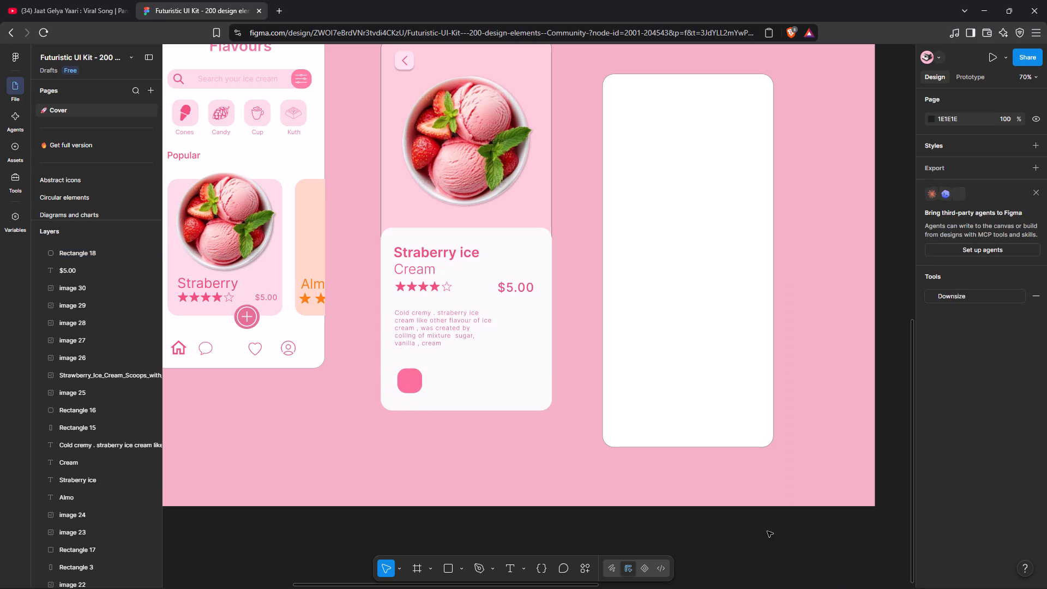
# Duplicate the pink rounded square alongside it at X 1212, Y 2173 and widen the copy to about 276 by 65.
pyautogui.click(410, 386)
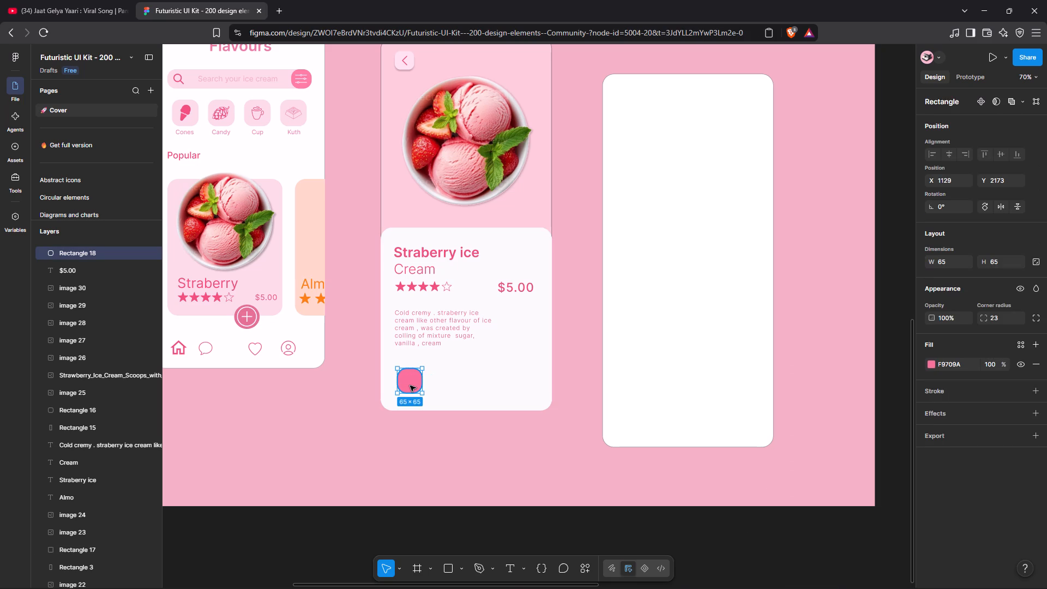
pyautogui.hotkey('ctrl', 'd')
pyautogui.moveTo(410, 386); pyautogui.dragTo(442, 380)
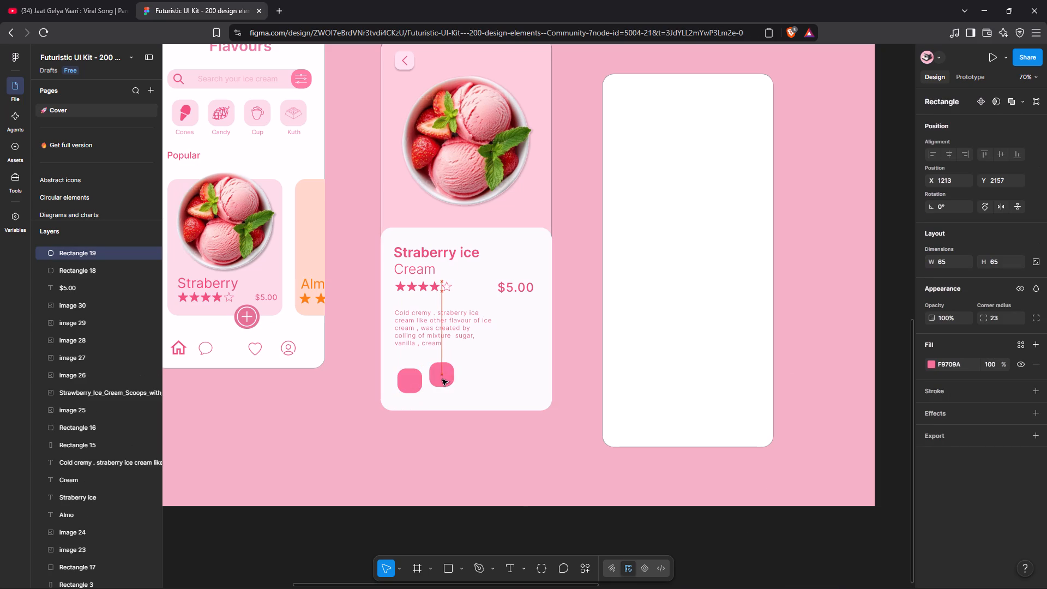
pyautogui.moveTo(442, 380); pyautogui.dragTo(442, 384)
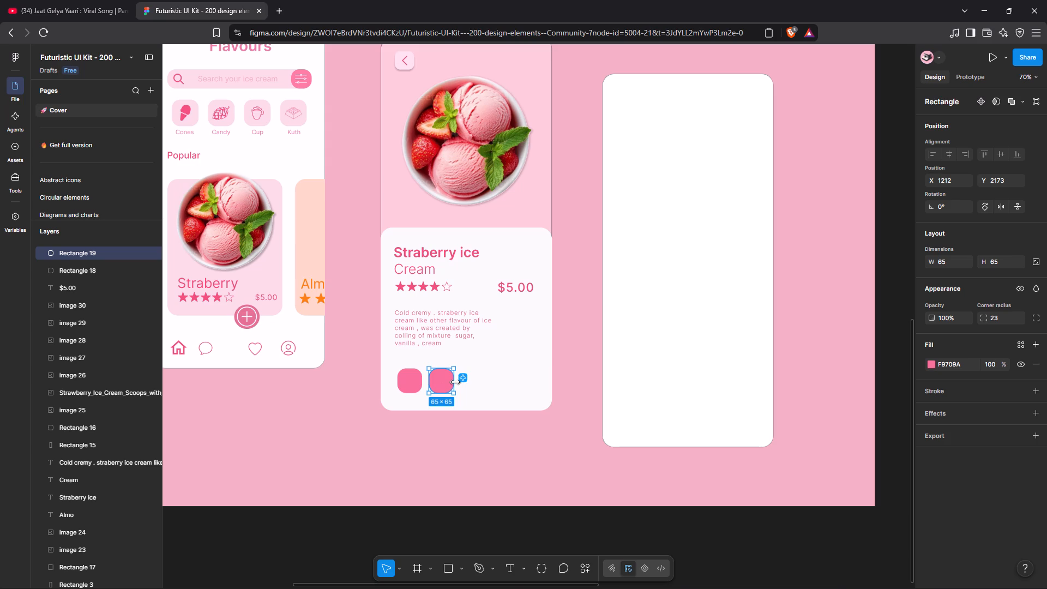
pyautogui.moveTo(455, 382); pyautogui.dragTo(533, 381)
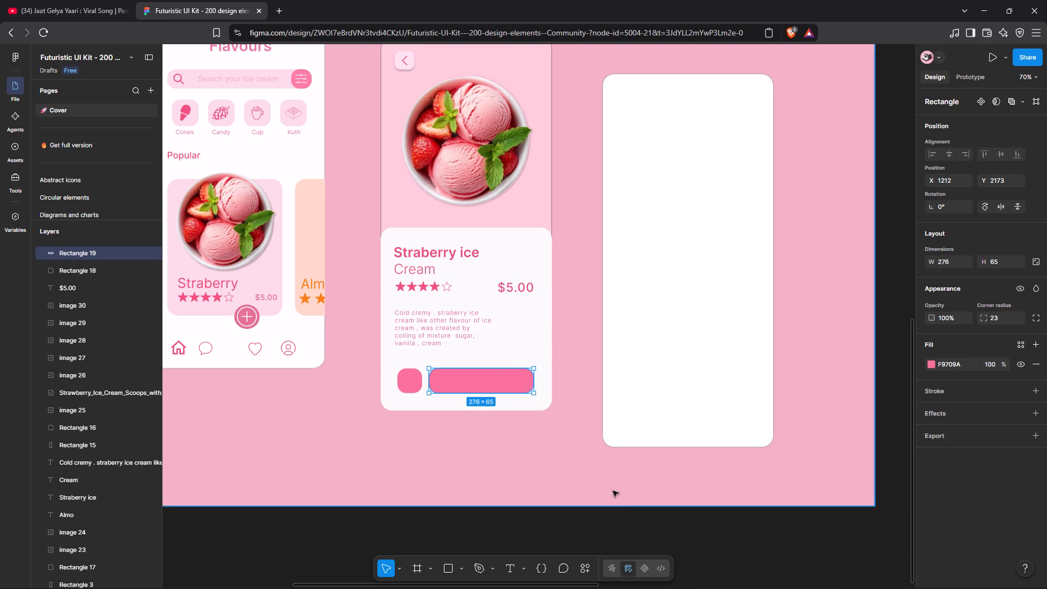
pyautogui.click(648, 538)
# Shift the small pink rounded square to X 1119 and the wide pink button shape to X 1202, both at Y 2173.
pyautogui.hscroll(-7, 798, 354)
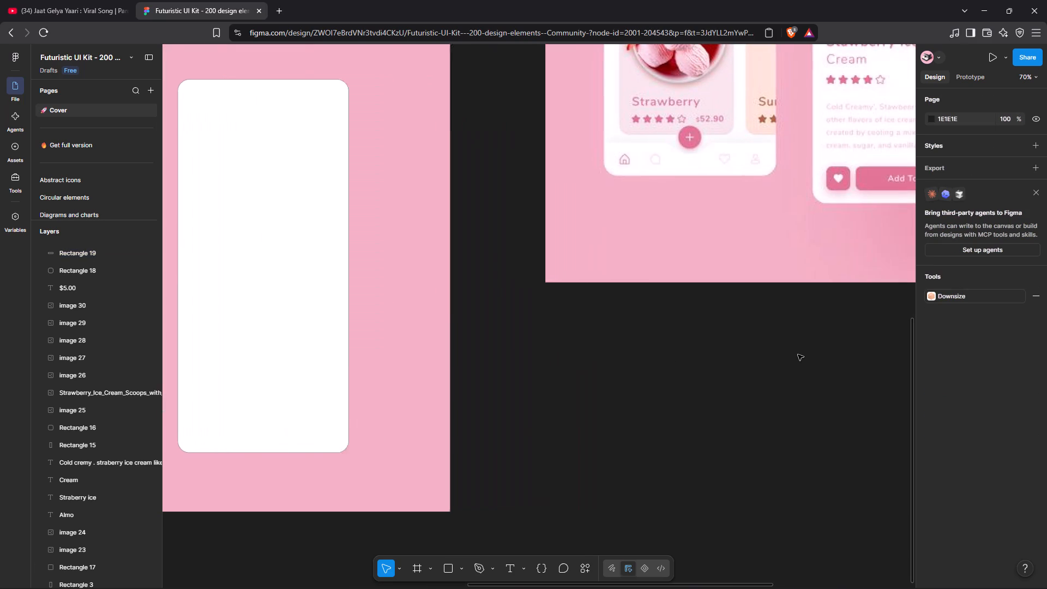
pyautogui.hscroll(-1, 798, 354)
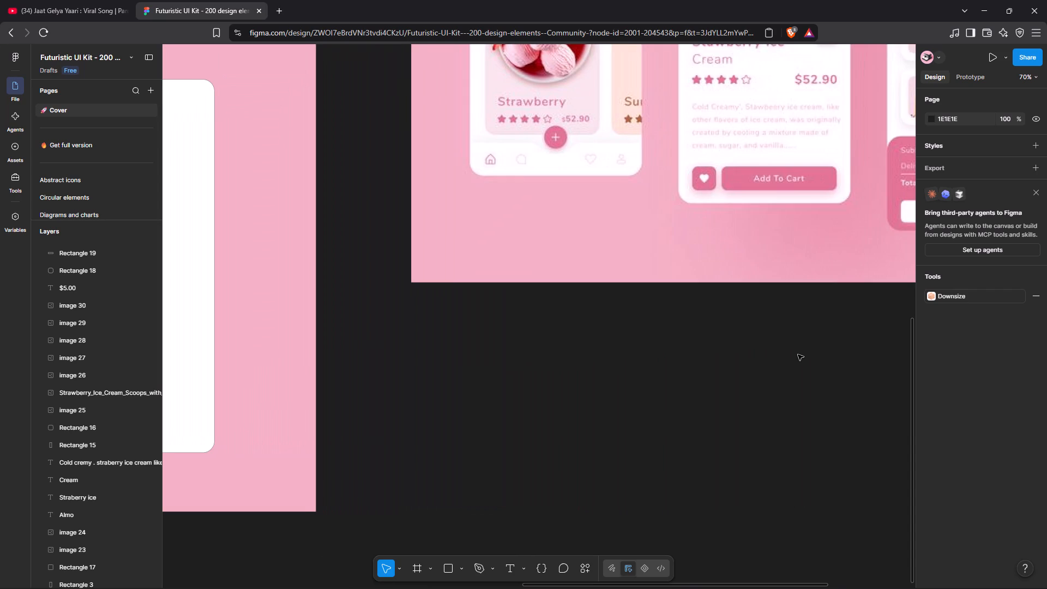
pyautogui.hscroll(9, 798, 354)
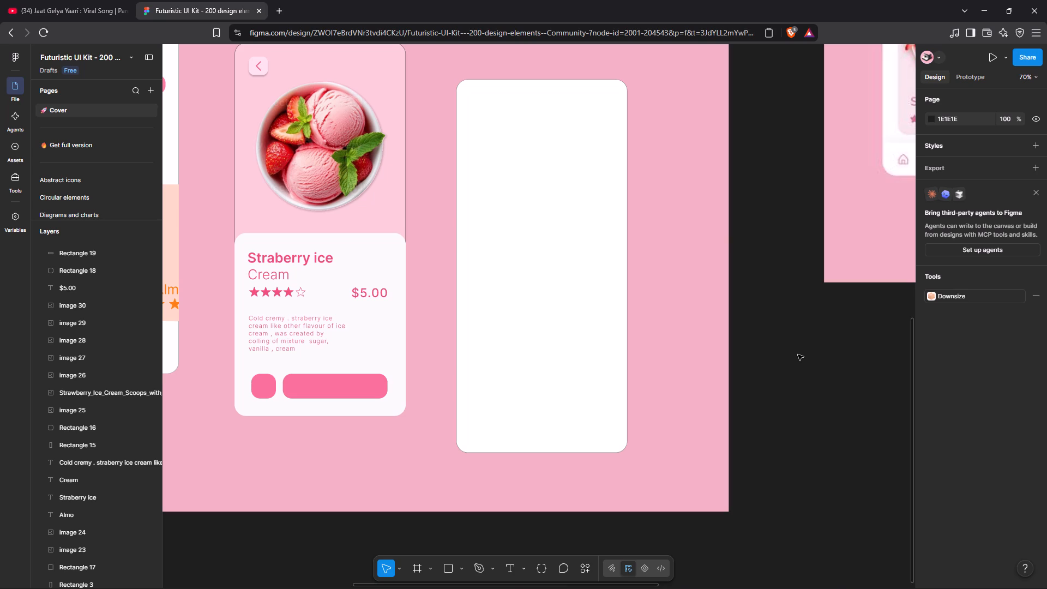
pyautogui.hscroll(1, 241, 306)
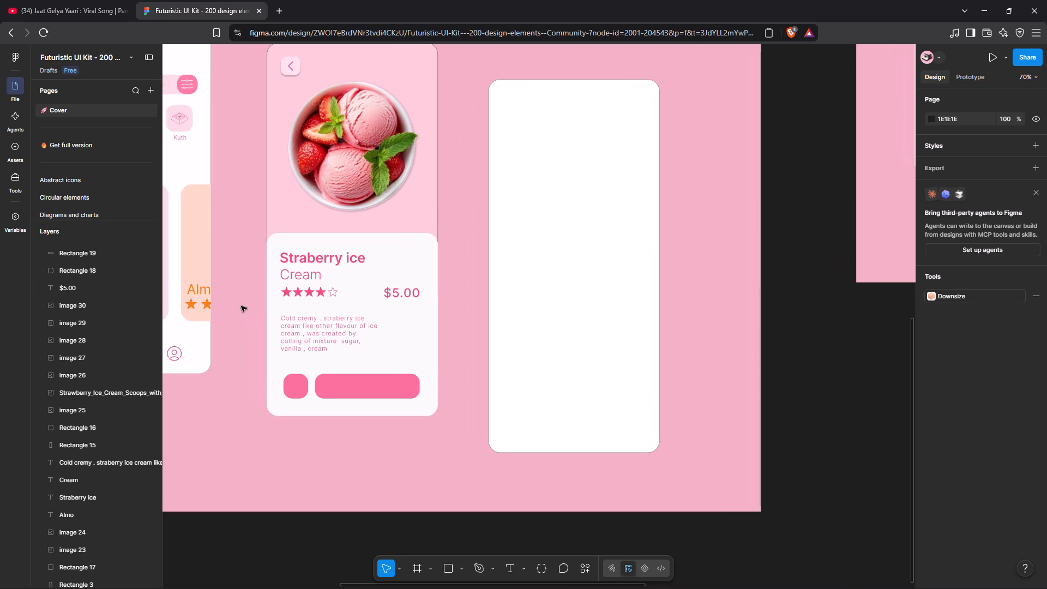
pyautogui.hscroll(1, 241, 306)
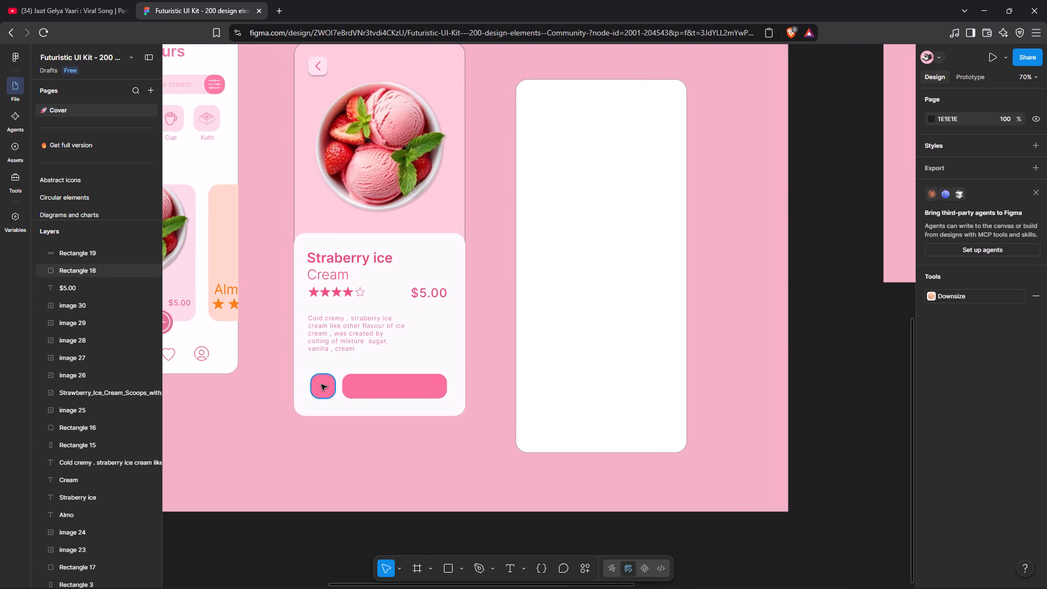
pyautogui.click(321, 384)
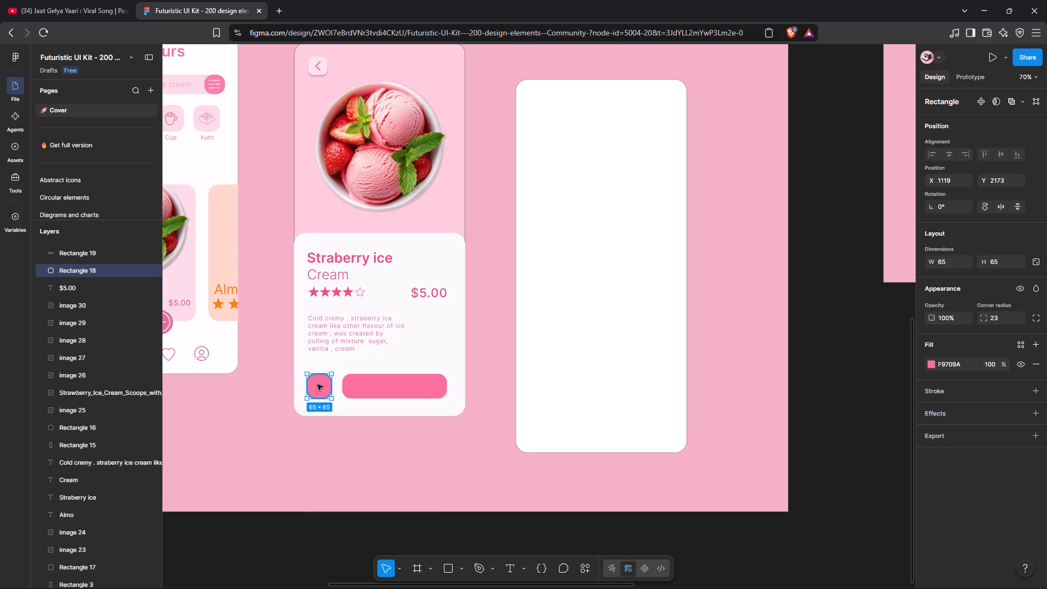
pyautogui.click(387, 384)
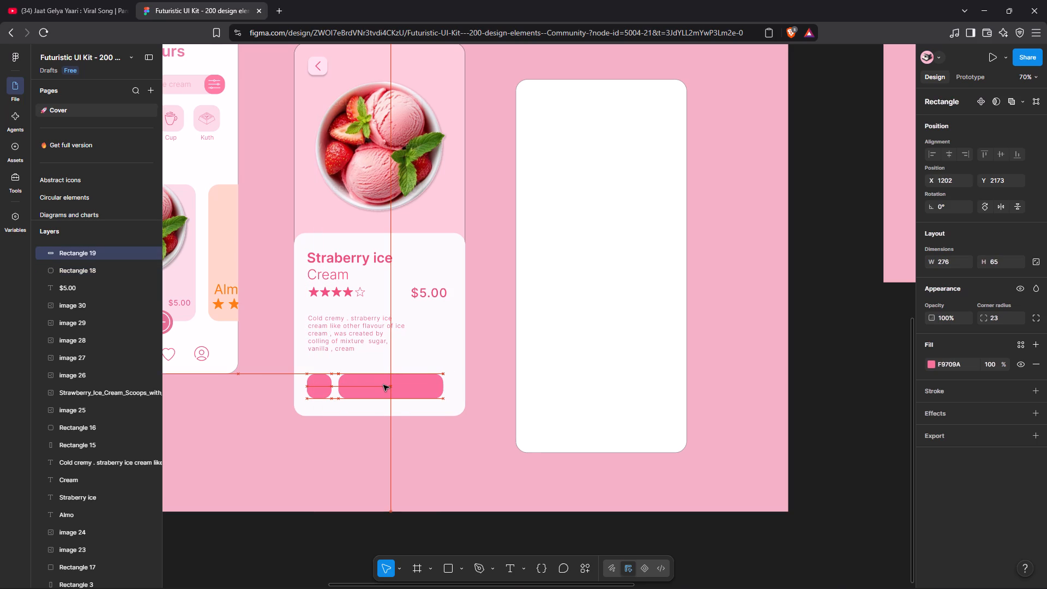
# Switch to the Icons8 page in Microsoft Edge and search for heart icons in place of arrow.
pyautogui.click(497, 533)
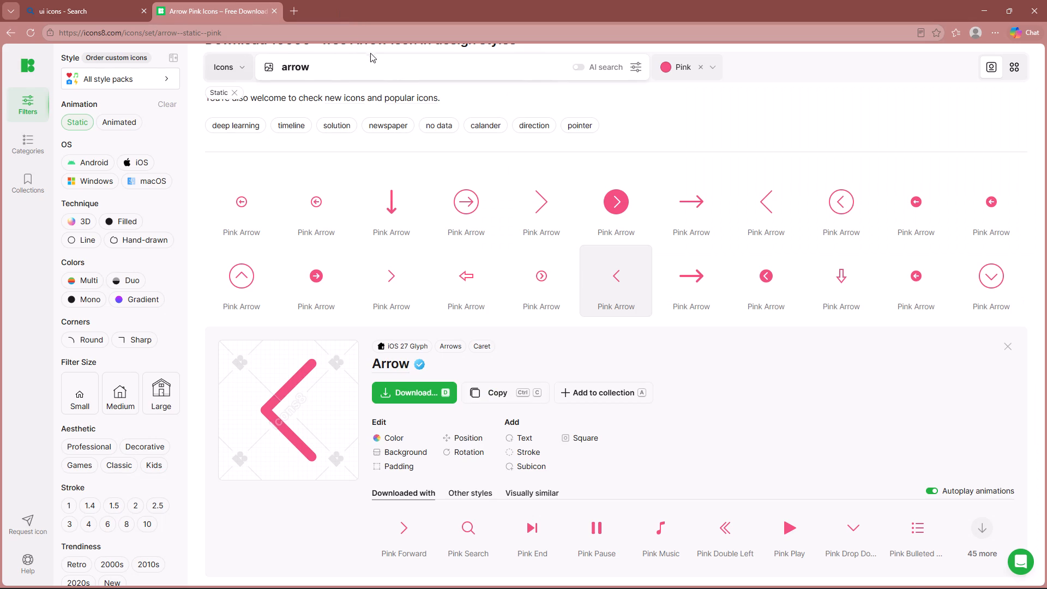
pyautogui.click(378, 62)
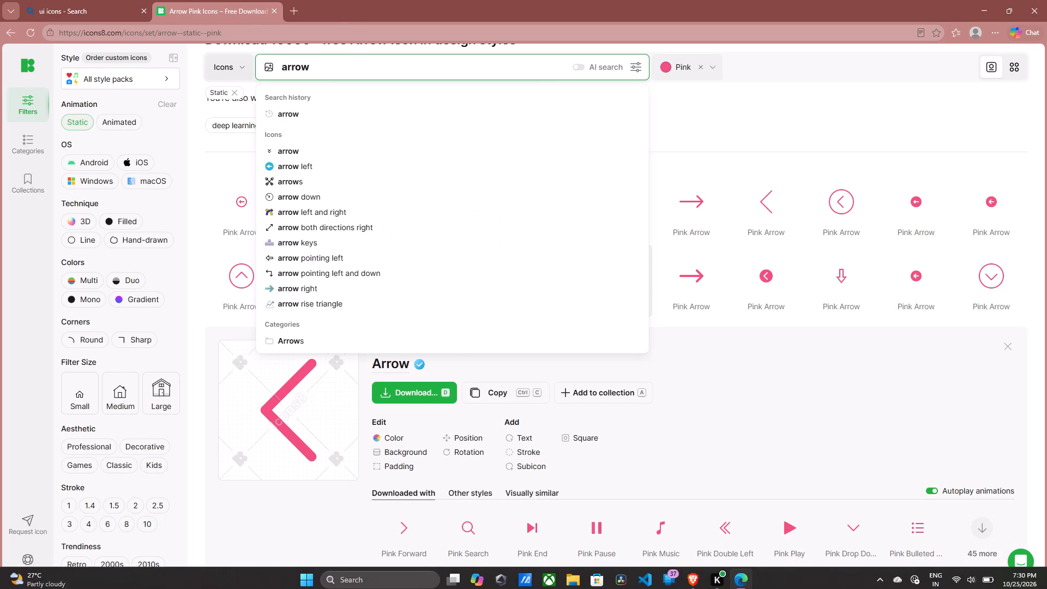
pyautogui.press('BackSpace')
pyautogui.press('BackSpace')
pyautogui.press('BackSpace')
pyautogui.press('BackSpace')
pyautogui.press('BackSpace')
pyautogui.press('BackSpace')
pyautogui.press('BackSpace')
pyautogui.press('BackSpace')
pyautogui.press('BackSpace')
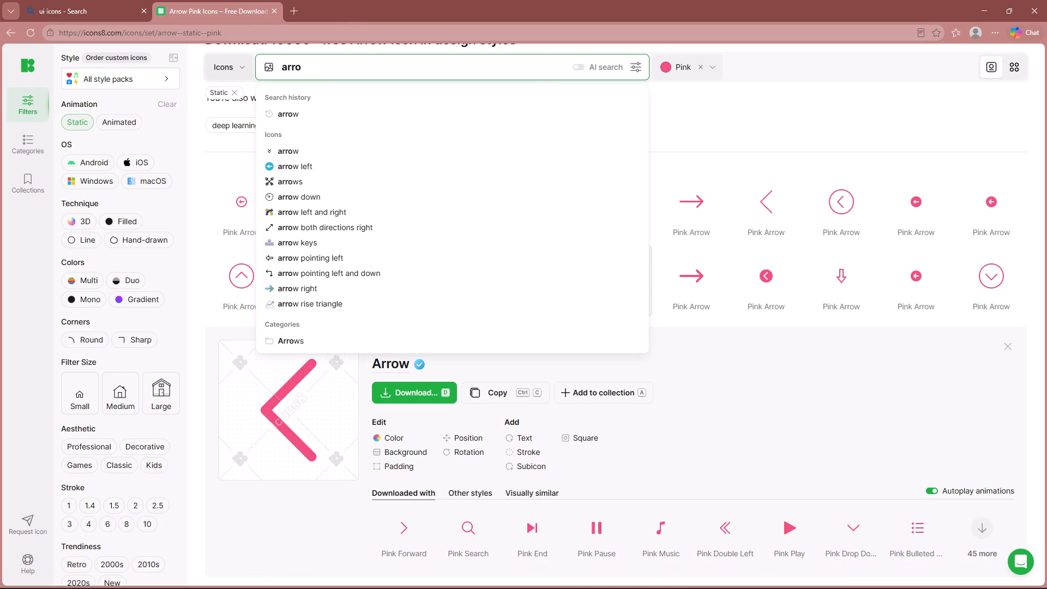
pyautogui.write('heart')
pyautogui.press('Return')
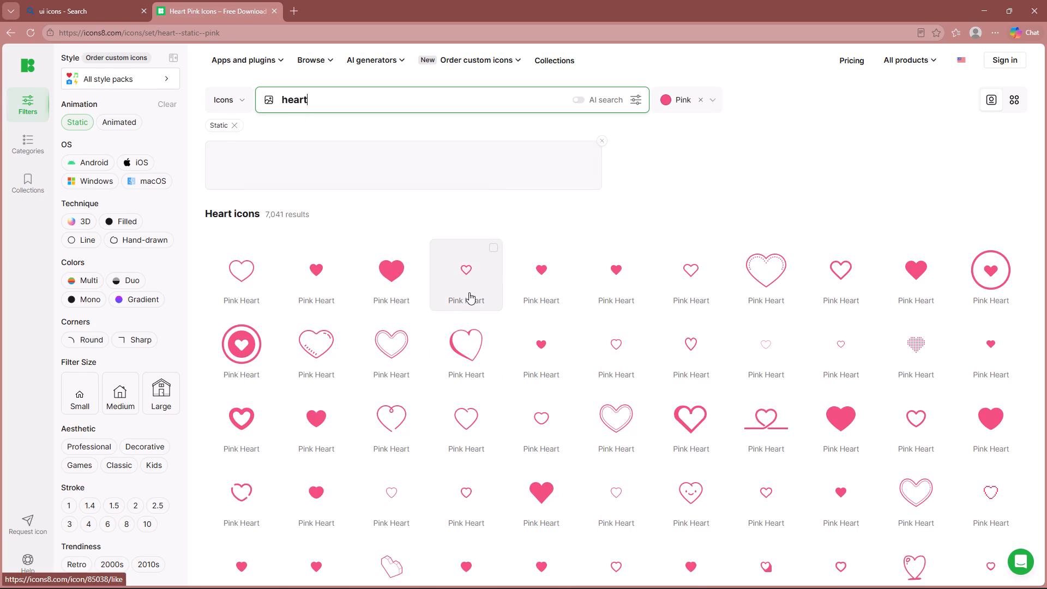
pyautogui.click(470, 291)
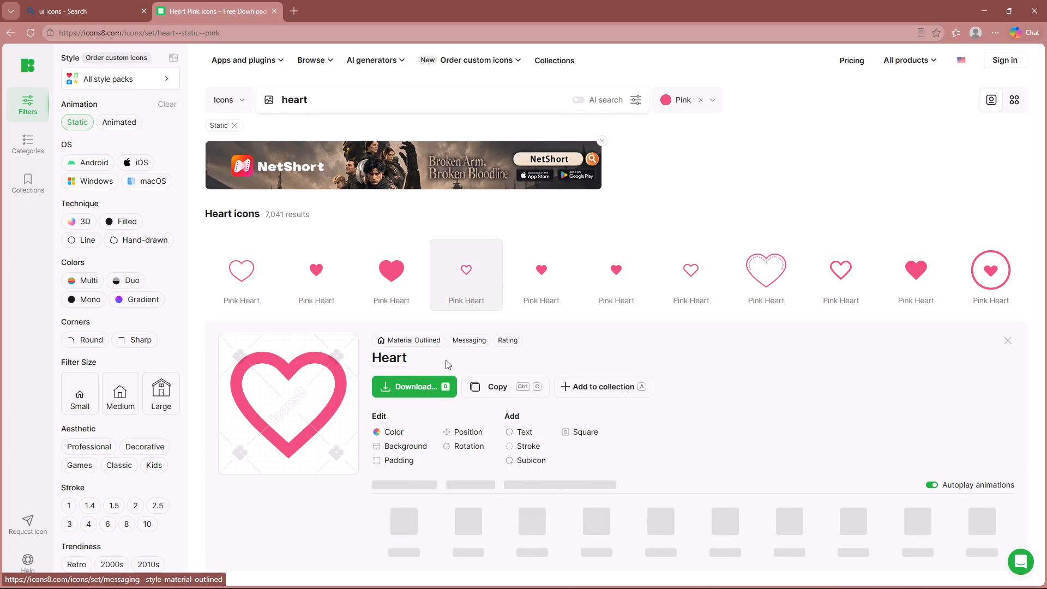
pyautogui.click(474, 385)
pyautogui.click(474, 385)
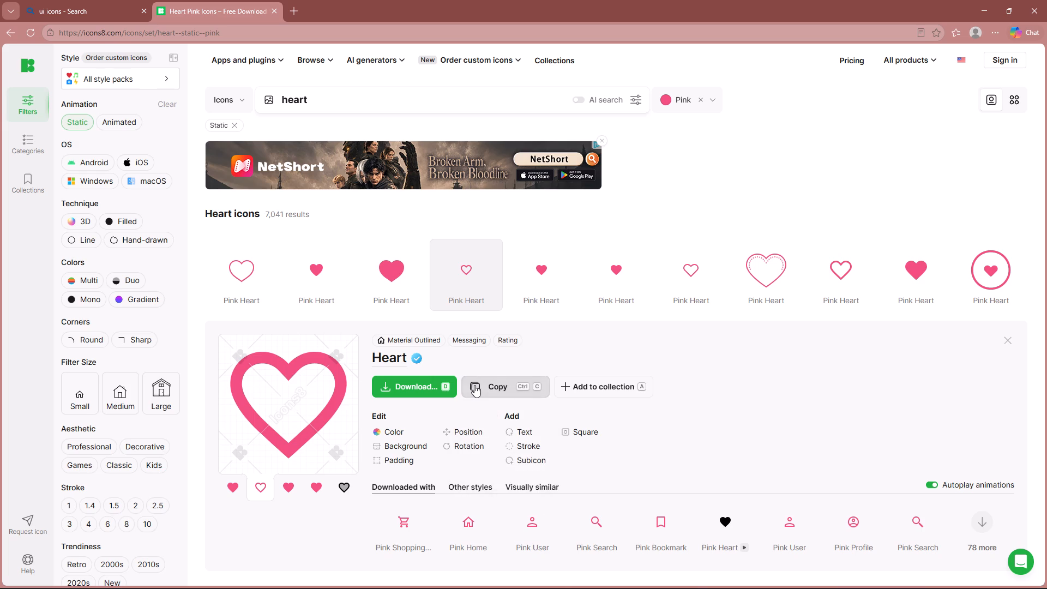
# Change the icon colour filter to White and copy the filled Material Rounded heart icon as PNG.
pyautogui.click(713, 97)
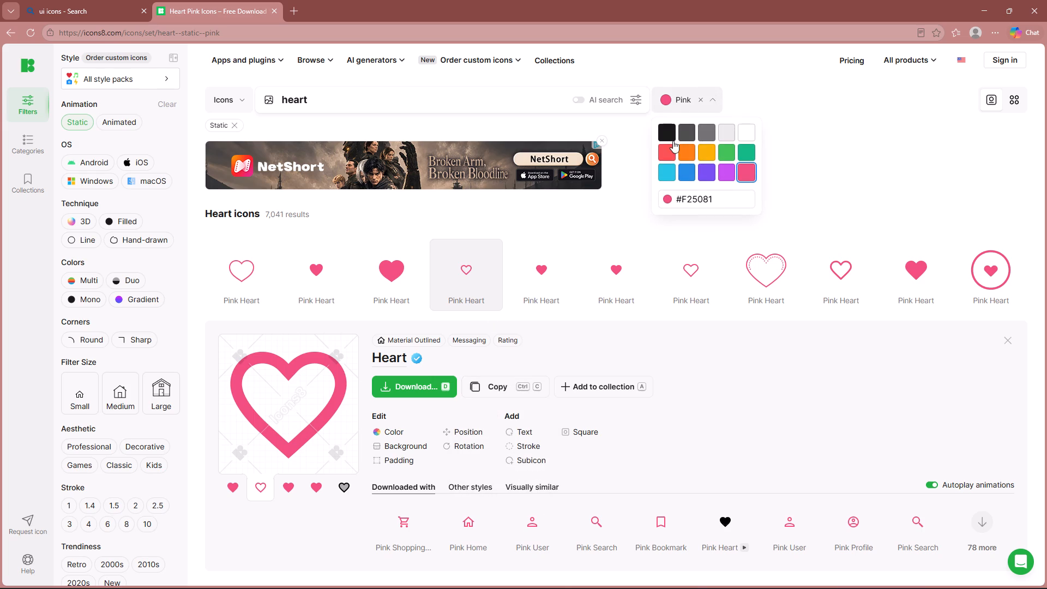
pyautogui.click(742, 137)
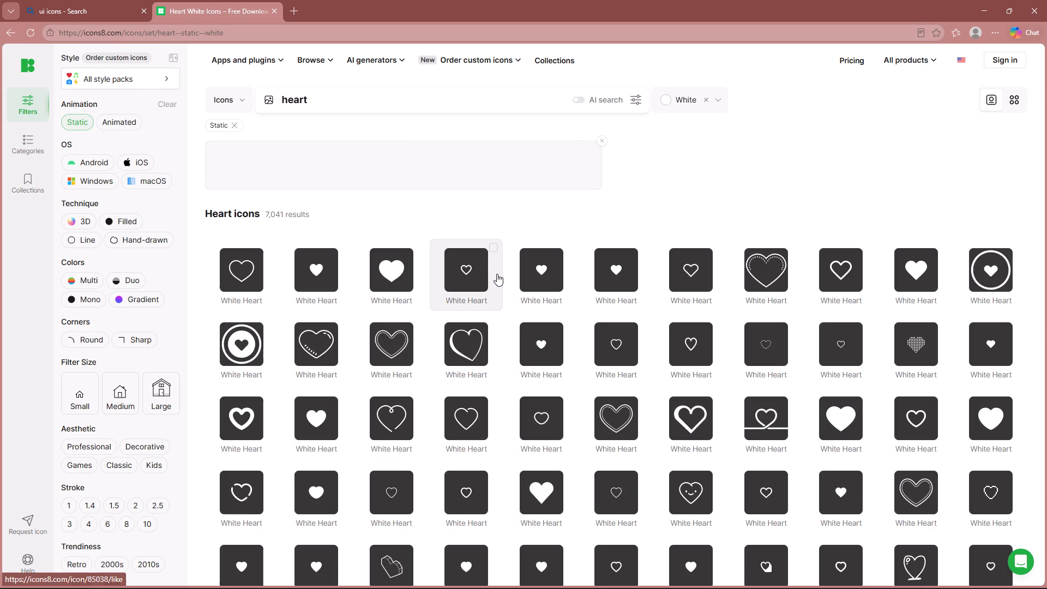
pyautogui.click(545, 274)
pyautogui.click(484, 386)
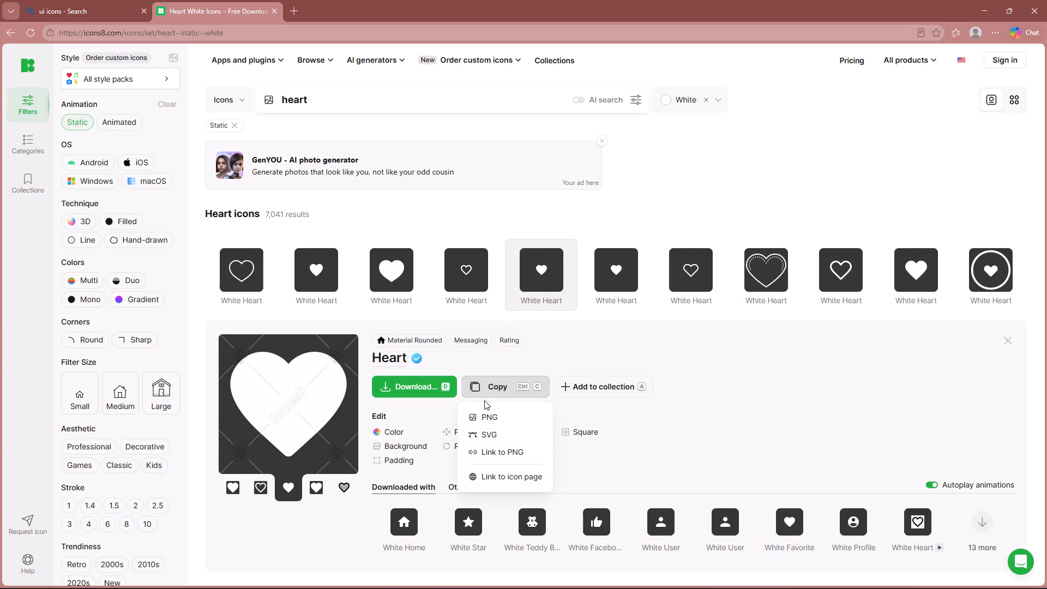
pyautogui.click(491, 416)
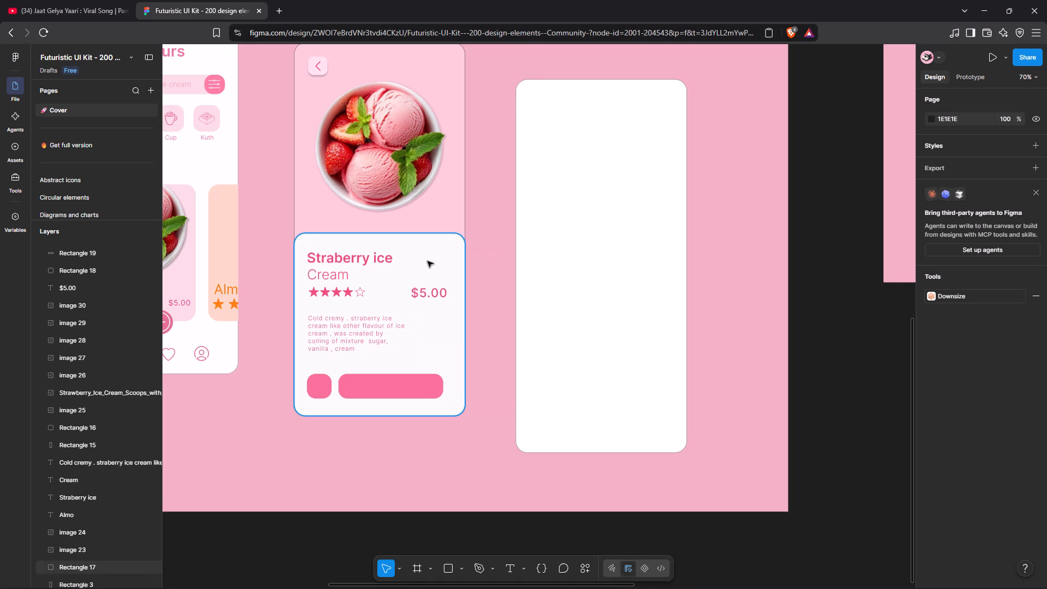
# Back in Figma, paste the white heart, scale it to 36 × 36 and centre it on the small pink square at X 1134, Y 2188.
pyautogui.click(333, 553)
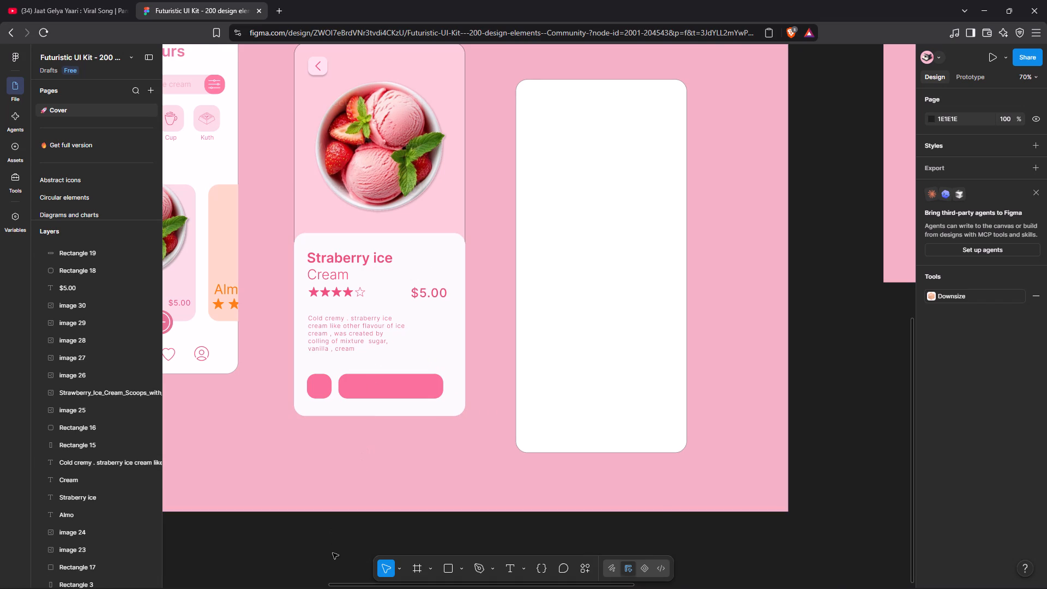
pyautogui.hotkey('ctrl', 'v')
pyautogui.moveTo(541, 313); pyautogui.dragTo(382, 354)
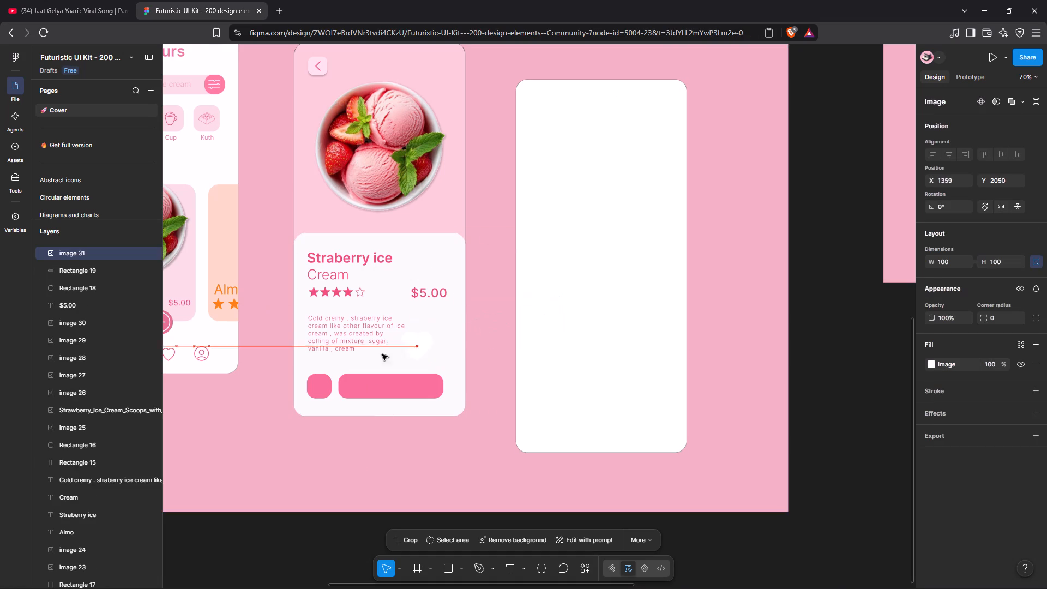
pyautogui.moveTo(382, 354); pyautogui.dragTo(321, 384)
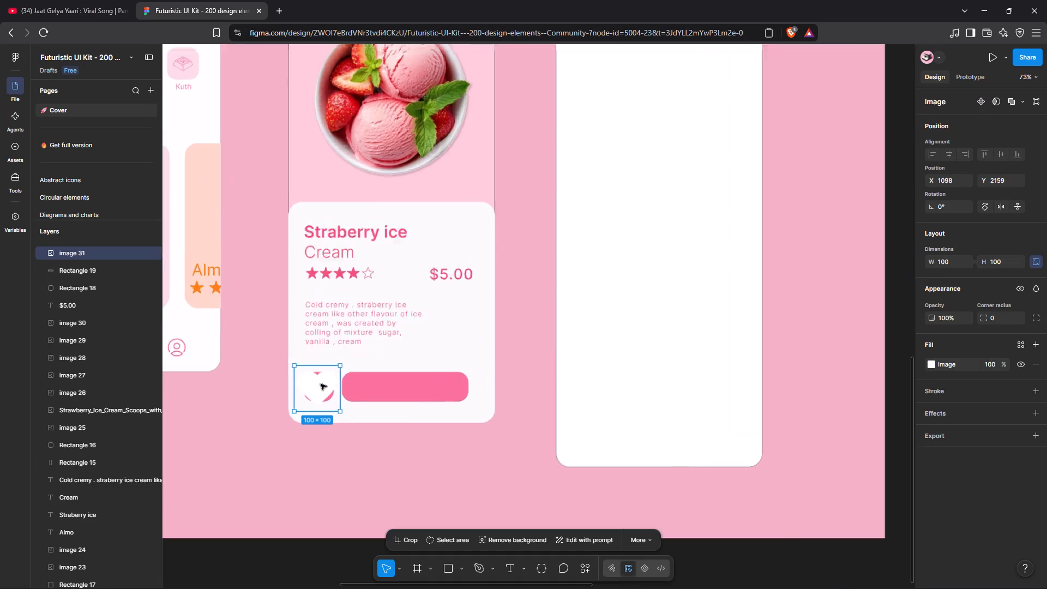
pyautogui.moveTo(377, 460); pyautogui.dragTo(369, 446)
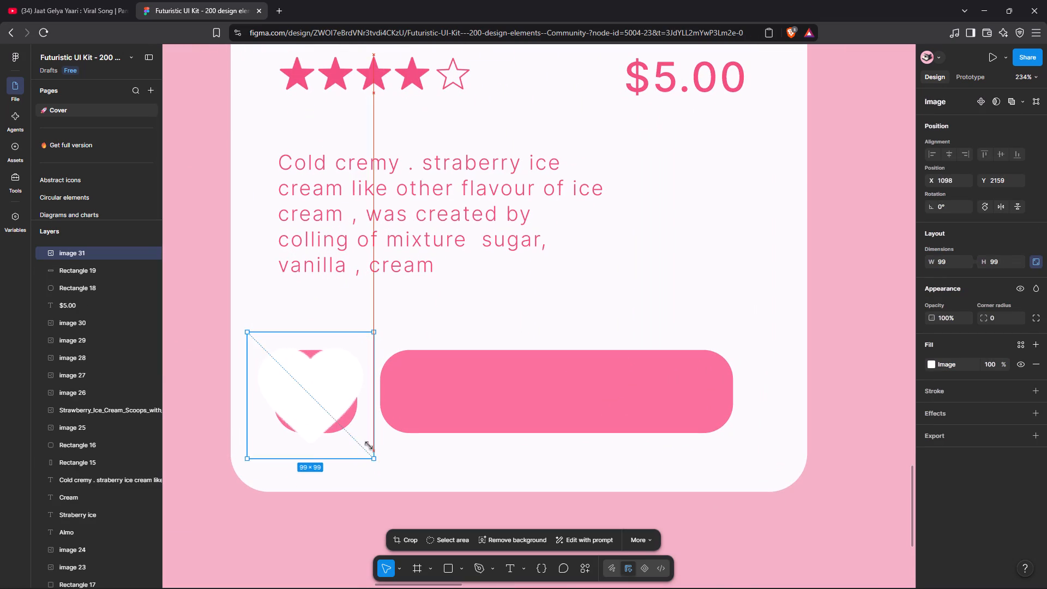
pyautogui.moveTo(369, 446); pyautogui.dragTo(293, 365)
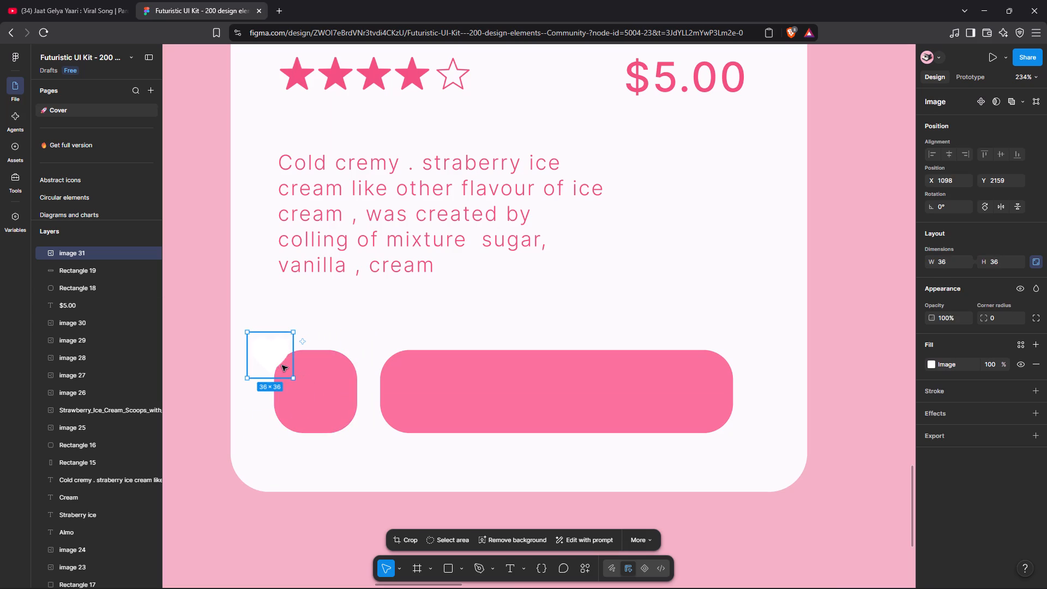
pyautogui.moveTo(273, 358); pyautogui.dragTo(318, 395)
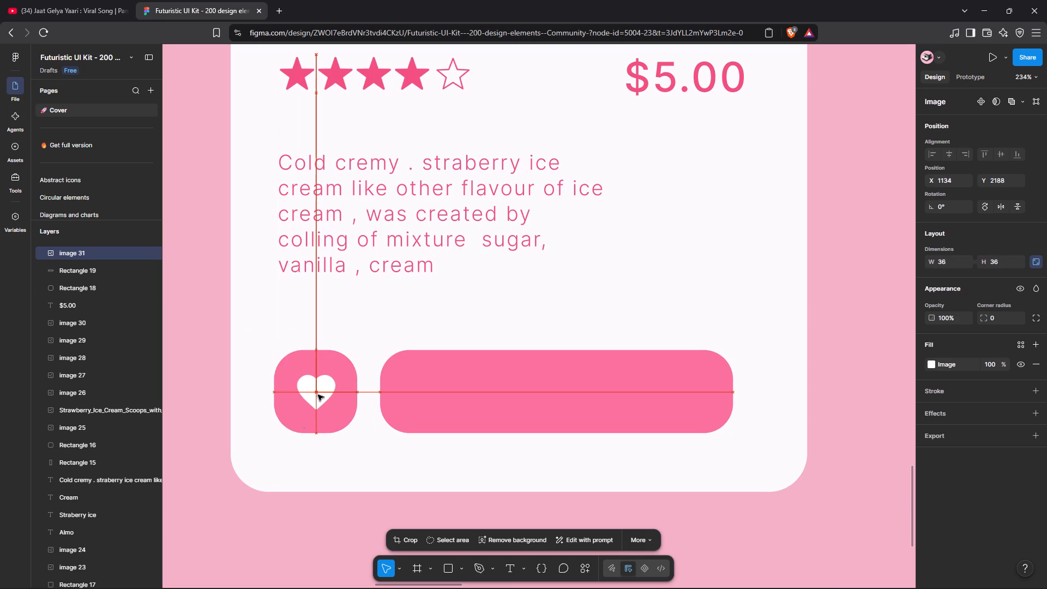
# Duplicate the light "Cream" title text and place the copy over the wide pink button at X 1284, Y 2184.
pyautogui.click(310, 515)
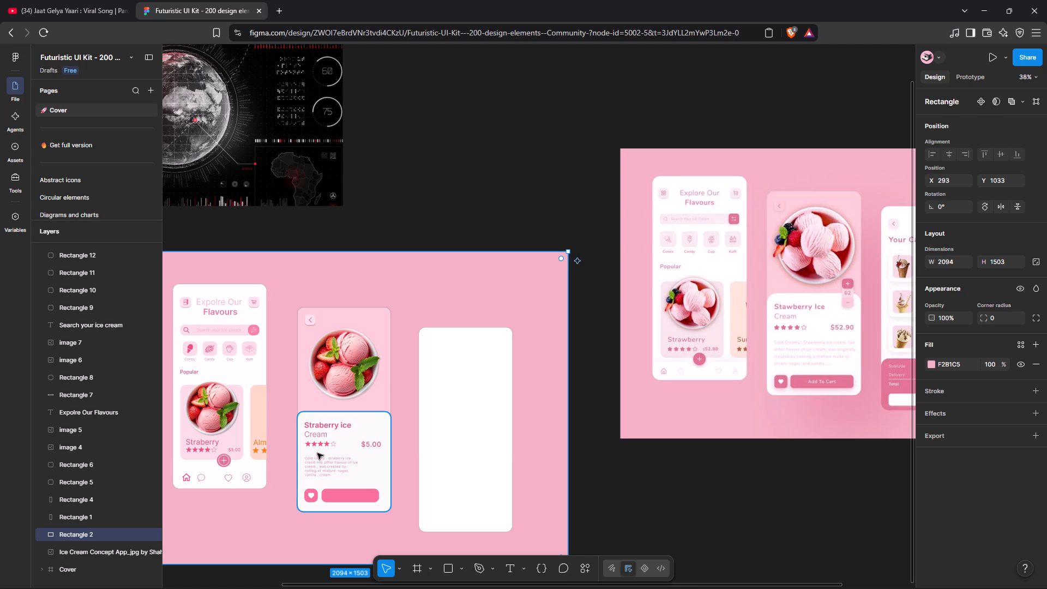
pyautogui.click(323, 432)
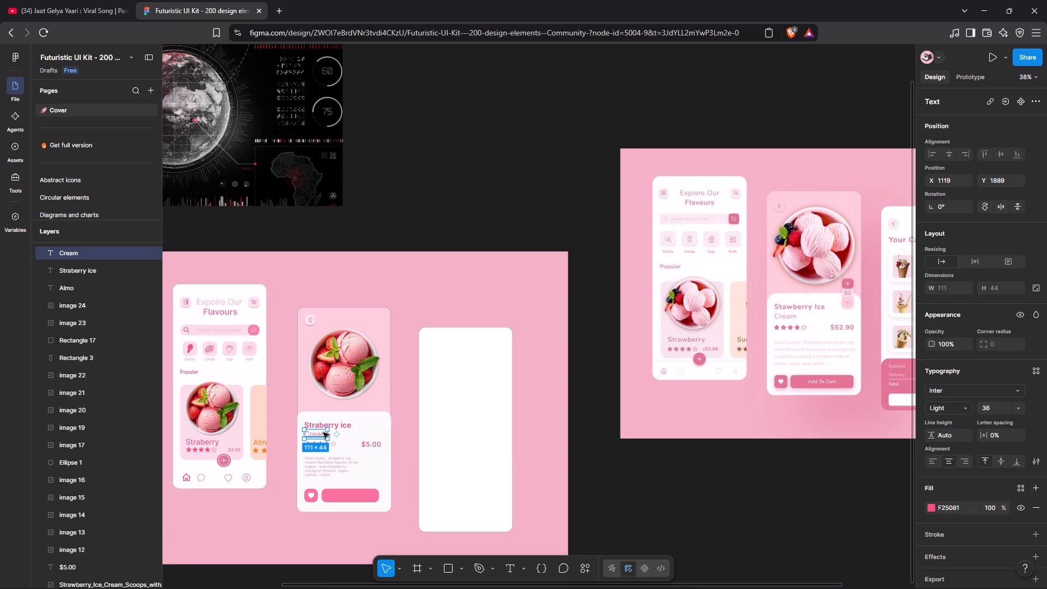
pyautogui.hotkey('ctrl', 'd')
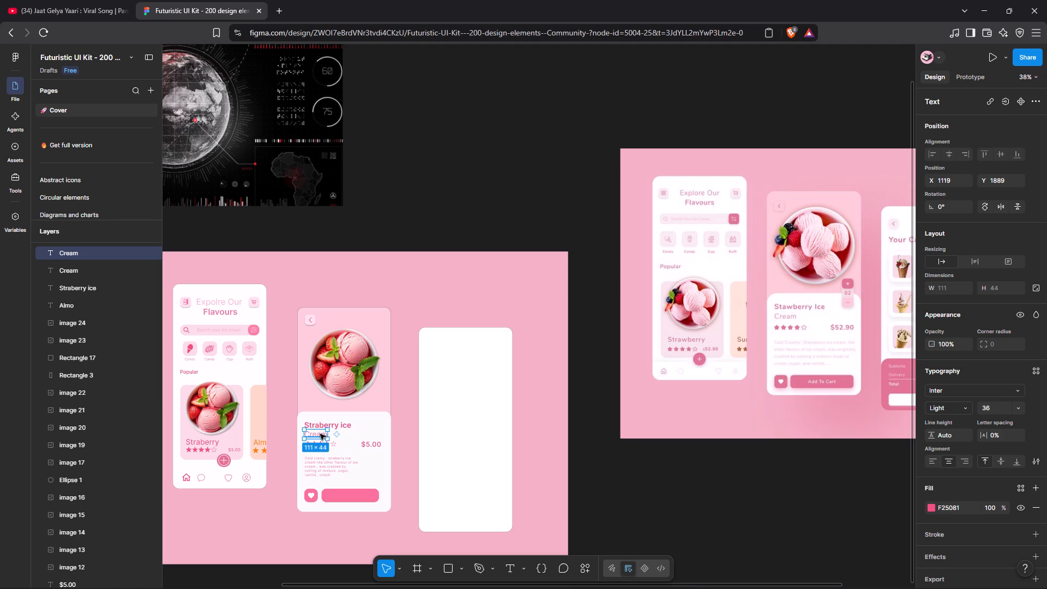
pyautogui.moveTo(320, 434); pyautogui.dragTo(353, 495)
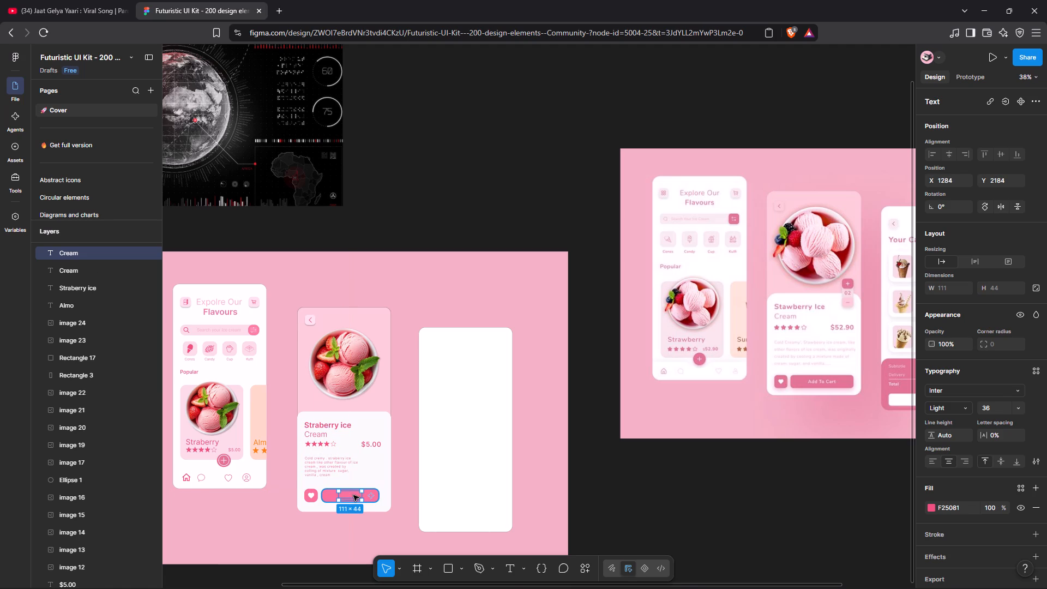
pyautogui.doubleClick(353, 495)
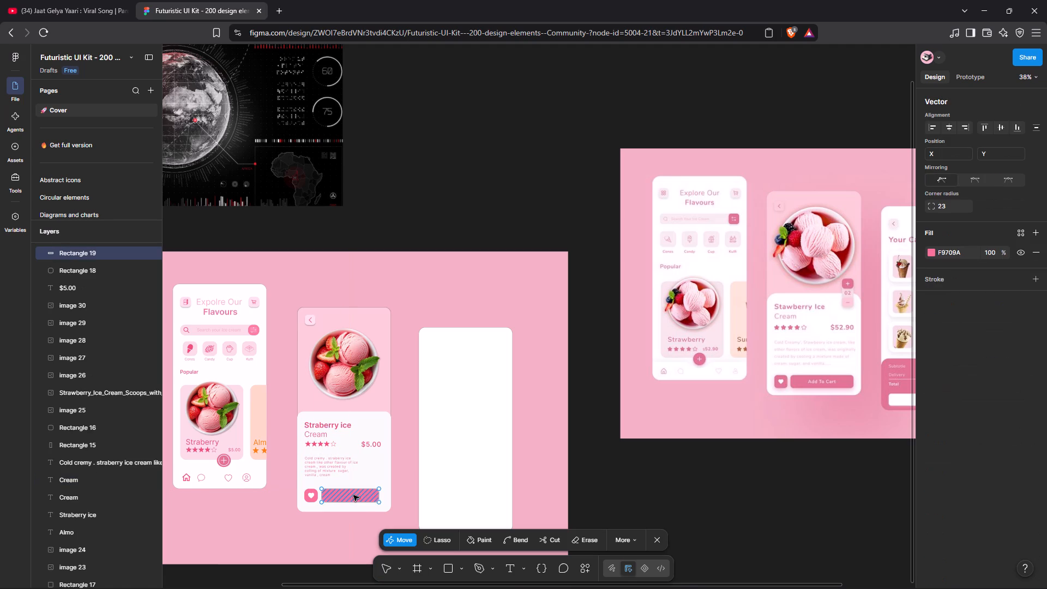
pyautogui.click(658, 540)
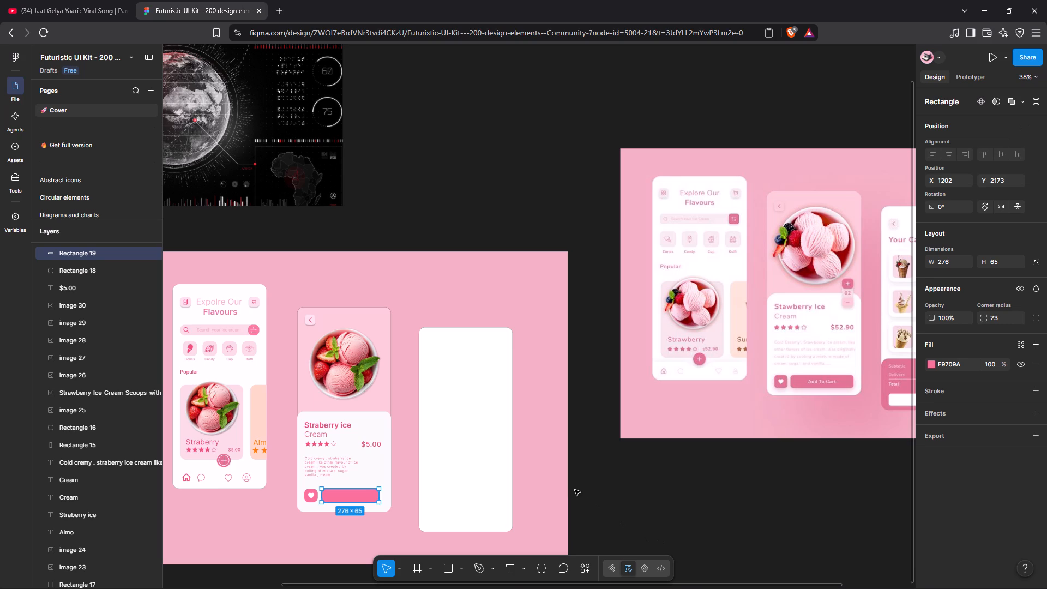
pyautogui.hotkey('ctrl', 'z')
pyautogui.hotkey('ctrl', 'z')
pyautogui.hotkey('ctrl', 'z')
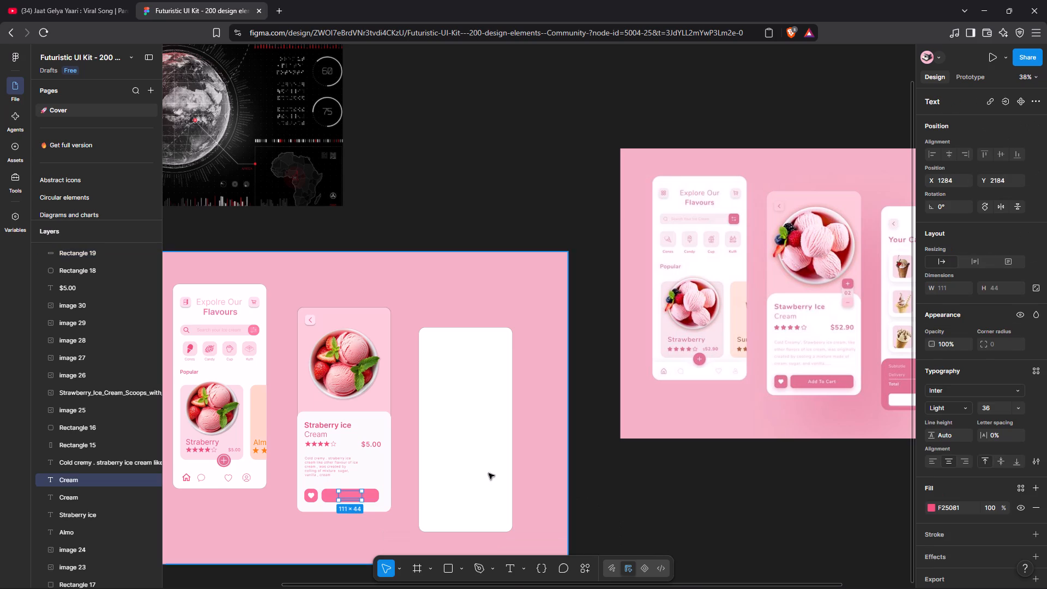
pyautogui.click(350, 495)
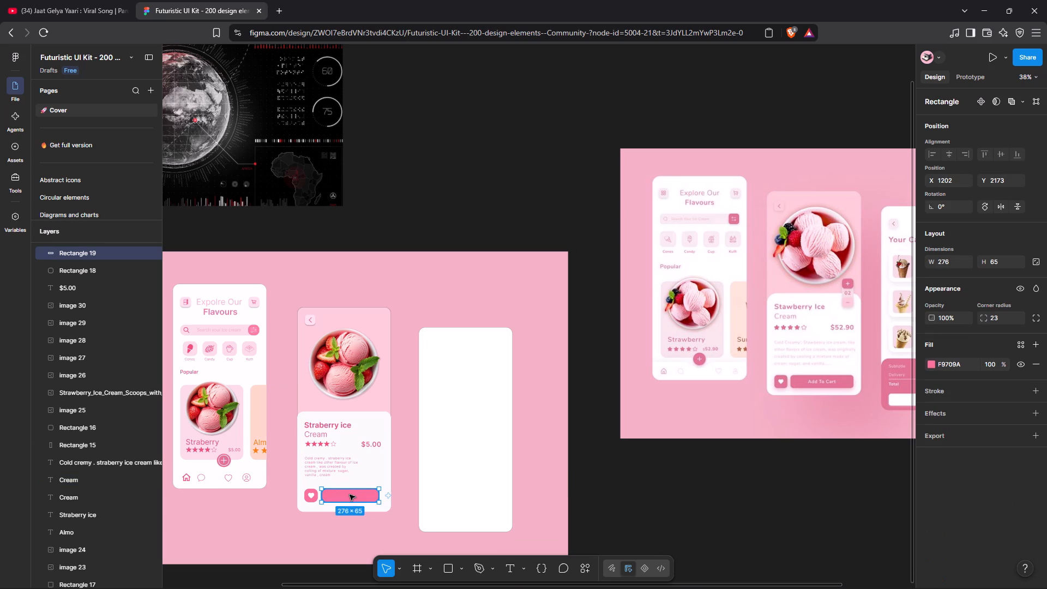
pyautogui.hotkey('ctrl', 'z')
# Bring the duplicated "Cream" text to the front, above the wide pink button.
pyautogui.rightClick(350, 495)
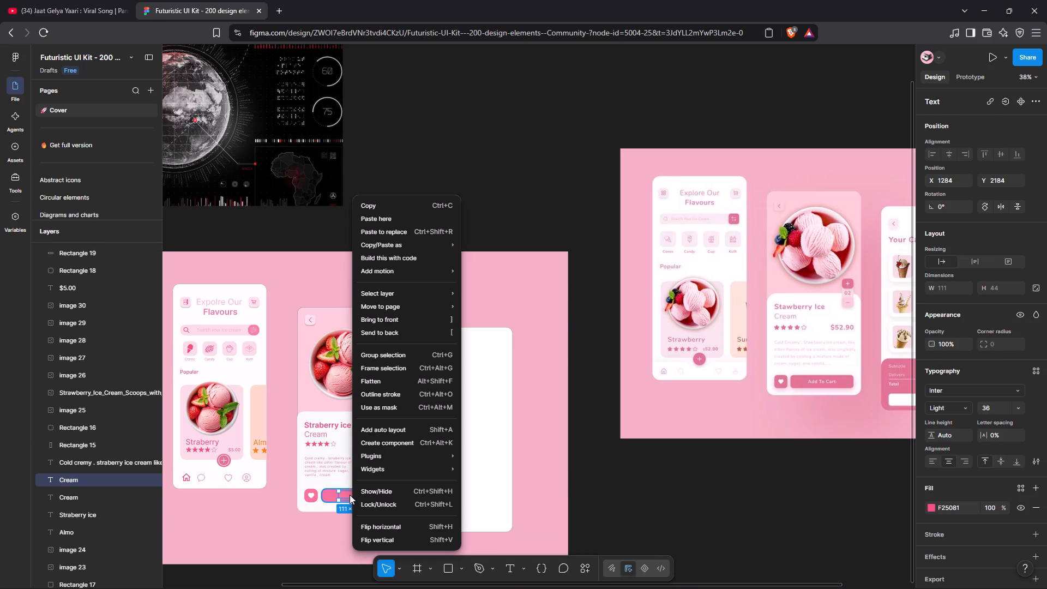
pyautogui.click(413, 322)
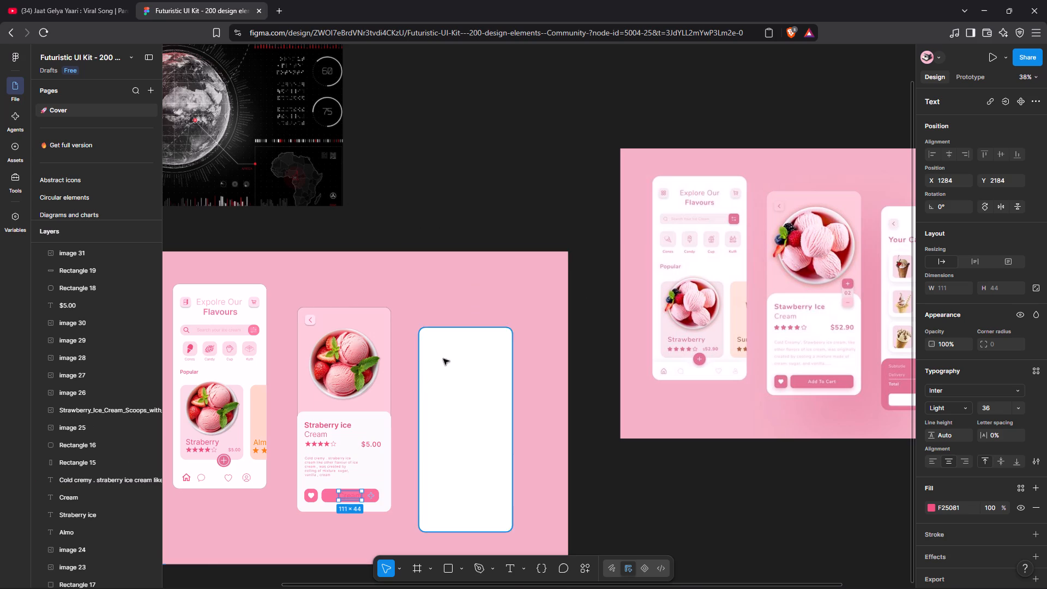
# Replace the duplicated "Cream" text on the wide pink button with "Add To Cart".
pyautogui.hscroll(6, 647, 484)
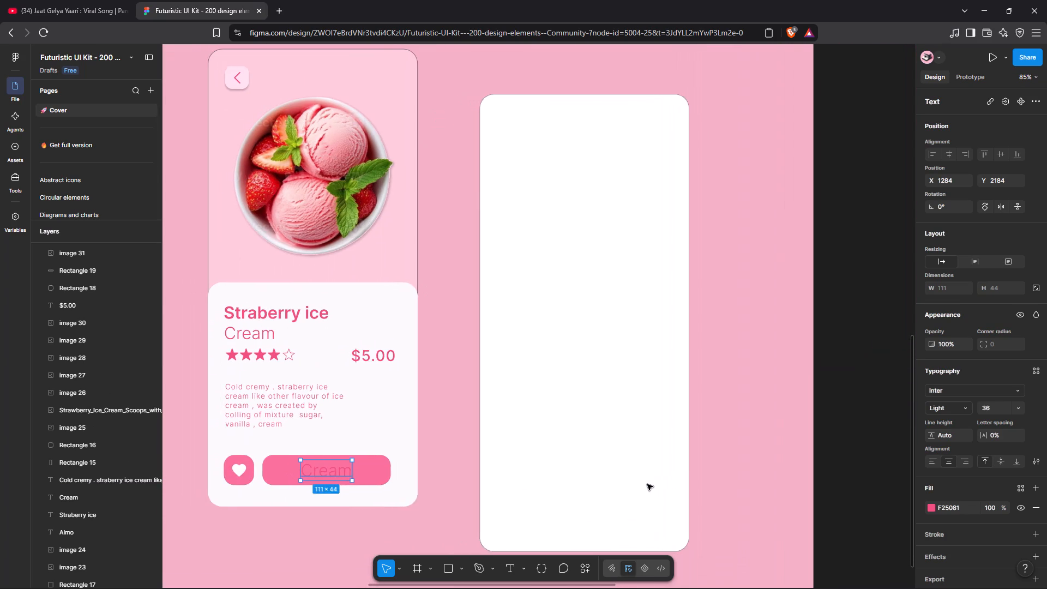
pyautogui.hscroll(1, 647, 484)
pyautogui.doubleClick(446, 473)
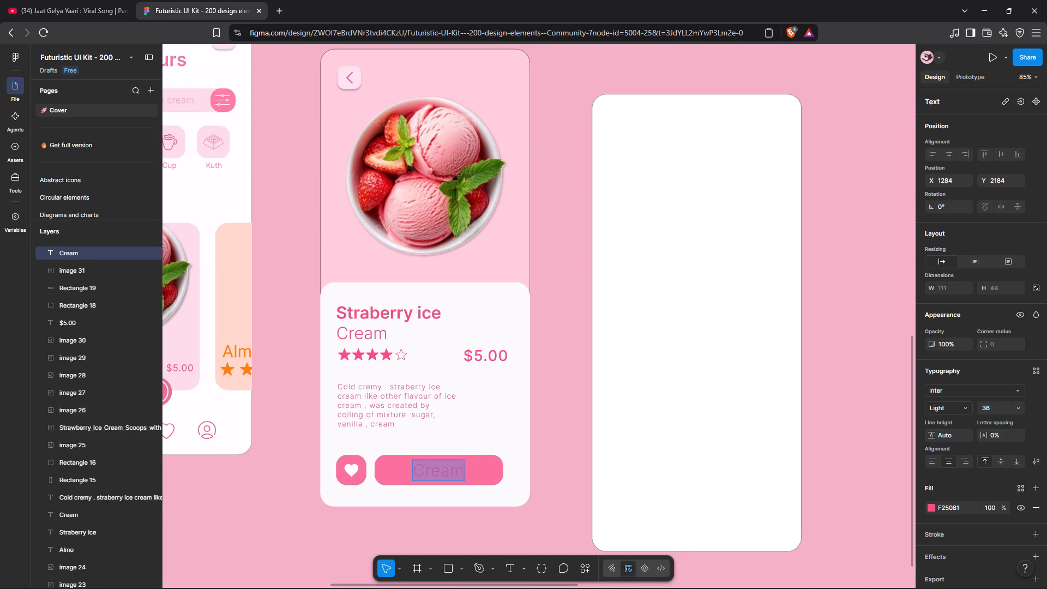
pyautogui.press('BackSpace')
pyautogui.write('Add to')
pyautogui.press('space')
pyautogui.press('BackSpace')
pyautogui.press('BackSpace')
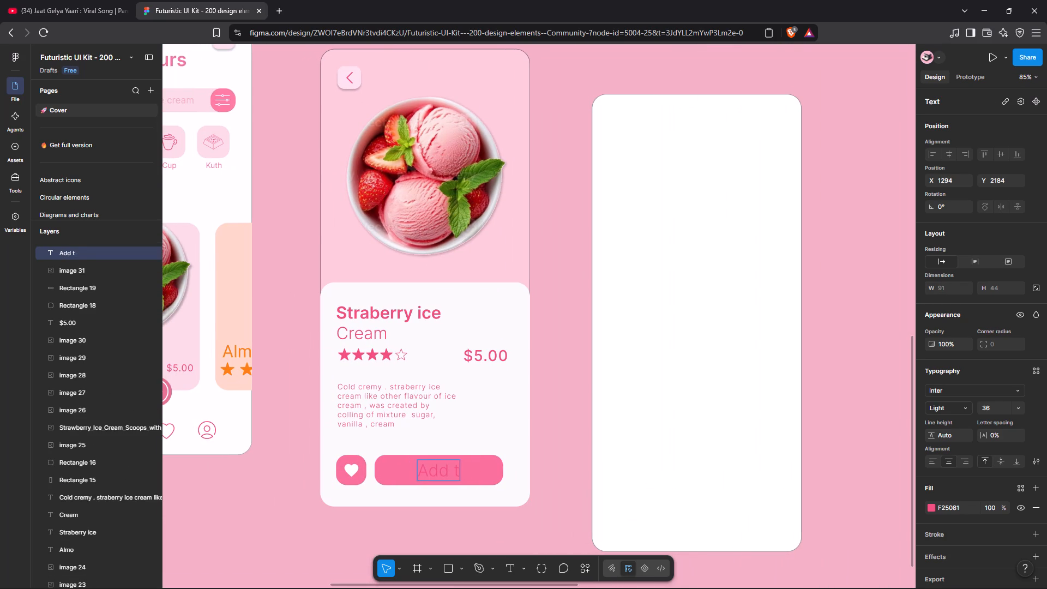
pyautogui.press('BackSpace')
pyautogui.write('To')
pyautogui.press('space')
pyautogui.write('Cart')
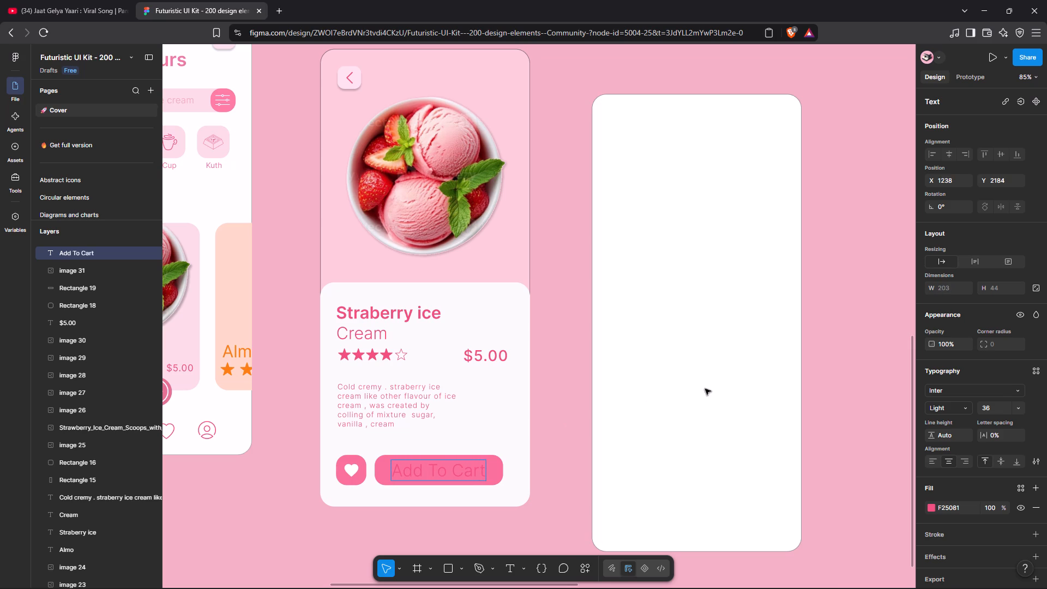
pyautogui.click(893, 472)
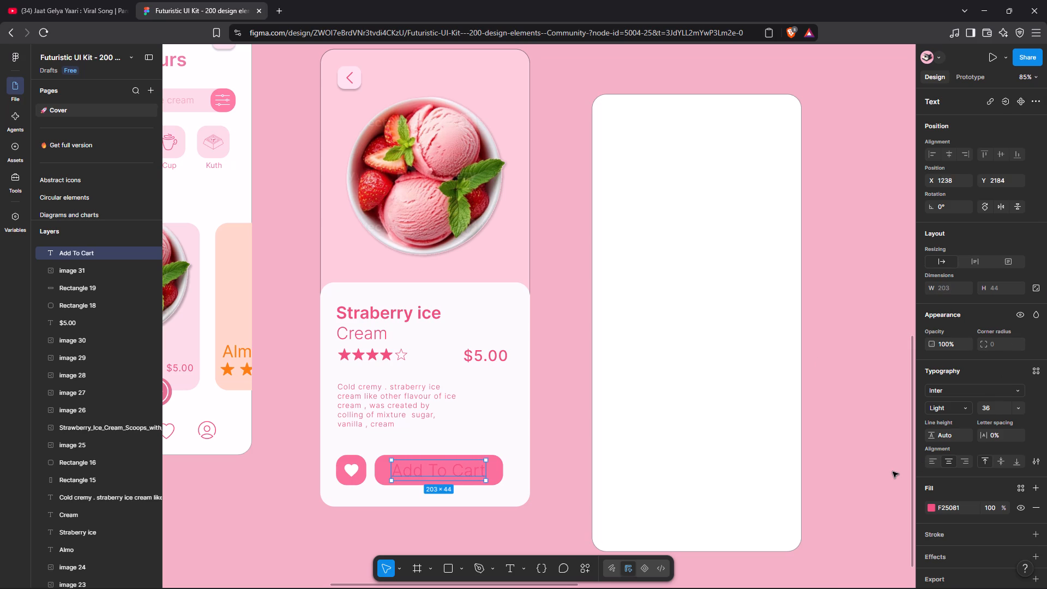
# Set the "Add To Cart" label's font size to 24 and its fill to light pink FFE1ED.
pyautogui.click(1019, 408)
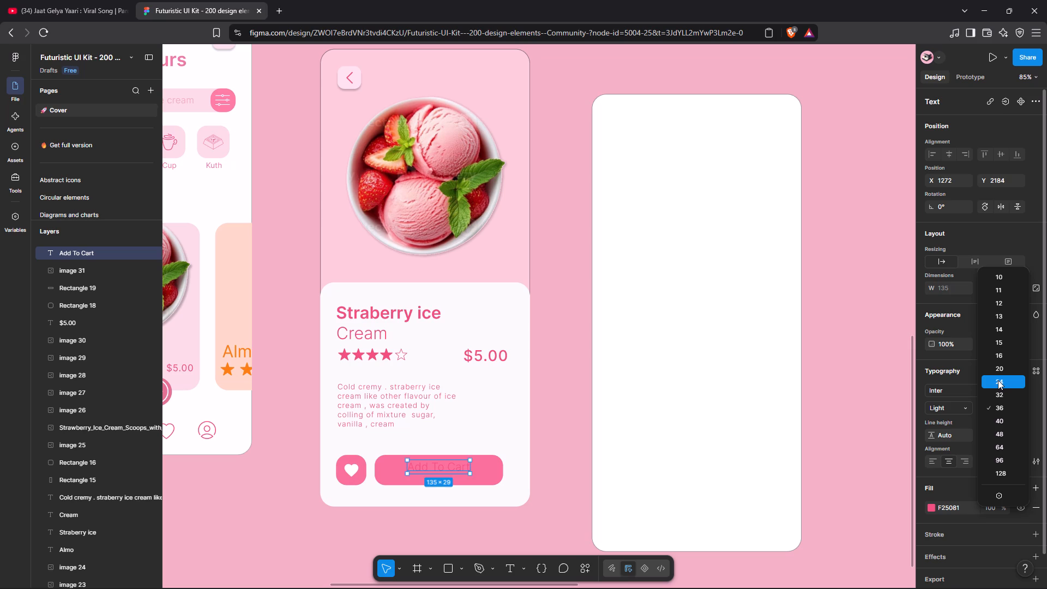
pyautogui.click(998, 380)
pyautogui.click(933, 512)
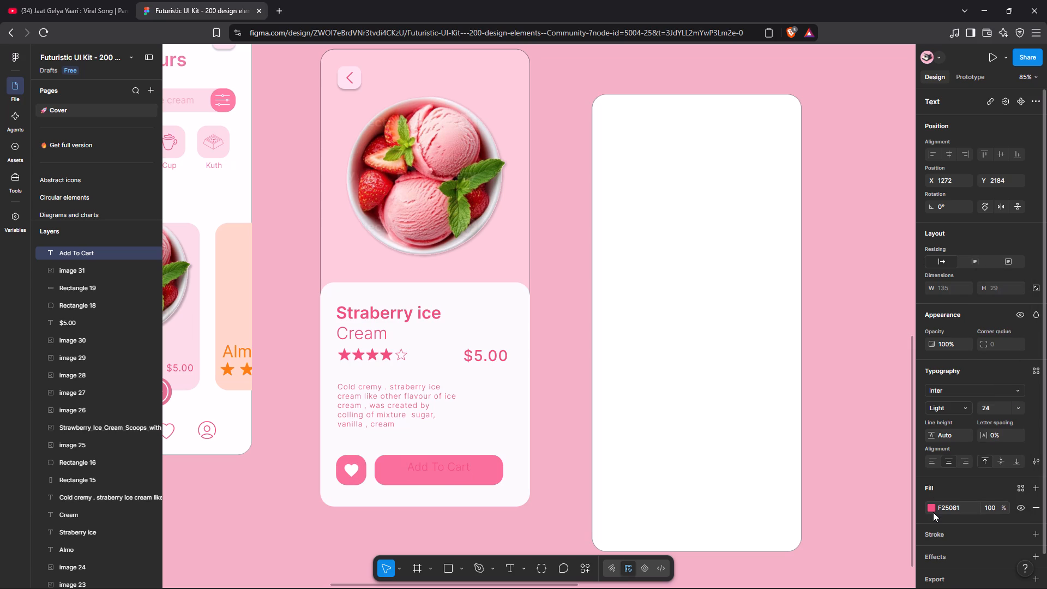
pyautogui.click(931, 508)
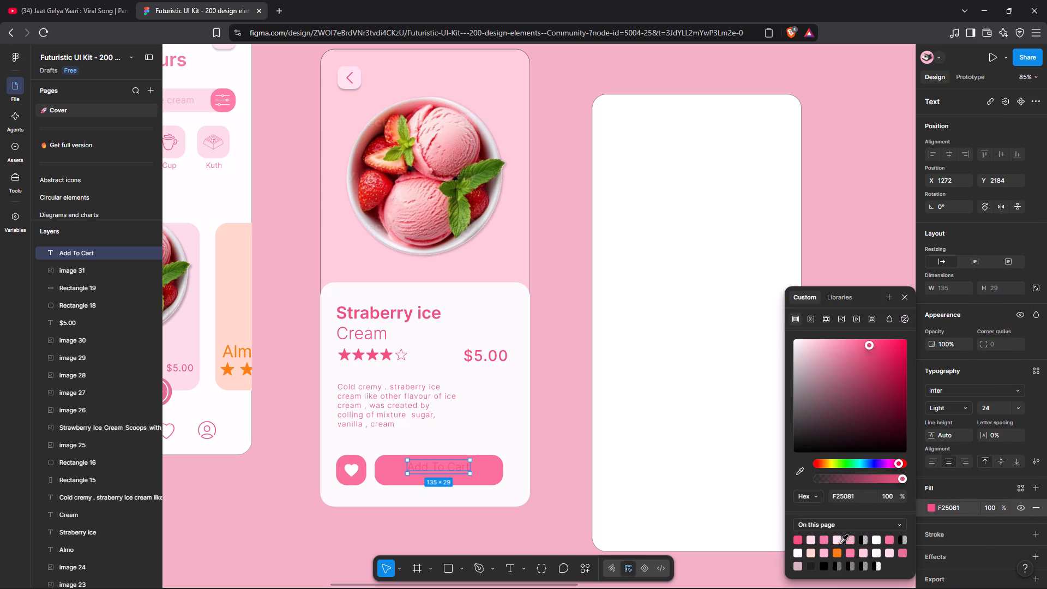
pyautogui.click(837, 543)
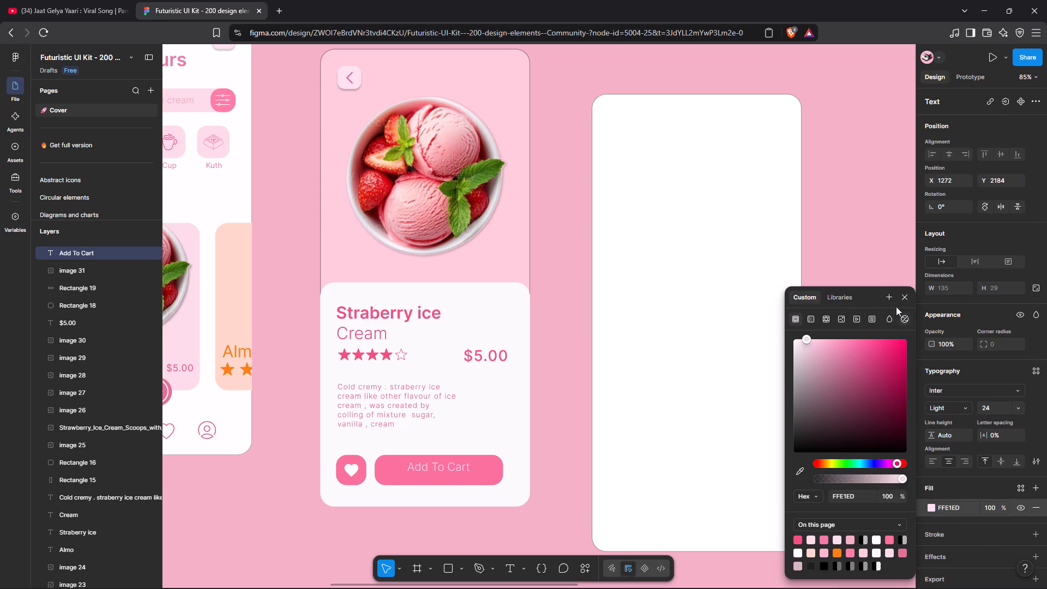
pyautogui.click(908, 296)
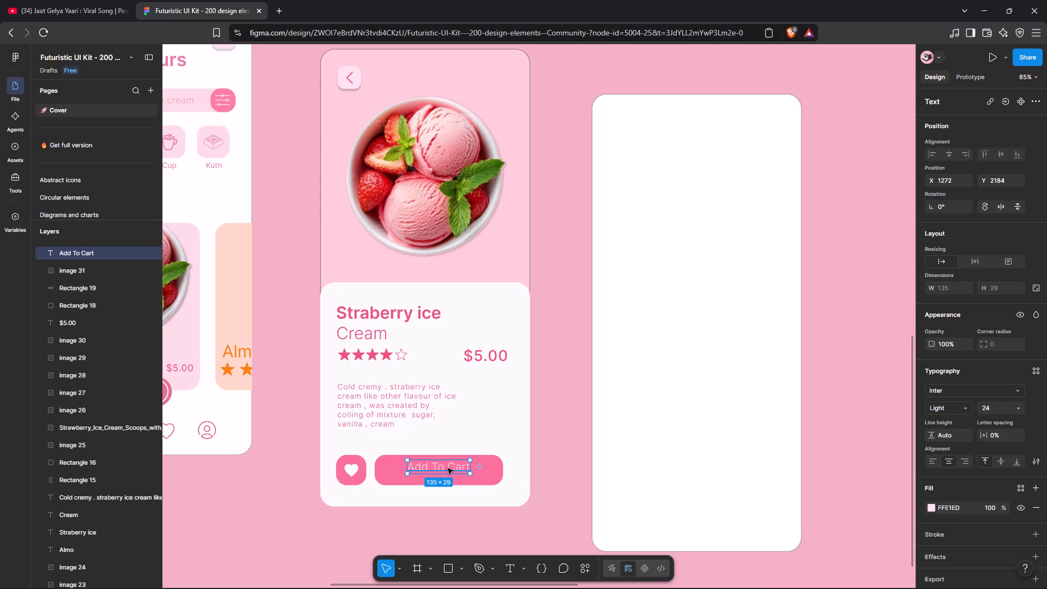
# Lower the "Add To Cart" label to Y 2191 to centre it on the button, and set its weight to Regular.
pyautogui.click(448, 468)
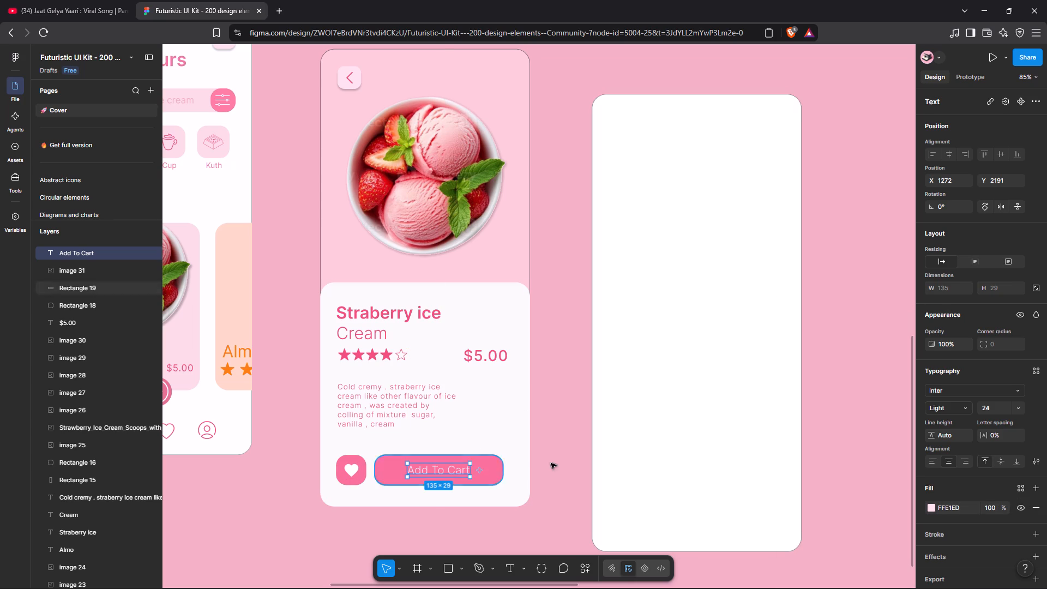
pyautogui.click(968, 406)
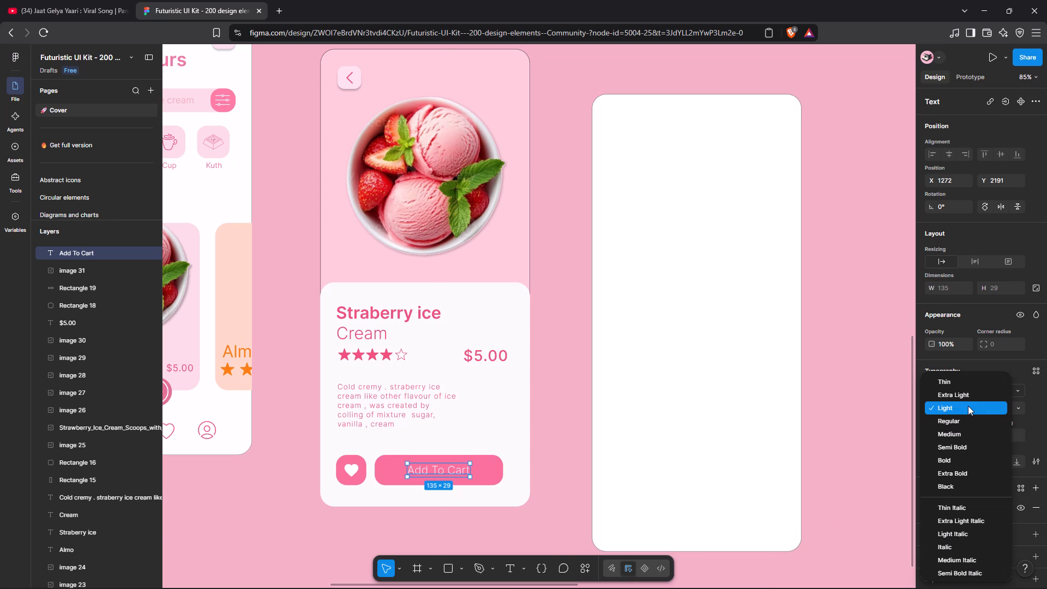
pyautogui.click(968, 419)
pyautogui.click(851, 440)
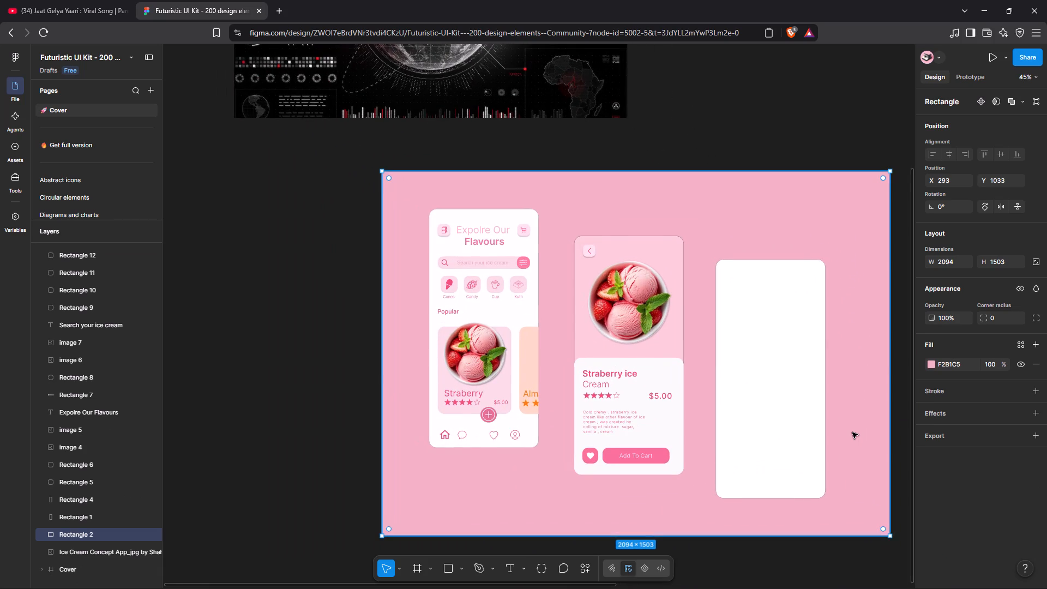
# Nudge the chat bubble icon in the first phone screen's bottom navigation slightly to the right.
pyautogui.hscroll(-4, 852, 432)
pyautogui.click(852, 432)
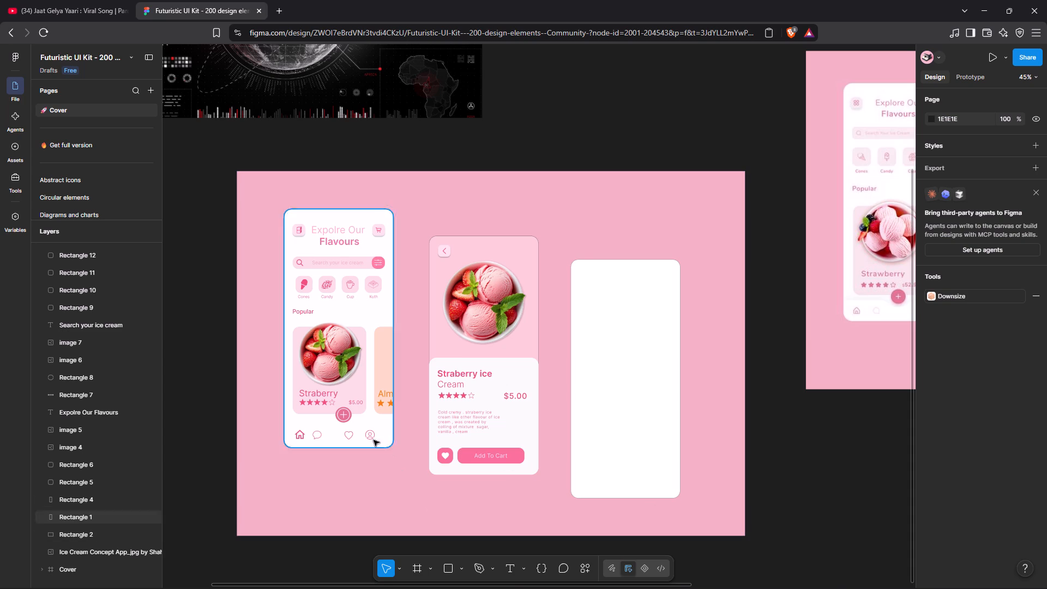
pyautogui.click(319, 434)
pyautogui.click(319, 434)
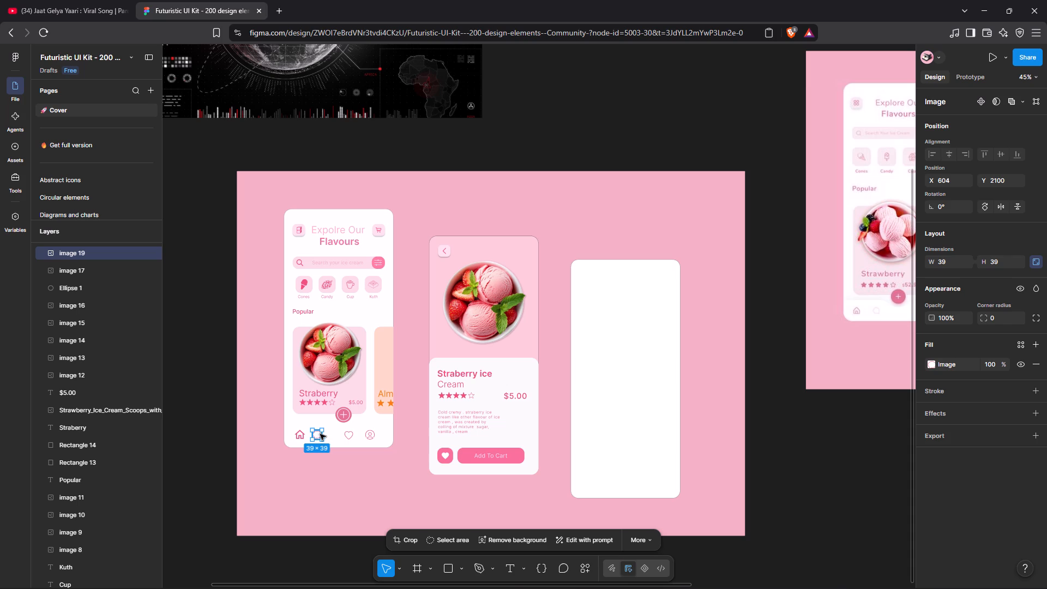
pyautogui.click(211, 437)
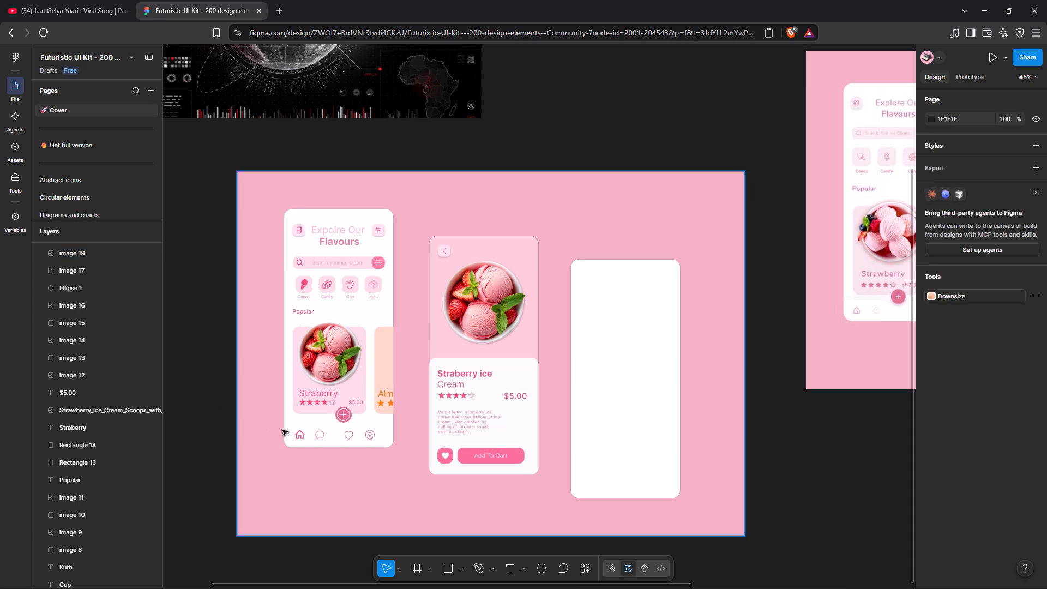
# Select the plus icon with its pink circle on the first phone screen and shift both slightly left to centre them.
pyautogui.click(341, 418)
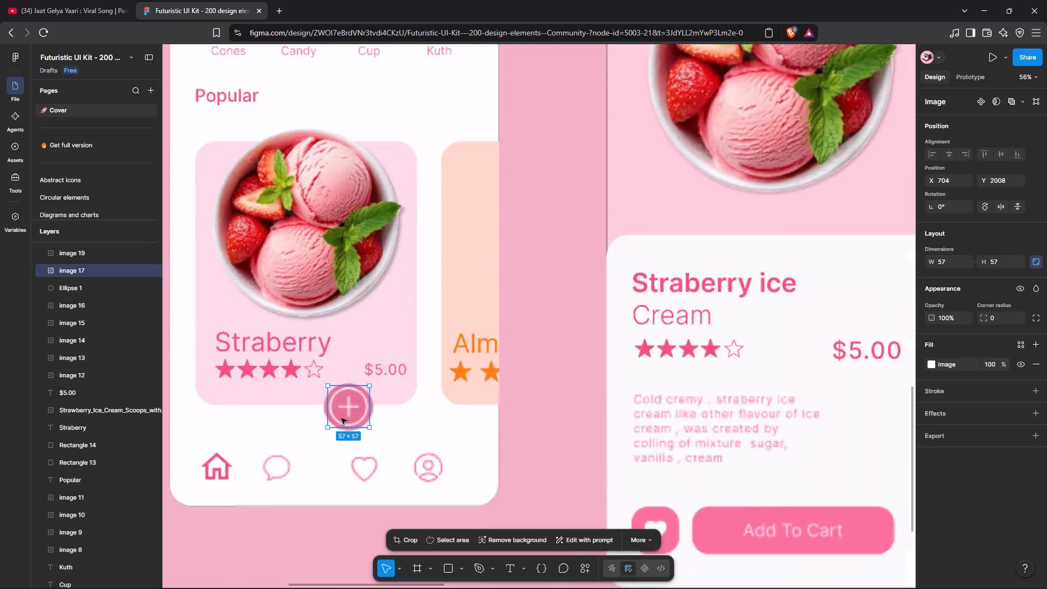
pyautogui.click(357, 411)
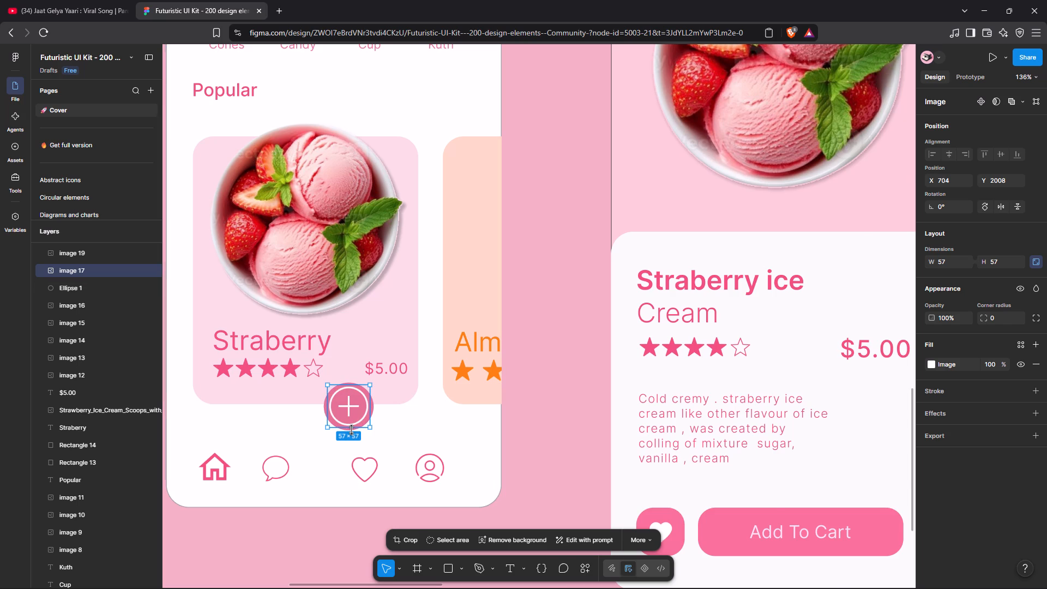
pyautogui.keyDown('shift'); pyautogui.click(357, 430); pyautogui.keyUp('shift')
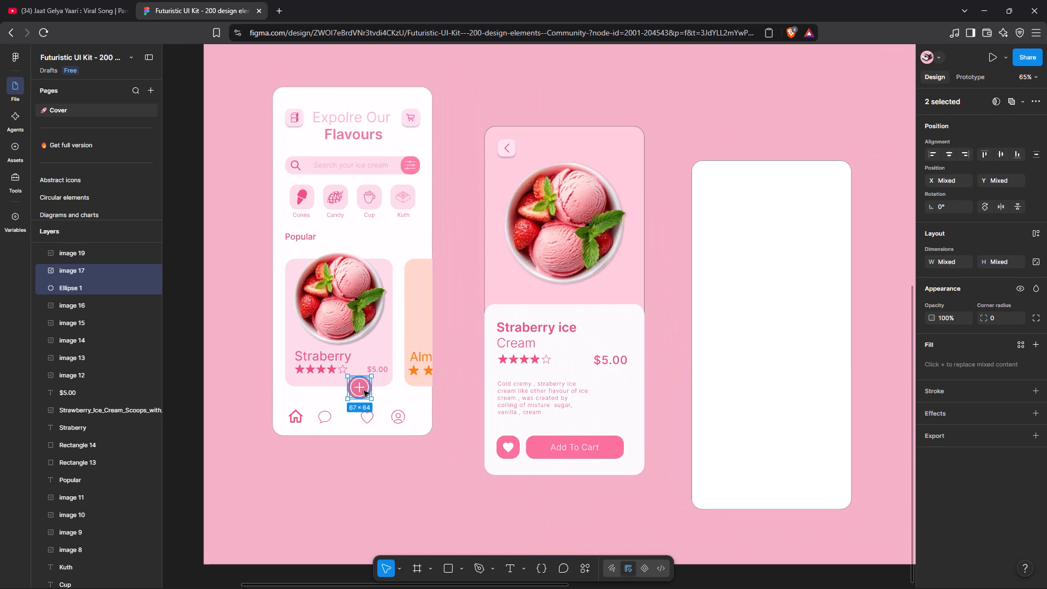
pyautogui.moveTo(361, 389); pyautogui.dragTo(354, 389)
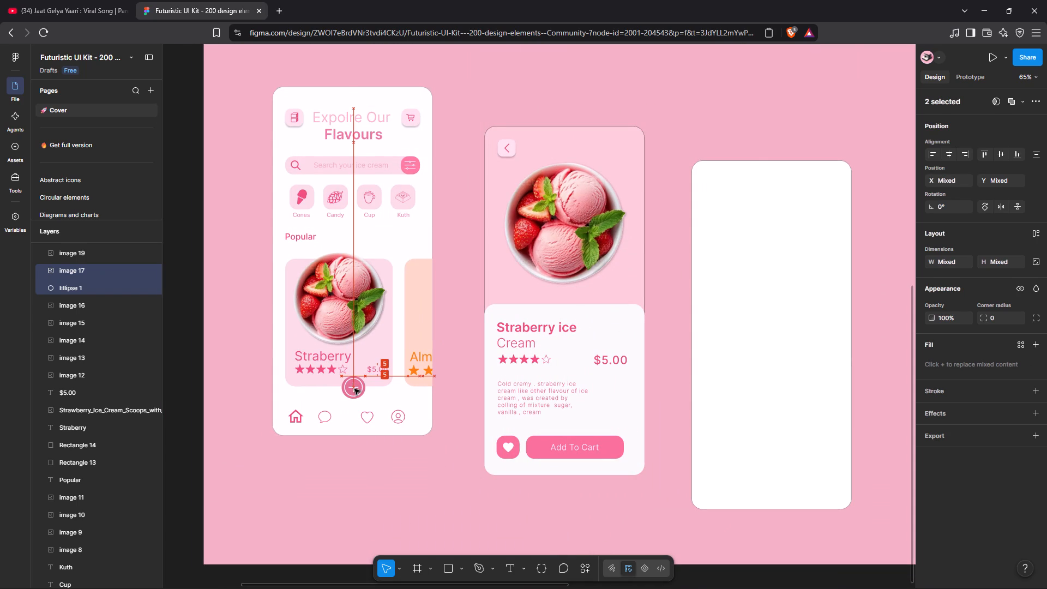
pyautogui.moveTo(354, 389); pyautogui.dragTo(354, 389)
pyautogui.click(176, 371)
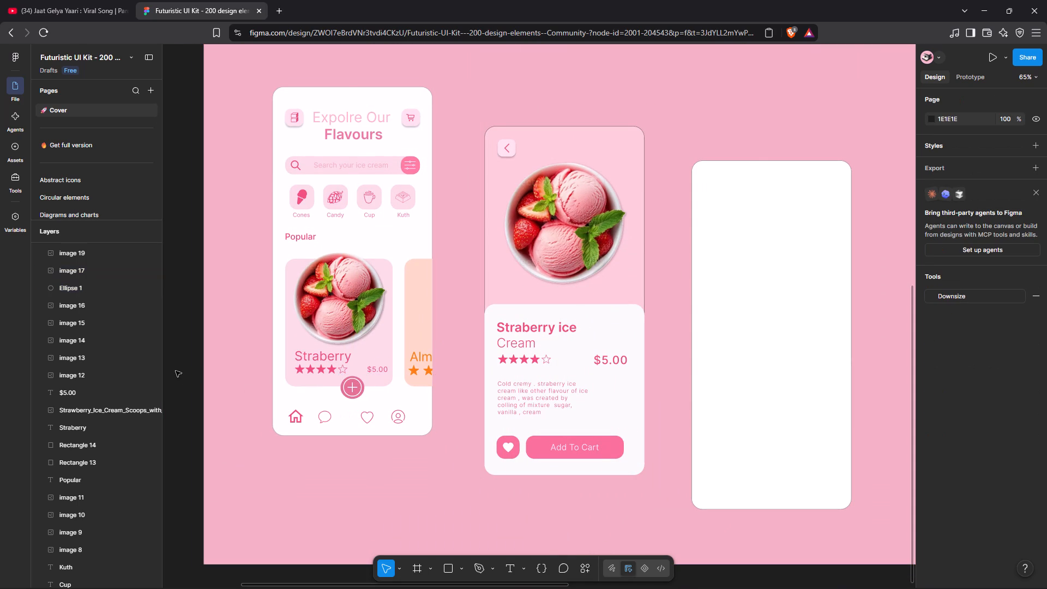
# Select the profile, heart, chat and home icons in the first screen's bottom navigation and shift them together slightly right to centre the row.
pyautogui.click(400, 422)
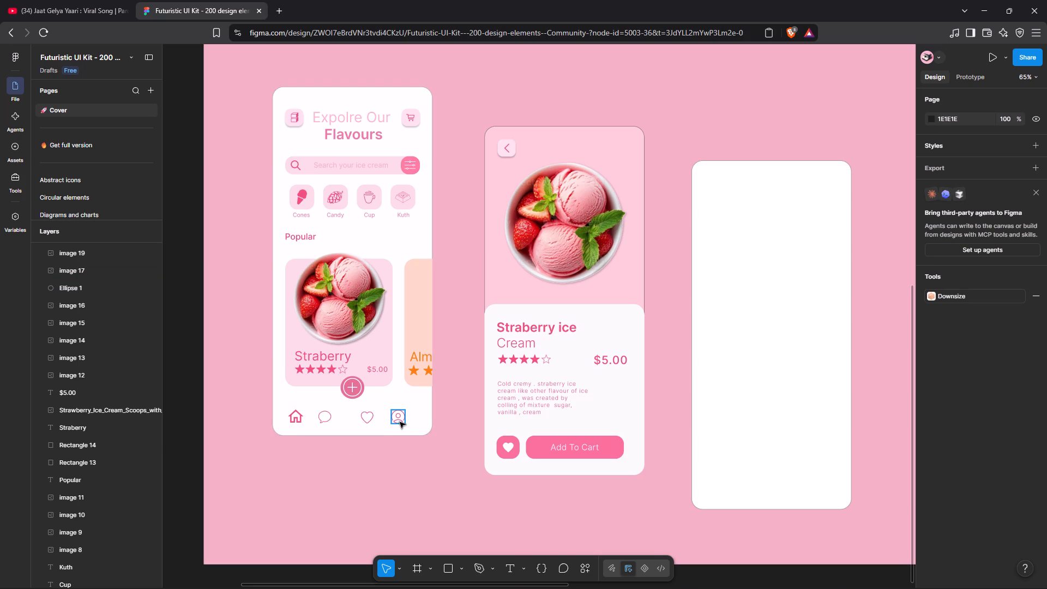
pyautogui.click(399, 419)
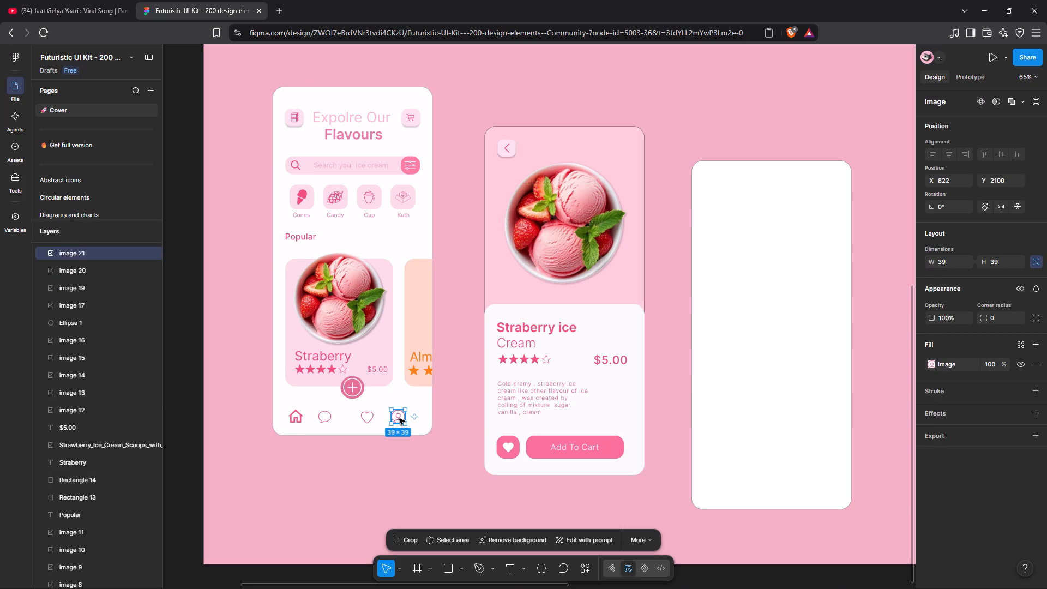
pyautogui.keyDown('shift'); pyautogui.click(369, 417); pyautogui.keyUp('shift')
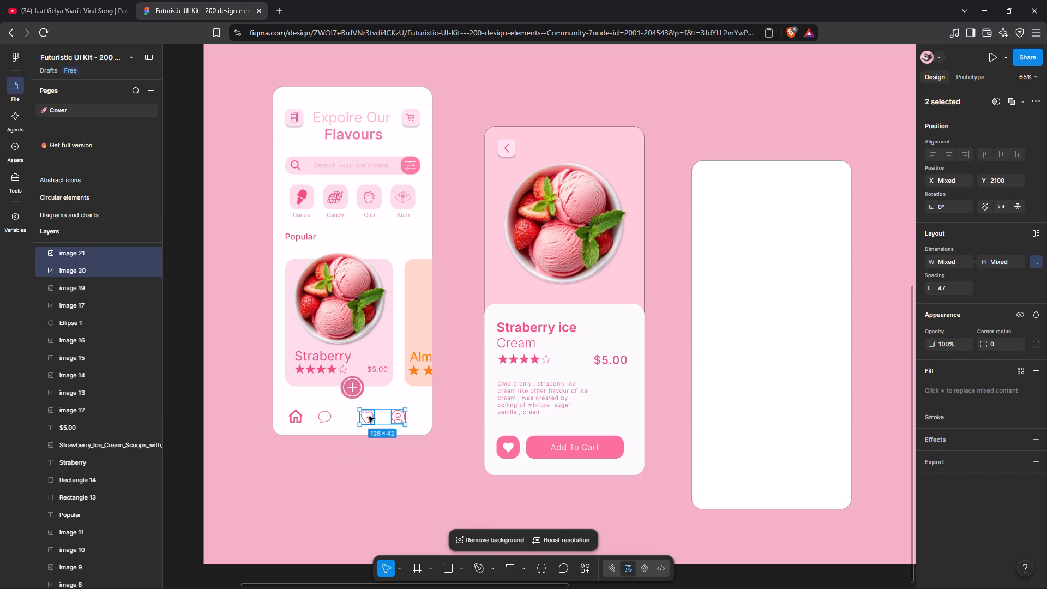
pyautogui.keyDown('shift'); pyautogui.click(325, 420); pyautogui.keyUp('shift')
pyautogui.keyDown('shift'); pyautogui.click(304, 420); pyautogui.keyUp('shift')
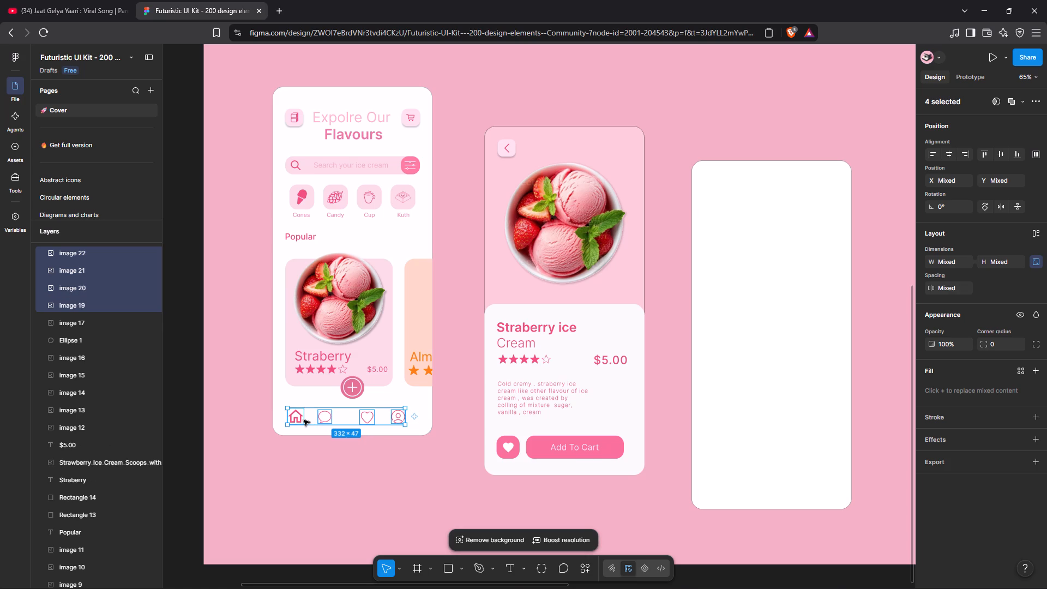
pyautogui.moveTo(344, 418); pyautogui.dragTo(348, 418)
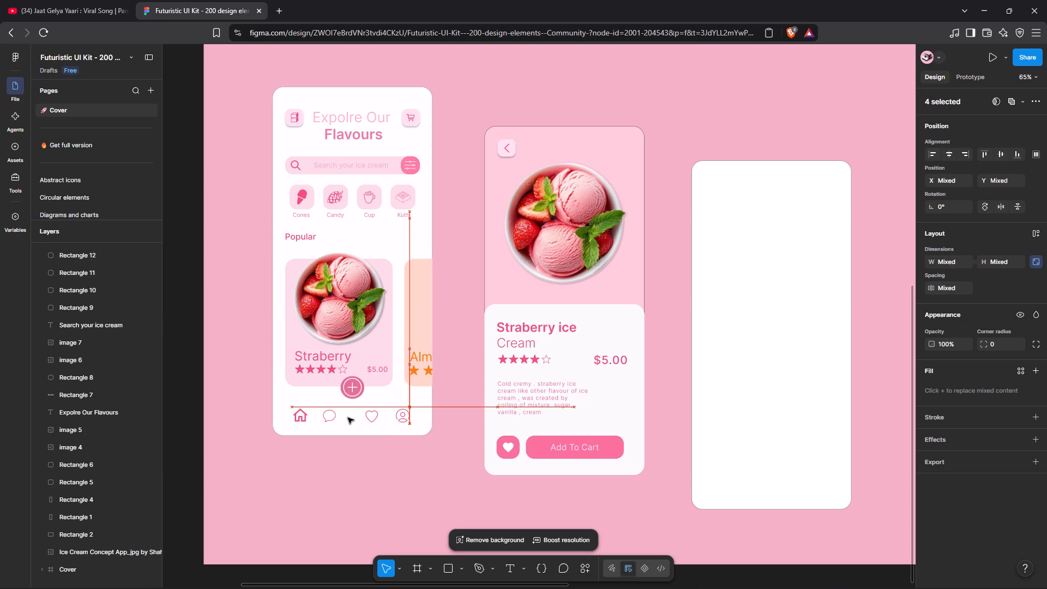
pyautogui.moveTo(348, 418); pyautogui.dragTo(351, 418)
pyautogui.click(171, 383)
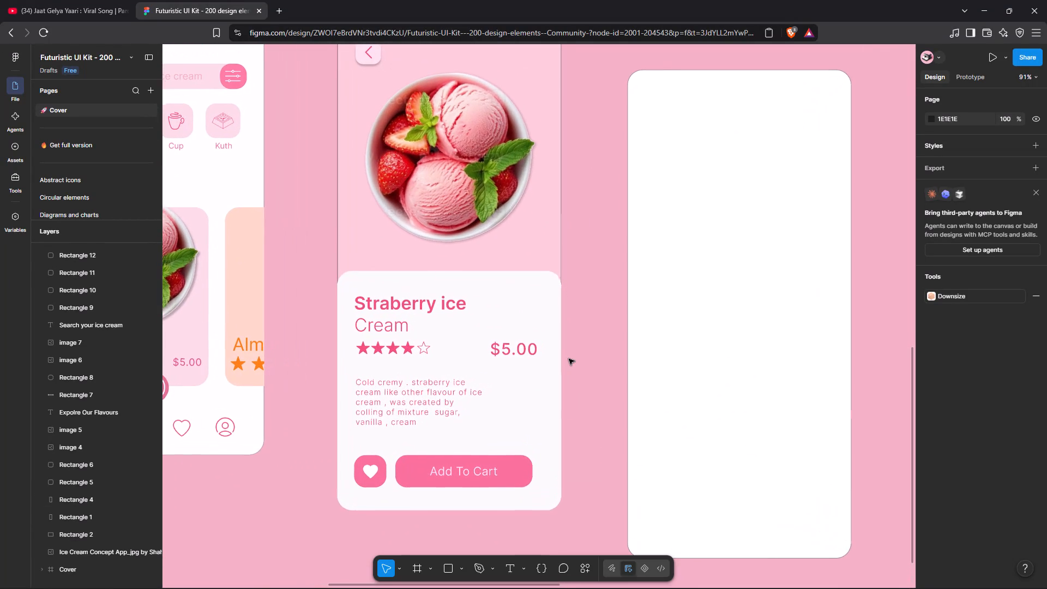
# Add a drop shadow to the wide pink Add To Cart button and set its colour to F2B1C5 at 100%.
pyautogui.click(472, 483)
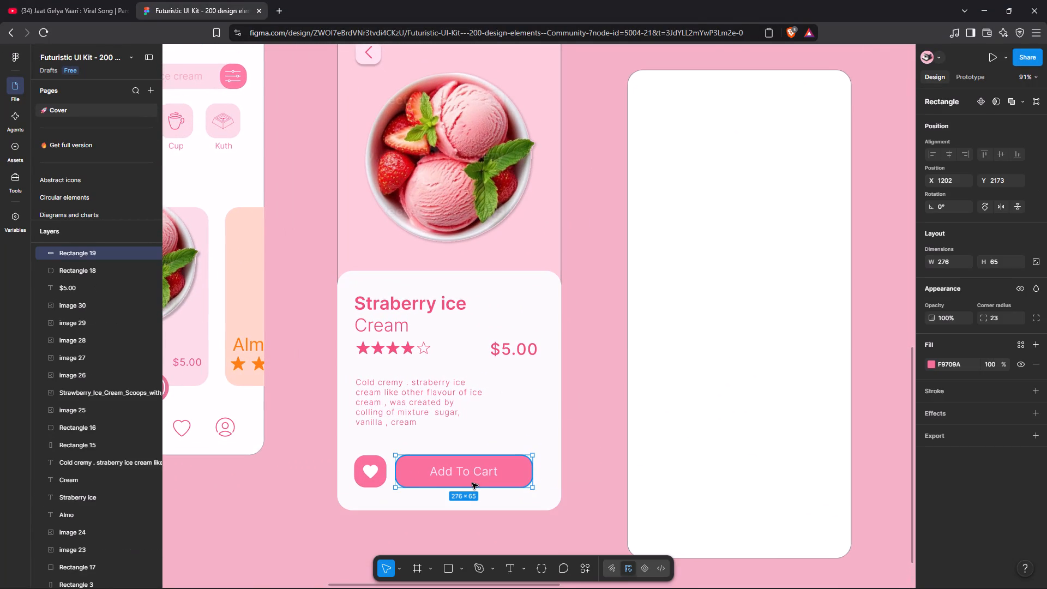
pyautogui.click(1036, 409)
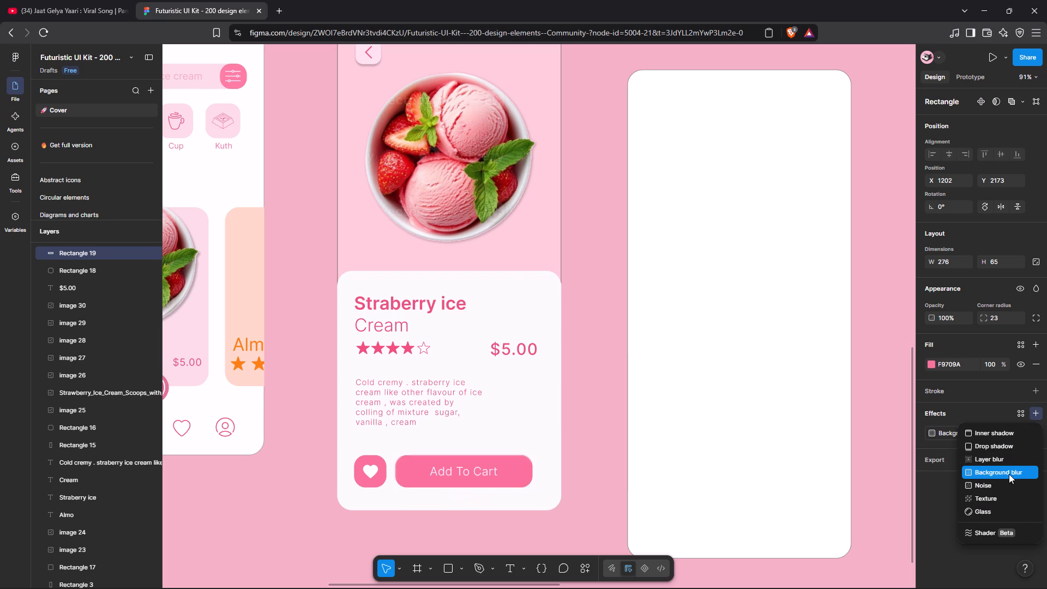
pyautogui.click(1016, 447)
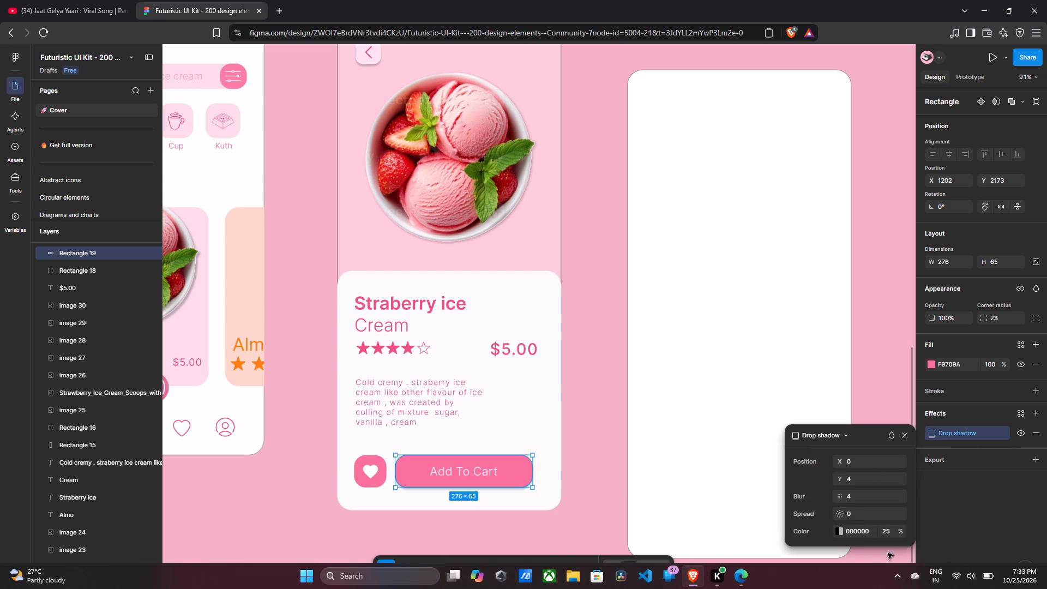
pyautogui.click(835, 530)
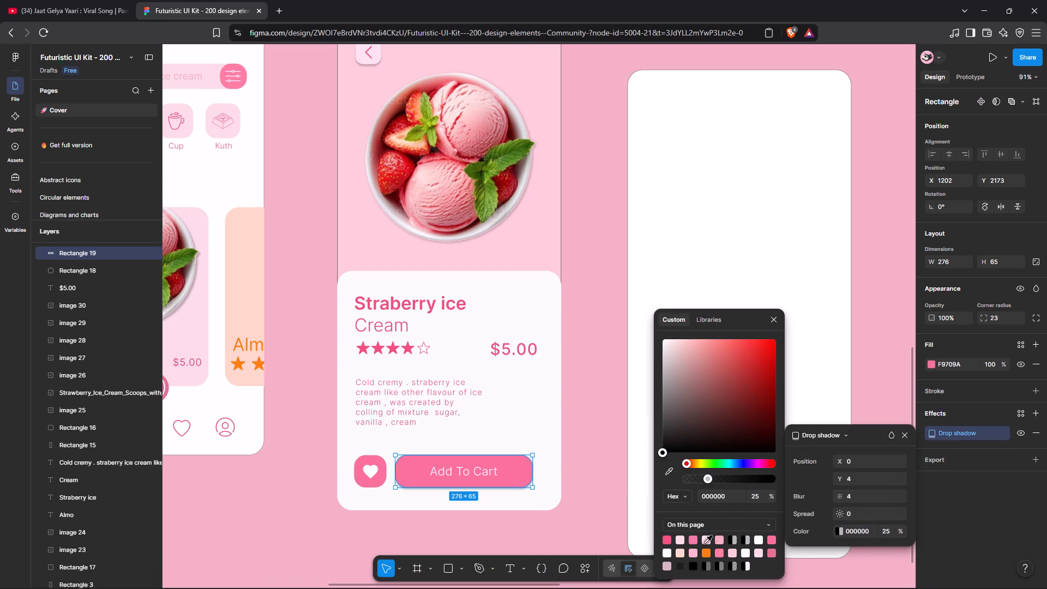
pyautogui.click(669, 540)
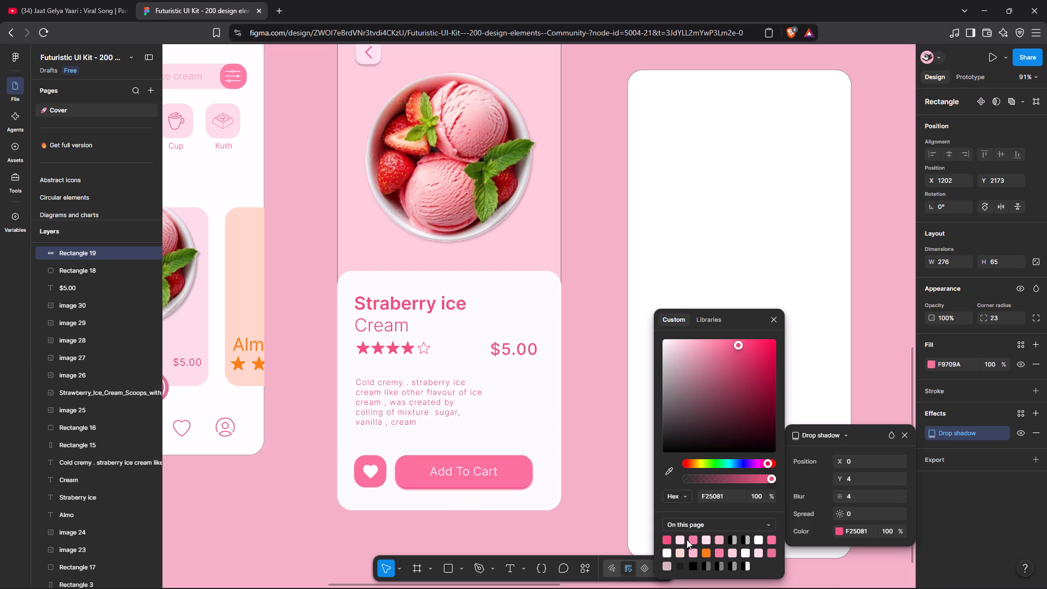
pyautogui.click(695, 537)
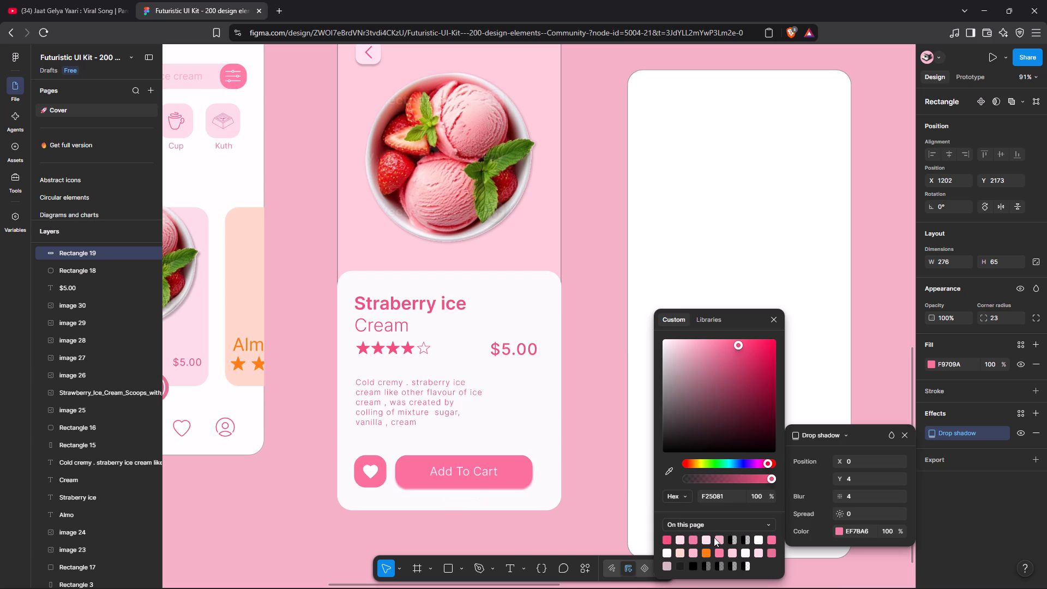
pyautogui.click(721, 539)
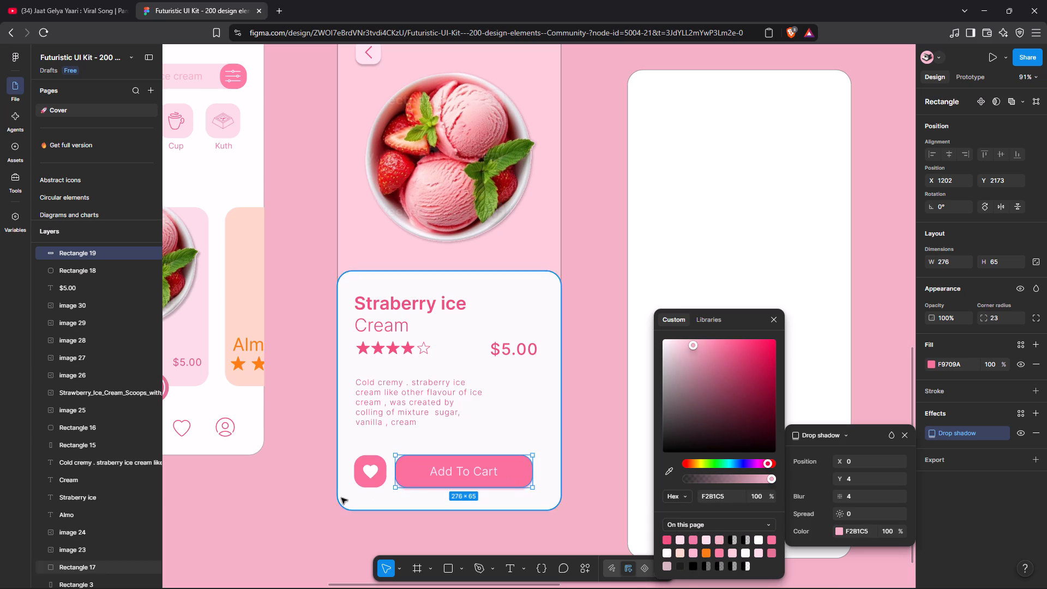
# Add a drop shadow to the square pink heart button and set its colour to F2B1C5 at 100%.
pyautogui.click(358, 547)
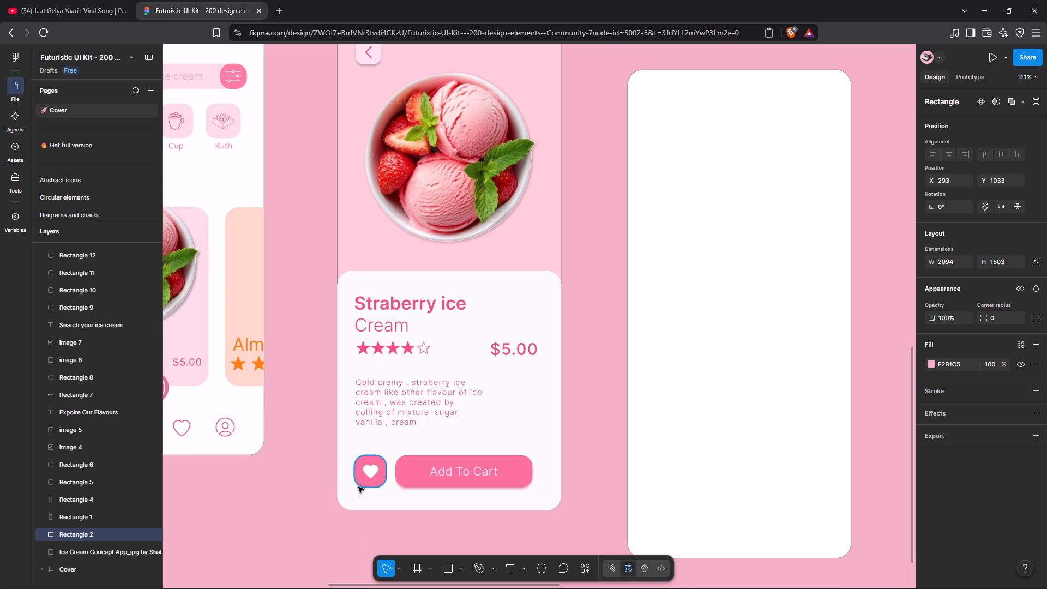
pyautogui.click(368, 483)
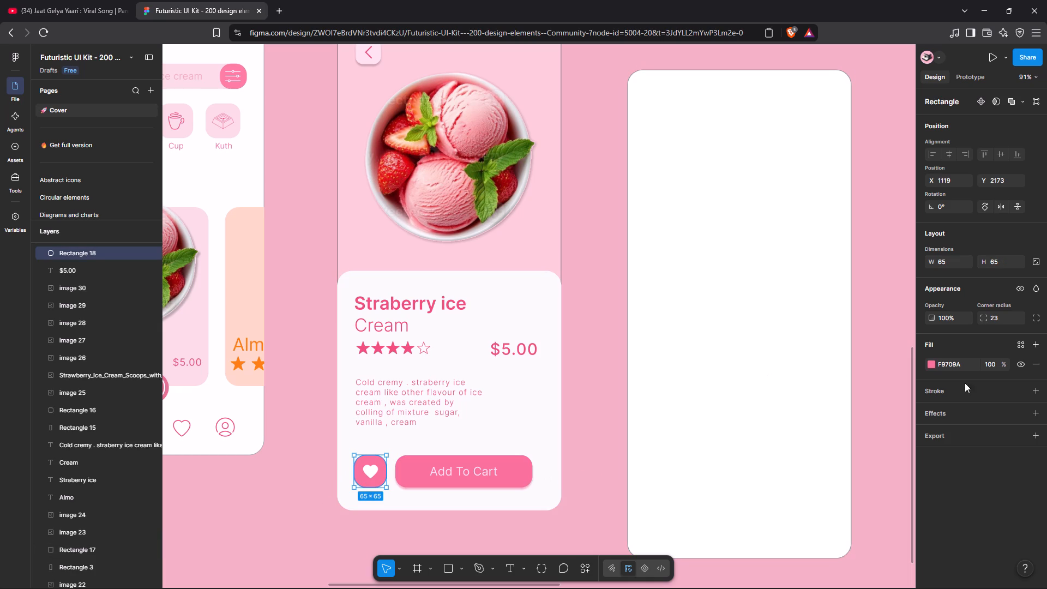
pyautogui.click(1037, 411)
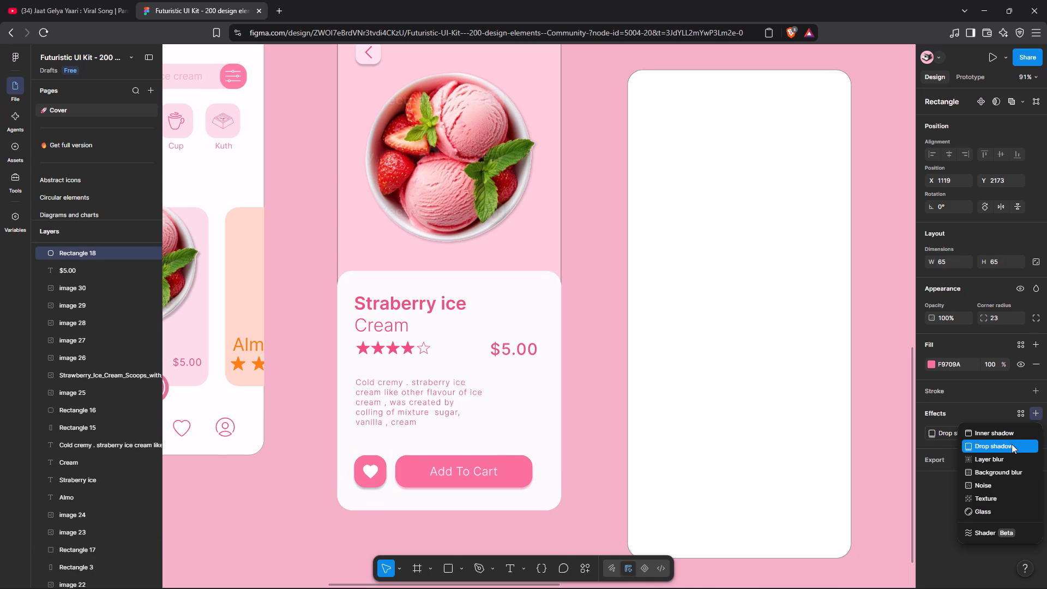
pyautogui.click(1012, 444)
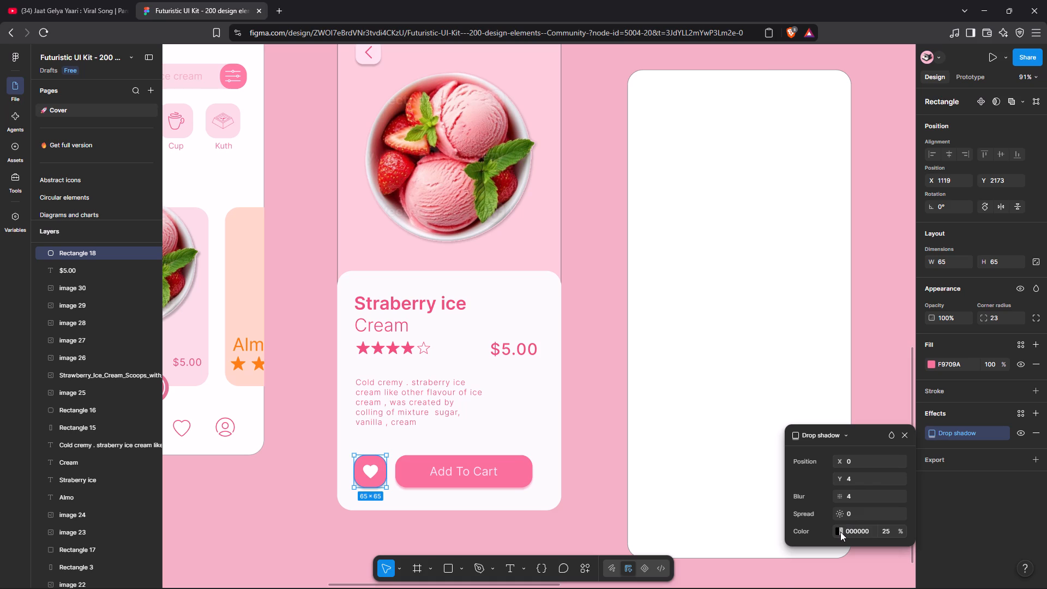
pyautogui.click(840, 532)
pyautogui.click(718, 540)
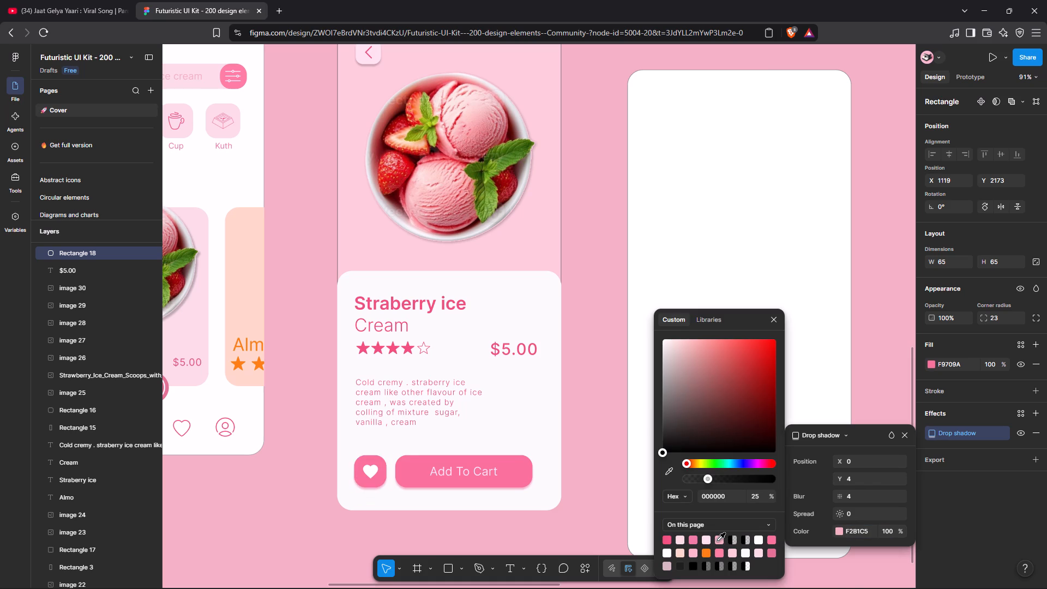
pyautogui.click(581, 538)
pyautogui.click(581, 538)
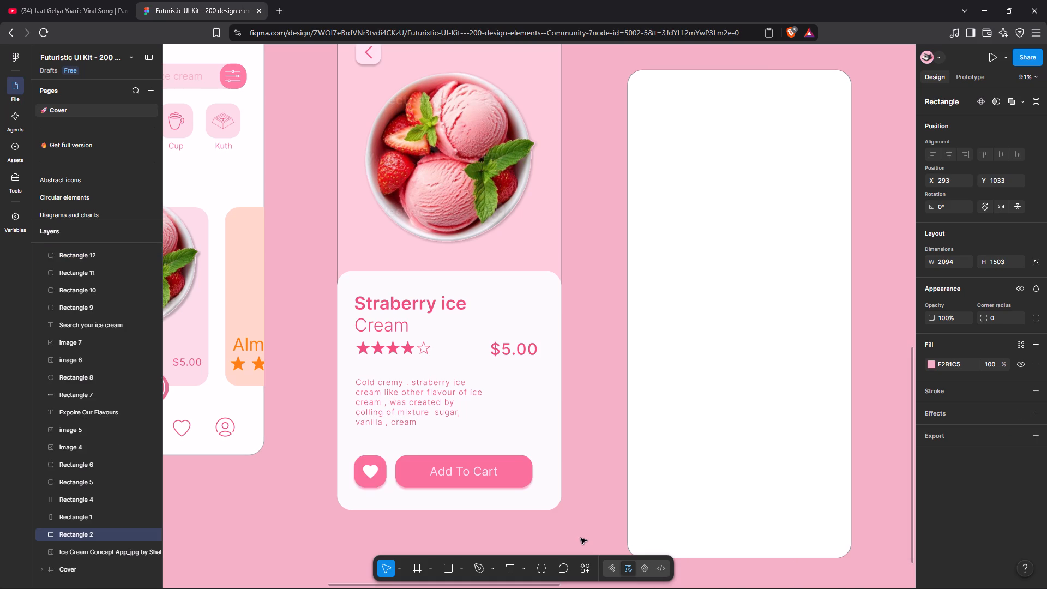
# Compare the recreated phone screens with the reference design to find elements still missing.
pyautogui.click(219, 435)
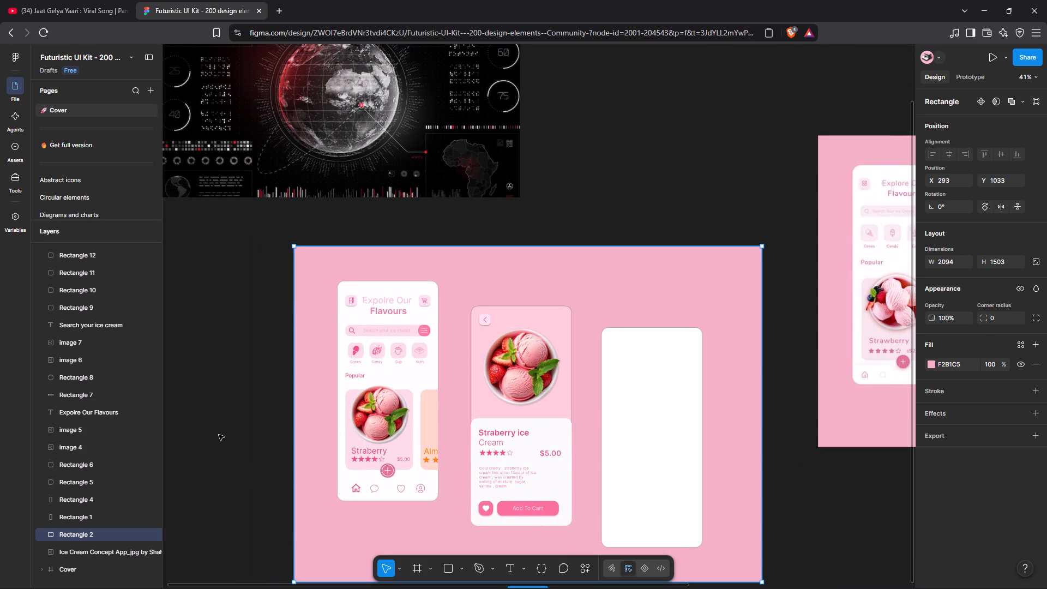
pyautogui.scroll(-2, 219, 435)
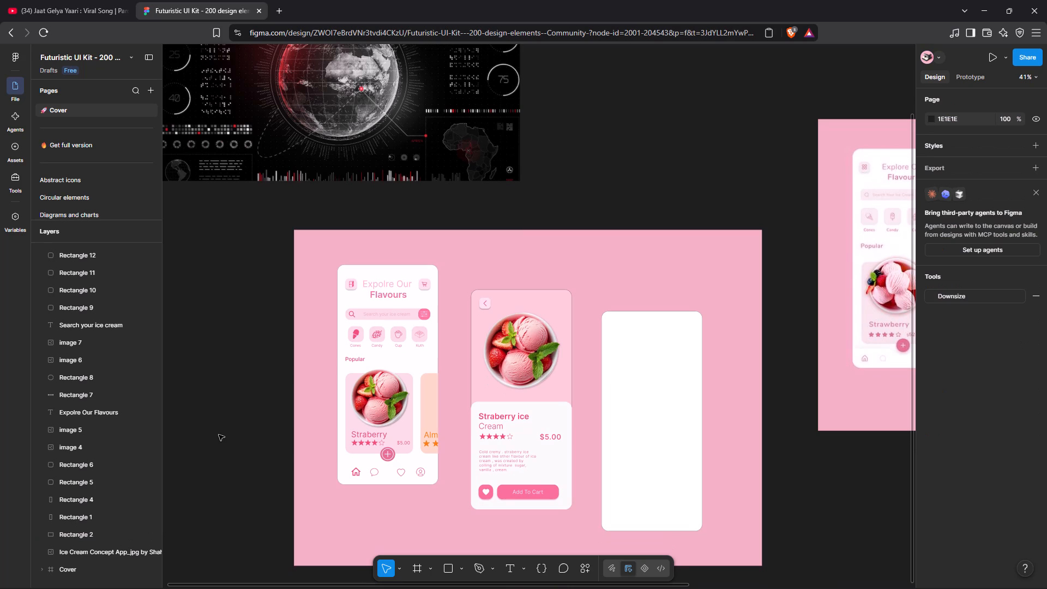
pyautogui.scroll(-2, 219, 435)
pyautogui.hscroll(-7, 219, 435)
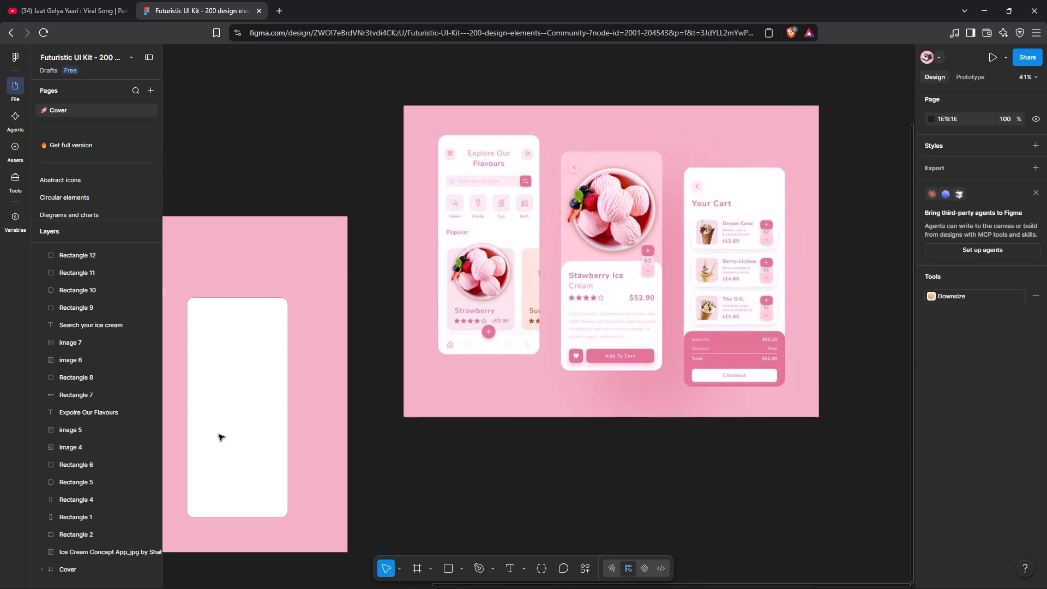
pyautogui.hscroll(2, 219, 435)
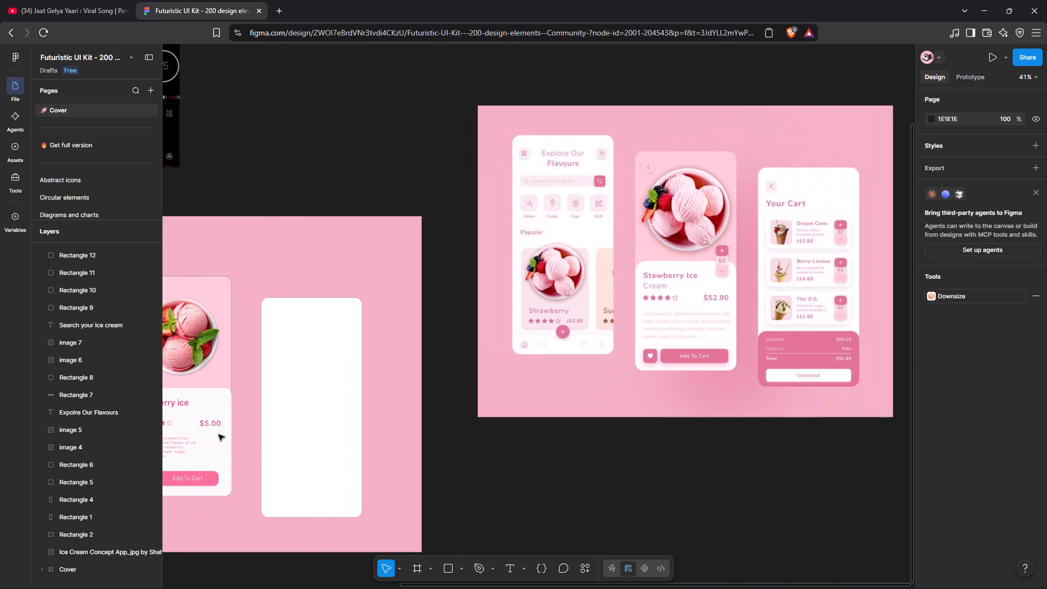
pyautogui.hscroll(5, 219, 435)
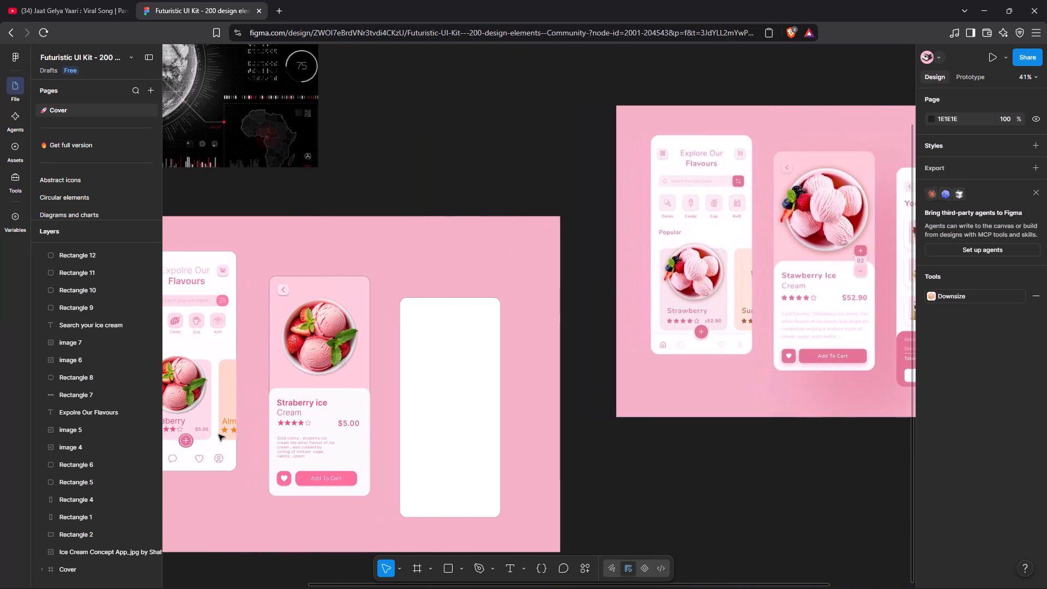
pyautogui.hscroll(1, 219, 435)
pyautogui.hscroll(-4, 219, 435)
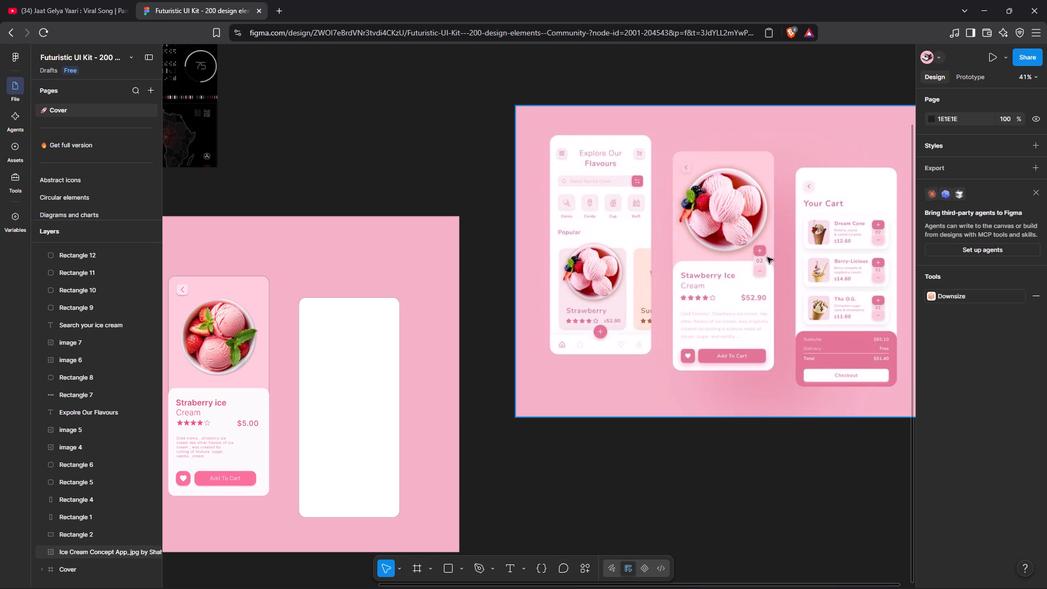
# Draw a rectangle over the plus button of the reference's quantity stepper and resize it to about 58 × 50.
pyautogui.hscroll(-1, 763, 249)
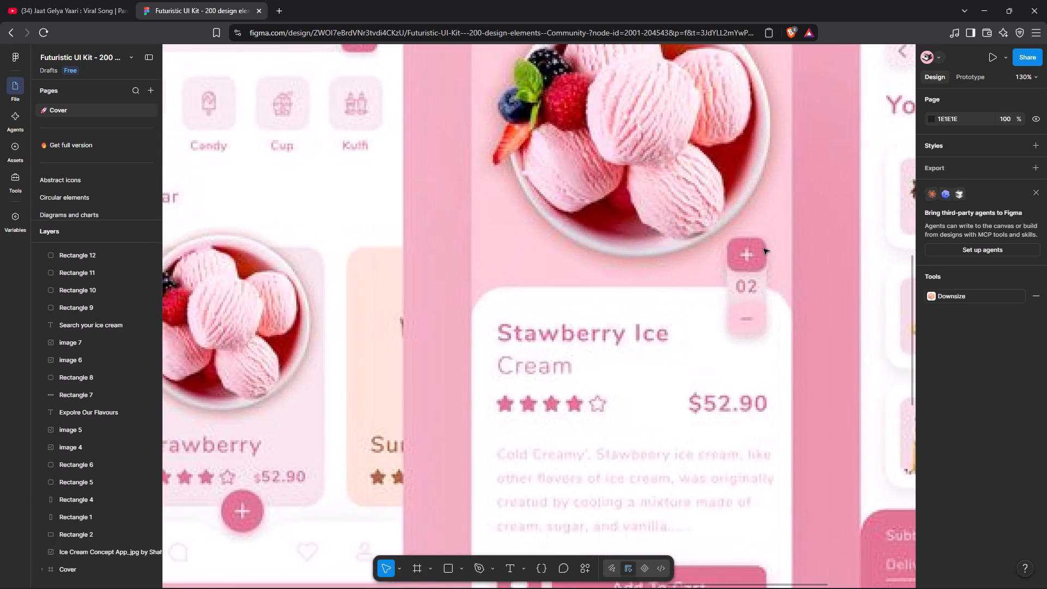
pyautogui.hscroll(-1, 763, 249)
pyautogui.click(451, 567)
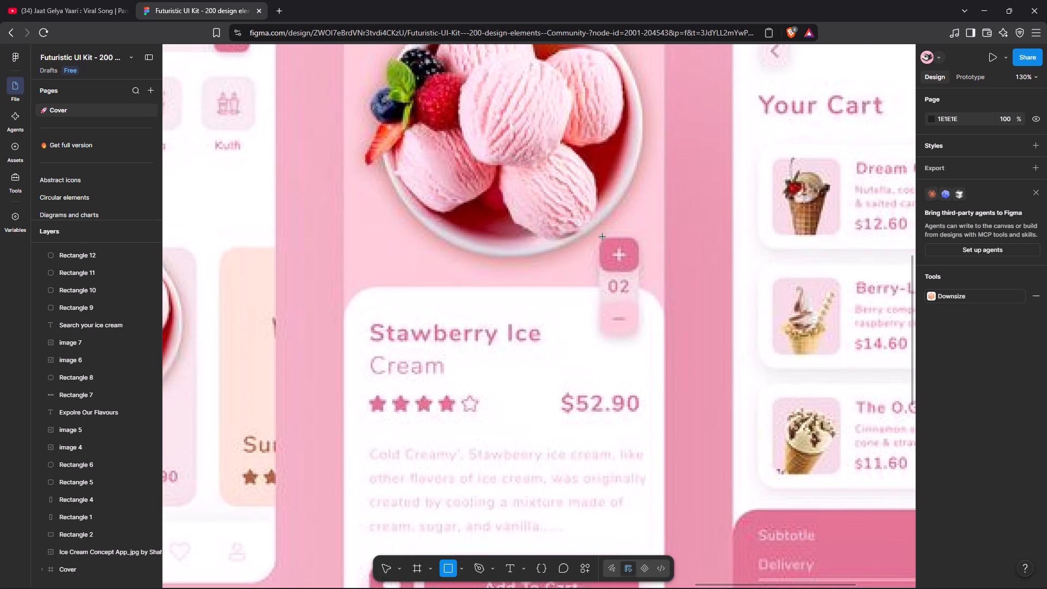
pyautogui.moveTo(603, 237); pyautogui.dragTo(640, 273)
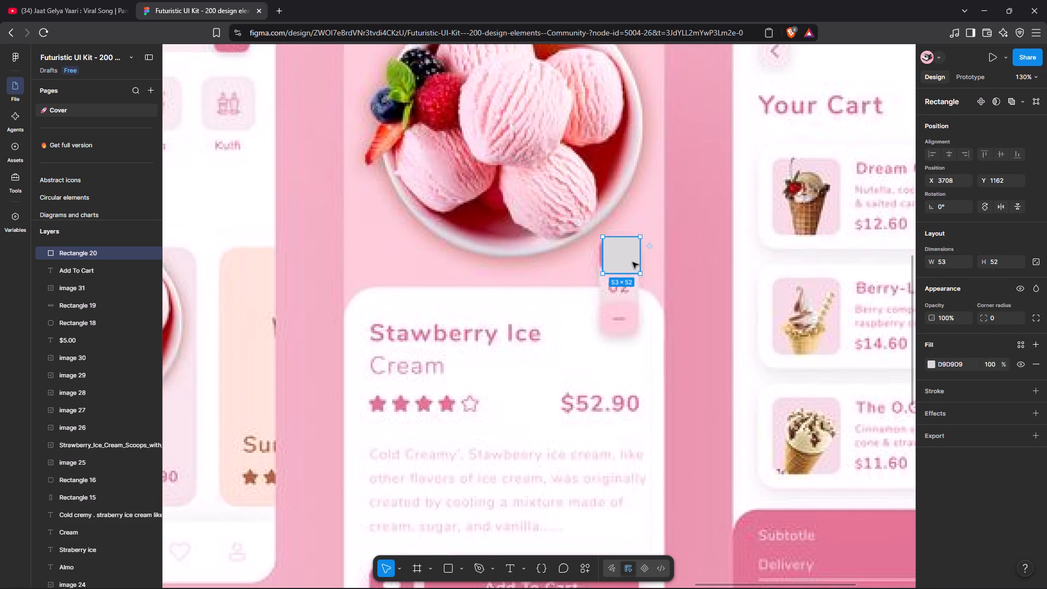
pyautogui.click(622, 257)
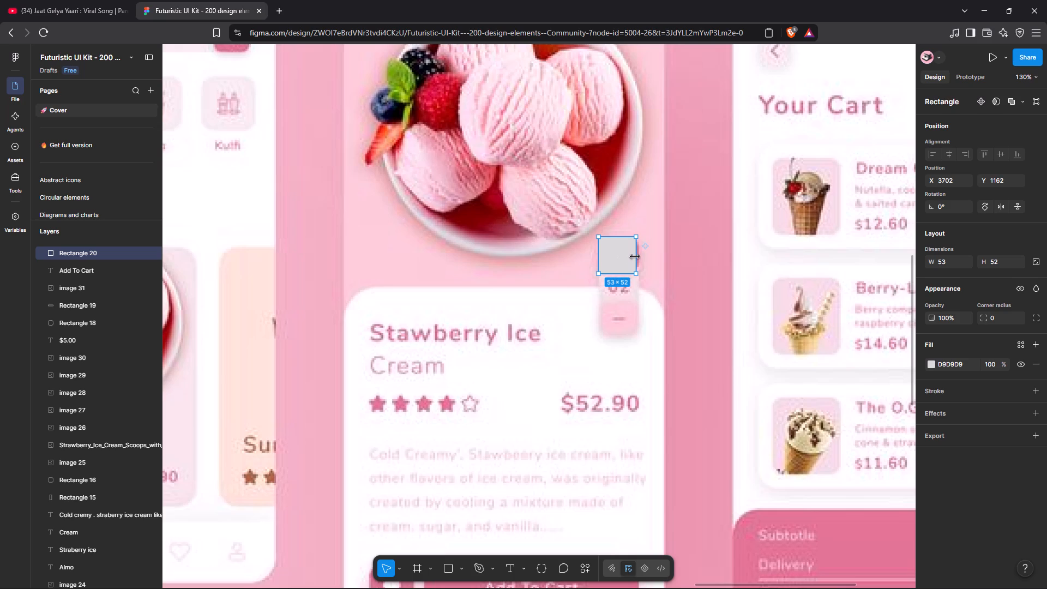
pyautogui.moveTo(635, 257); pyautogui.dragTo(640, 257)
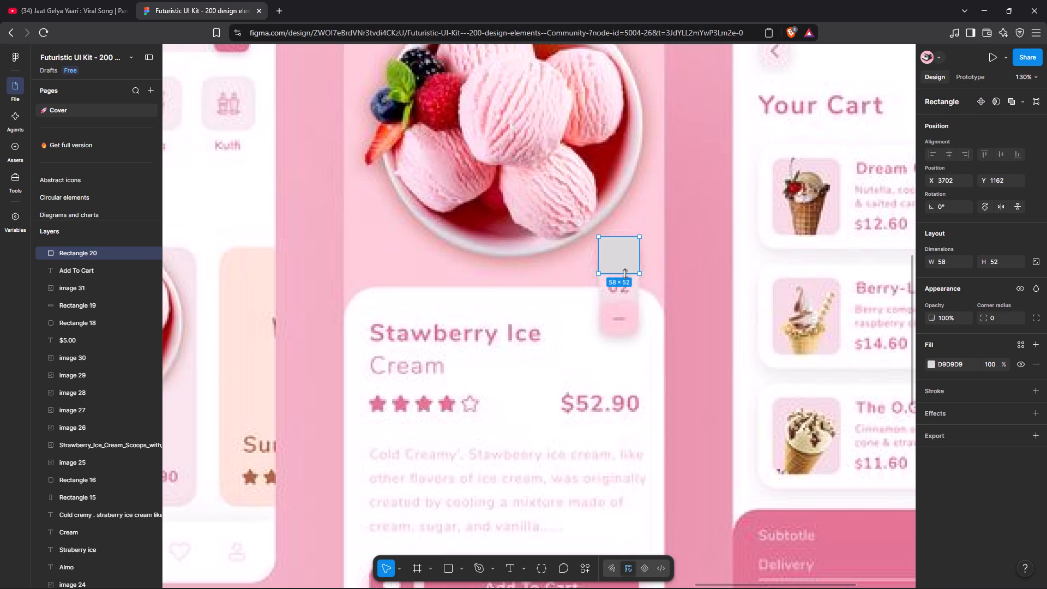
pyautogui.click(625, 274)
pyautogui.click(624, 235)
pyautogui.click(621, 315)
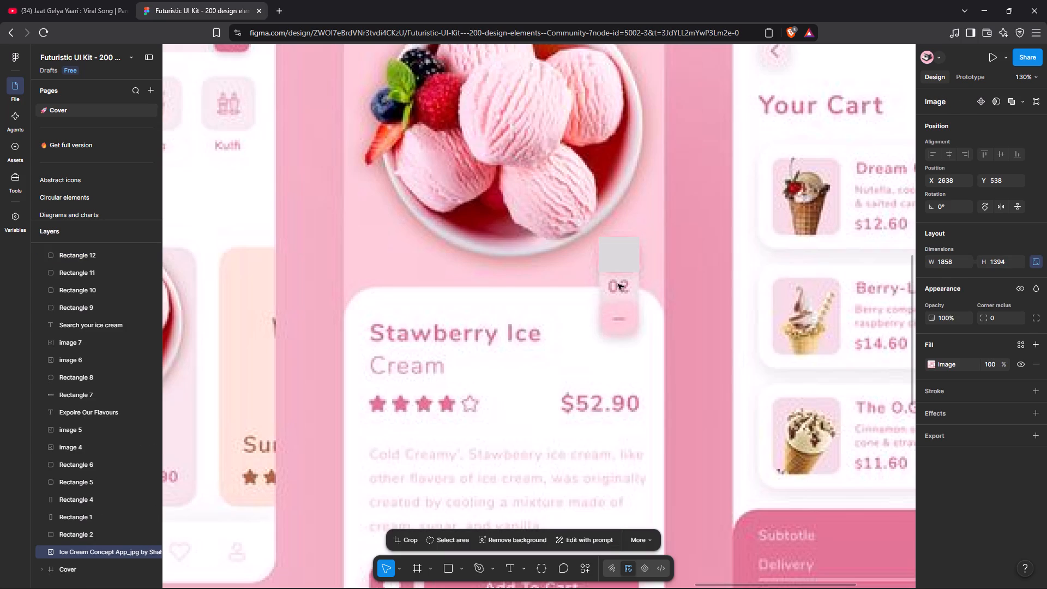
# Set the new grey rectangle's corner radius to 12.
pyautogui.click(613, 259)
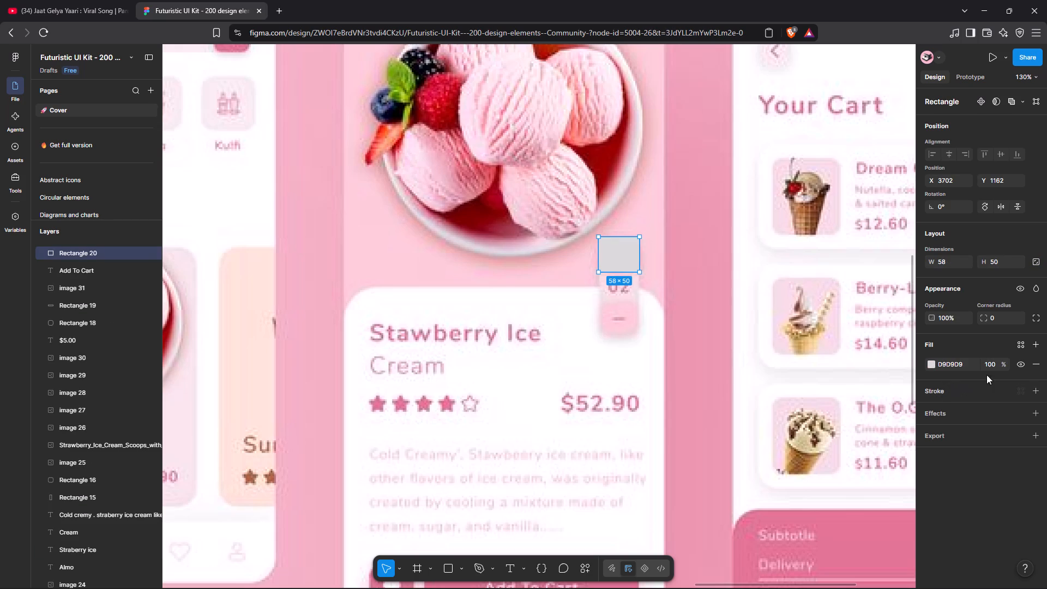
pyautogui.moveTo(986, 315); pyautogui.dragTo(643, 319)
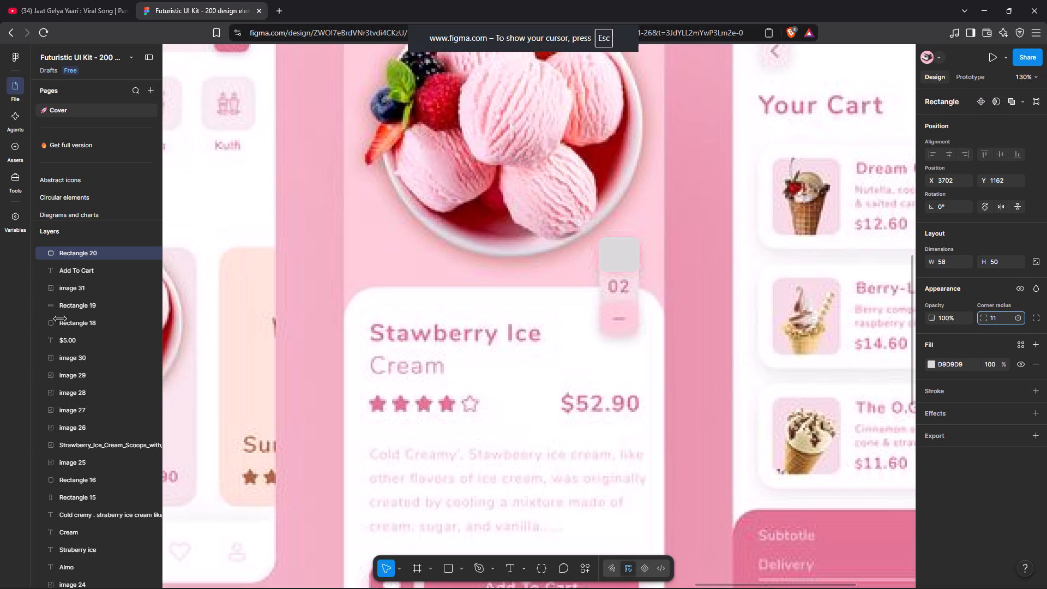
pyautogui.moveTo(643, 319); pyautogui.dragTo(648, 329)
pyautogui.moveTo(648, 329); pyautogui.dragTo(659, 327)
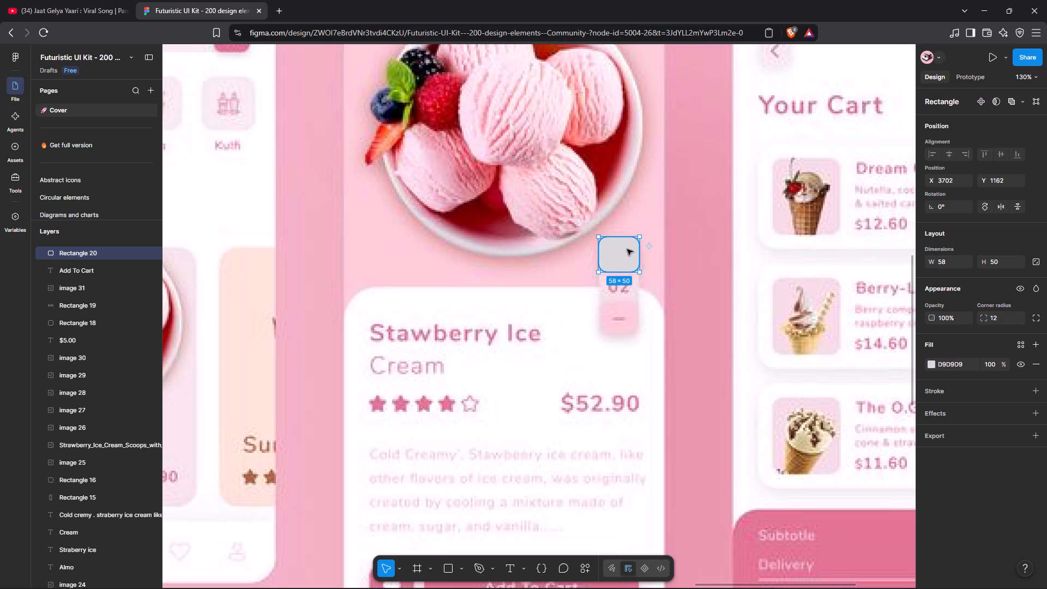
# Duplicate the rounded grey rectangle and move the copy straight down over the stepper's minus button.
pyautogui.click(627, 249)
pyautogui.hotkey('ctrl', 'd')
pyautogui.moveTo(627, 249); pyautogui.dragTo(627, 266)
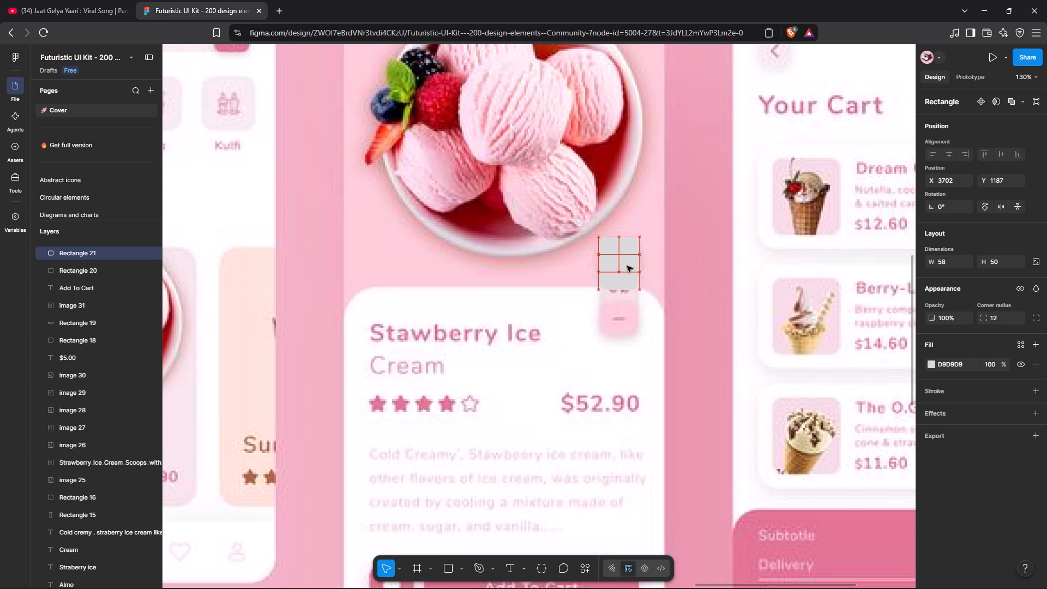
pyautogui.moveTo(627, 266); pyautogui.dragTo(628, 272)
pyautogui.moveTo(628, 272); pyautogui.dragTo(627, 314)
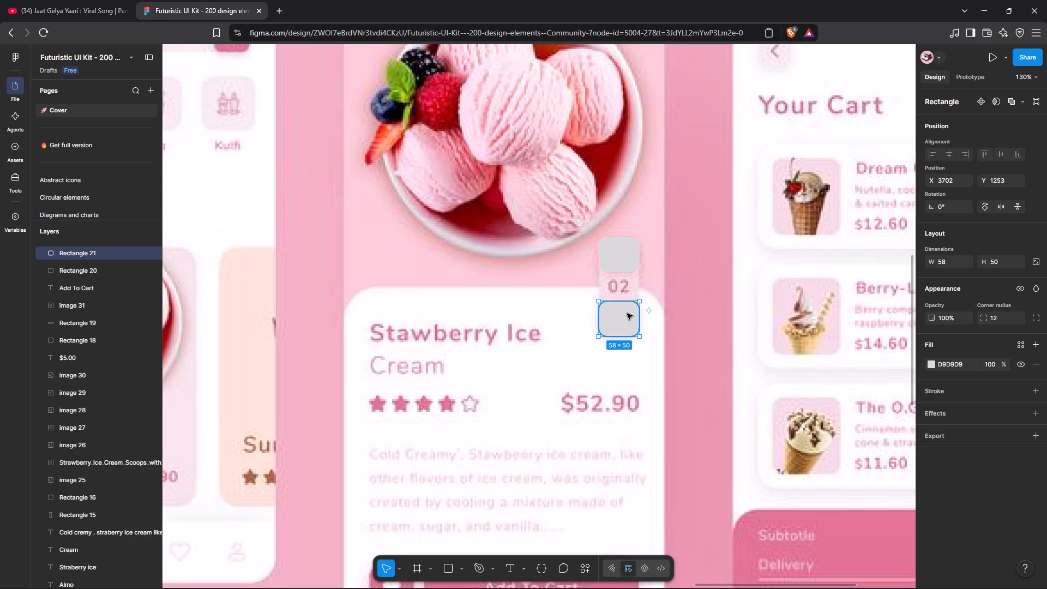
# Select both grey rectangles and shift them together left to about X 3665, uncovering the stepper's plus and minus symbols.
pyautogui.click(622, 257)
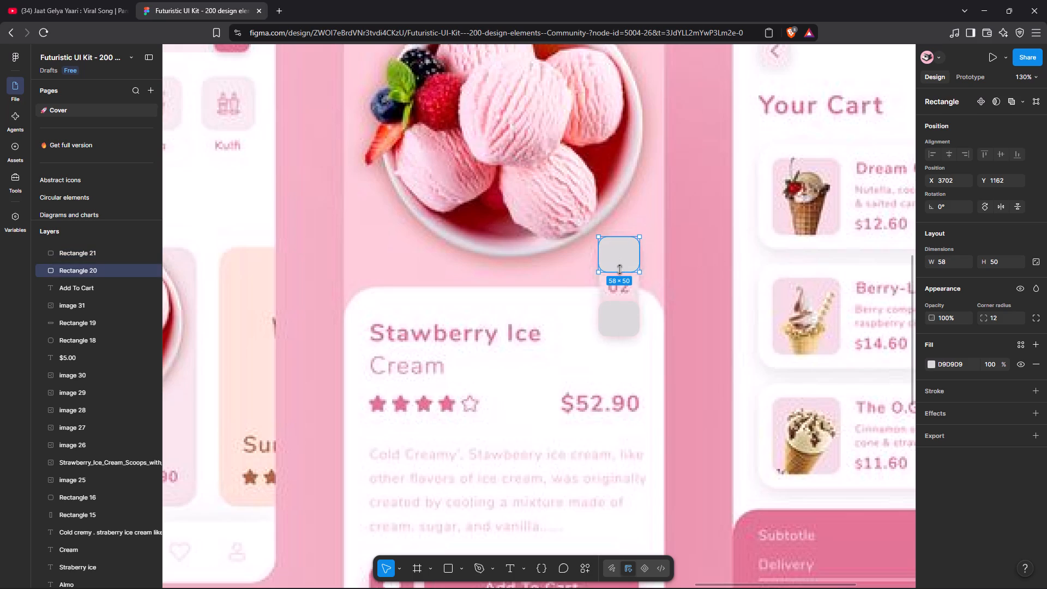
pyautogui.keyDown('shift'); pyautogui.click(615, 327); pyautogui.keyUp('shift')
pyautogui.moveTo(623, 290); pyautogui.dragTo(612, 289)
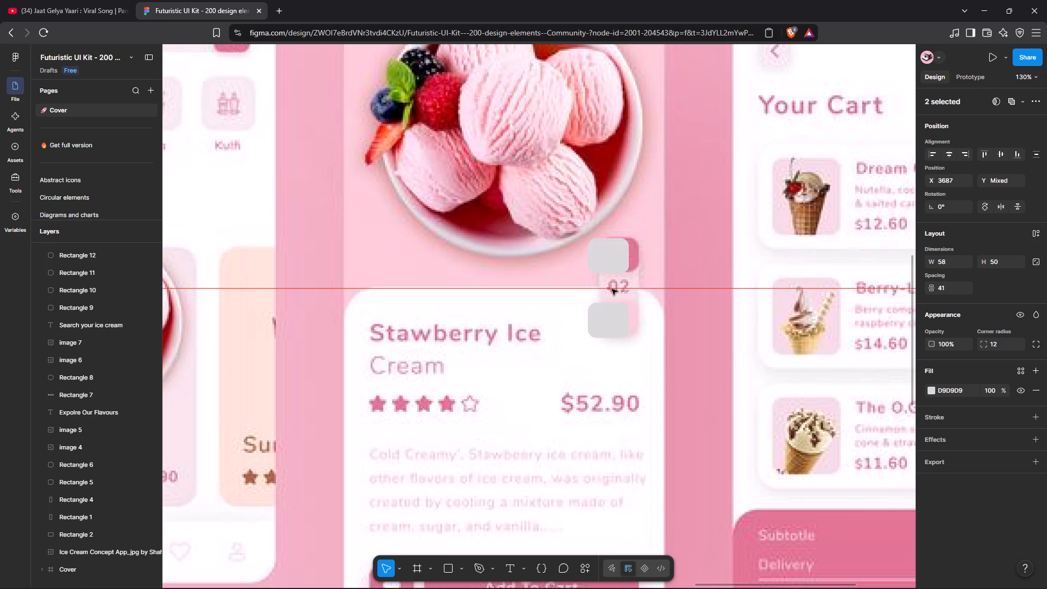
pyautogui.moveTo(612, 289); pyautogui.dragTo(597, 289)
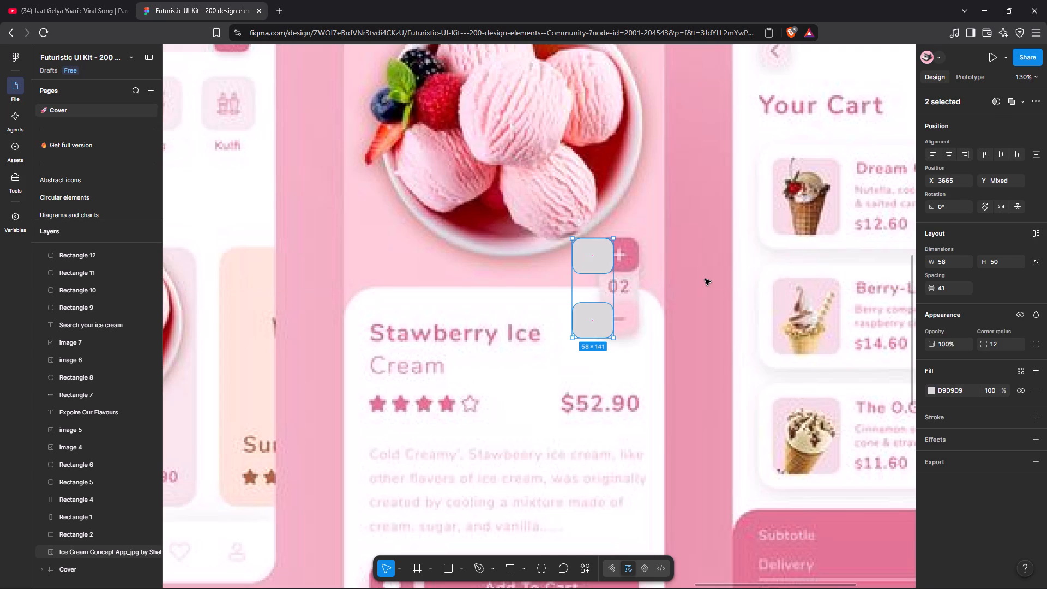
pyautogui.click(705, 279)
# Fill the upper stepper rectangle with the dark pink page colour F25081.
pyautogui.click(599, 256)
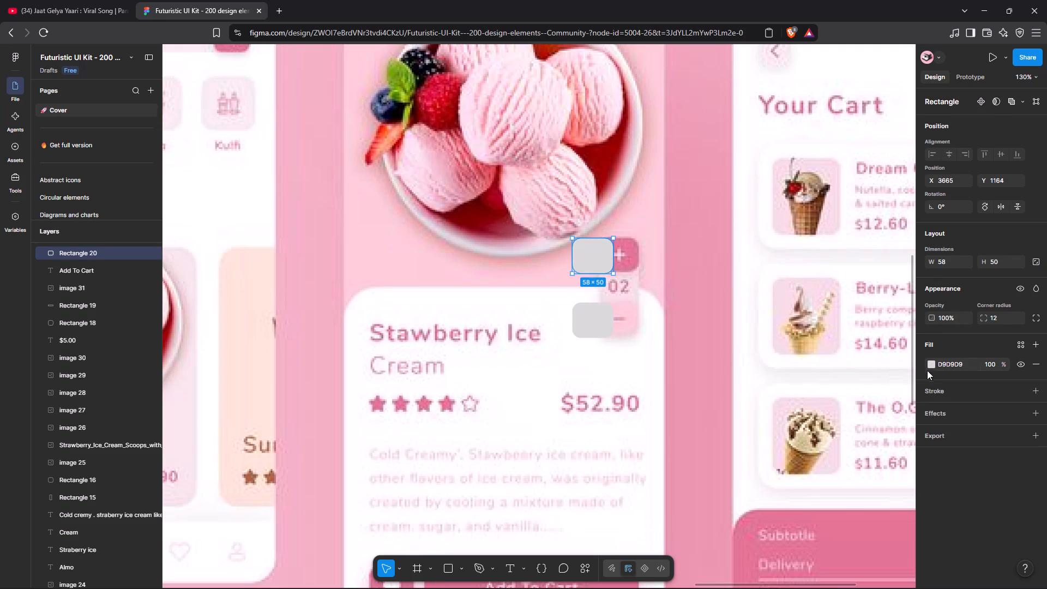
pyautogui.click(931, 368)
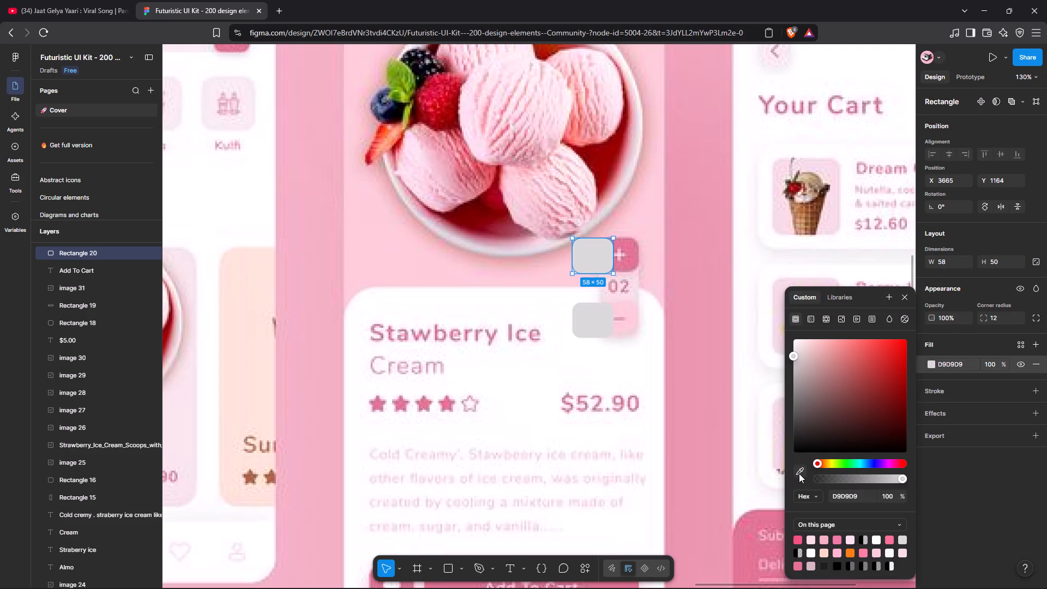
pyautogui.click(799, 473)
pyautogui.click(798, 539)
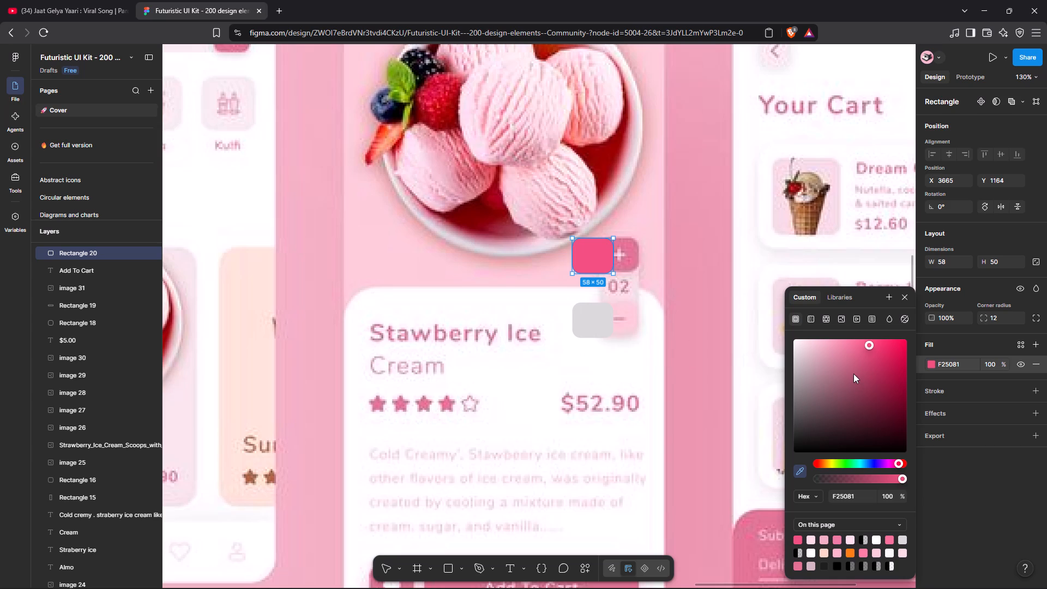
pyautogui.click(805, 502)
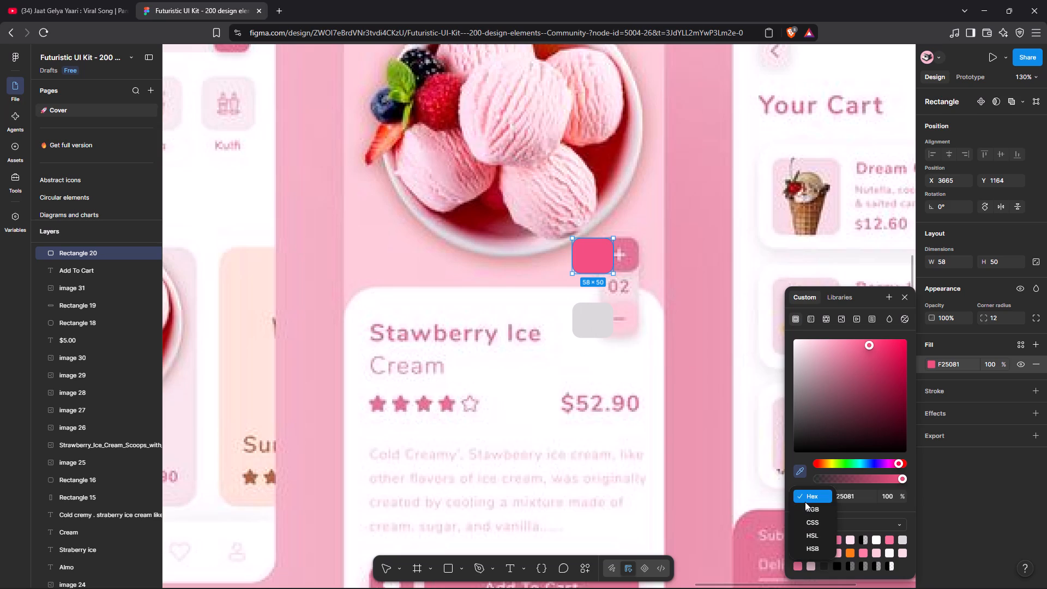
pyautogui.click(800, 473)
pyautogui.click(800, 473)
pyautogui.click(800, 473)
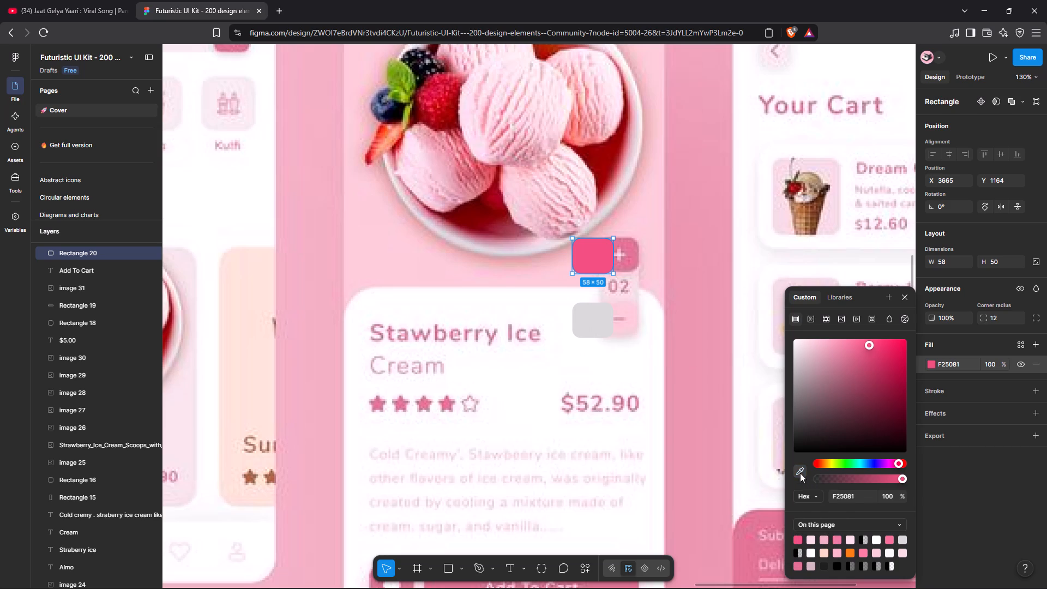
pyautogui.click(800, 473)
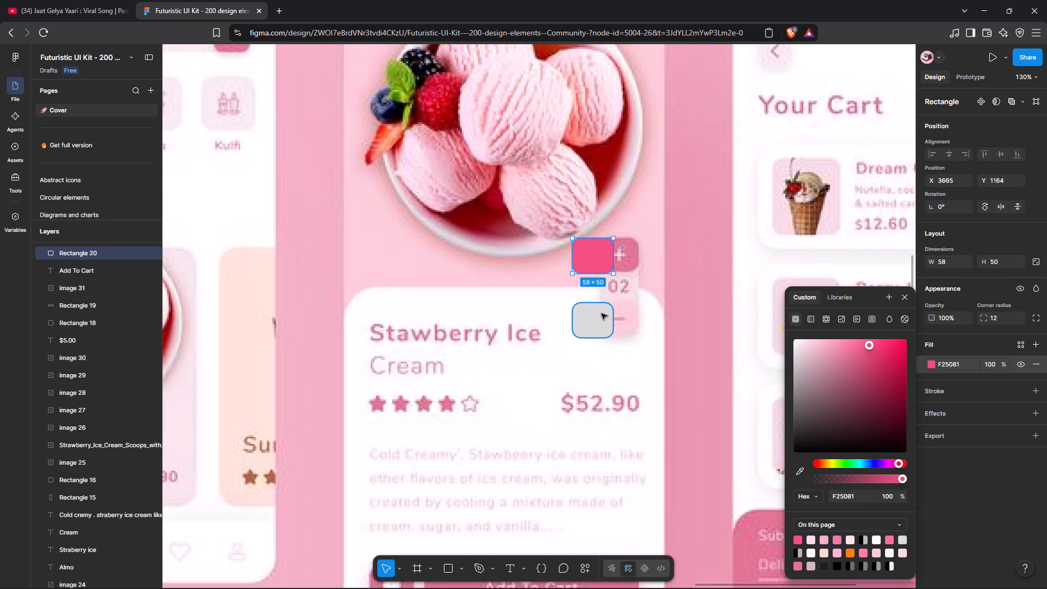
# Try several pink page colours on the lower stepper rectangle and settle on the light pink fill FBCDDA.
pyautogui.click(601, 314)
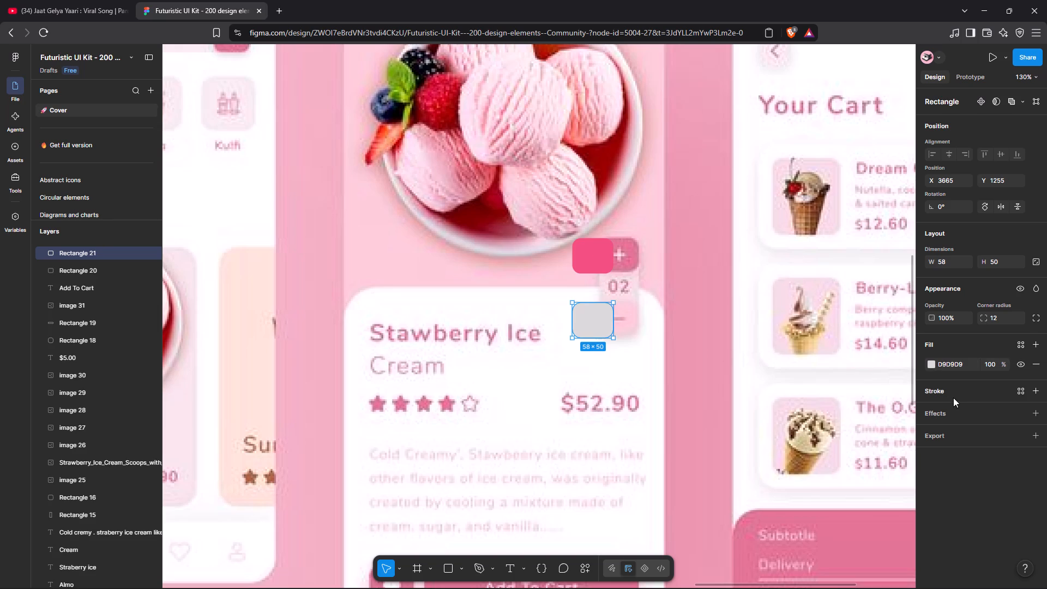
pyautogui.click(932, 360)
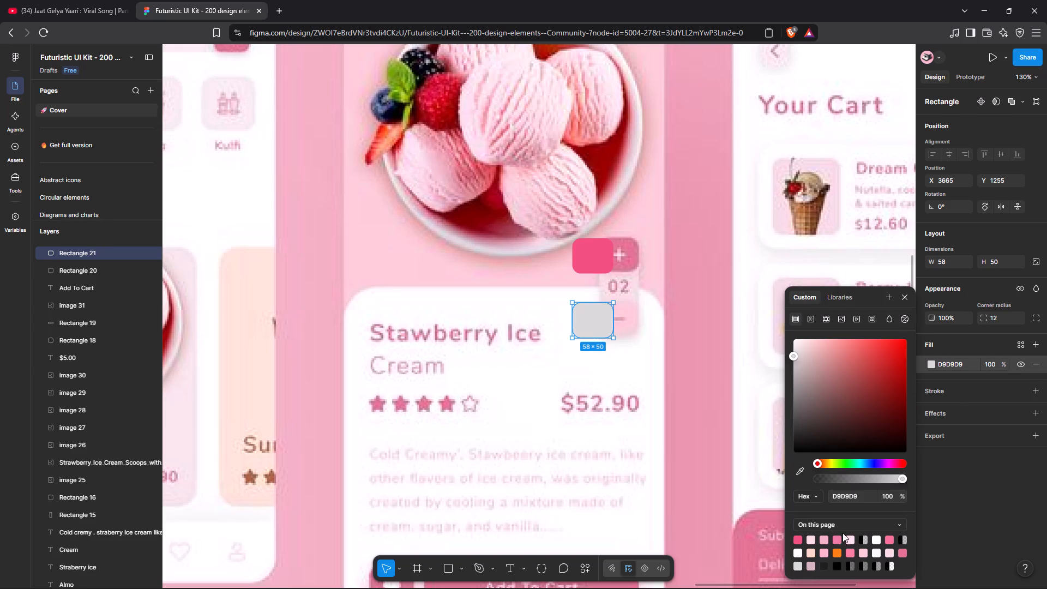
pyautogui.click(842, 539)
pyautogui.click(838, 543)
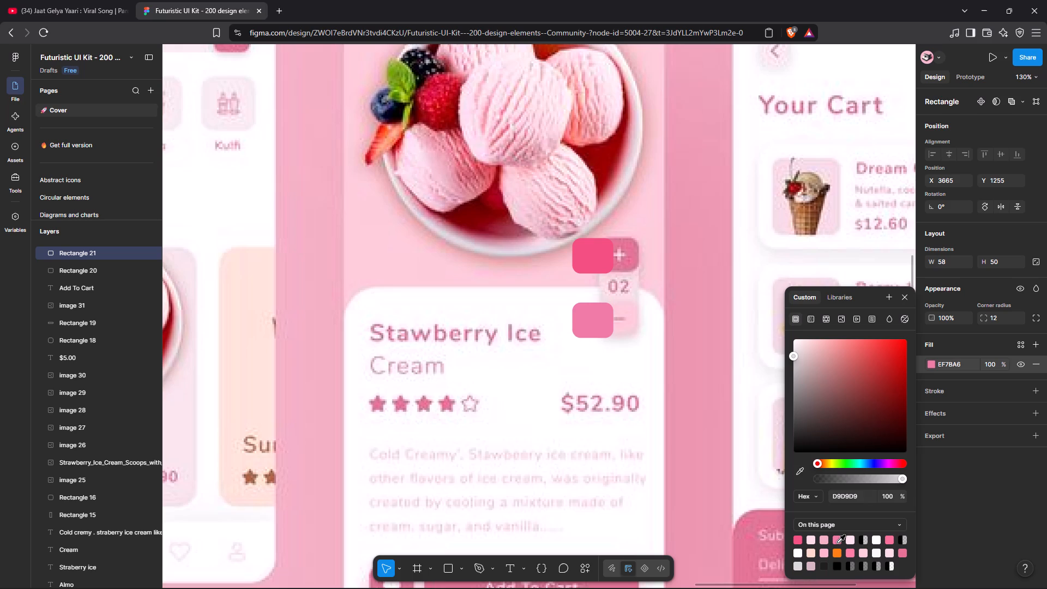
pyautogui.click(822, 540)
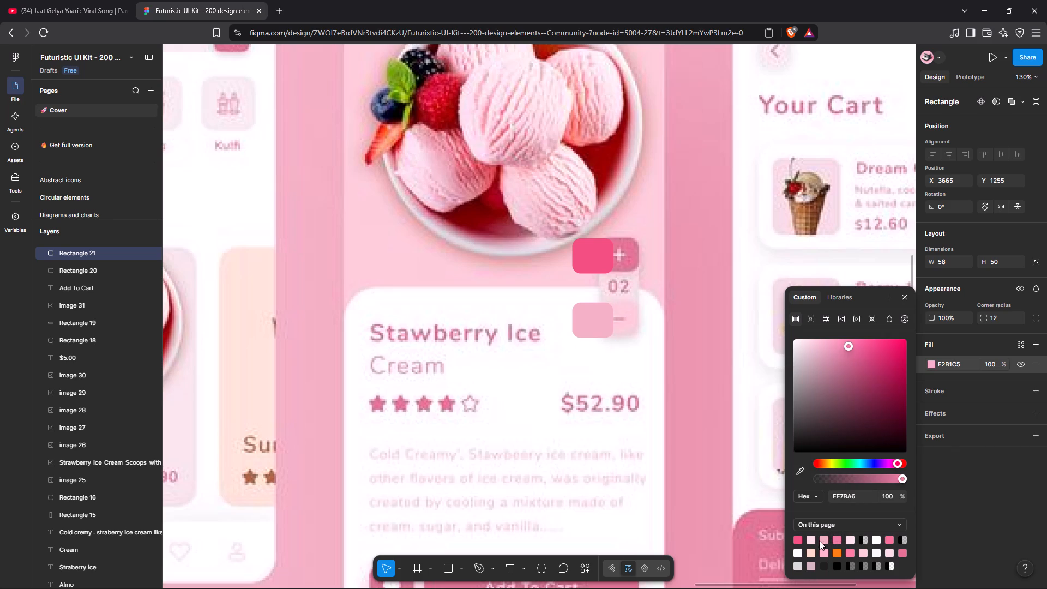
pyautogui.click(815, 542)
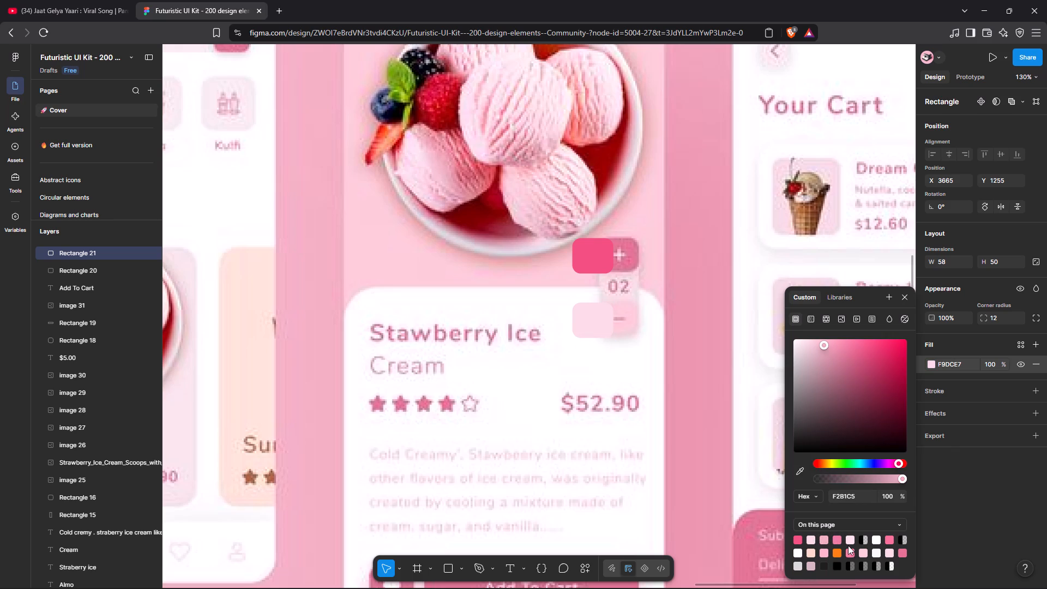
pyautogui.click(904, 554)
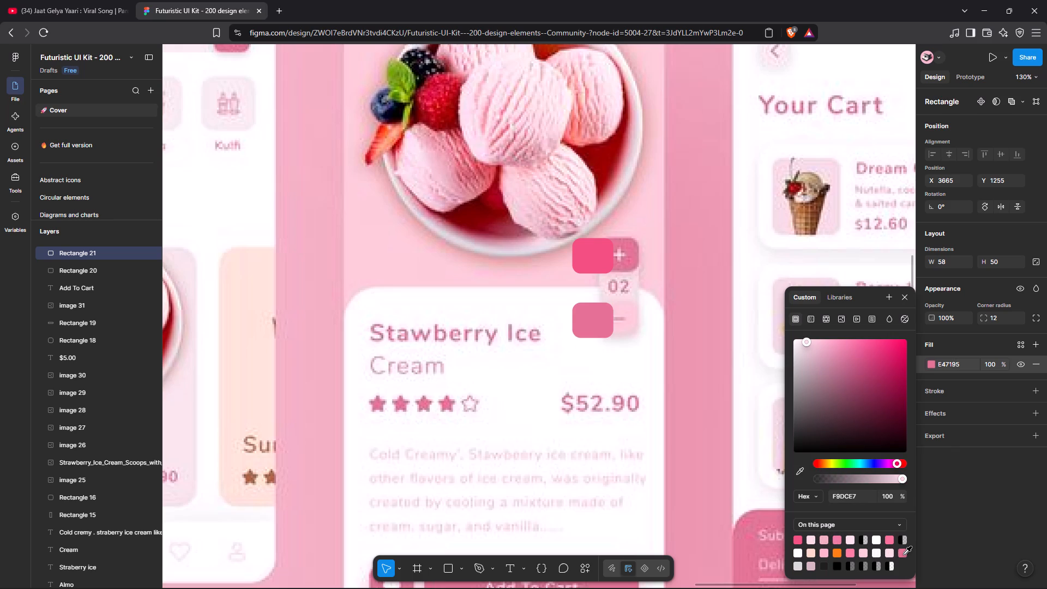
pyautogui.click(863, 556)
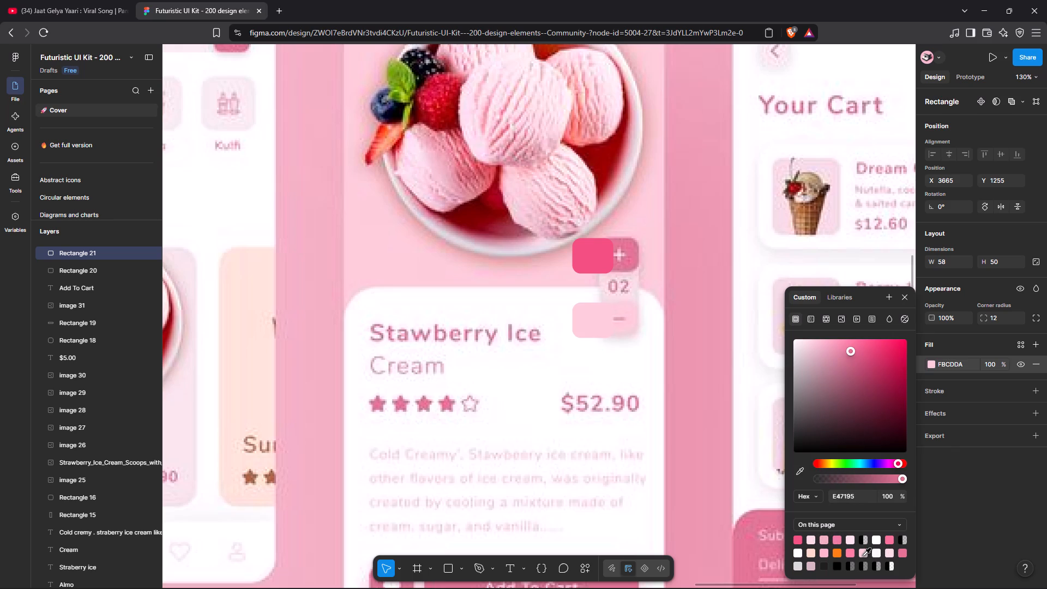
pyautogui.click(902, 300)
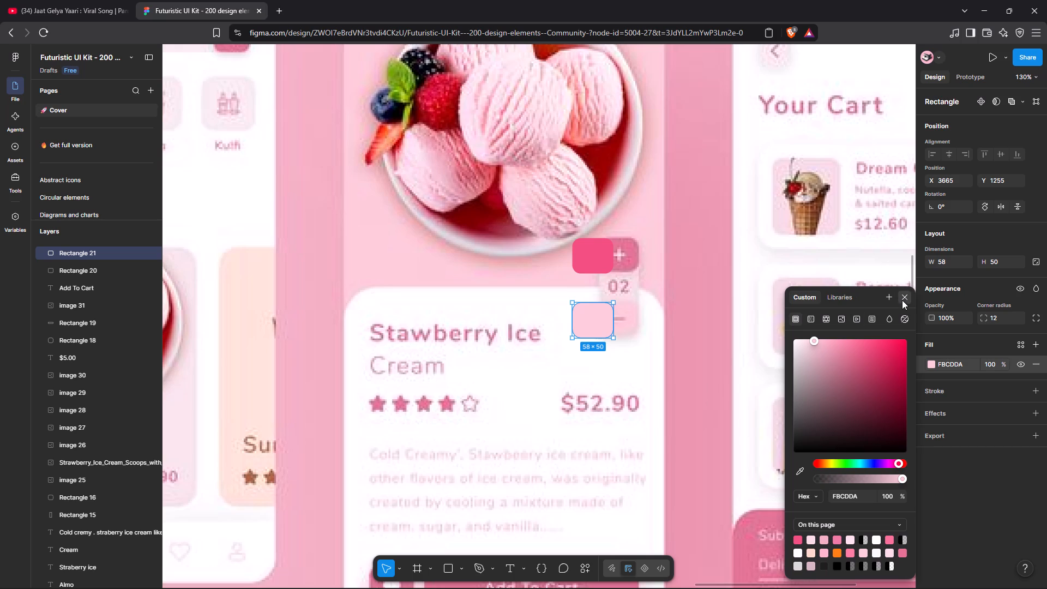
pyautogui.click(690, 349)
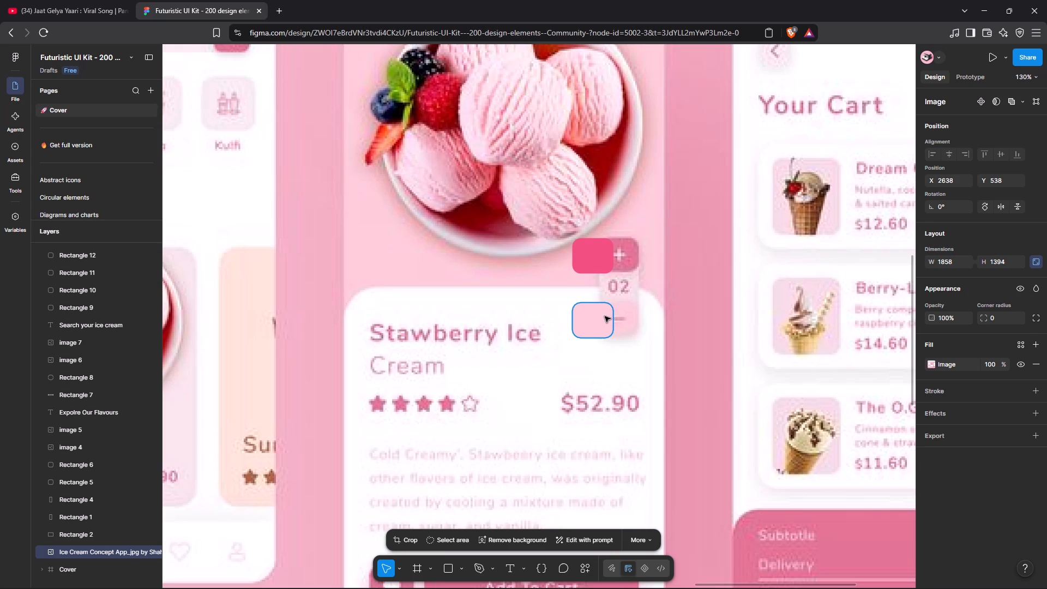
# Duplicate the light pink rectangle and move the copy straight up between the two buttons, to about Y 1210.
pyautogui.click(605, 316)
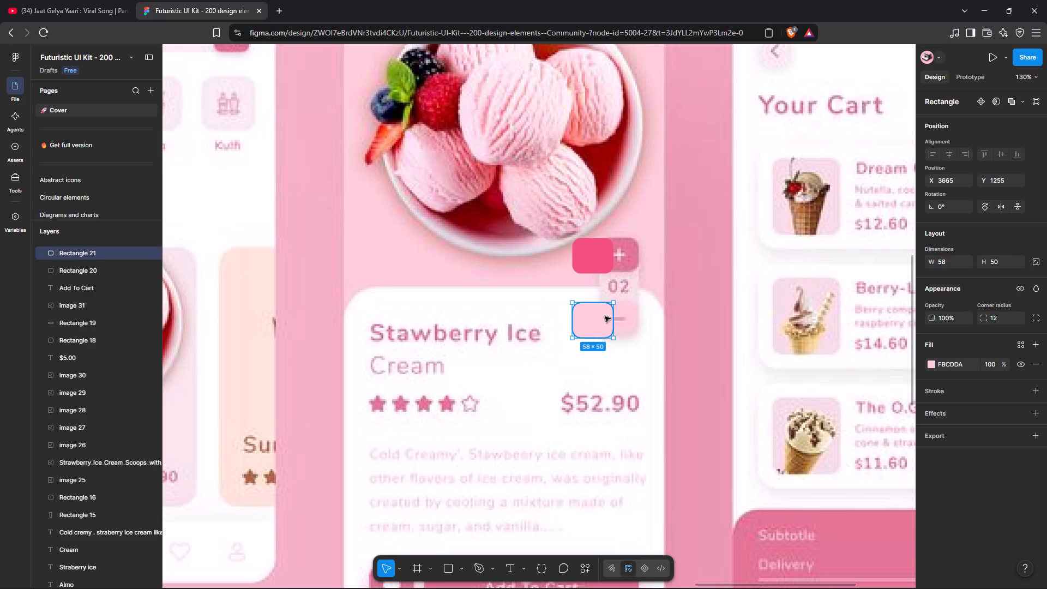
pyautogui.hotkey('ctrl', 'd')
pyautogui.moveTo(605, 316); pyautogui.dragTo(603, 290)
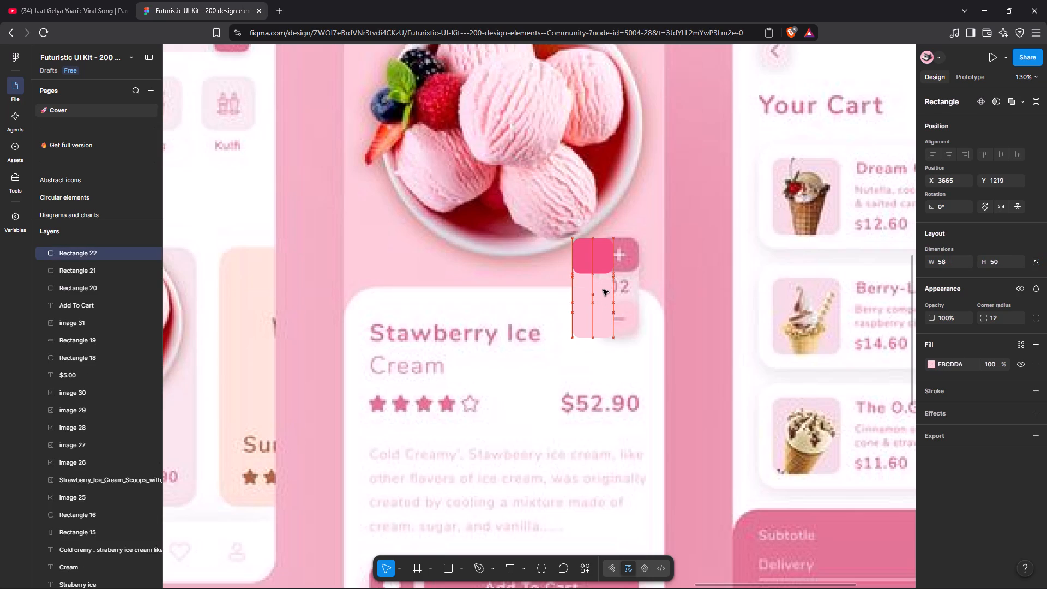
pyautogui.moveTo(603, 290); pyautogui.dragTo(603, 284)
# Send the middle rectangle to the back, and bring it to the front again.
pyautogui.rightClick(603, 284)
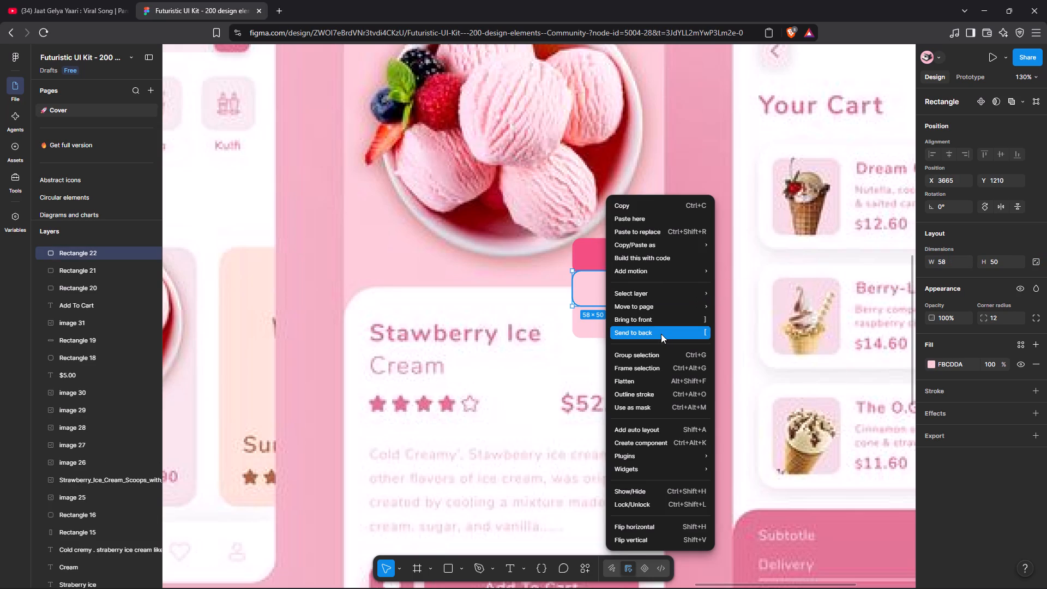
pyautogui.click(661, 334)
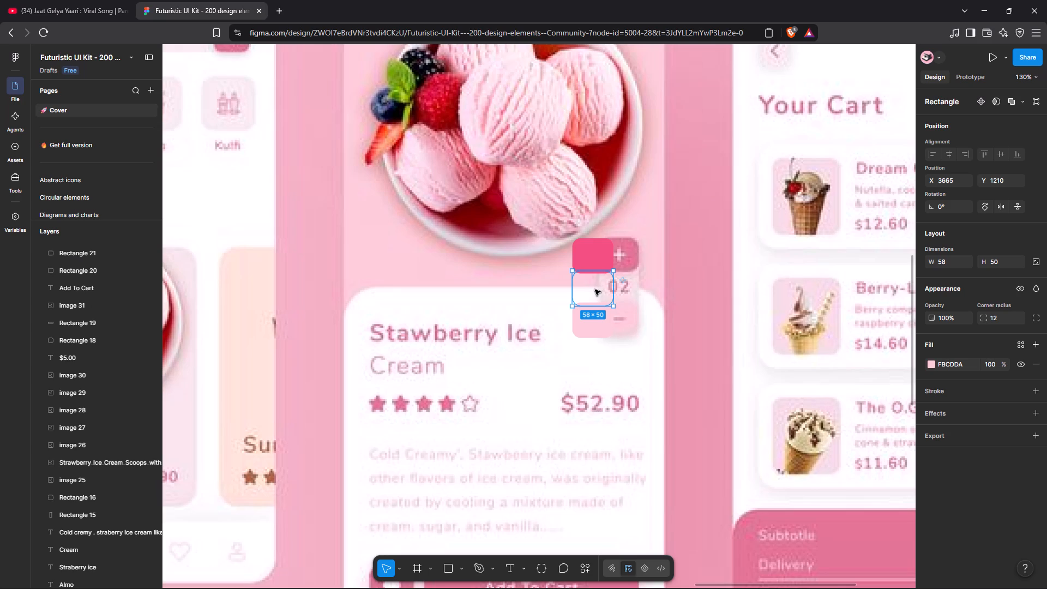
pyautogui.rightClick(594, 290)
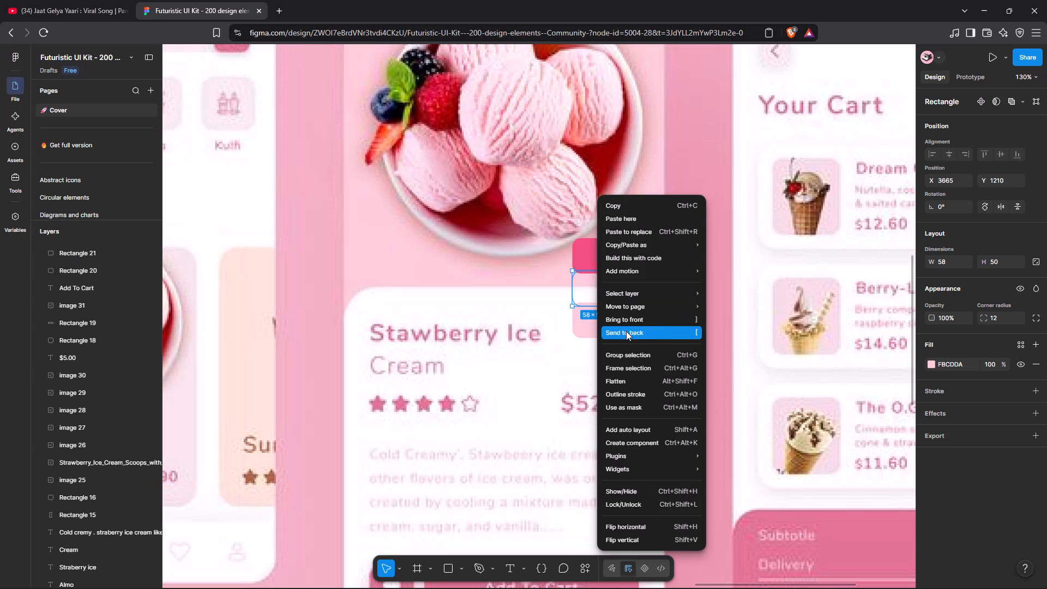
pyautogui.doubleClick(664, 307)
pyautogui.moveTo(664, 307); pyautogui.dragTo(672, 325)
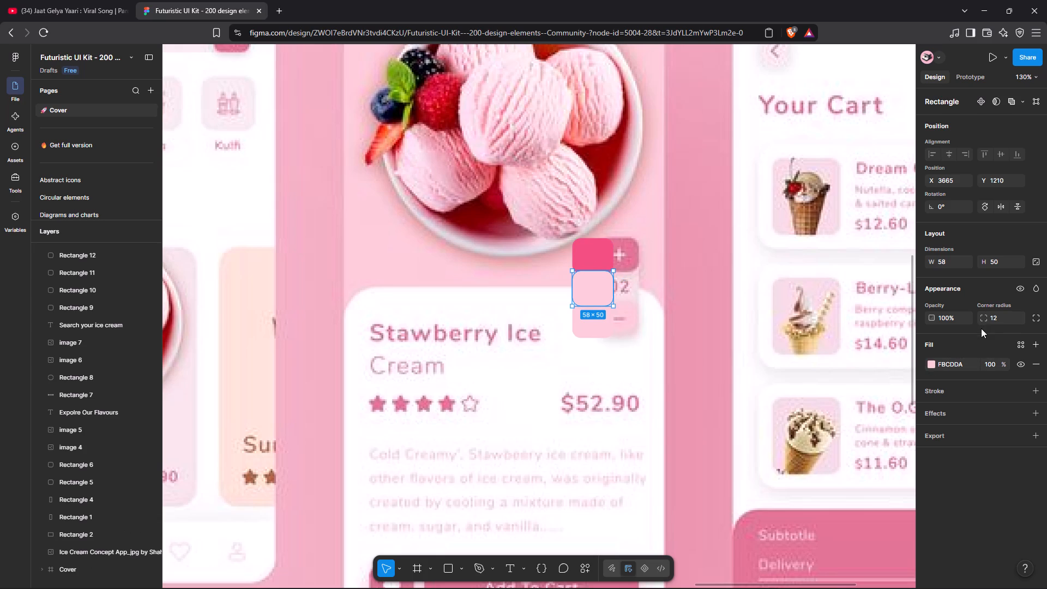
# Square off the middle rectangle with corner radius 0 and give it the paler pink fill F9DCE7.
pyautogui.moveTo(984, 318); pyautogui.dragTo(344, 313)
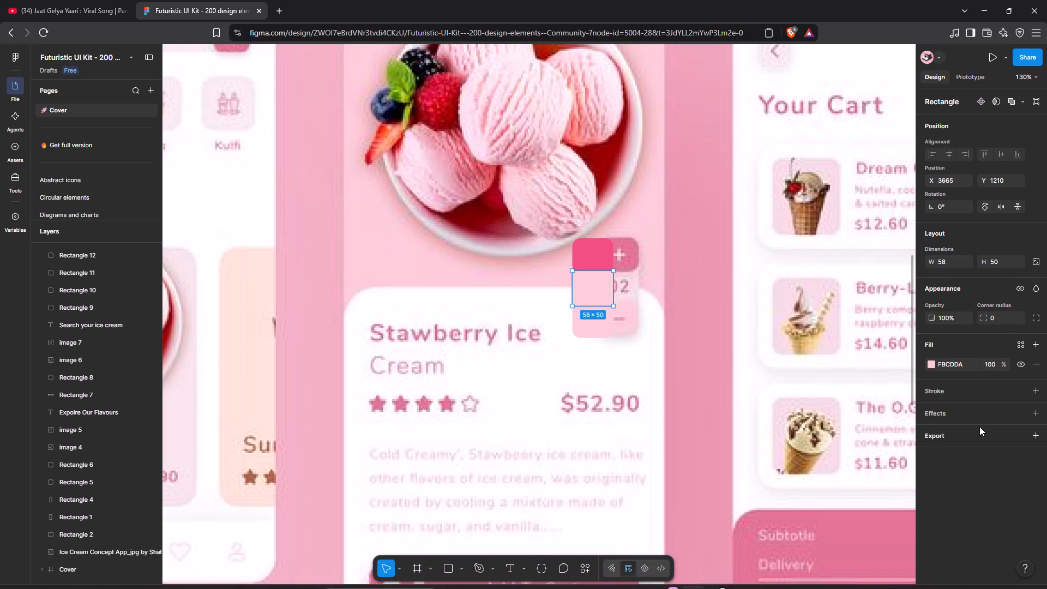
pyautogui.click(928, 362)
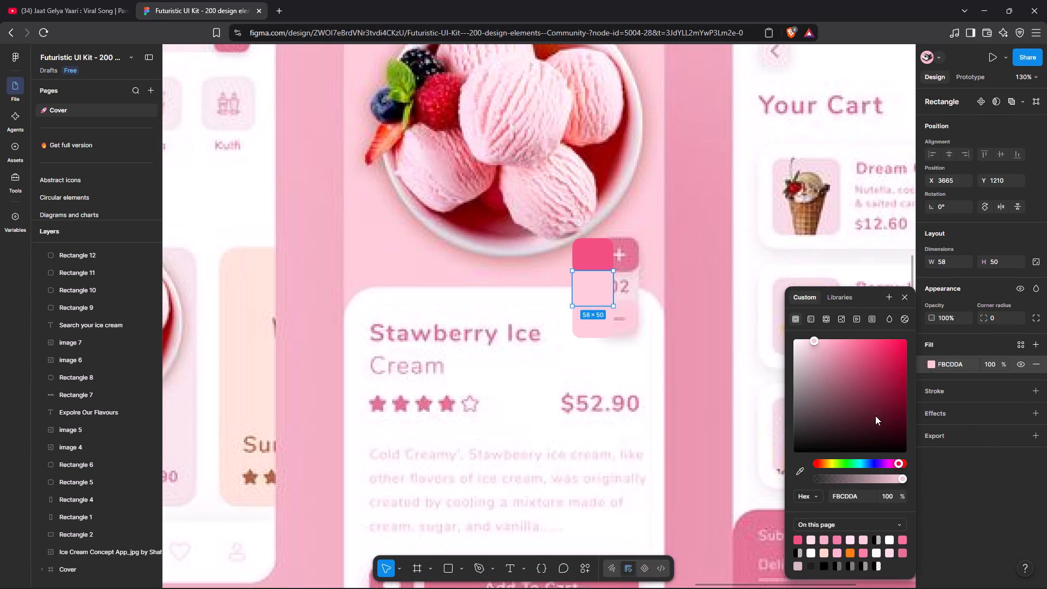
pyautogui.click(811, 539)
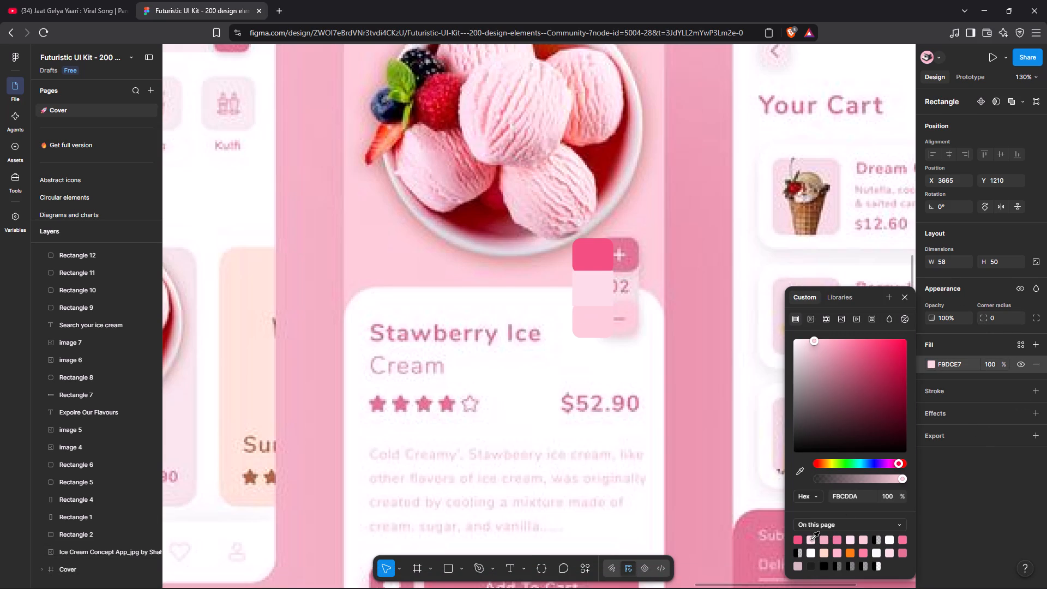
pyautogui.click(703, 420)
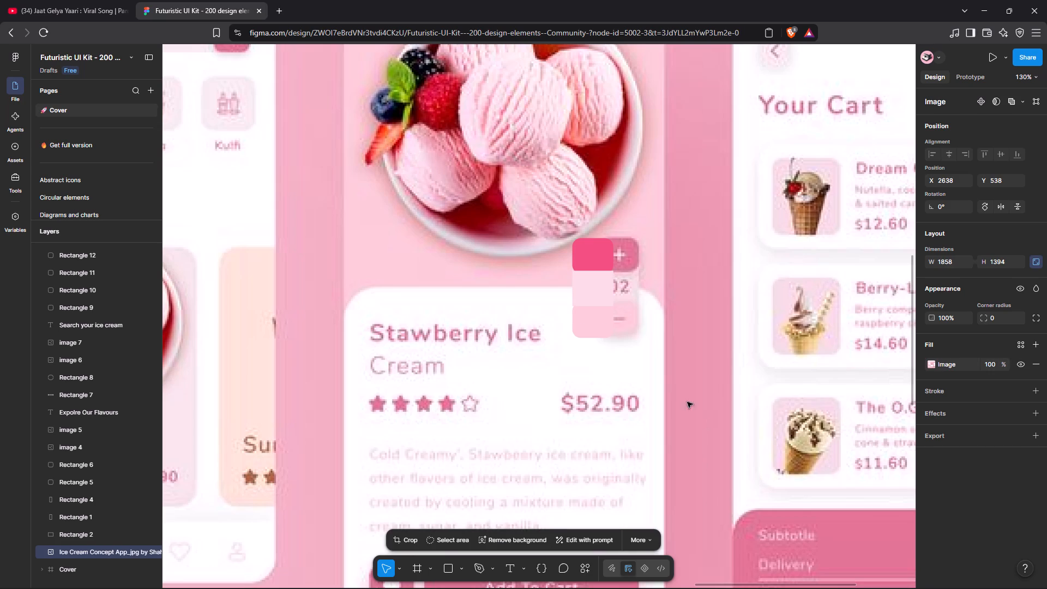
# Bring the dark pink upper and light pink lower rectangles to the front, above the middle one.
pyautogui.click(591, 247)
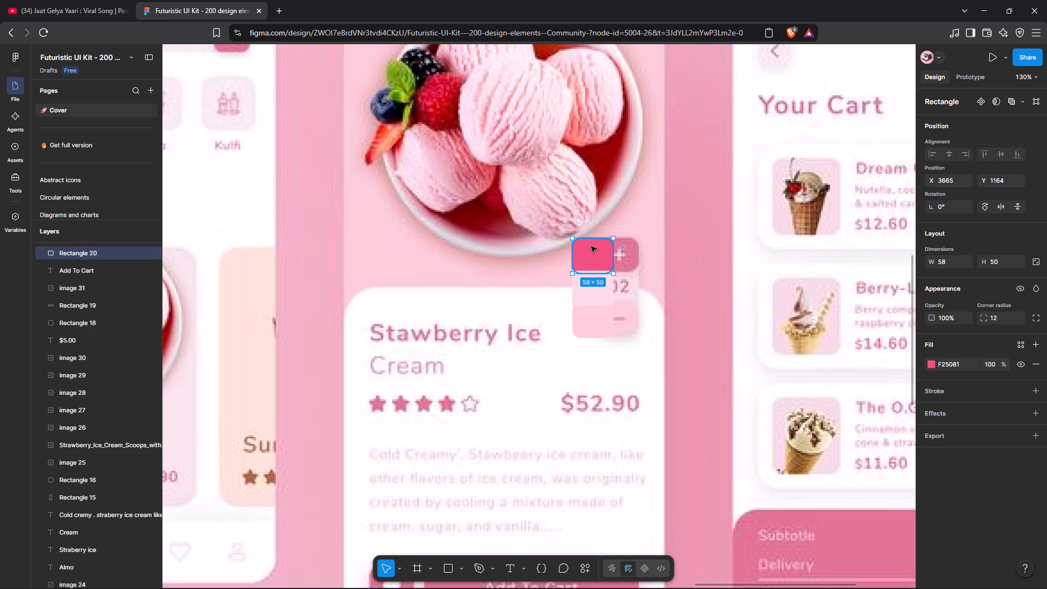
pyautogui.rightClick(591, 247)
pyautogui.click(647, 322)
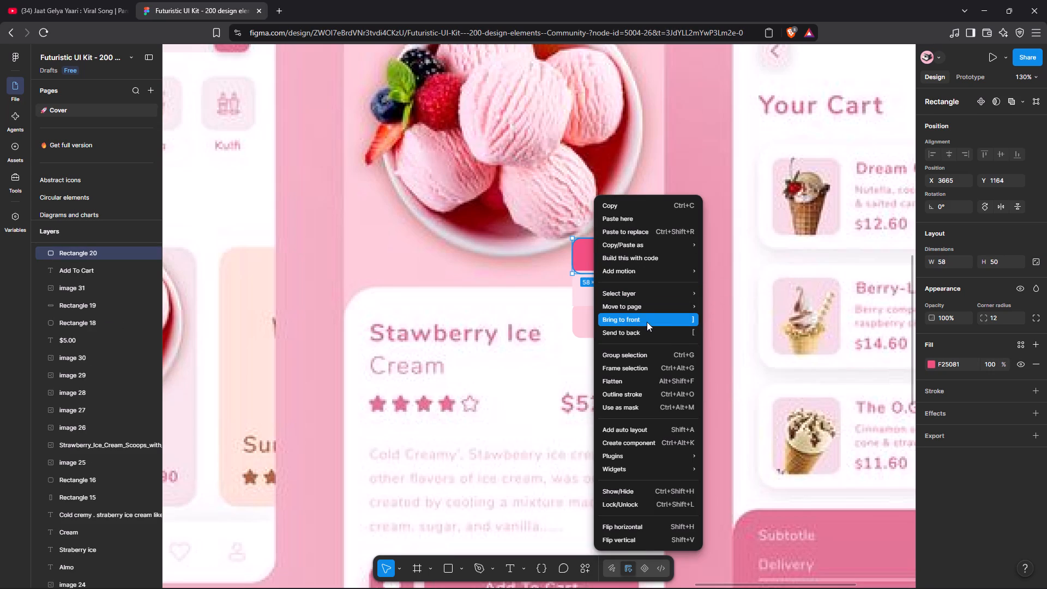
pyautogui.click(607, 317)
pyautogui.rightClick(607, 317)
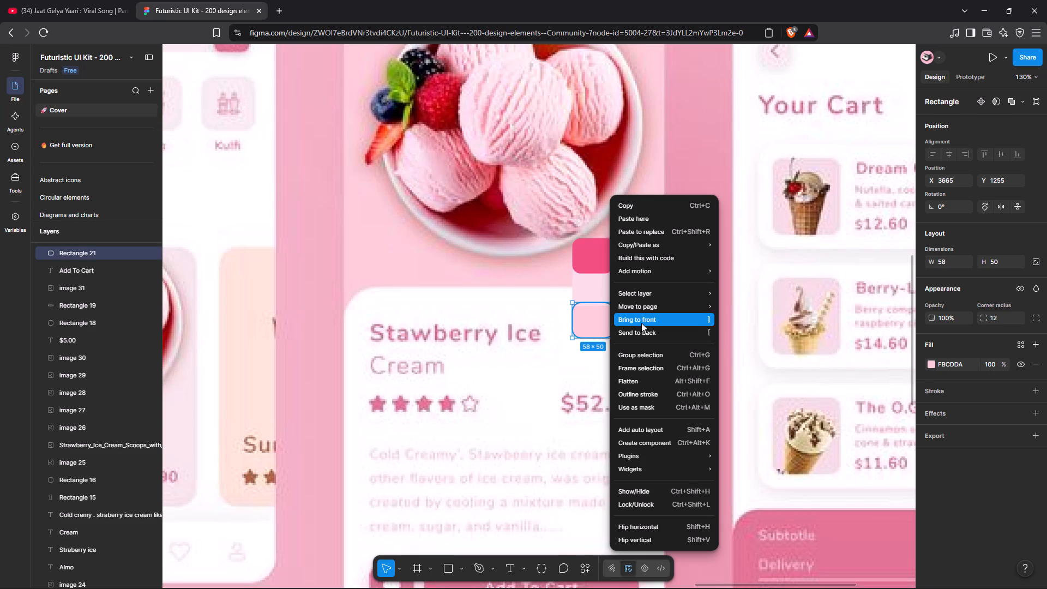
pyautogui.click(641, 323)
pyautogui.click(707, 372)
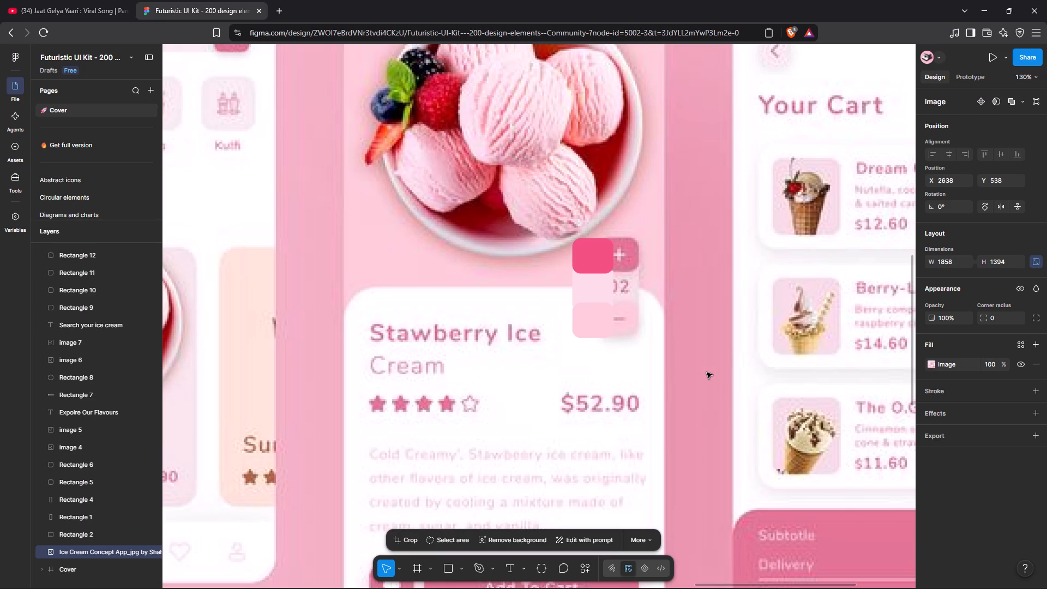
# Narrow the pale middle rectangle from both sides to about 47 wide, inset within the upper and lower buttons.
pyautogui.click(592, 294)
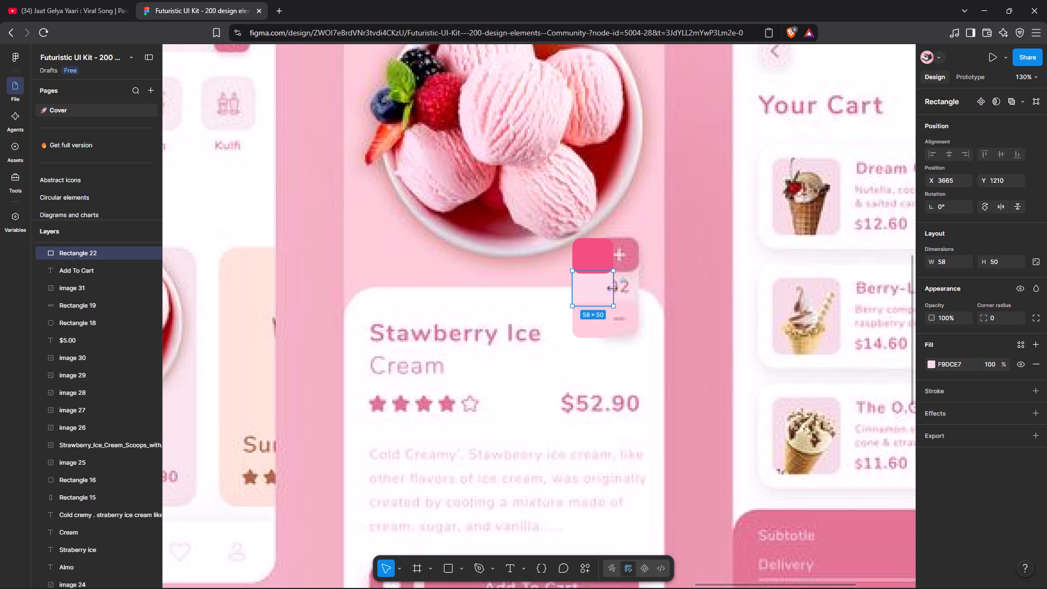
pyautogui.click(614, 290)
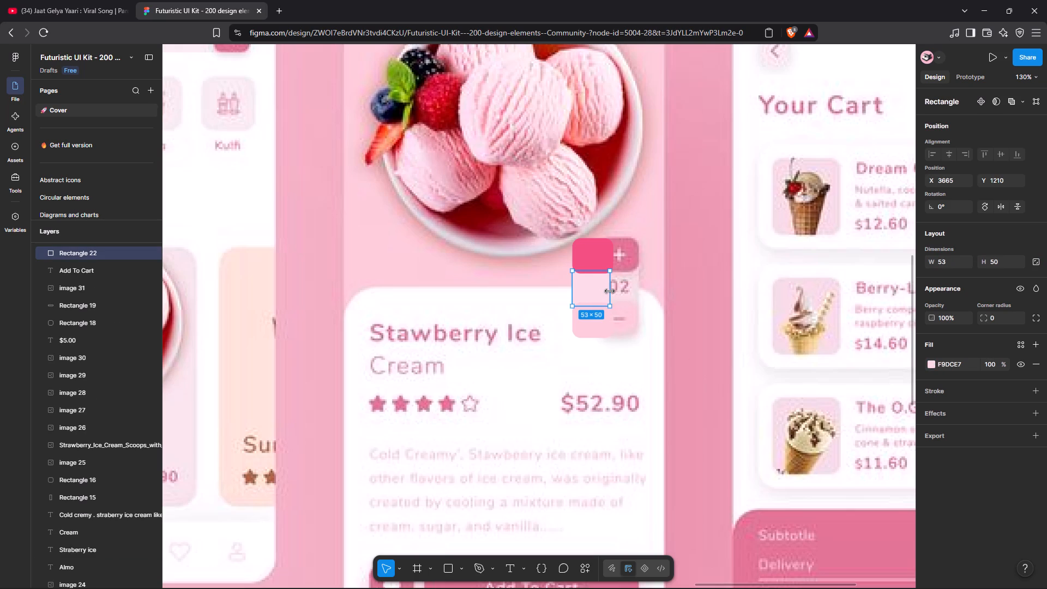
pyautogui.moveTo(574, 286); pyautogui.dragTo(578, 287)
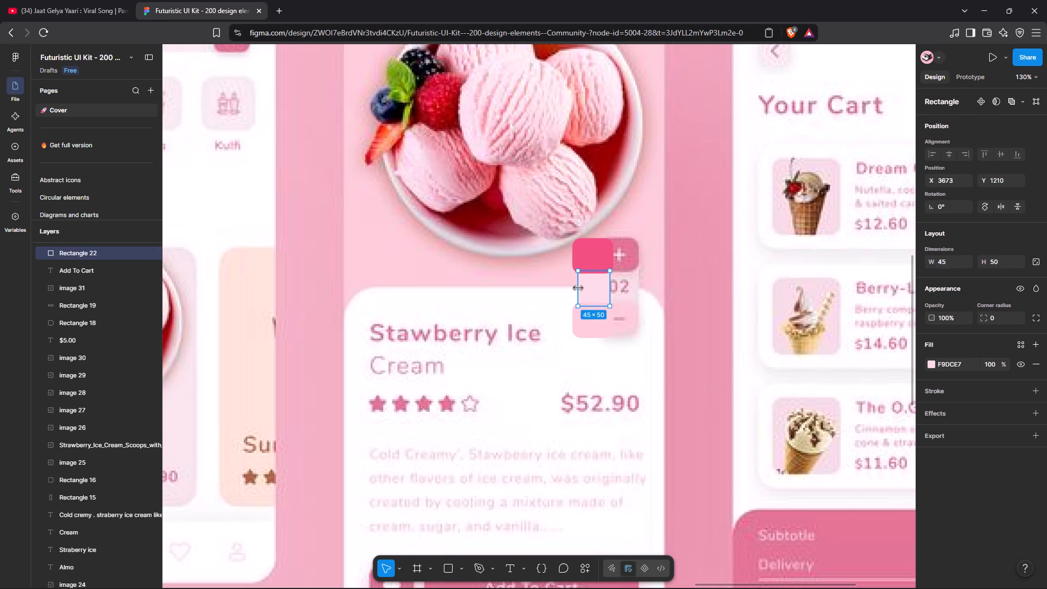
pyautogui.moveTo(578, 287); pyautogui.dragTo(579, 287)
pyautogui.click(579, 287)
pyautogui.click(534, 294)
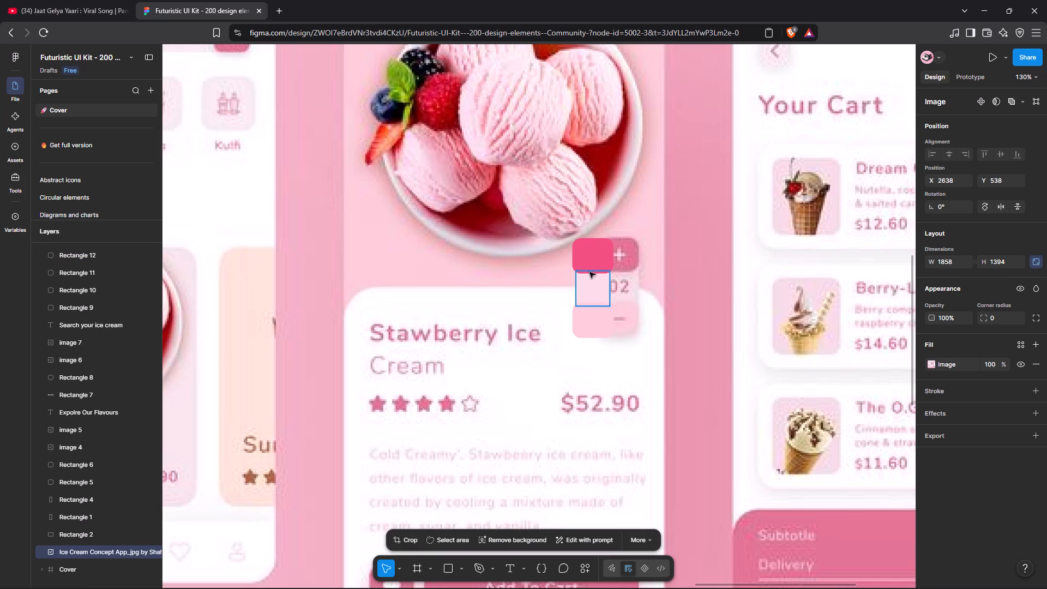
# Cut the quantity stepper's dark pink, pale and light pink rectangles from the reference, leaving the reference image out of the selection.
pyautogui.keyDown('shift'); pyautogui.click(599, 259); pyautogui.keyUp('shift')
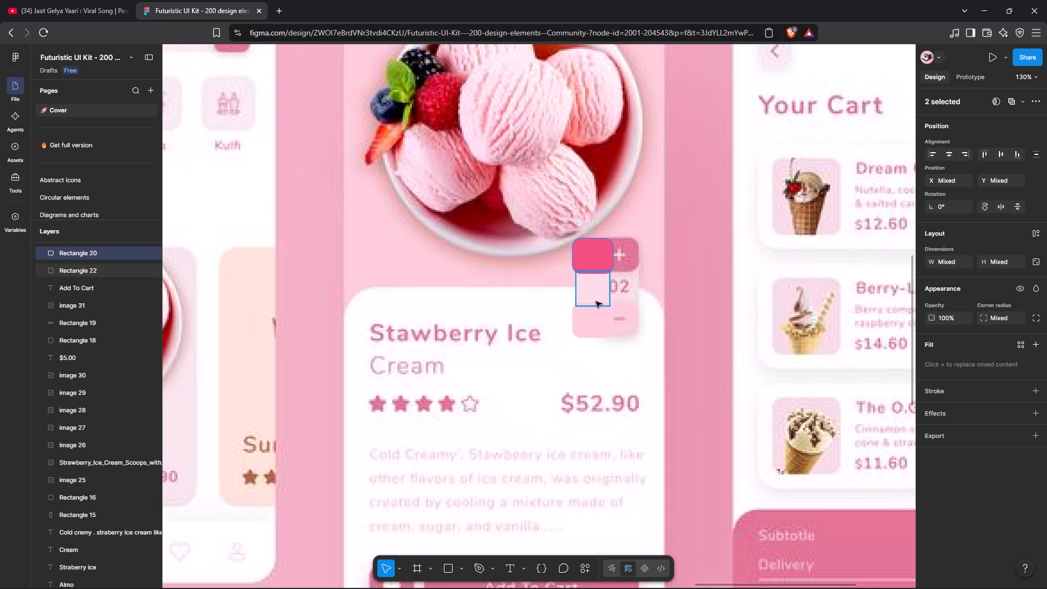
pyautogui.keyDown('shift'); pyautogui.click(596, 294); pyautogui.keyUp('shift')
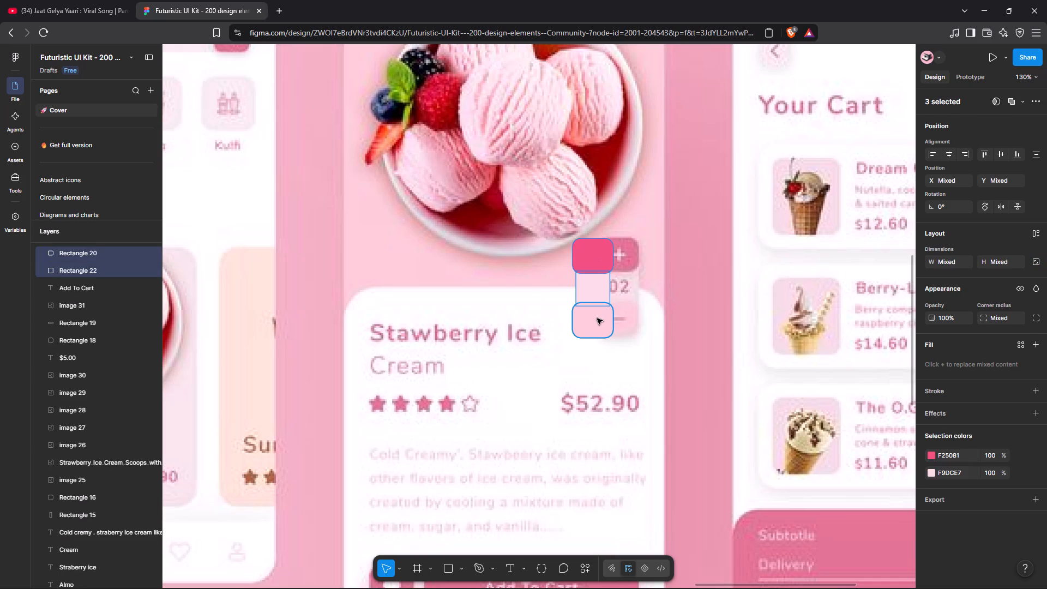
pyautogui.keyDown('shift'); pyautogui.click(597, 318); pyautogui.keyUp('shift')
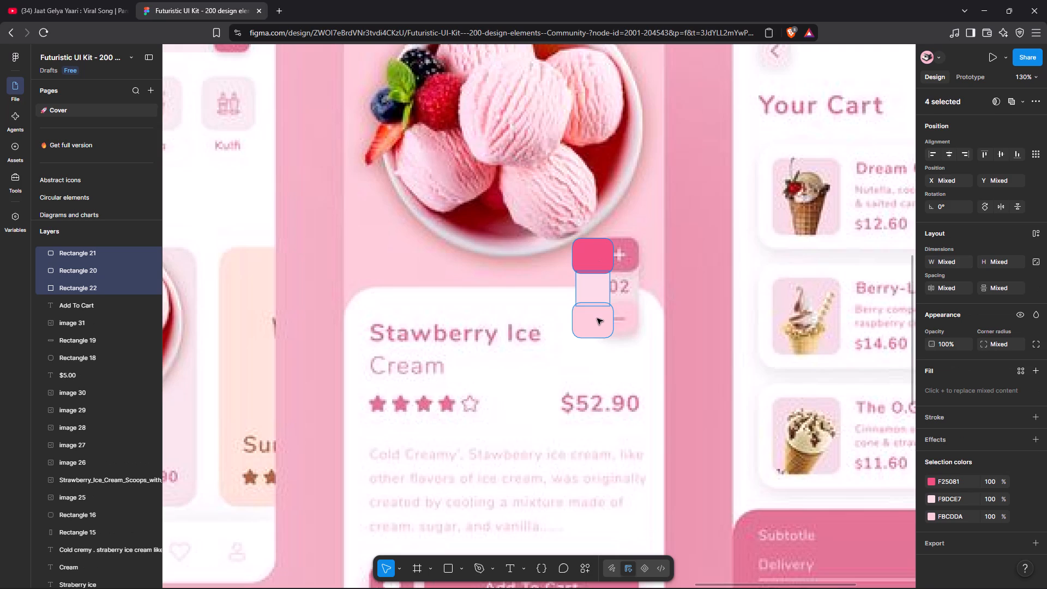
pyautogui.hotkey('ctrl', 'x')
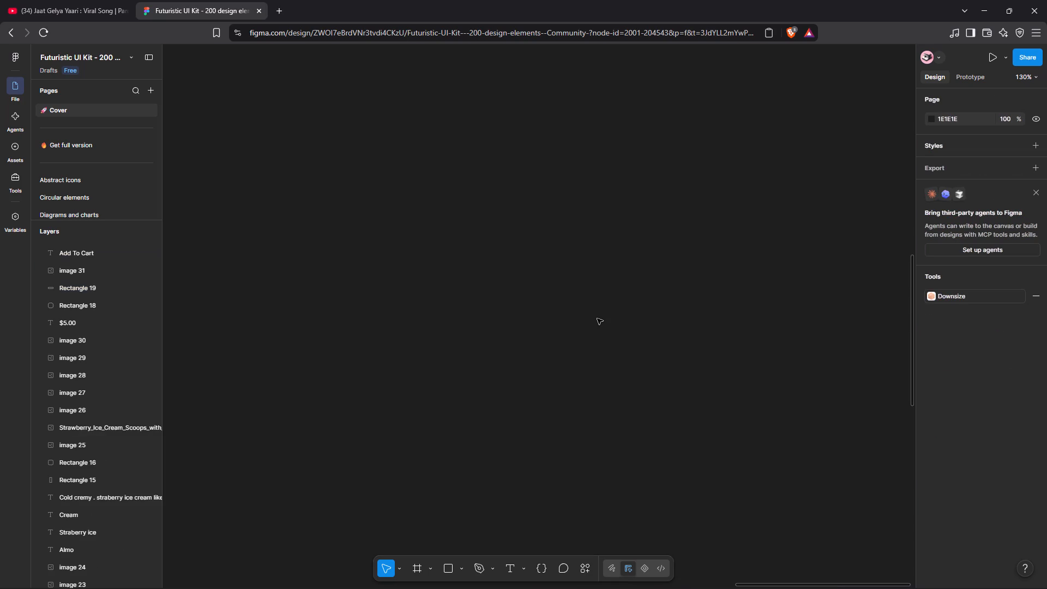
pyautogui.hotkey('ctrl', 'y')
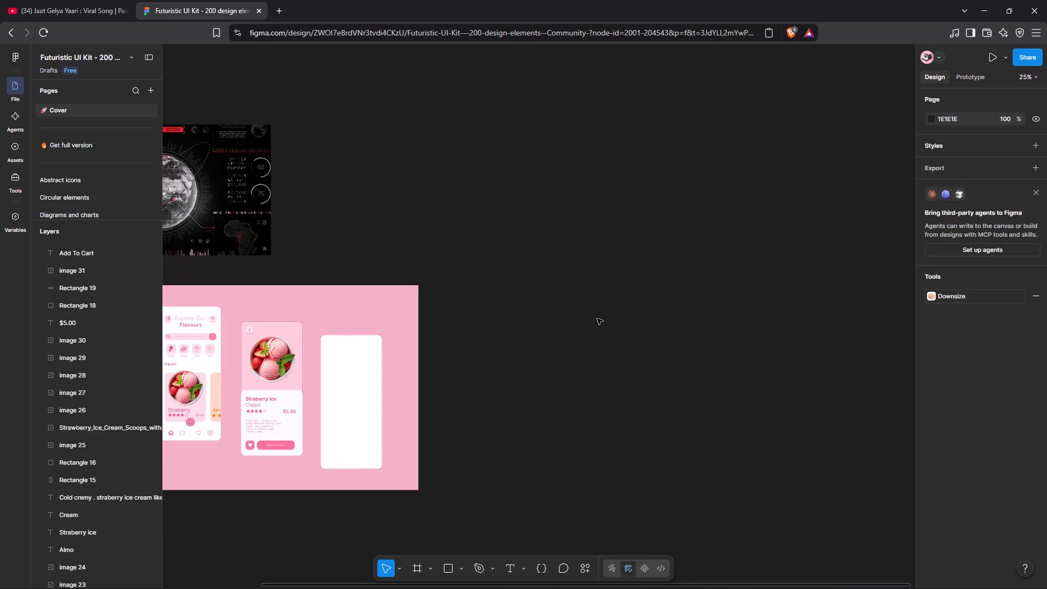
pyautogui.hotkey('ctrl', 'z')
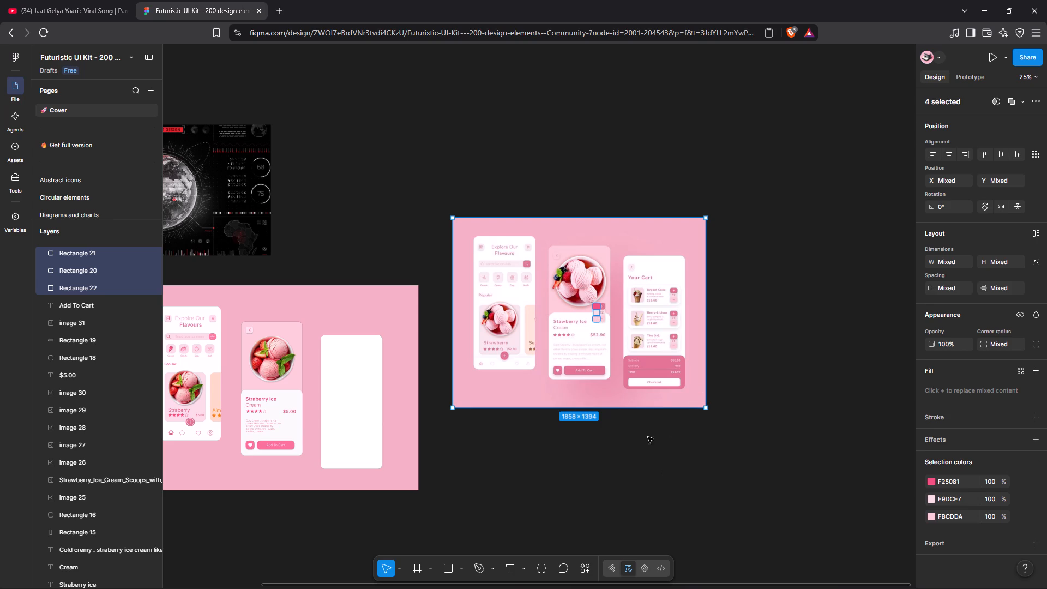
pyautogui.keyDown('shift'); pyautogui.click(652, 339); pyautogui.keyUp('shift')
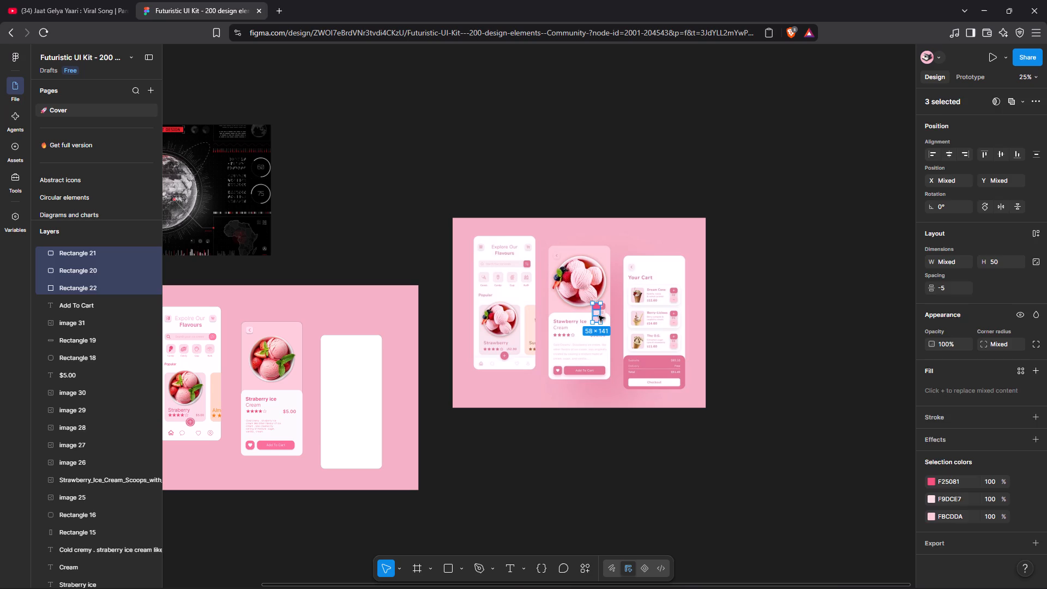
pyautogui.hotkey('ctrl', 'x')
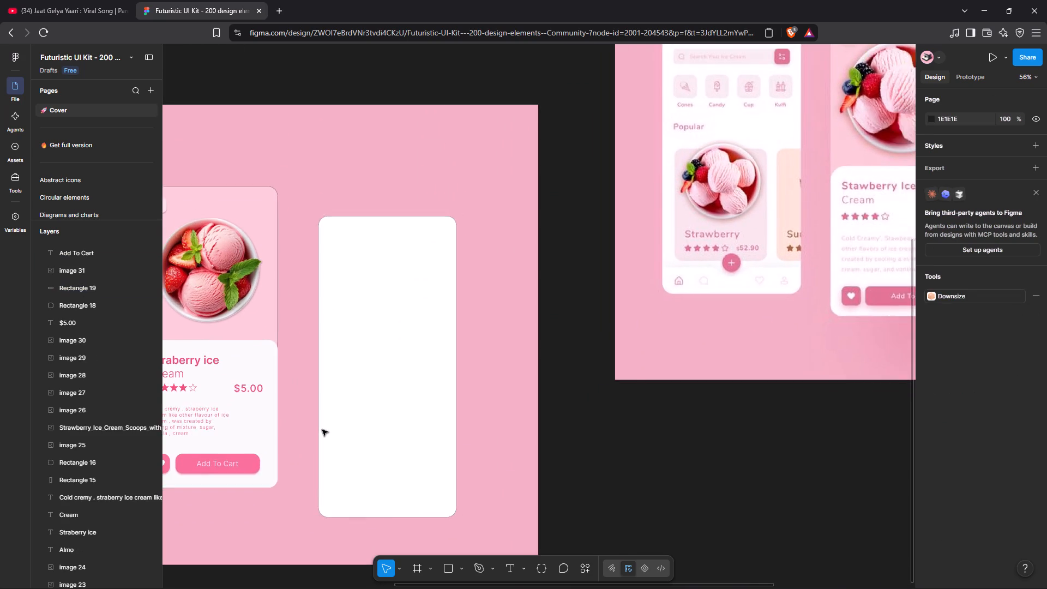
# Paste the three stepper rectangles into the second screen and place them across the details card's top edge, above the $5.00 price.
pyautogui.hscroll(3, 322, 430)
pyautogui.click(395, 353)
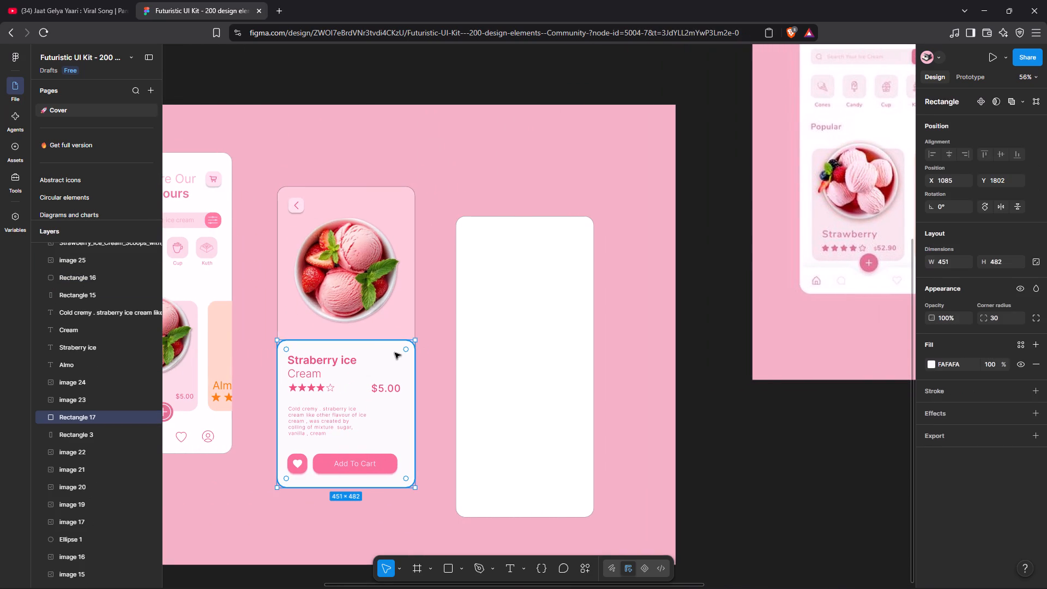
pyautogui.hotkey('ctrl', 'v')
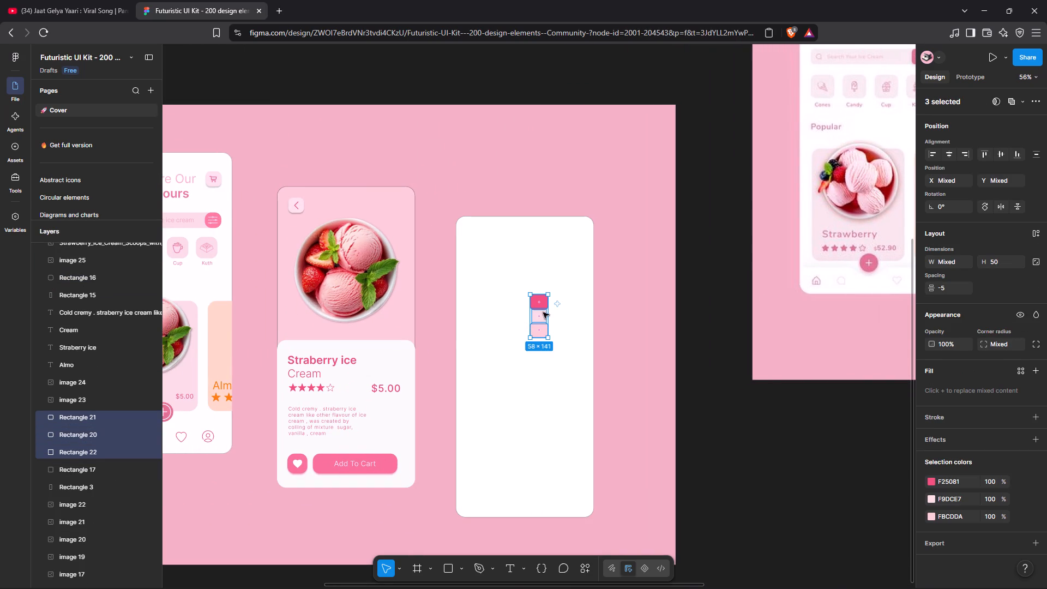
pyautogui.moveTo(540, 318); pyautogui.dragTo(405, 335)
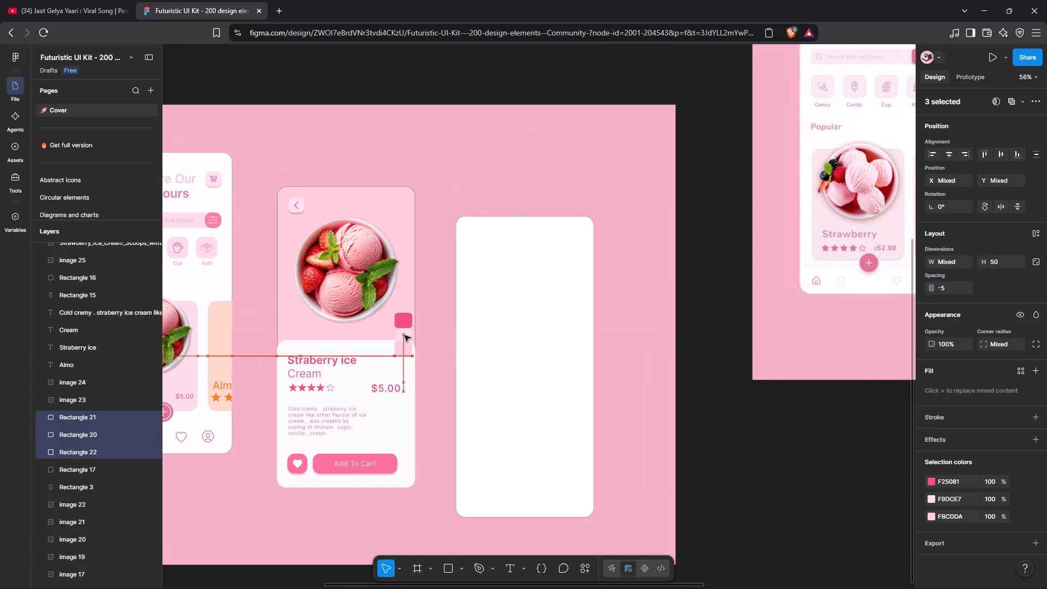
pyautogui.moveTo(405, 335); pyautogui.dragTo(401, 335)
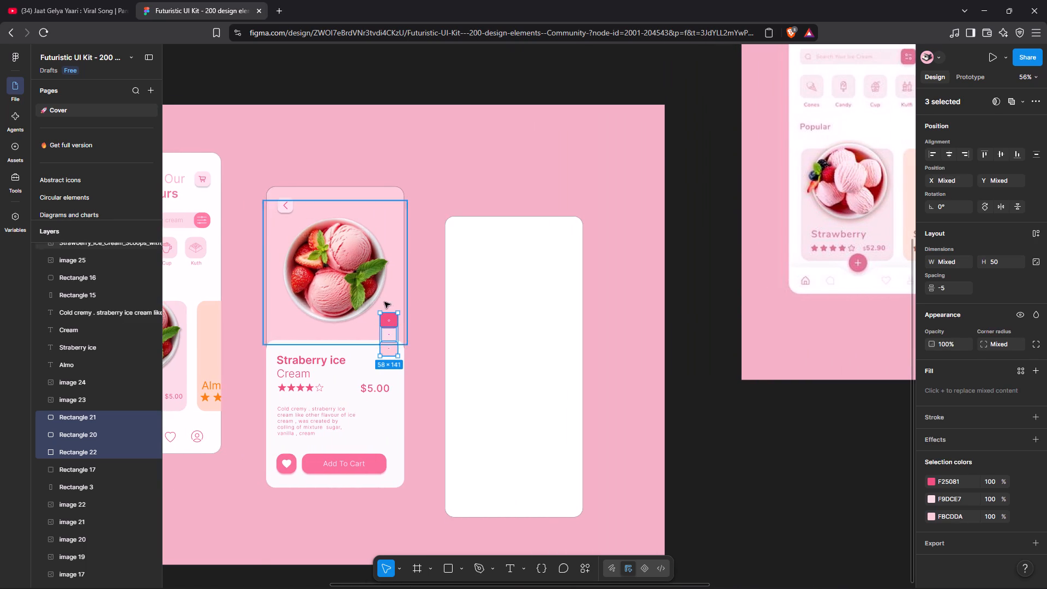
pyautogui.click(390, 336)
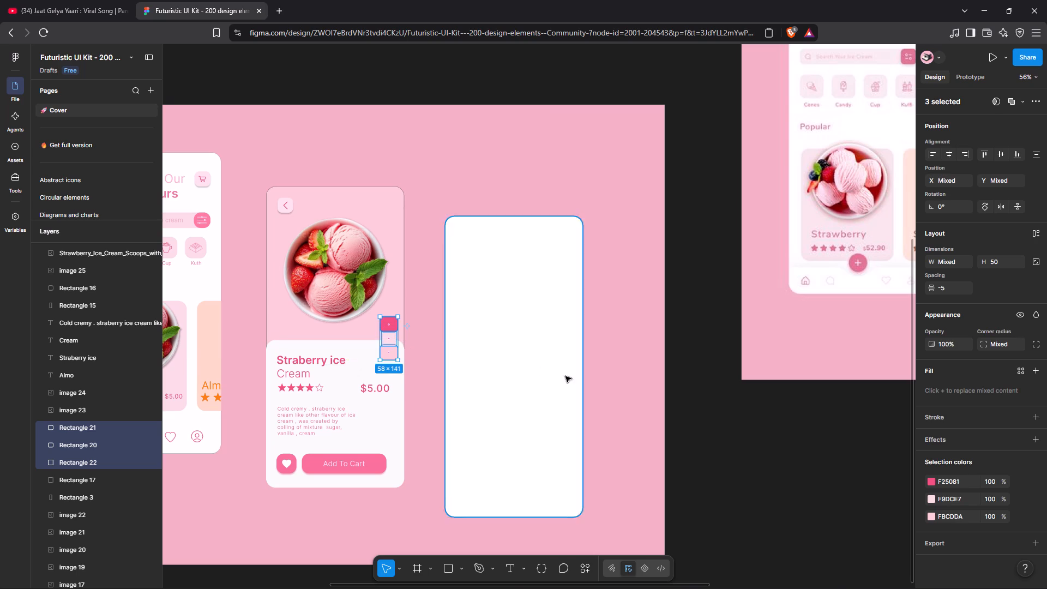
# Bring the three stepper rectangles on the second screen to the front of all layers.
pyautogui.click(738, 425)
pyautogui.hscroll(-1, 738, 425)
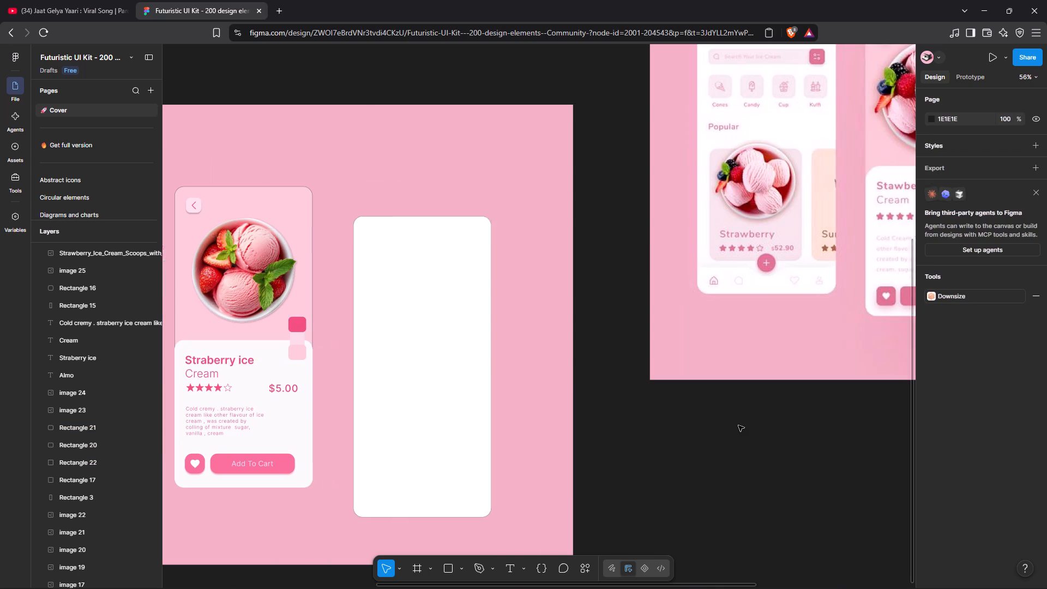
pyautogui.hscroll(-1, 738, 425)
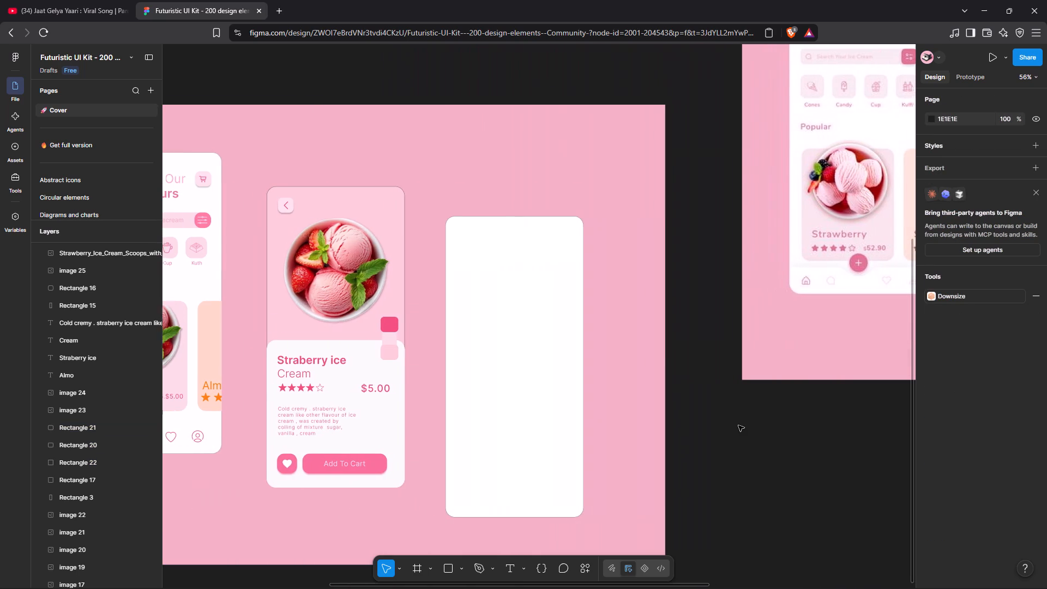
pyautogui.hscroll(2, 413, 339)
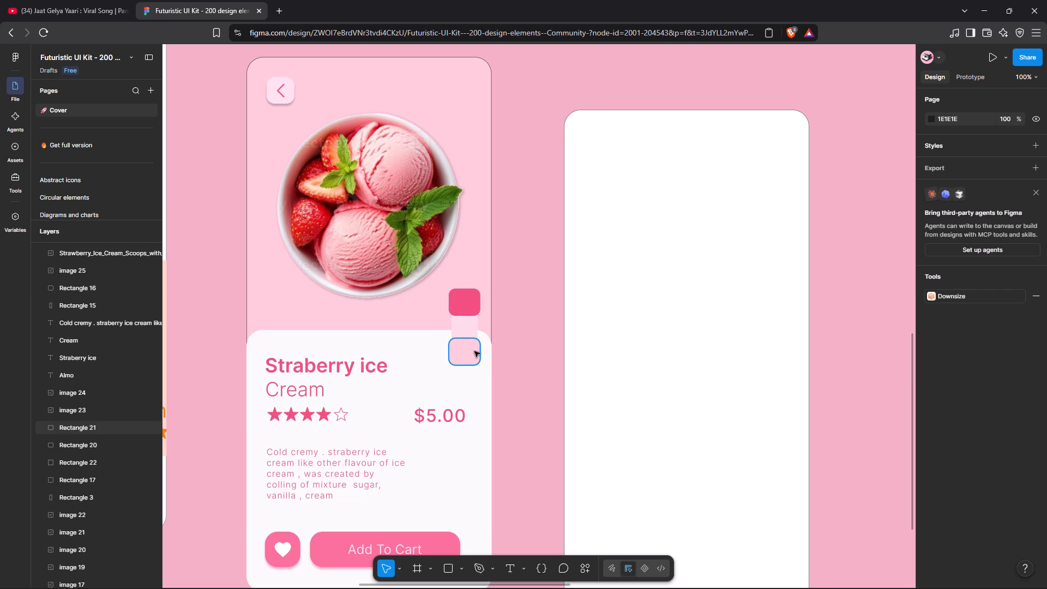
pyautogui.hotkey('ctrl', 'z')
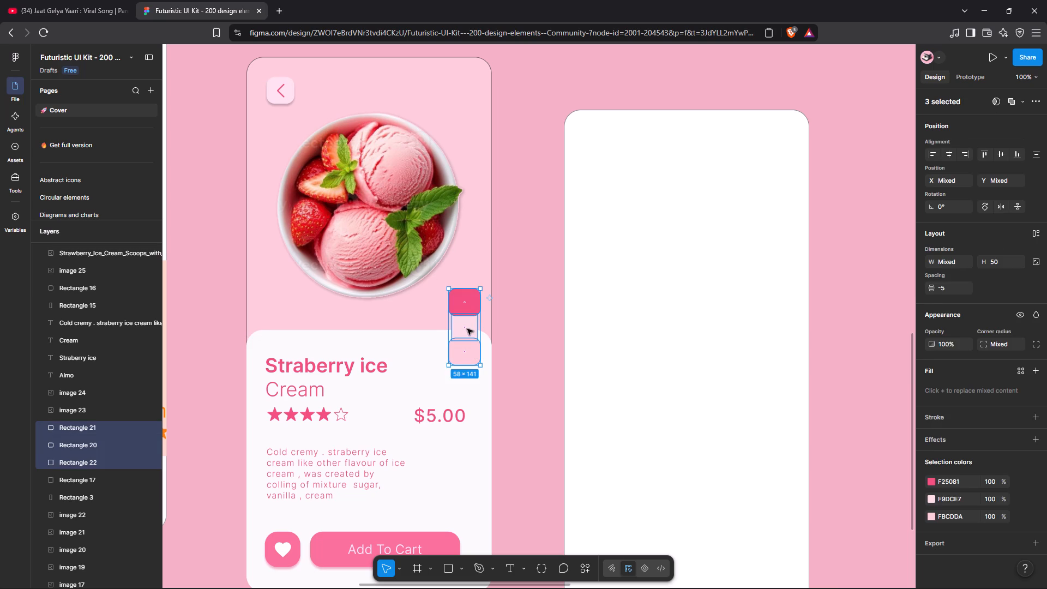
pyautogui.rightClick(467, 329)
pyautogui.click(519, 293)
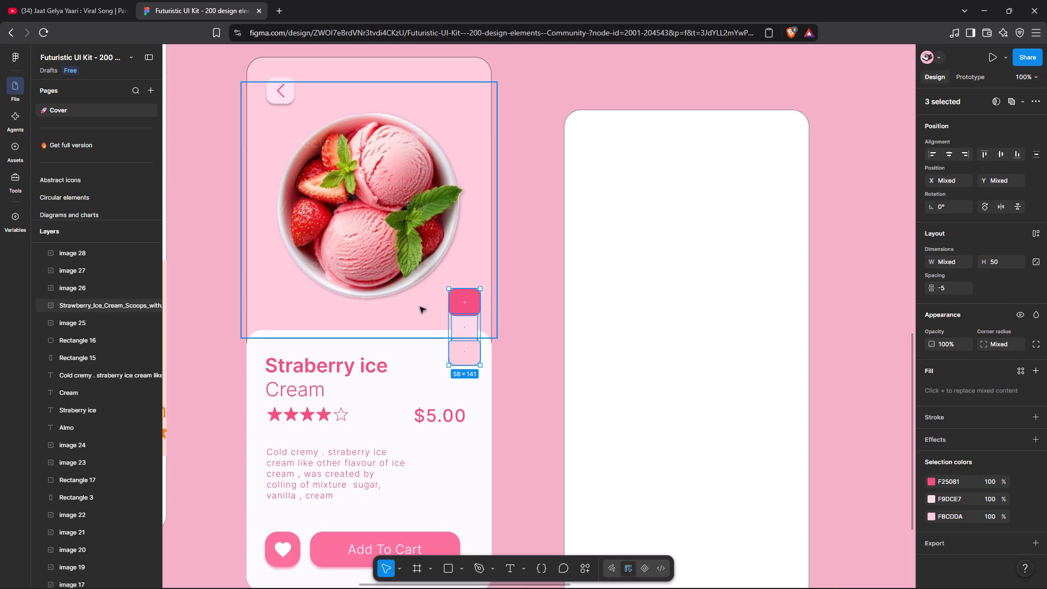
pyautogui.rightClick(468, 332)
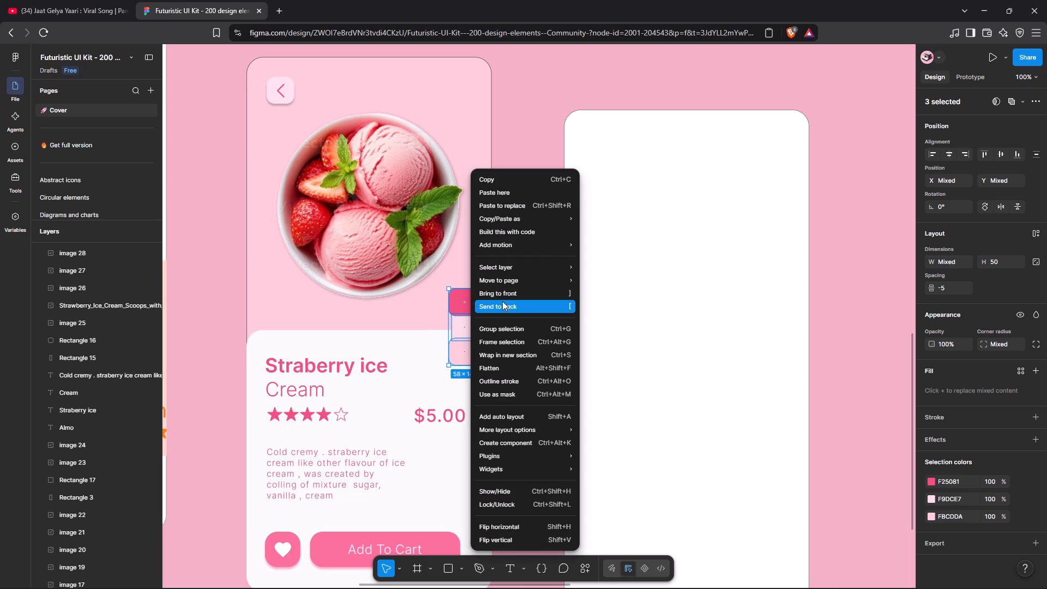
pyautogui.click(518, 296)
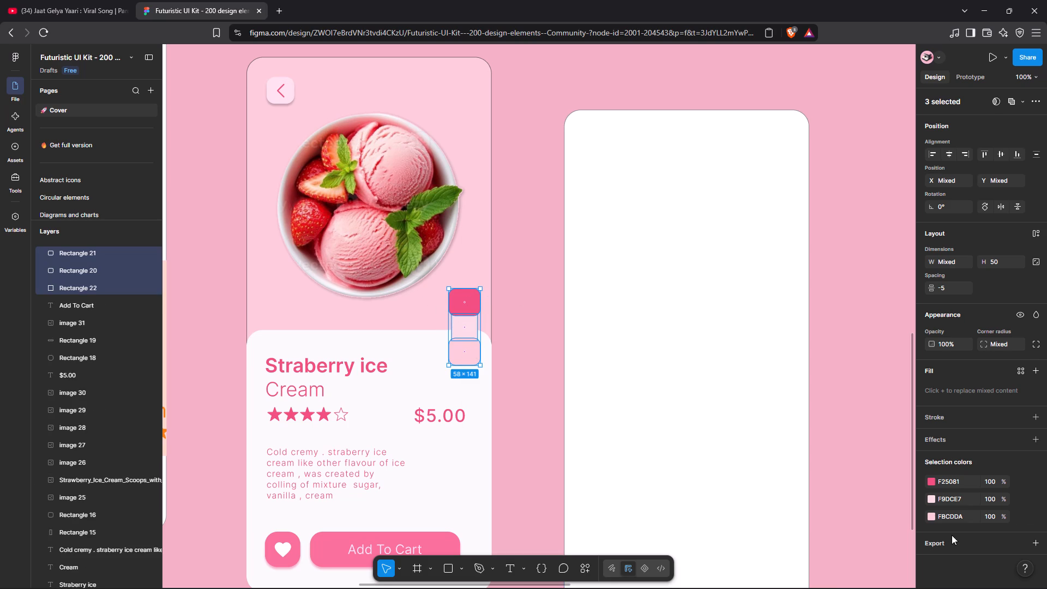
# Add a default drop shadow to the three stepper rectangles.
pyautogui.click(1038, 439)
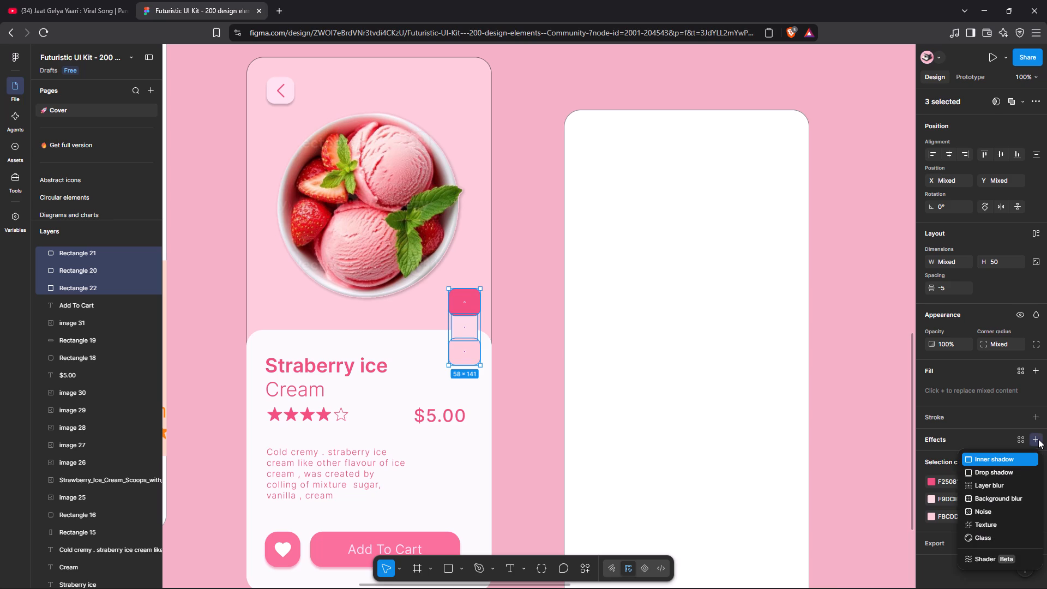
pyautogui.click(1015, 472)
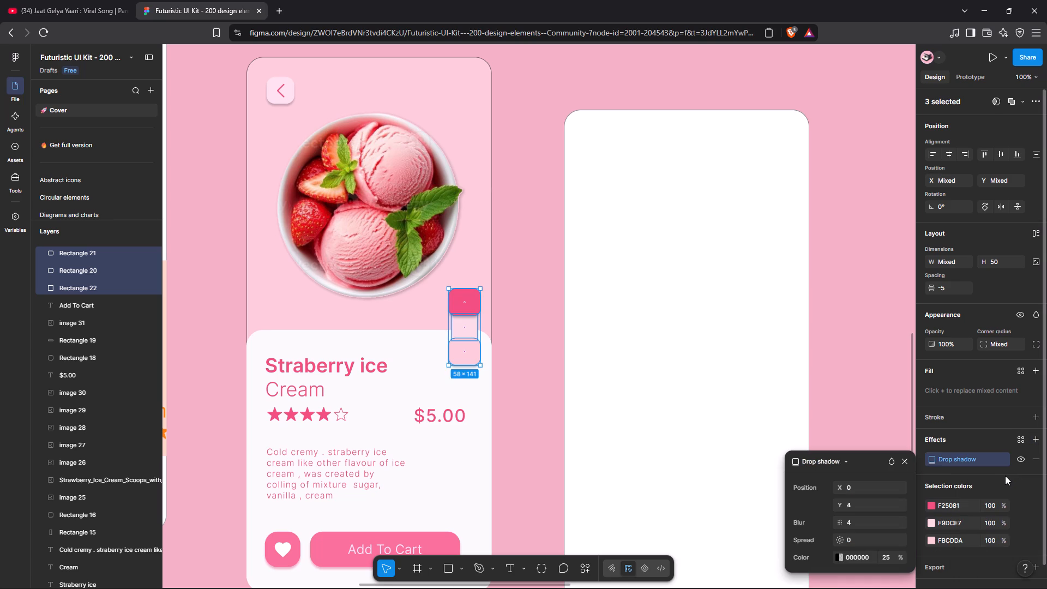
pyautogui.click(908, 460)
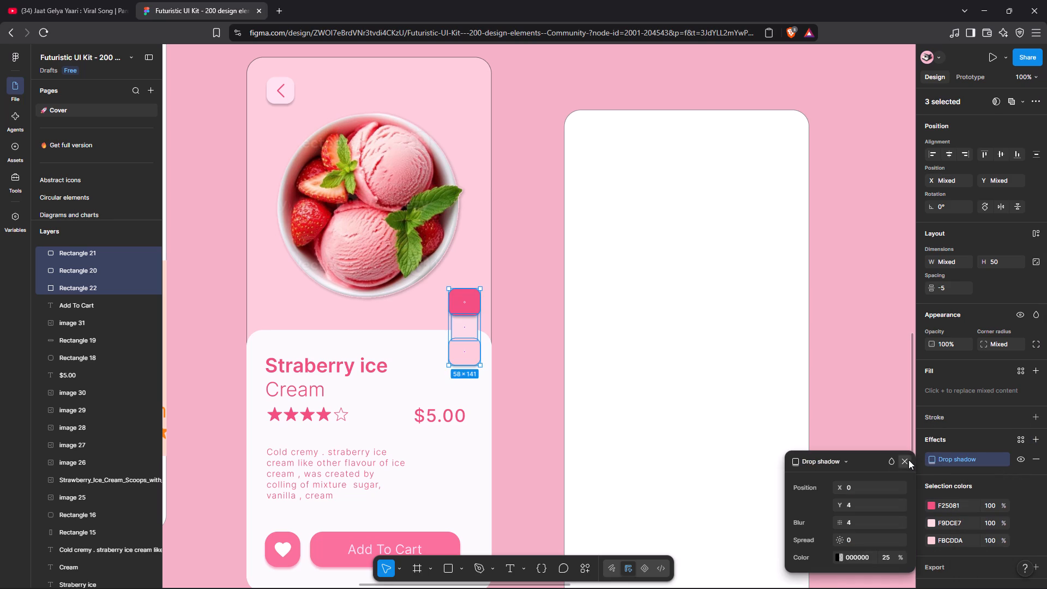
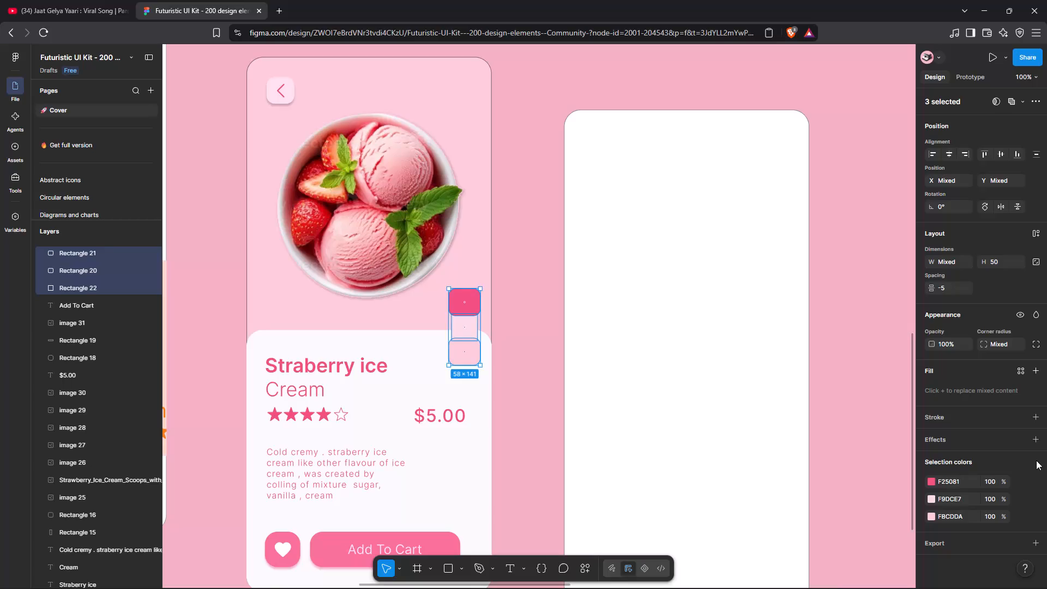
# Add a drop shadow to the stepper's lower light pink rectangle, coloured F9DCE7 at 100% opacity.
pyautogui.click(518, 381)
pyautogui.click(476, 357)
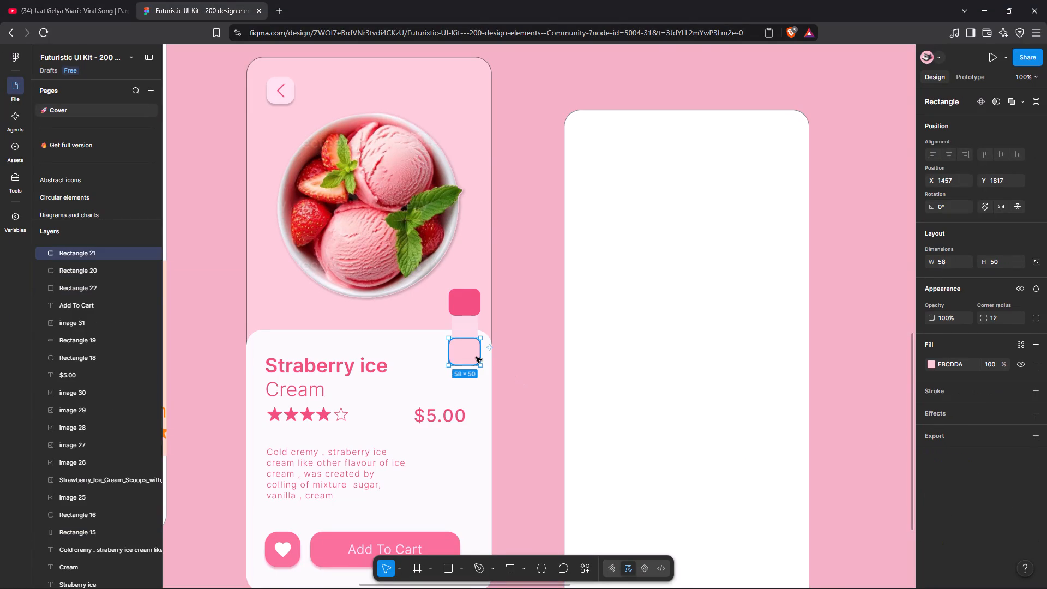
pyautogui.click(1040, 416)
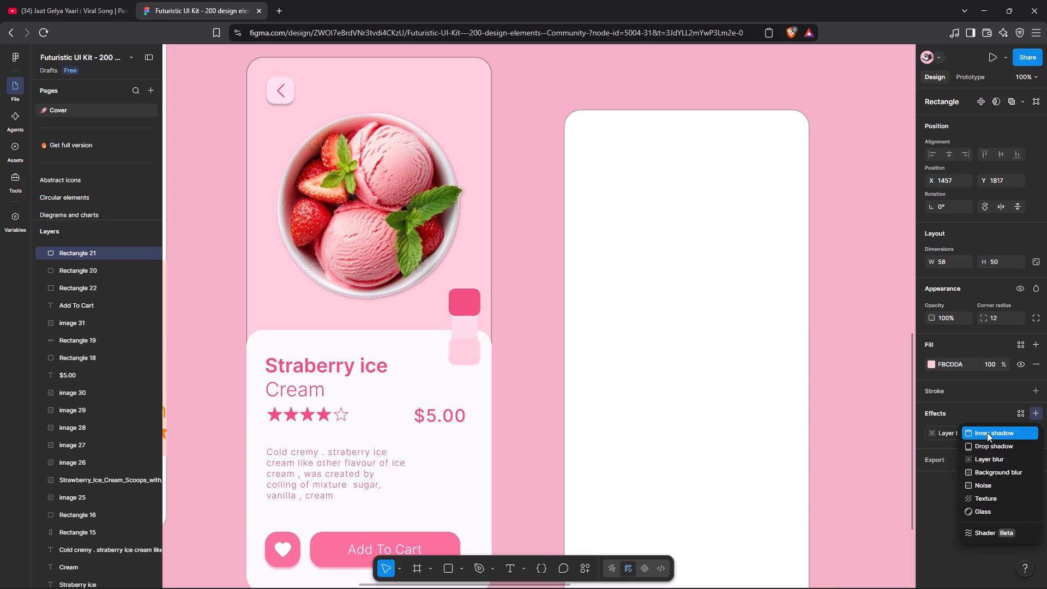
pyautogui.click(987, 444)
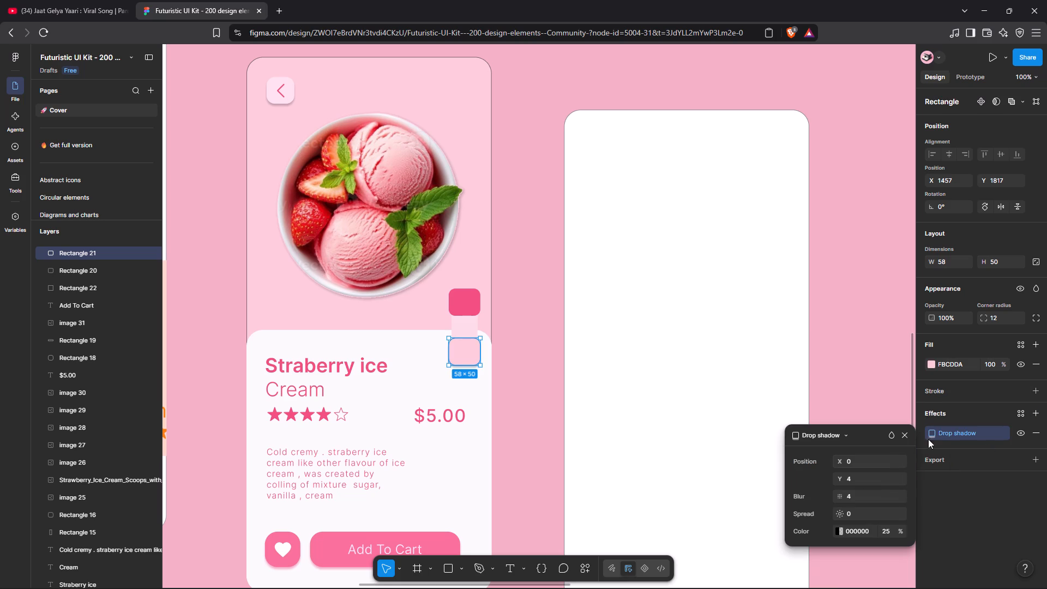
pyautogui.click(839, 531)
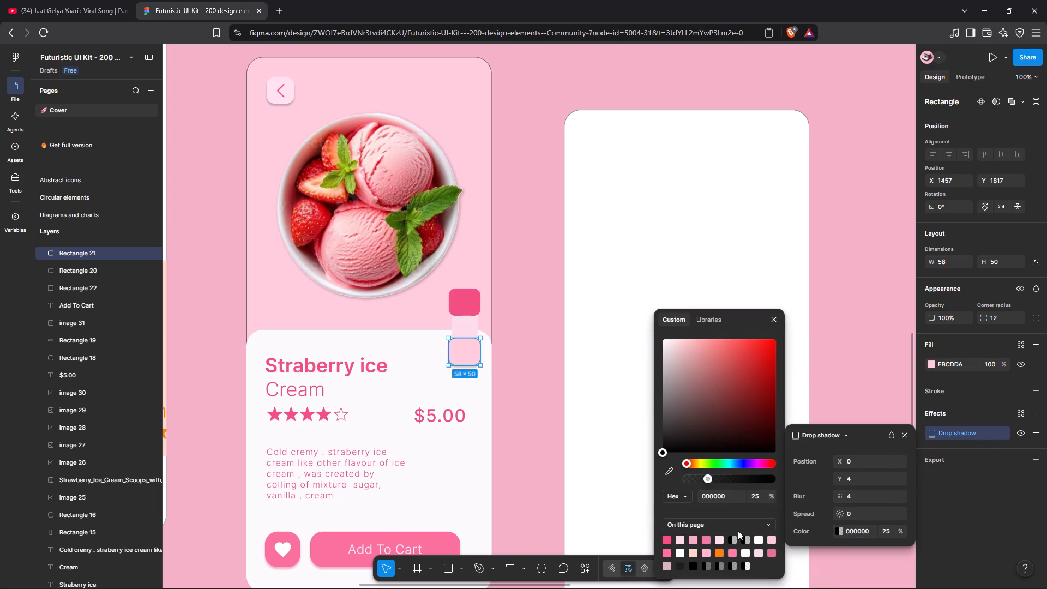
pyautogui.click(691, 539)
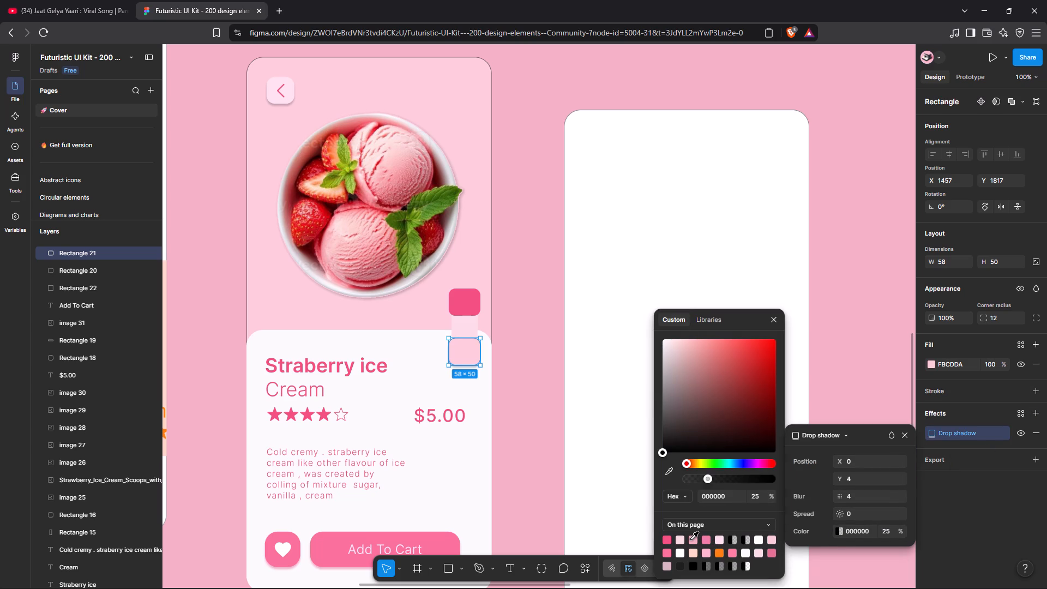
pyautogui.click(683, 542)
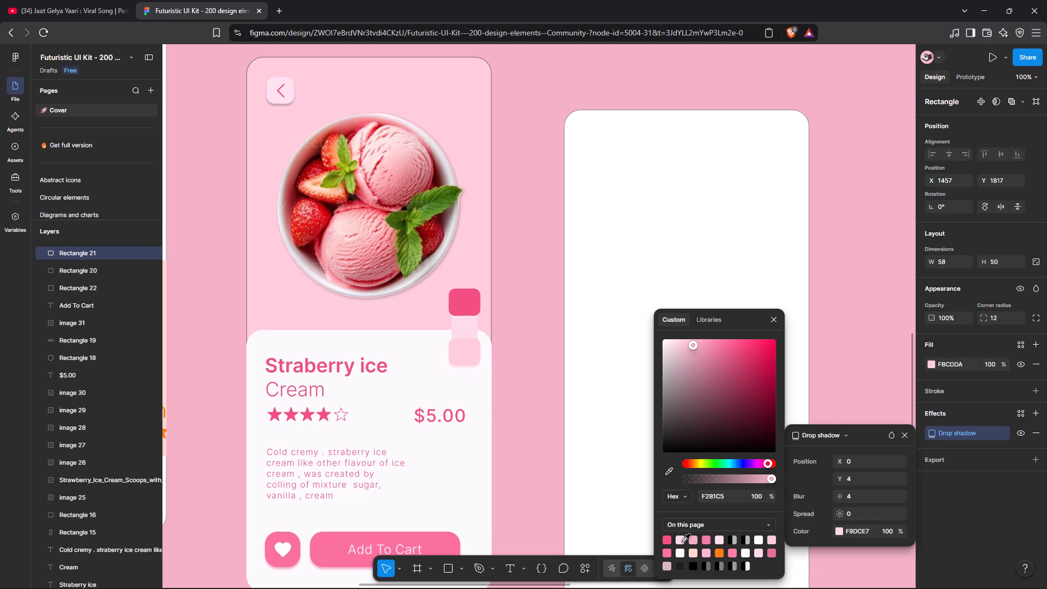
pyautogui.click(771, 324)
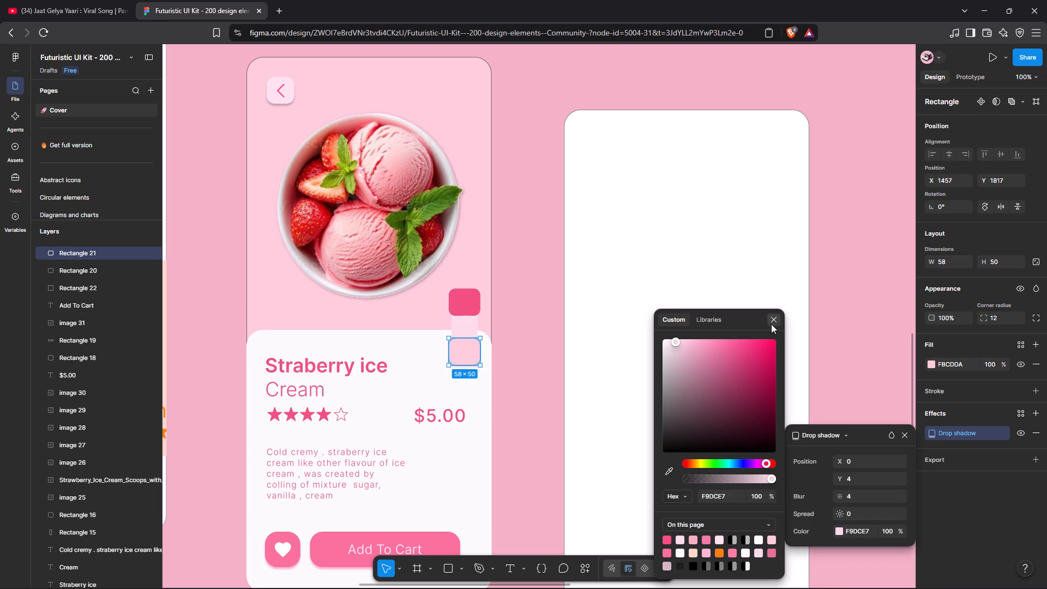
pyautogui.click(905, 435)
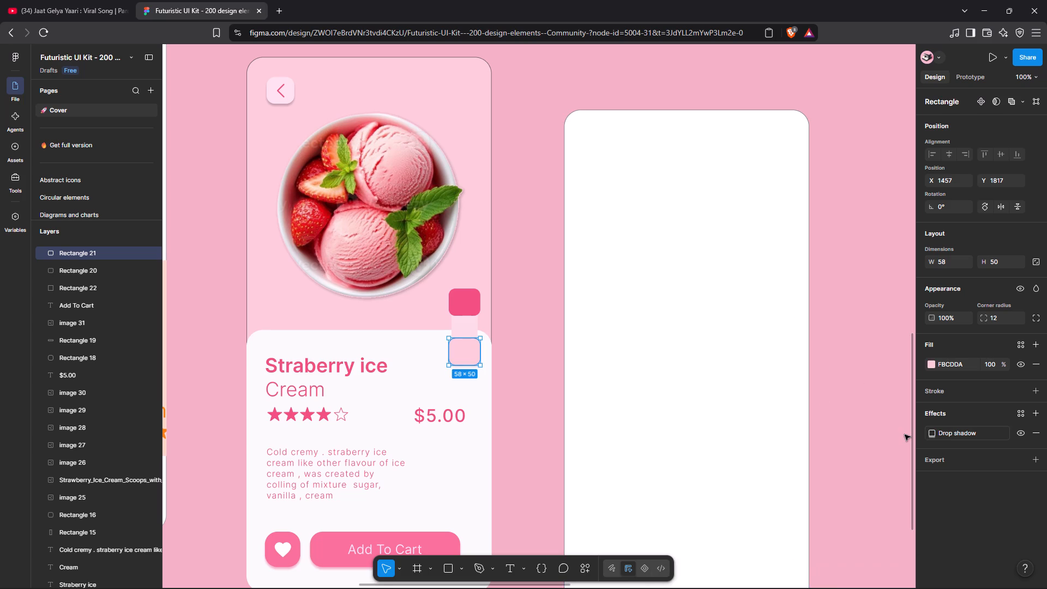
pyautogui.click(905, 435)
# Compare the reference's quantity stepper and detail screen with the recreated second screen.
pyautogui.hscroll(-2, 869, 267)
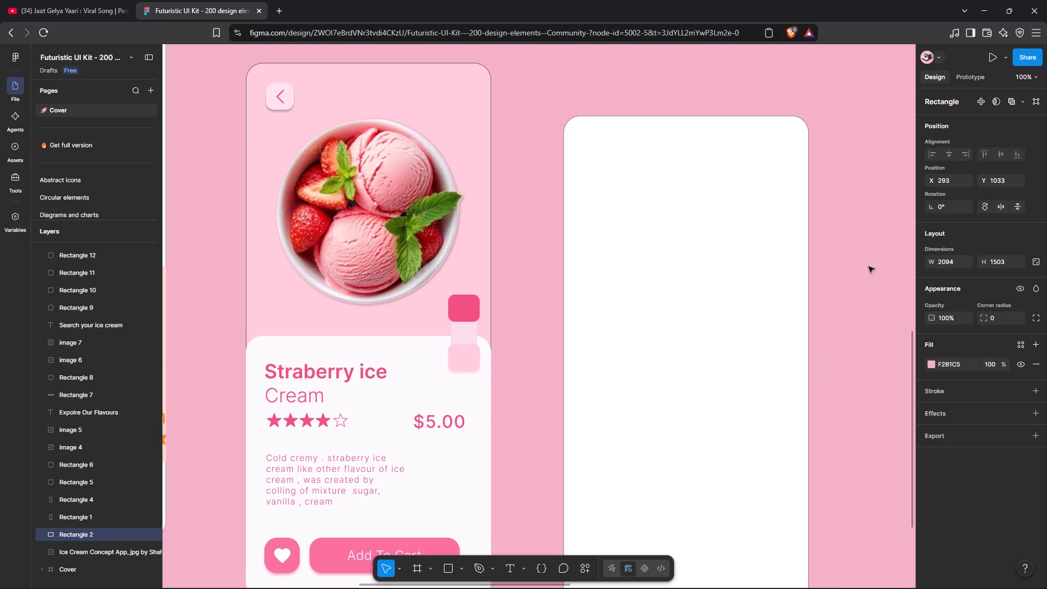
pyautogui.hscroll(-12, 869, 267)
pyautogui.hscroll(1, 869, 267)
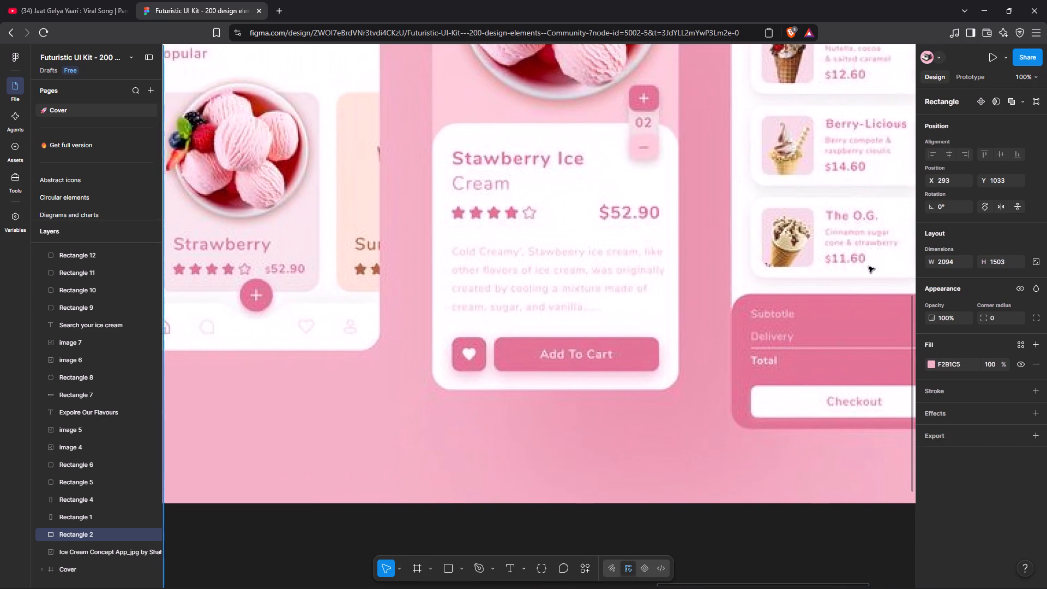
pyautogui.hscroll(8, 869, 267)
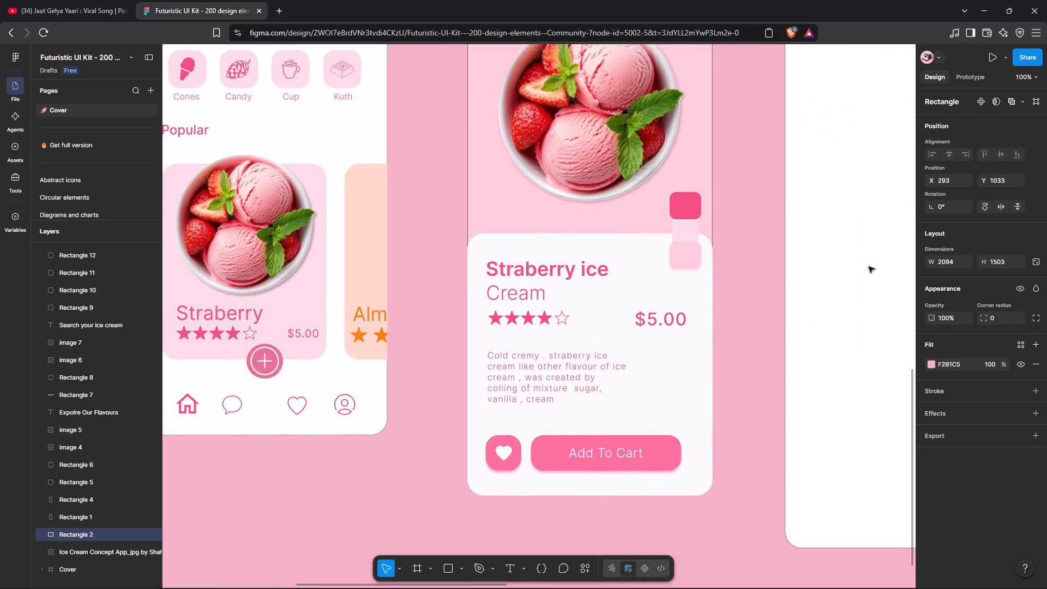
pyautogui.hscroll(1, 869, 267)
pyautogui.hscroll(-6, 848, 202)
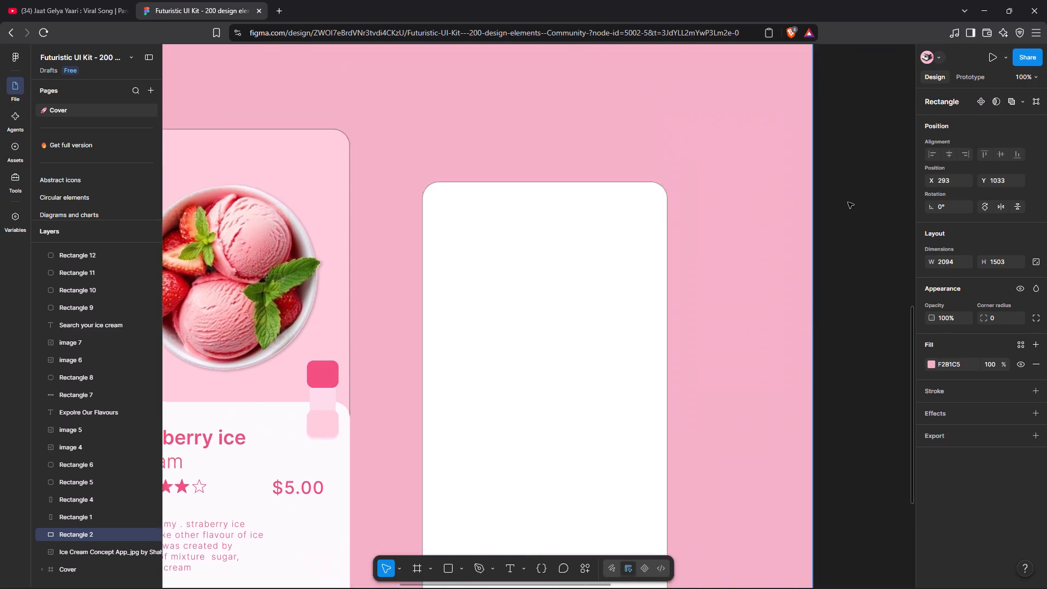
pyautogui.hscroll(-6, 848, 202)
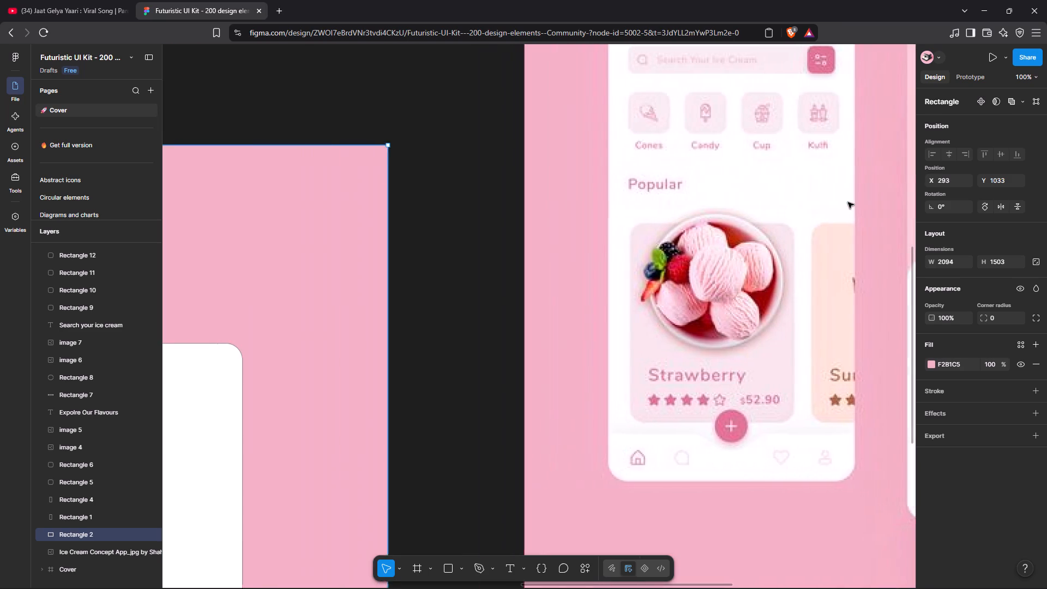
pyautogui.hscroll(3, 848, 202)
pyautogui.scroll(-4, 848, 202)
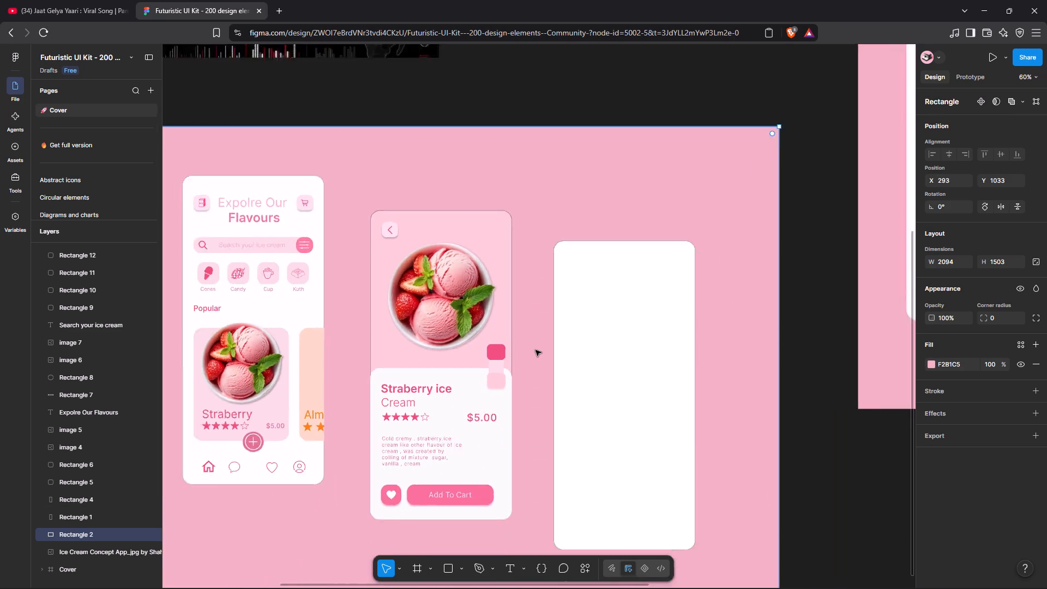
pyautogui.hscroll(-1, 535, 350)
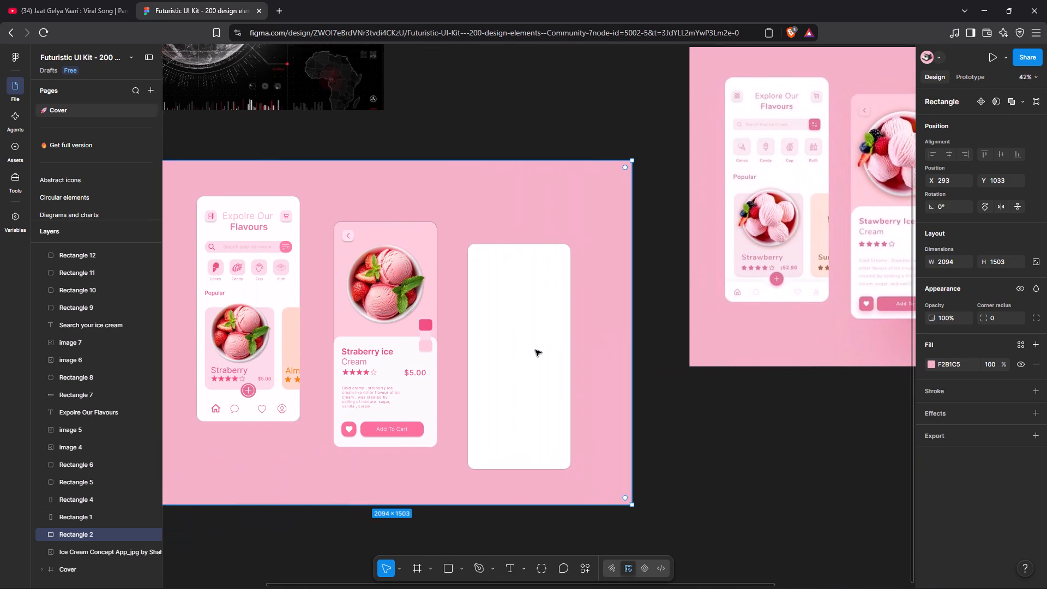
pyautogui.hscroll(-1, 535, 350)
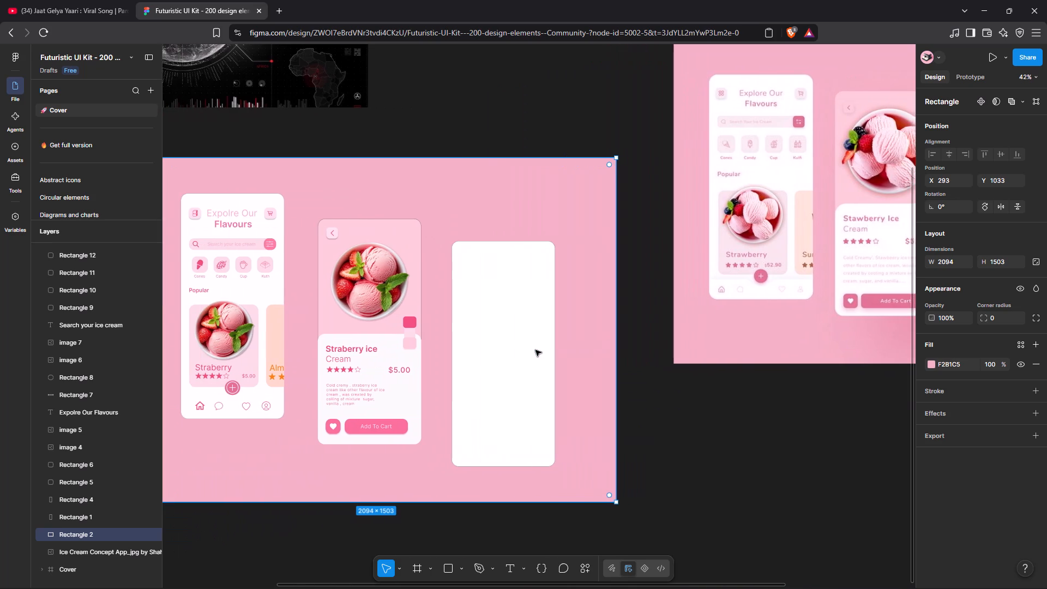
pyautogui.hscroll(4, 535, 350)
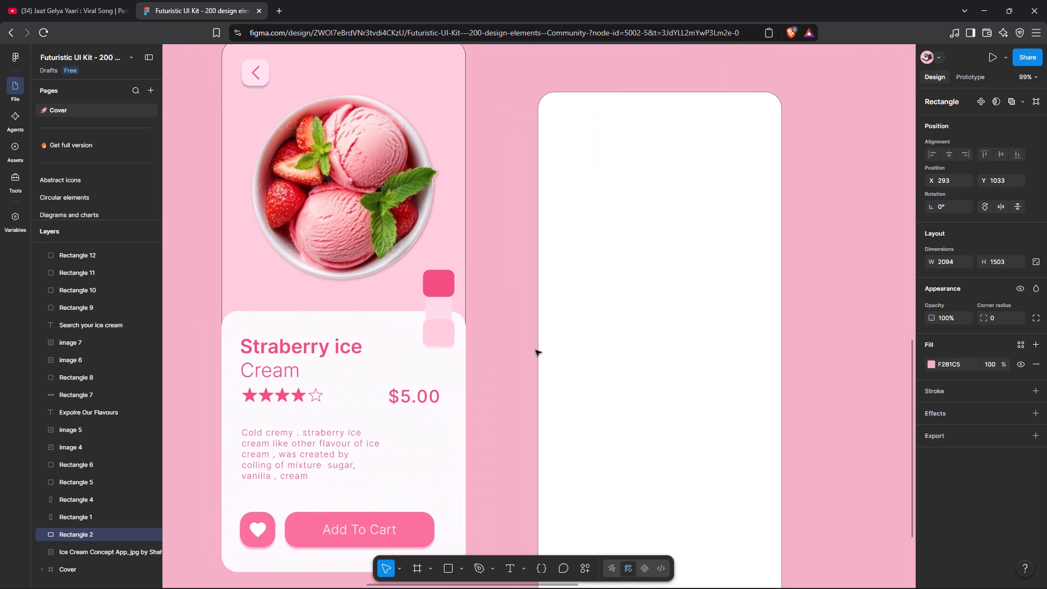
pyautogui.hscroll(1, 535, 350)
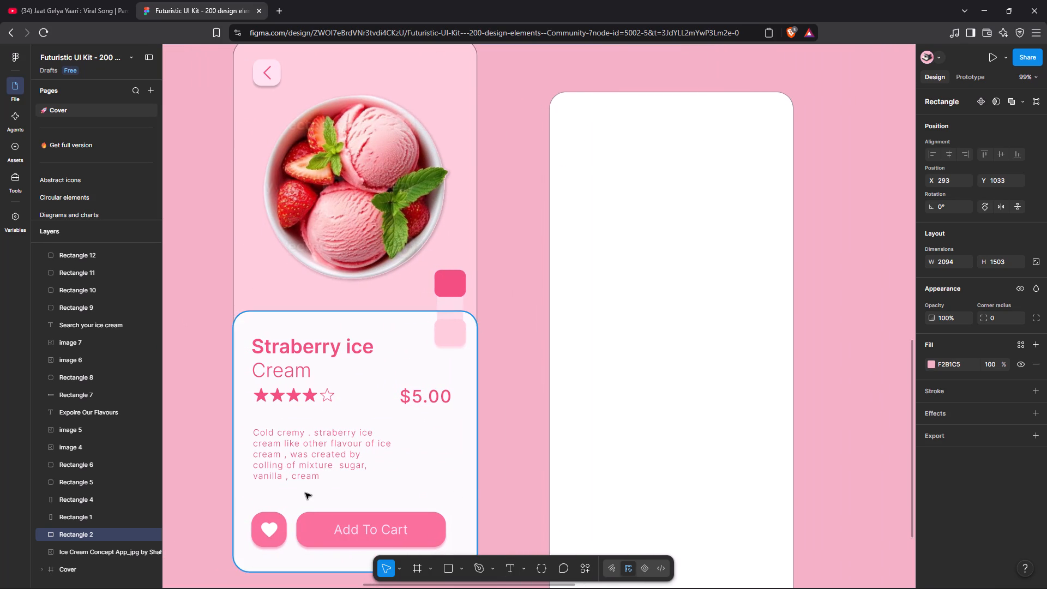
# Duplicate the "Cream" text, place the copy over the stepper's dark pink rectangle, and bring it to the front.
pyautogui.click(281, 377)
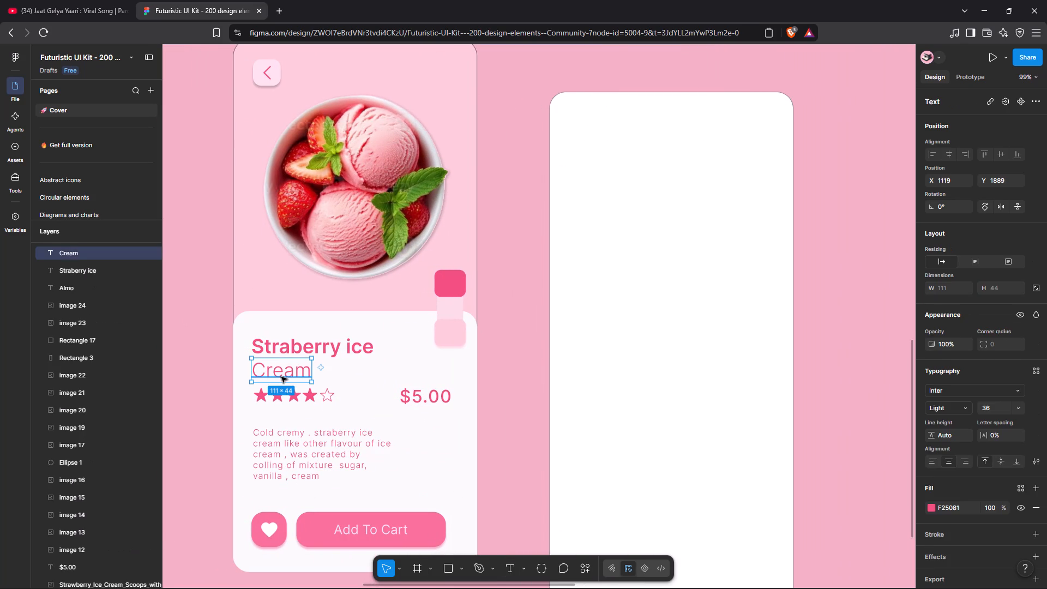
pyautogui.hotkey('ctrl', 'd')
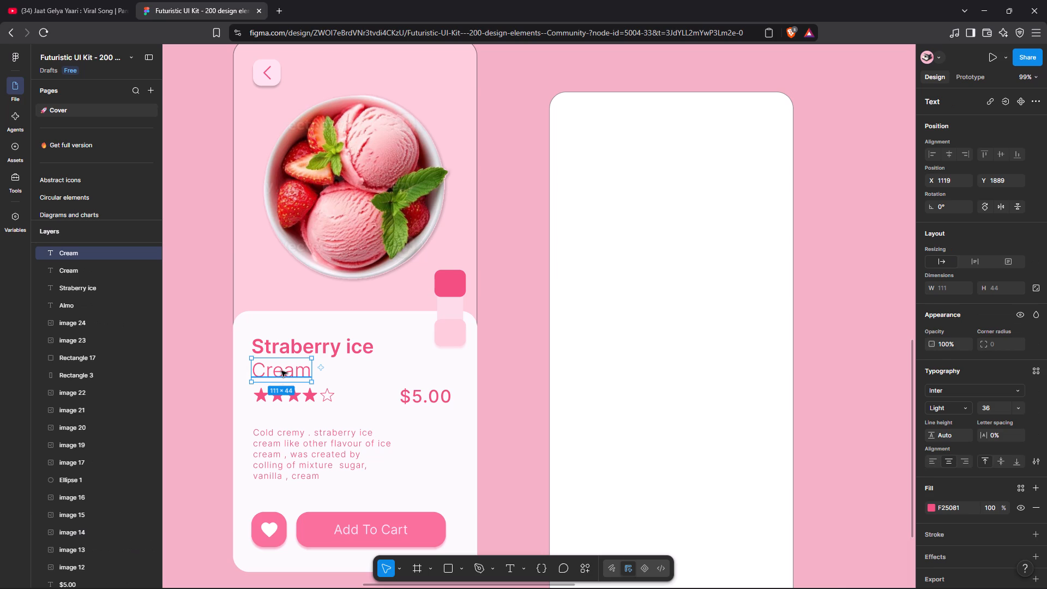
pyautogui.moveTo(281, 371); pyautogui.dragTo(449, 282)
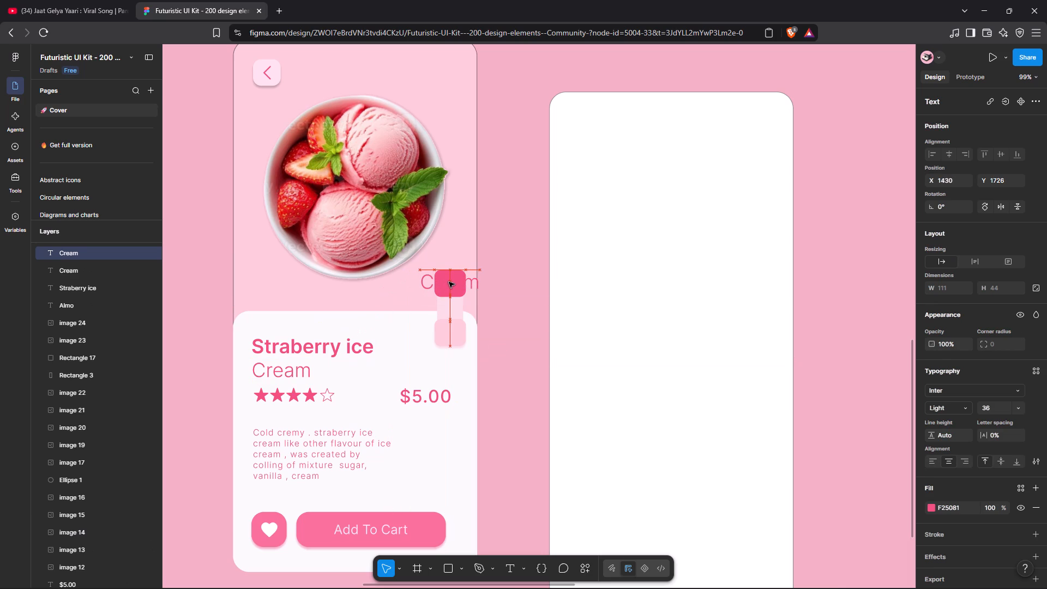
pyautogui.moveTo(449, 282); pyautogui.dragTo(448, 280)
pyautogui.rightClick(448, 280)
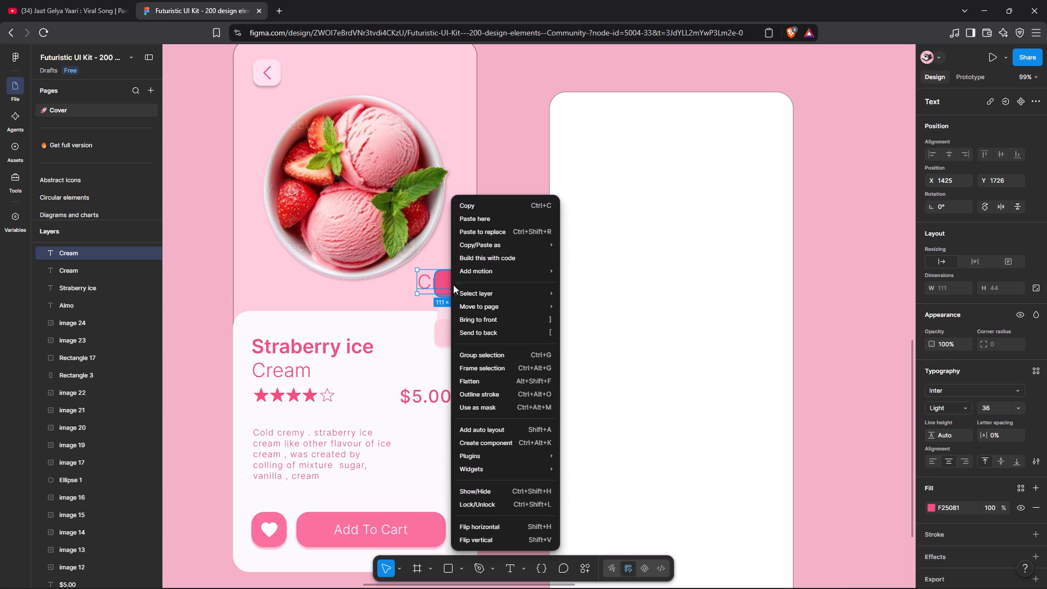
pyautogui.click(486, 321)
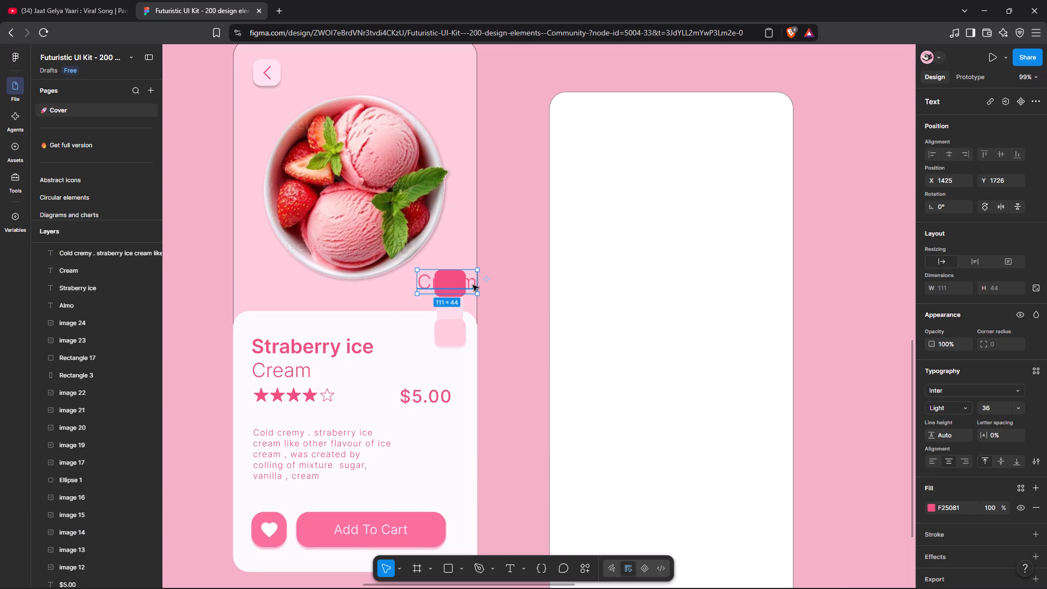
pyautogui.click(473, 285)
pyautogui.rightClick(473, 285)
pyautogui.click(498, 318)
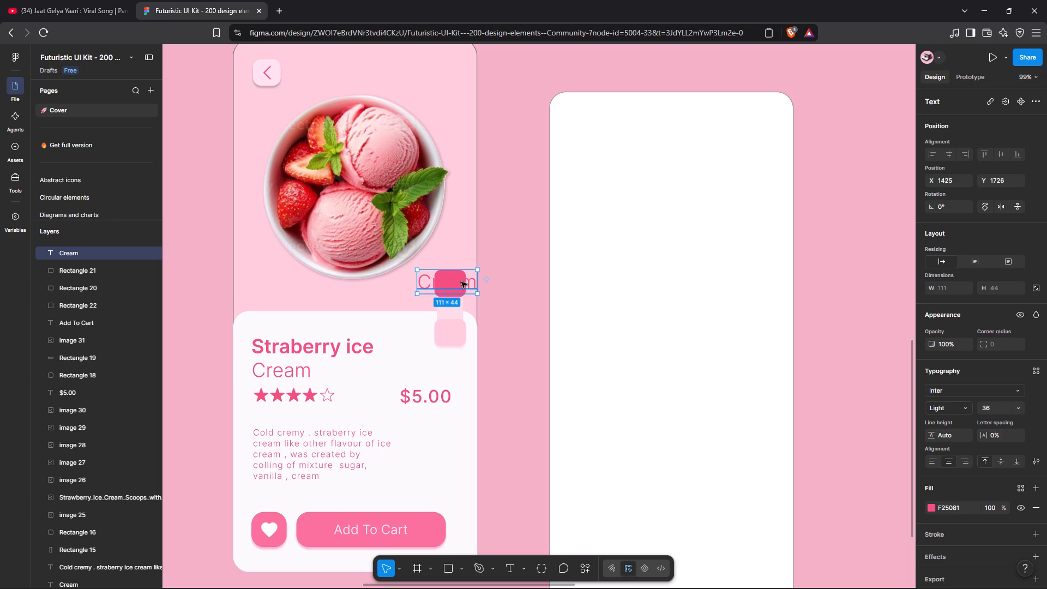
# Replace the copied text on the dark pink stepper rectangle with "+".
pyautogui.doubleClick(447, 287)
pyautogui.press('BackSpace')
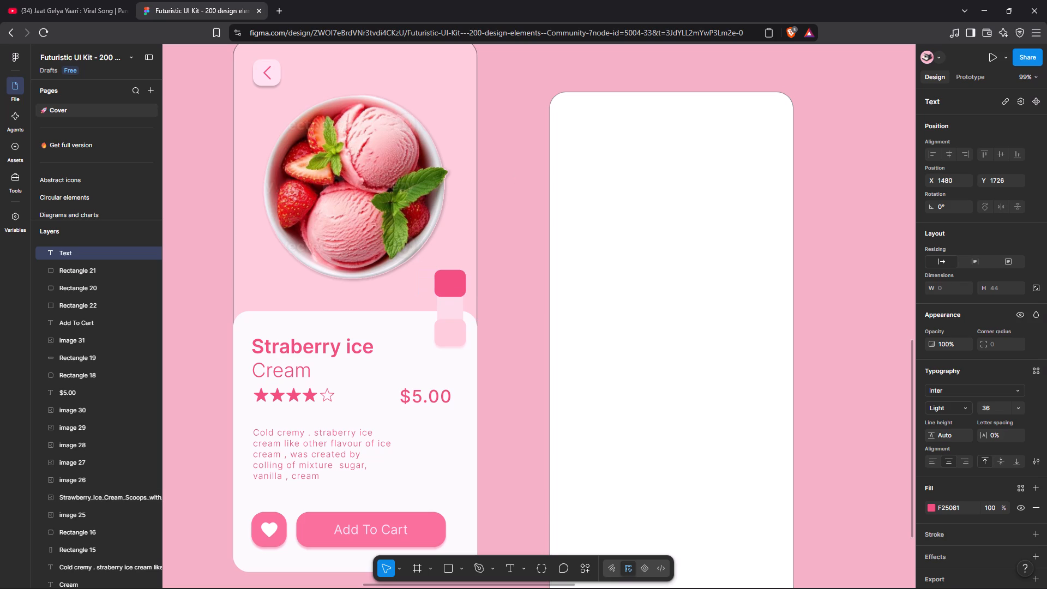
pyautogui.hotkey('shift', '+')
pyautogui.click(893, 376)
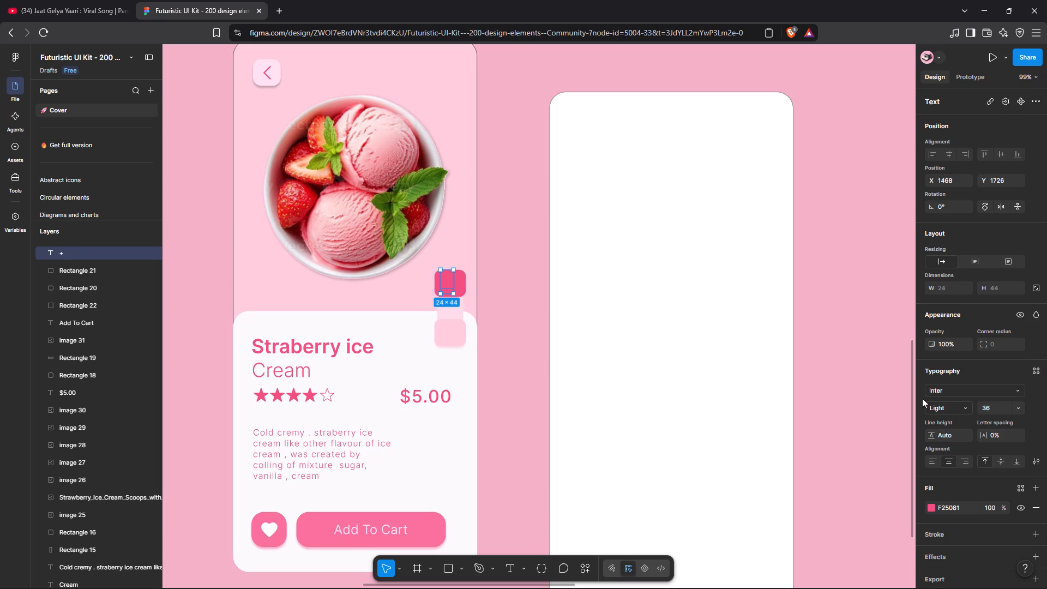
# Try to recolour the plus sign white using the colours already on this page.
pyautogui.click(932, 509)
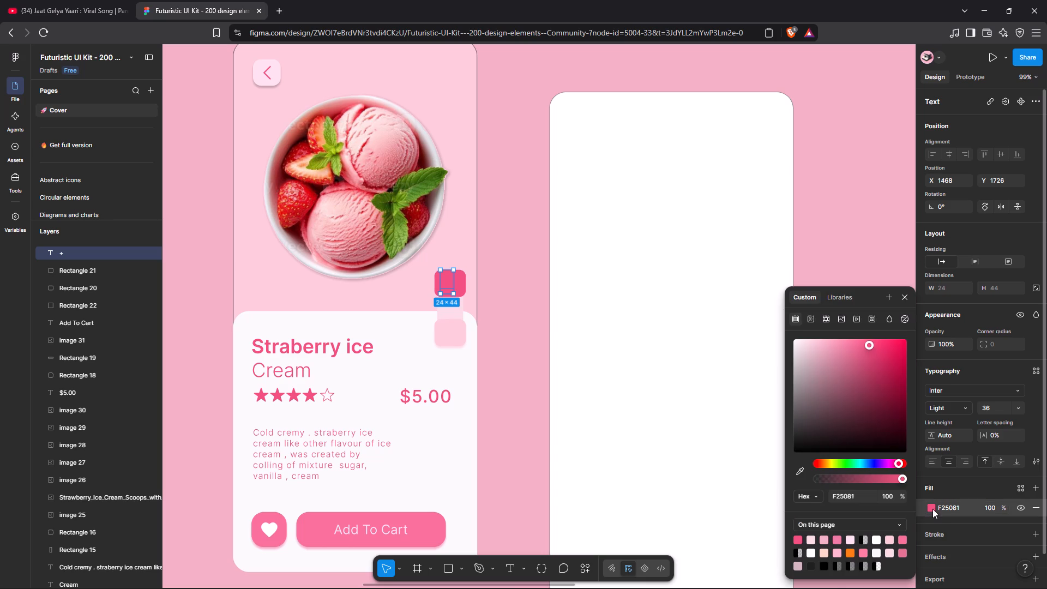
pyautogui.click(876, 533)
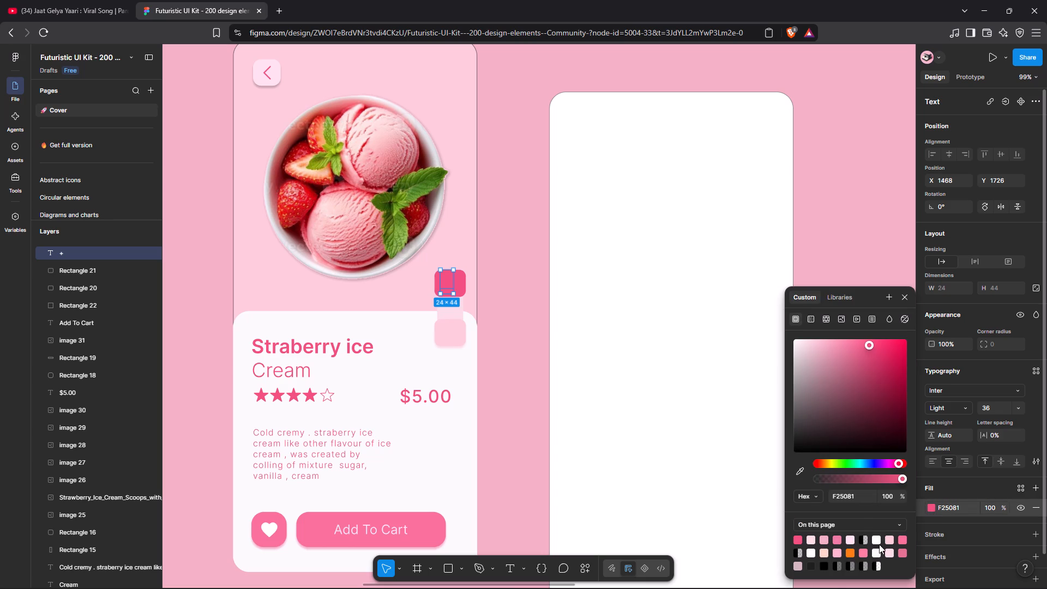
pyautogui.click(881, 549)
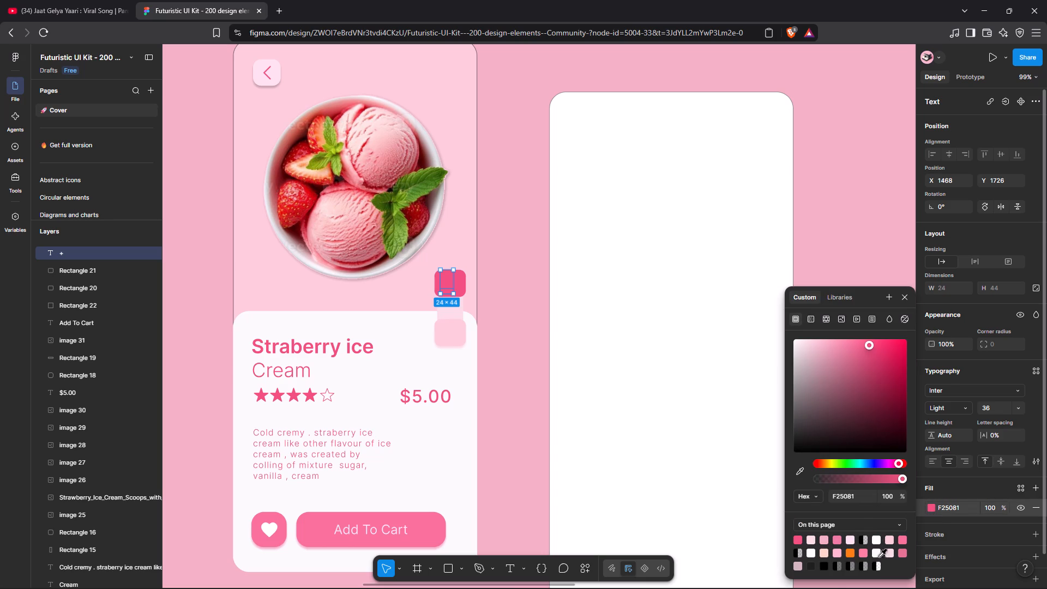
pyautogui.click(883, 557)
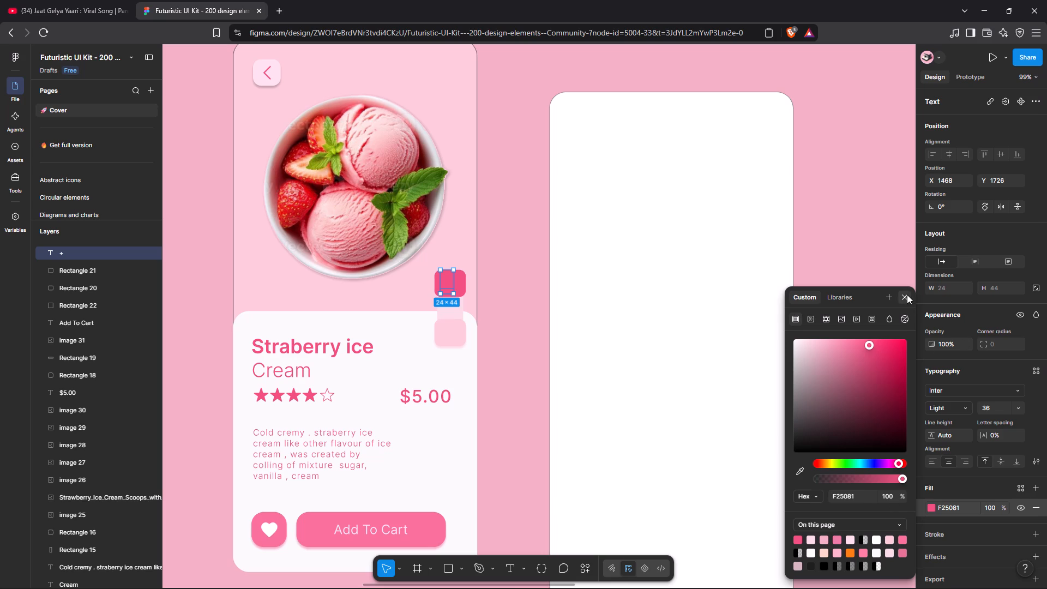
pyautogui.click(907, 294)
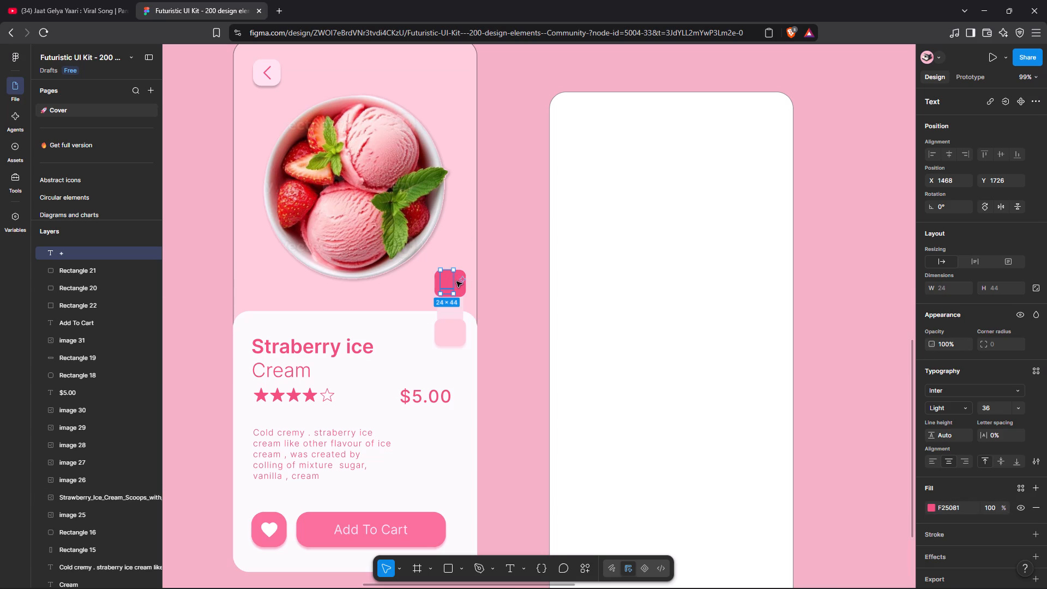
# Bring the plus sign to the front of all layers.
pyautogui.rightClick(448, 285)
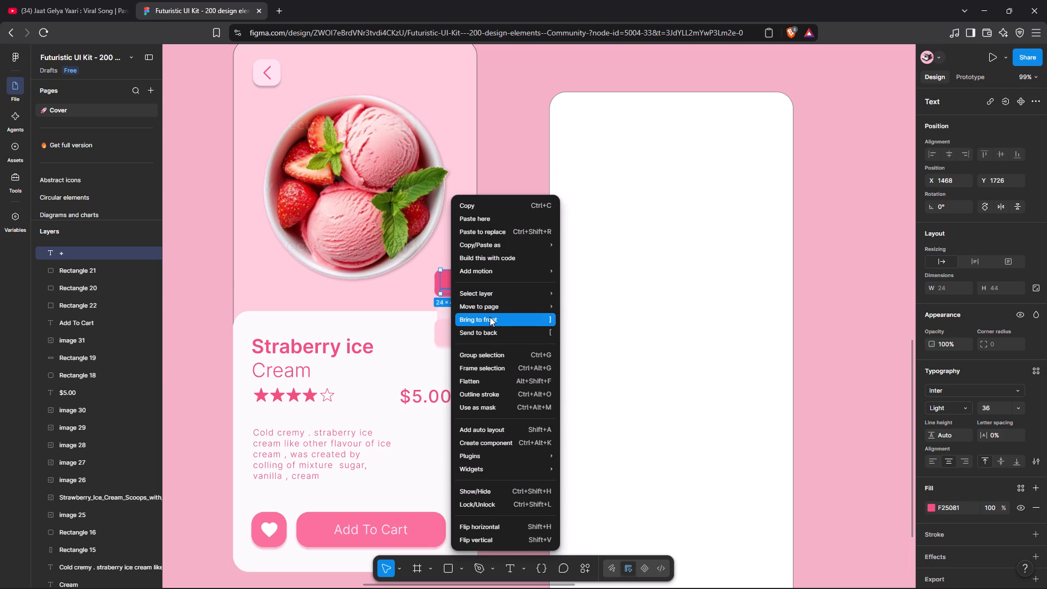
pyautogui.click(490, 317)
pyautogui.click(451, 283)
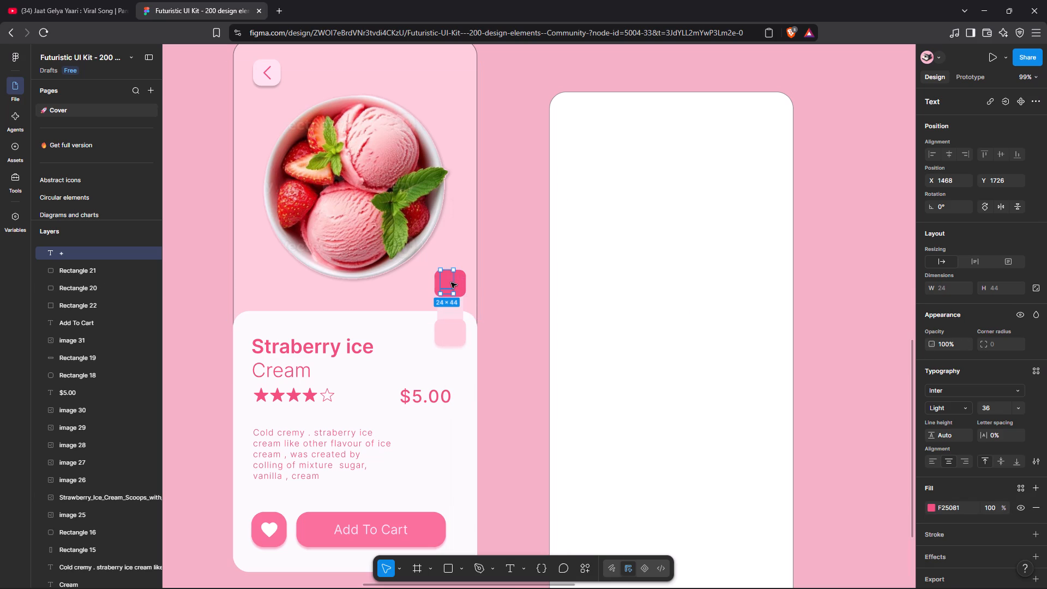
# Recolour the plus sign on the dark pink stepper rectangle to FFFEFF using the colours already on this page.
pyautogui.rightClick(451, 283)
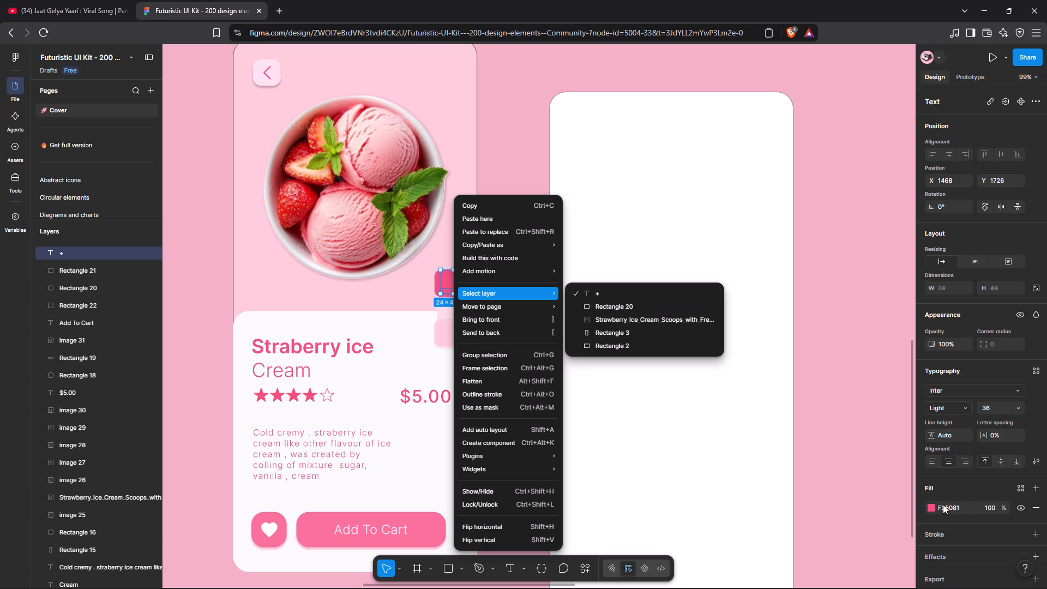
pyautogui.click(930, 506)
pyautogui.click(841, 469)
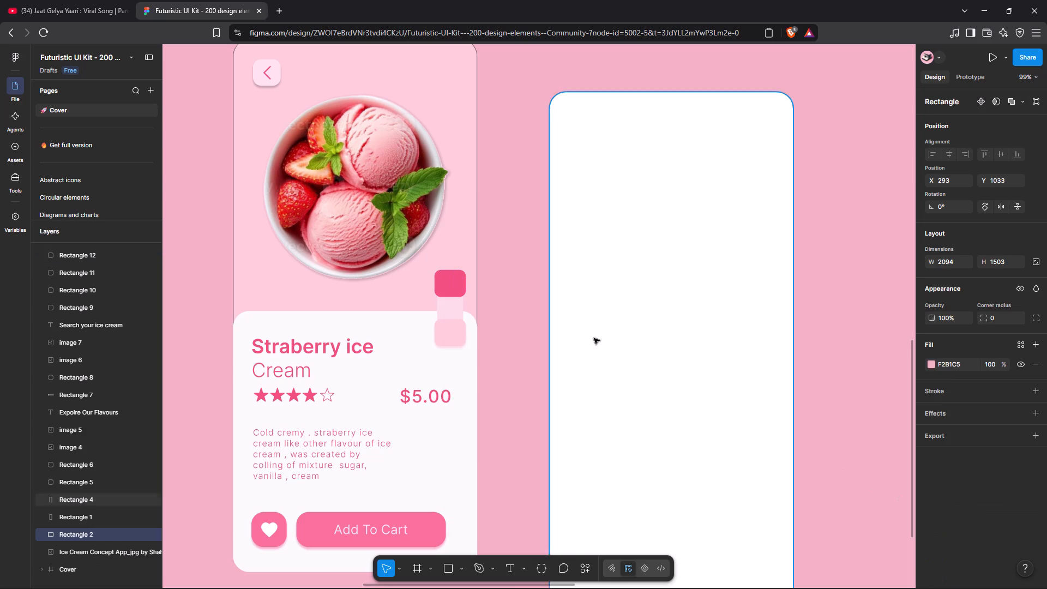
pyautogui.click(447, 286)
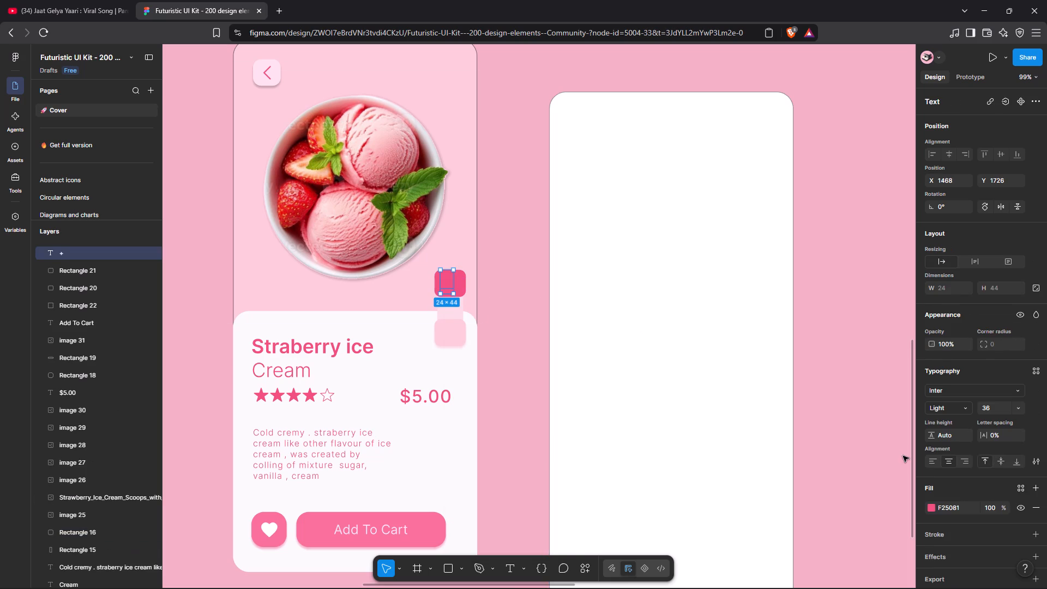
pyautogui.click(933, 508)
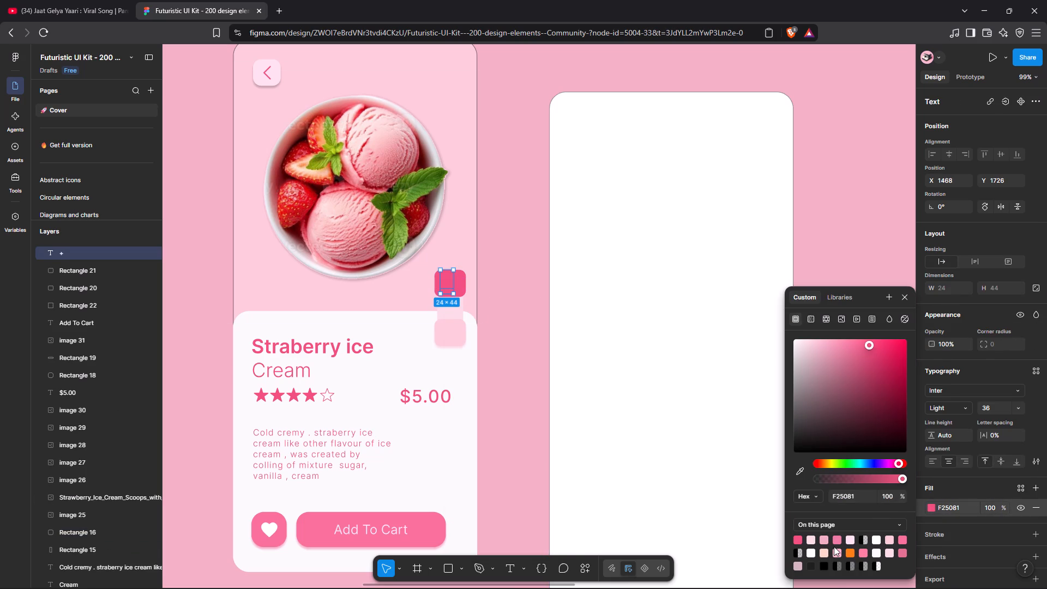
pyautogui.click(811, 554)
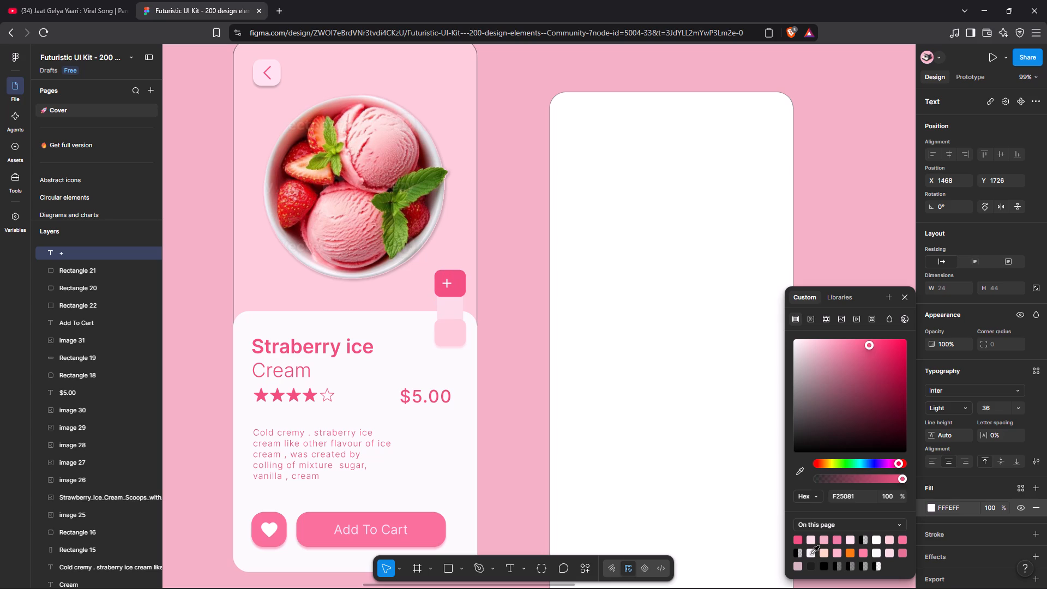
pyautogui.click(910, 294)
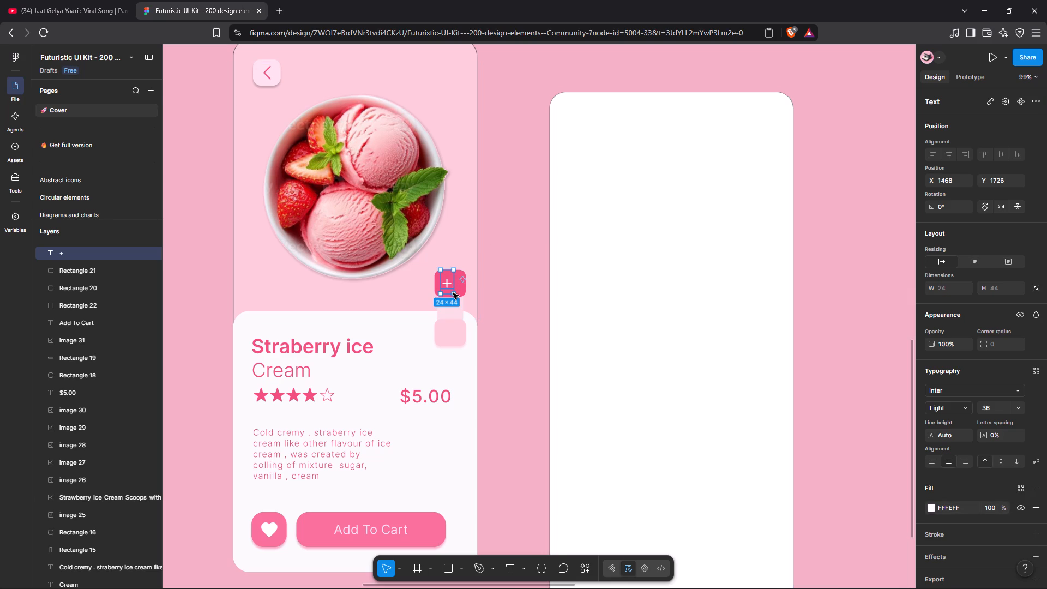
# Enlarge the plus sign's text box to about 30 × 46 and centre it on the dark pink rectangle.
pyautogui.click(455, 294)
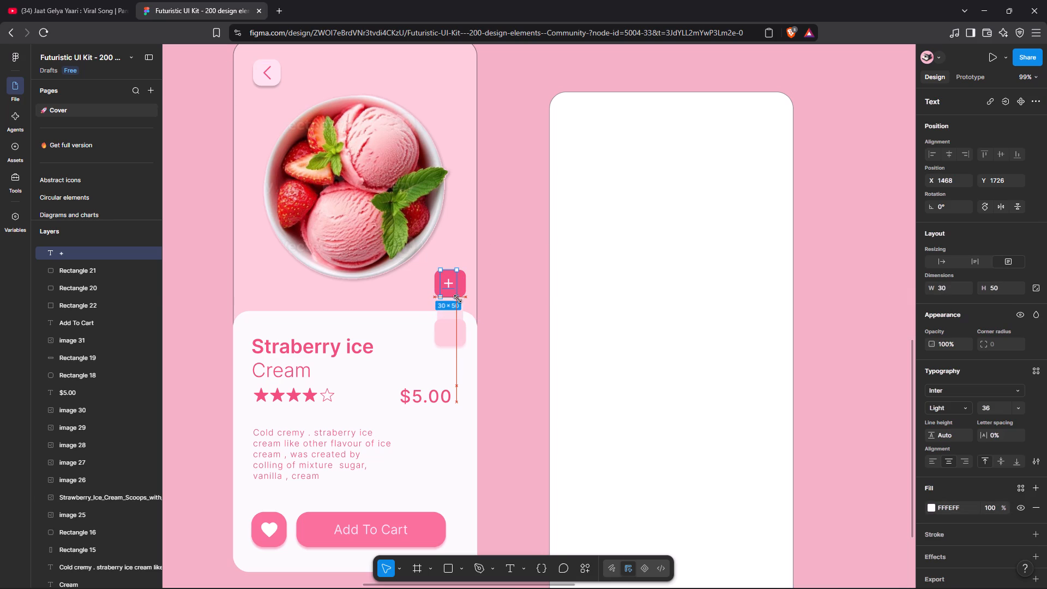
pyautogui.click(450, 285)
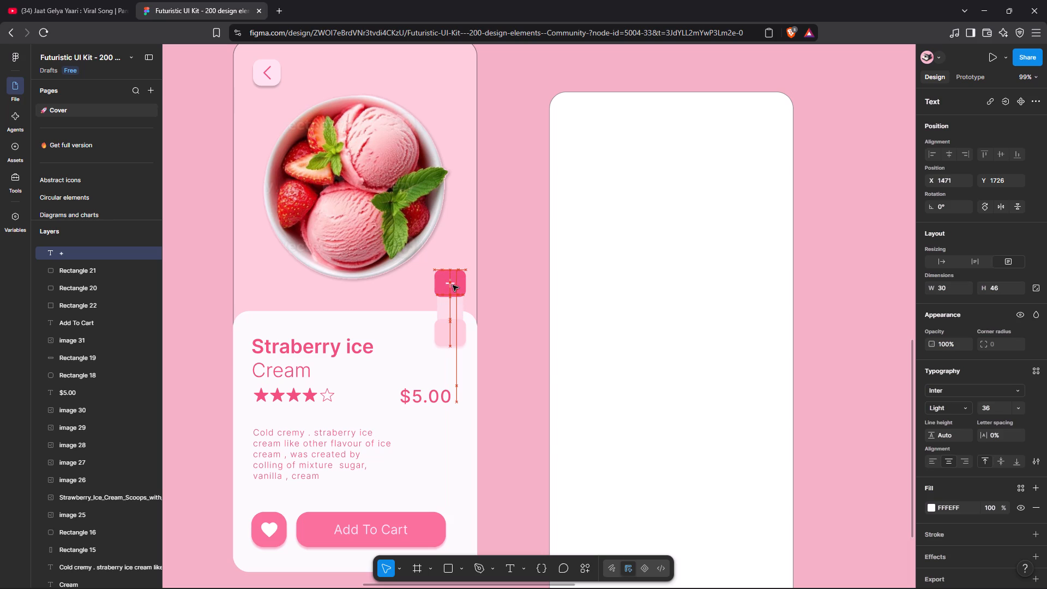
pyautogui.click(882, 303)
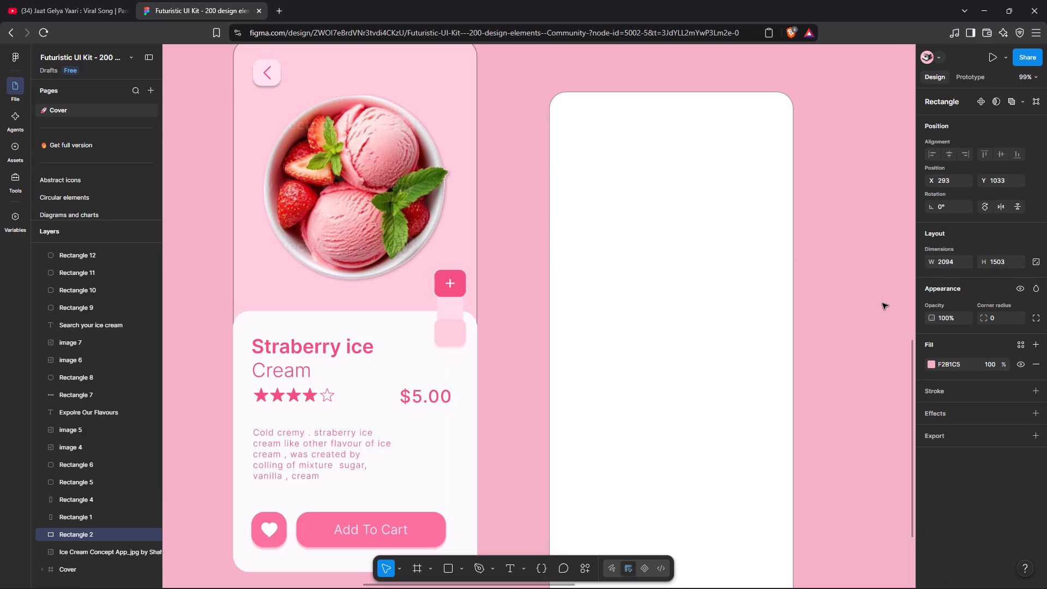
# Duplicate the plus sign onto the stepper's lower light pink rectangle and replace the copy's text with "-".
pyautogui.click(452, 287)
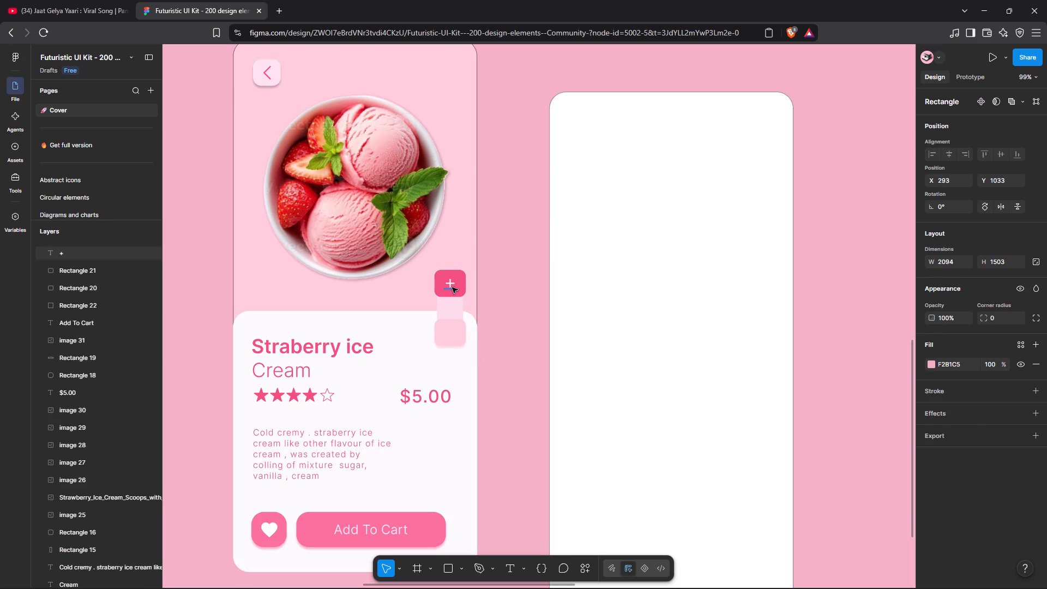
pyautogui.hotkey('ctrl', 'd')
pyautogui.moveTo(450, 283); pyautogui.dragTo(449, 330)
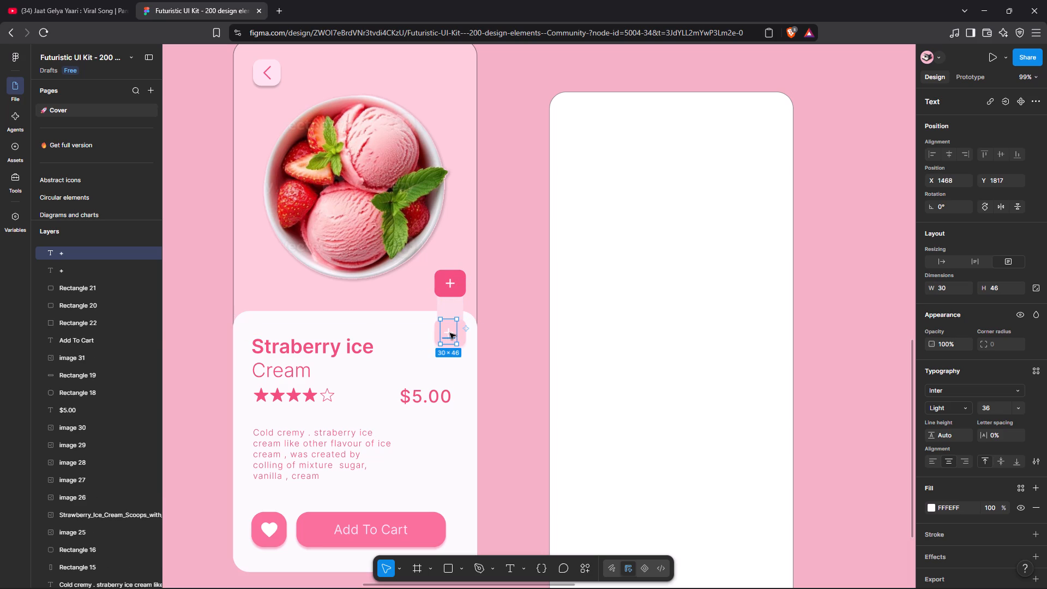
pyautogui.doubleClick(450, 333)
pyautogui.press('BackSpace')
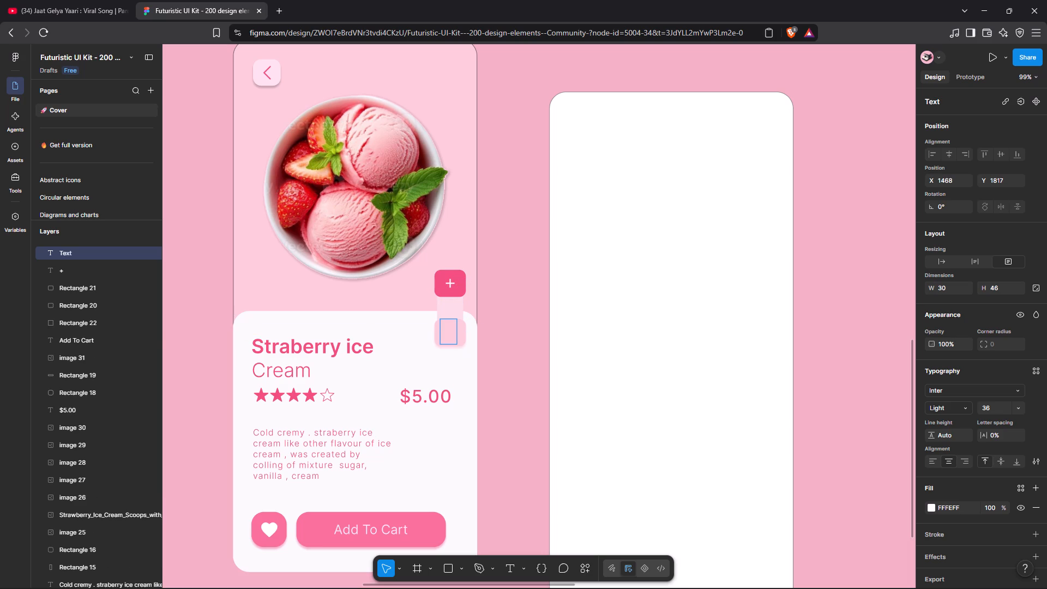
pyautogui.press('-')
pyautogui.click(835, 350)
pyautogui.click(835, 350)
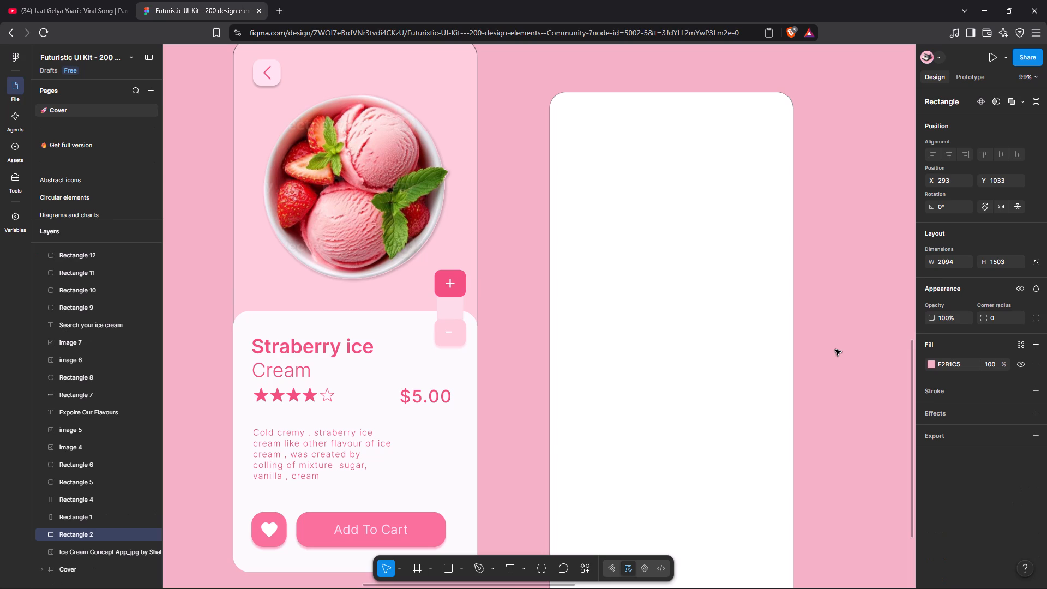
# Shift the minus sign slightly so it is centred horizontally on the lower stepper rectangle, at X 1471.
pyautogui.click(449, 333)
pyautogui.click(449, 333)
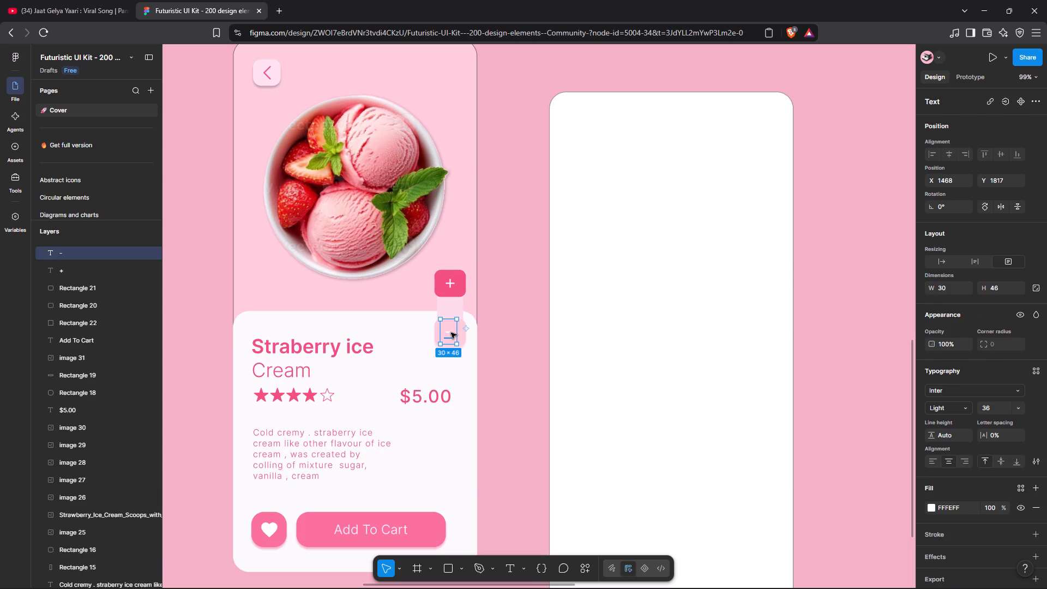
pyautogui.click(522, 333)
# Duplicate the plus sign into the stepper's pale middle section and replace the copy's text with "02".
pyautogui.click(450, 286)
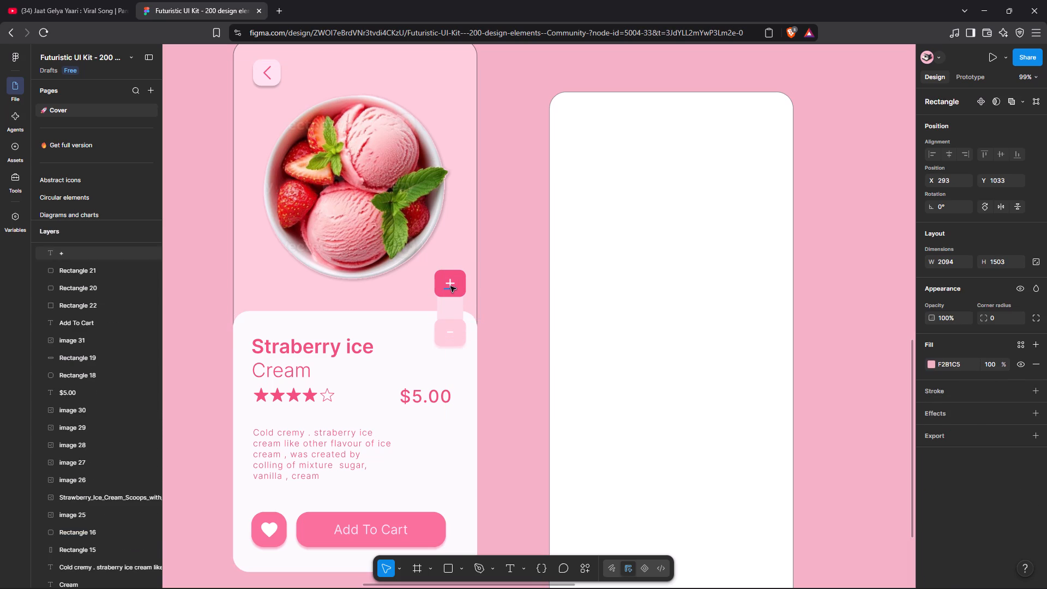
pyautogui.hotkey('ctrl', 'd')
pyautogui.moveTo(450, 286); pyautogui.dragTo(449, 309)
pyautogui.doubleClick(449, 309)
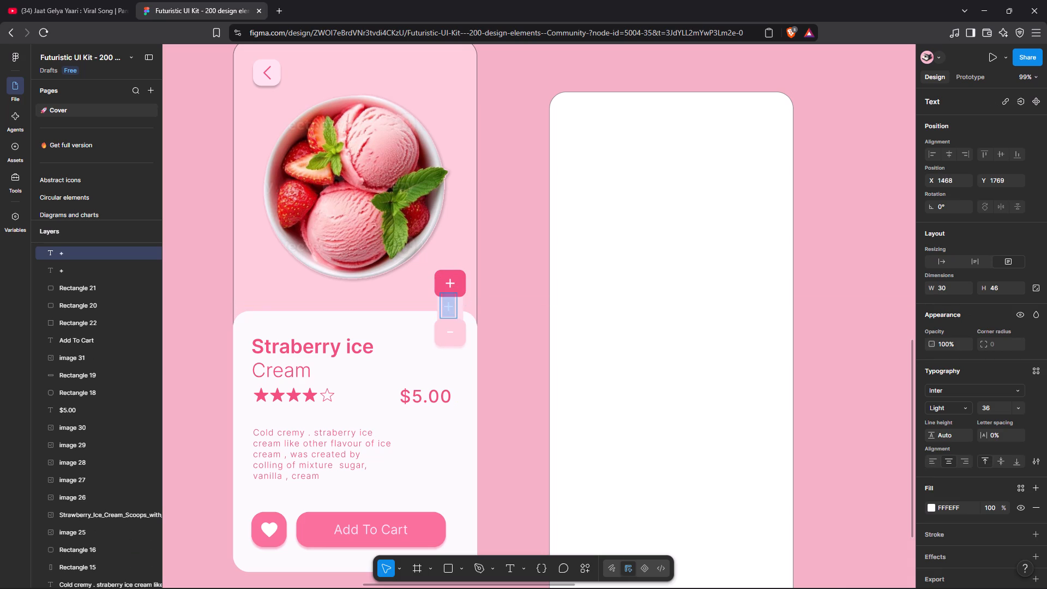
pyautogui.press('BackSpace')
pyautogui.write('02')
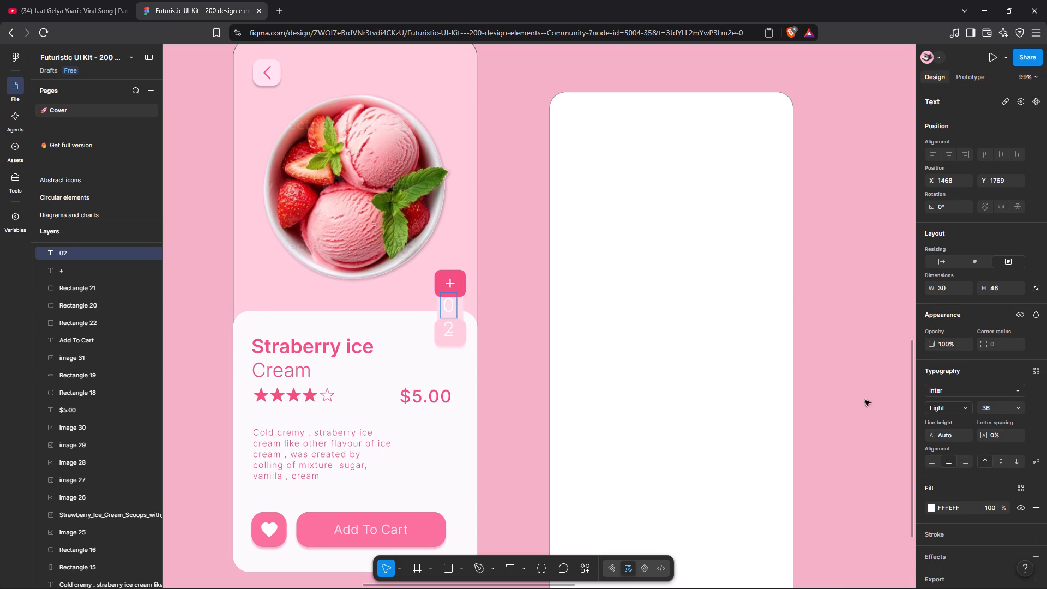
pyautogui.click(859, 408)
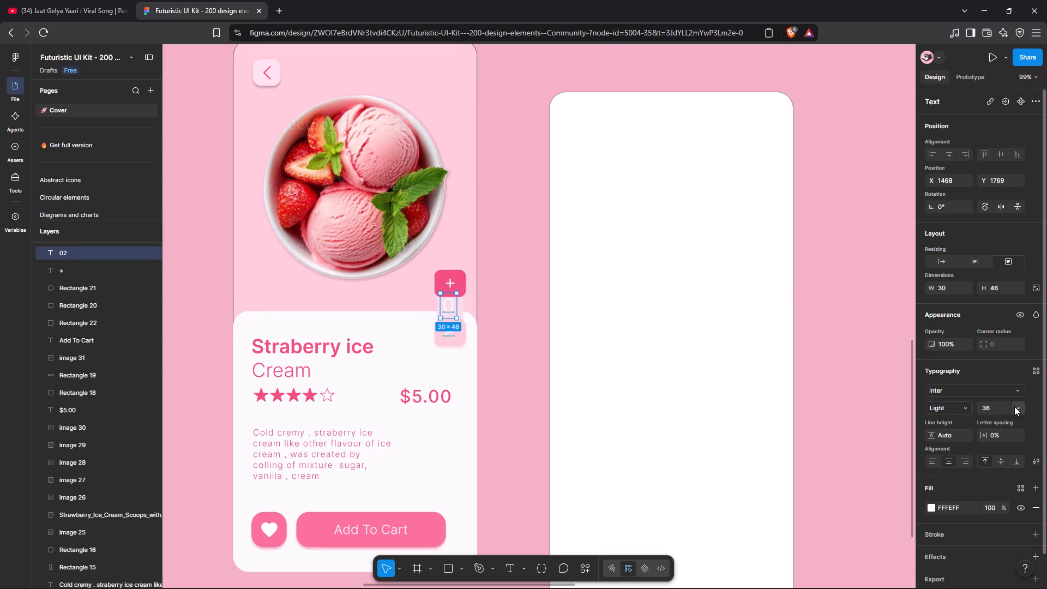
# Set the "02" text to font size 20 and Regular weight.
pyautogui.click(1014, 406)
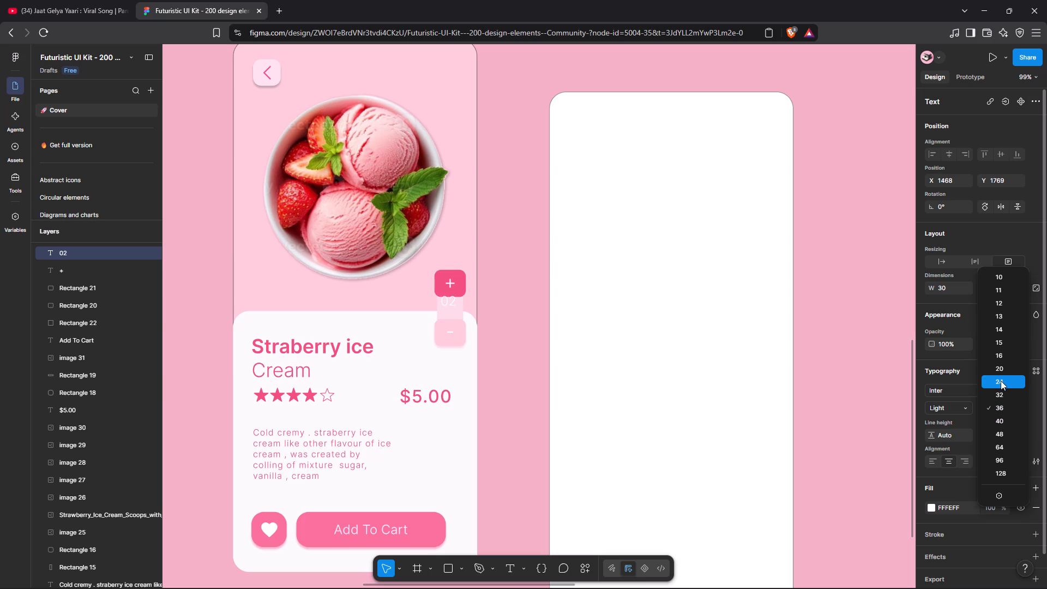
pyautogui.click(1000, 369)
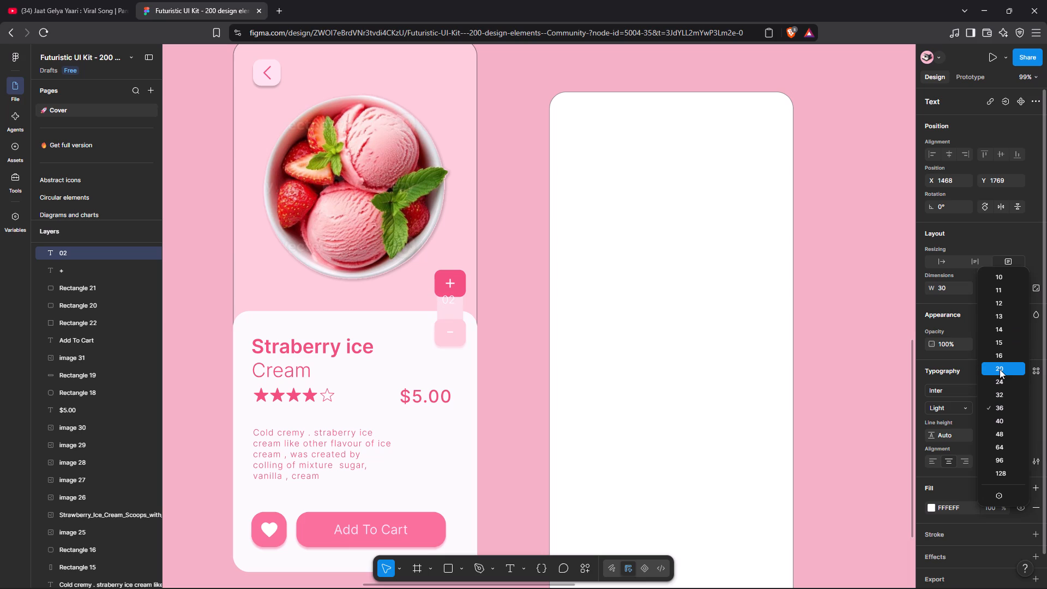
pyautogui.click(965, 412)
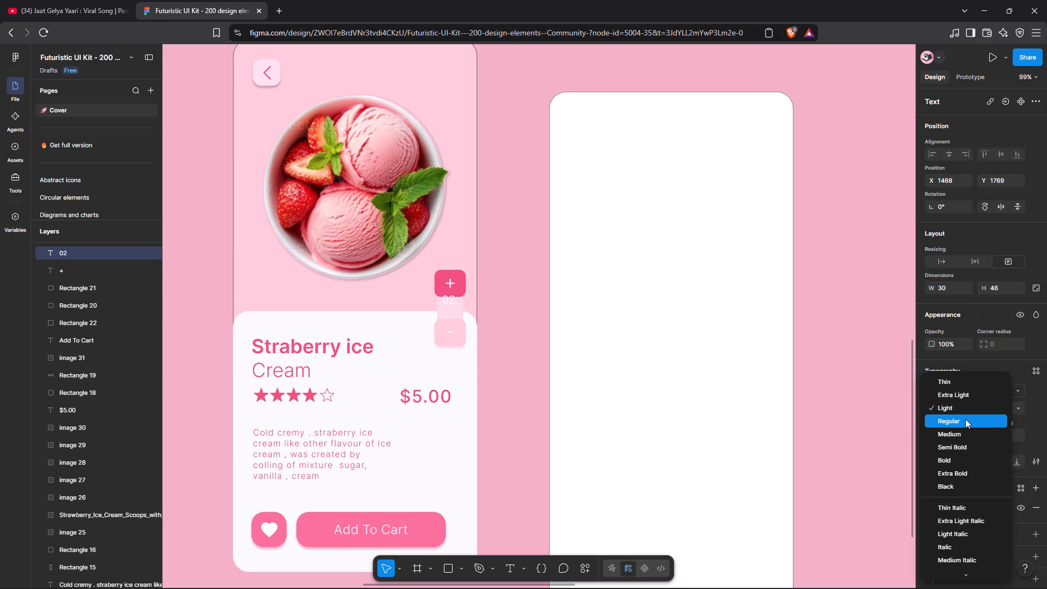
pyautogui.click(965, 419)
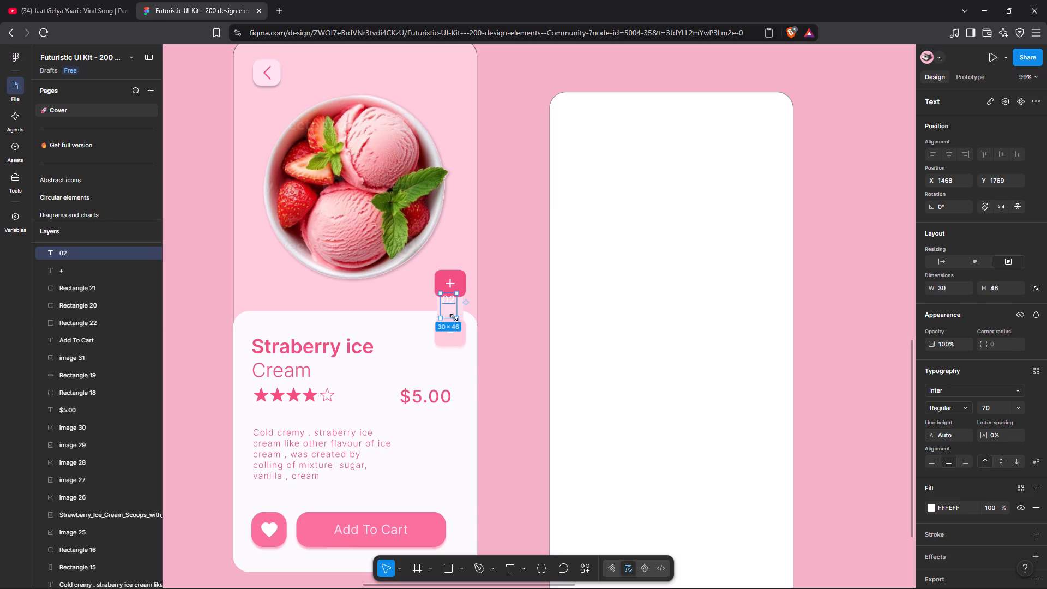
# Shrink the "02" text box to about 30 × 23 and move it midway between the plus and minus rectangles.
pyautogui.moveTo(450, 320); pyautogui.dragTo(447, 306)
pyautogui.moveTo(430, 303); pyautogui.dragTo(431, 320)
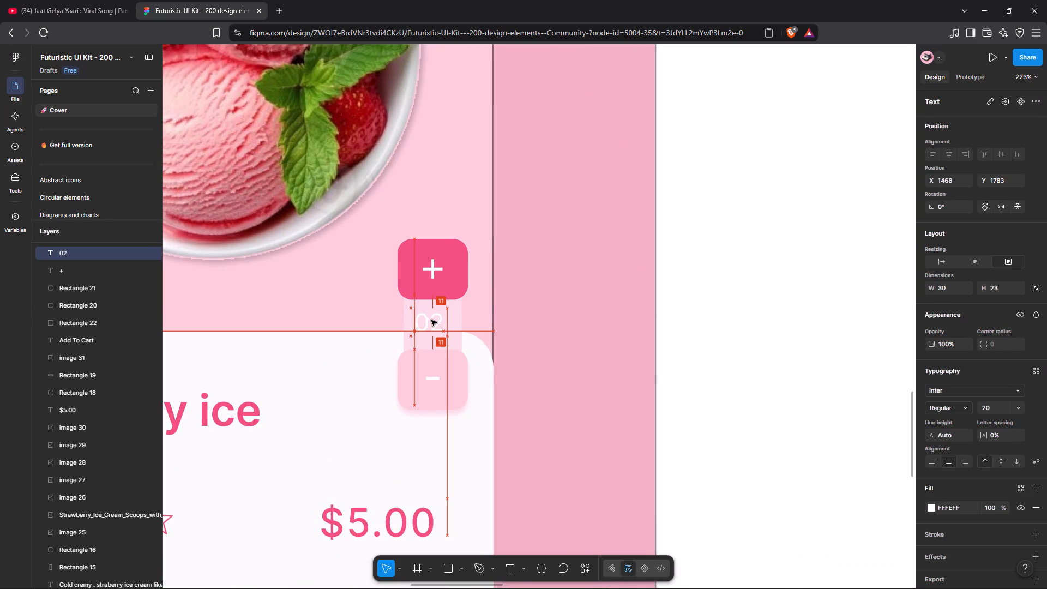
pyautogui.moveTo(431, 320); pyautogui.dragTo(431, 322)
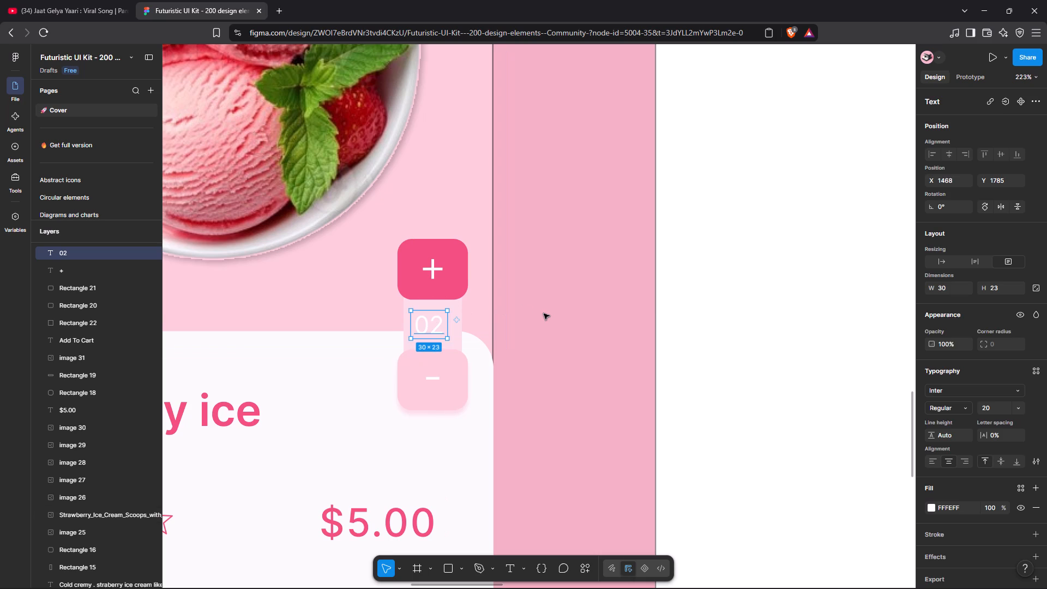
pyautogui.click(544, 314)
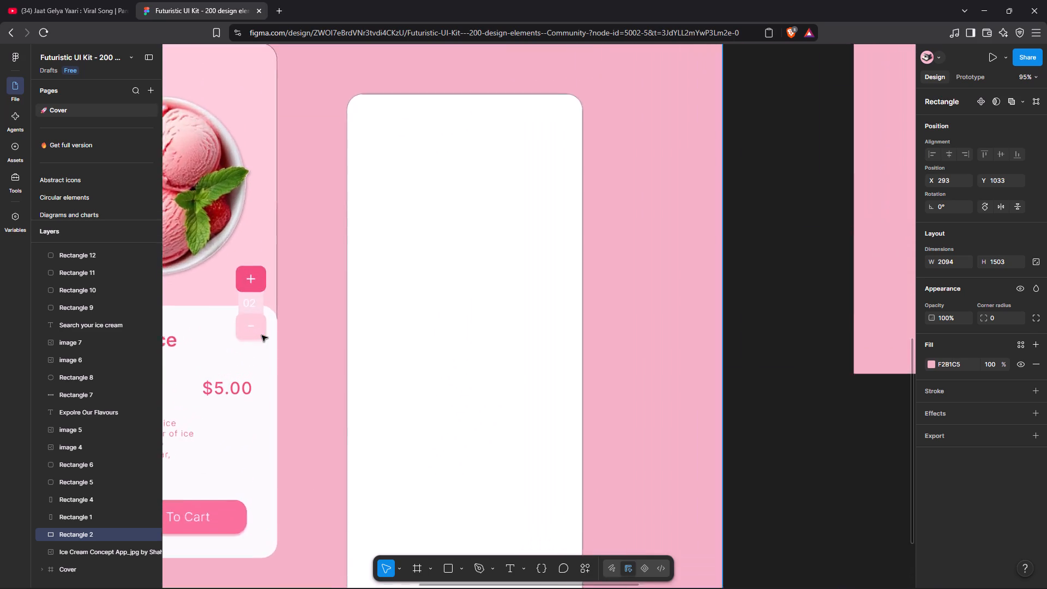
# Recolour the "02" quantity text to dark pink F25081 using the colours on this page.
pyautogui.click(248, 294)
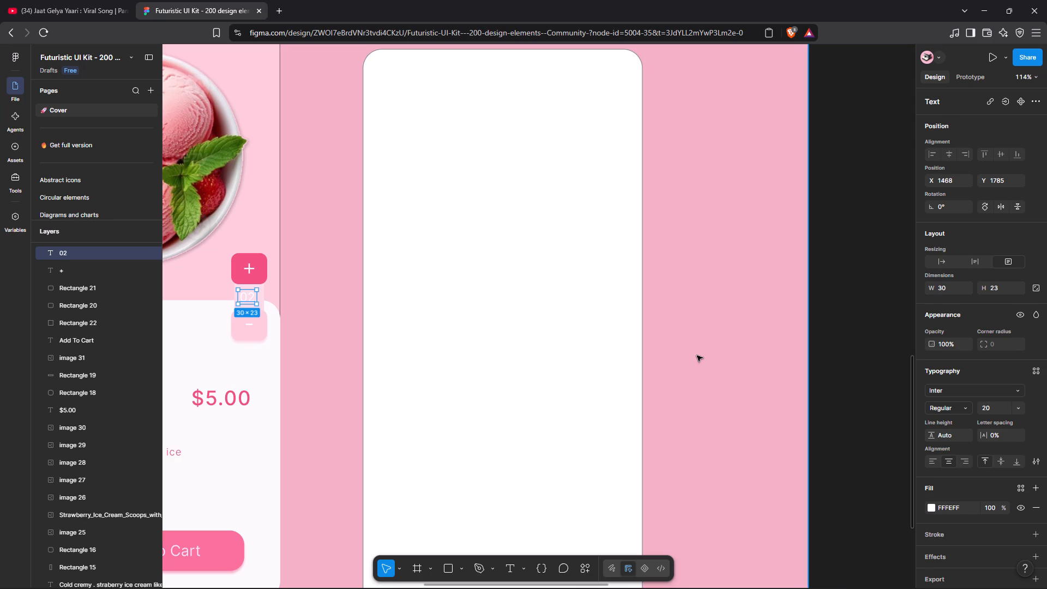
pyautogui.click(932, 510)
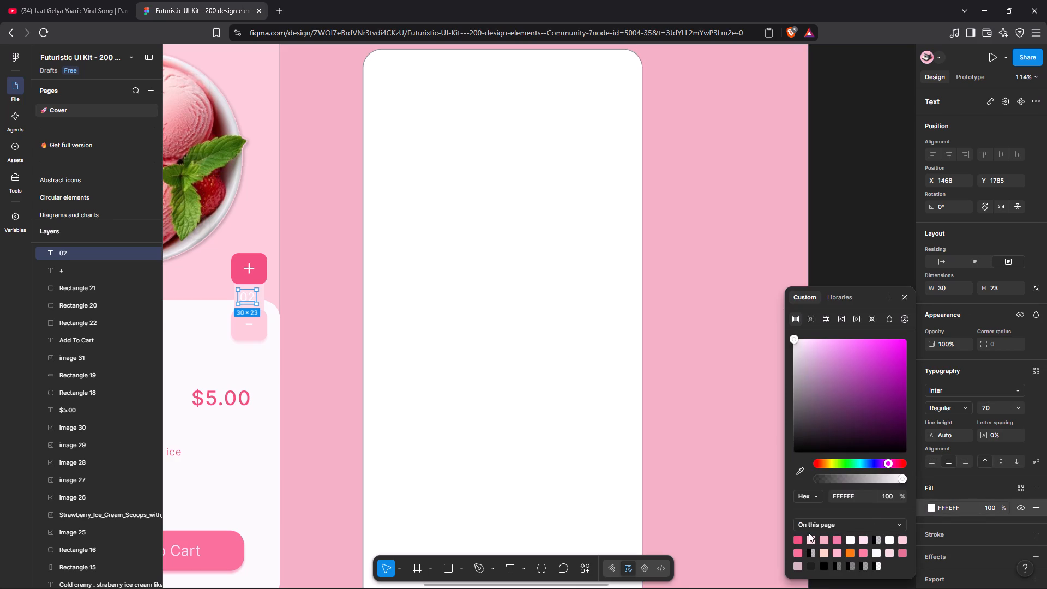
pyautogui.click(796, 538)
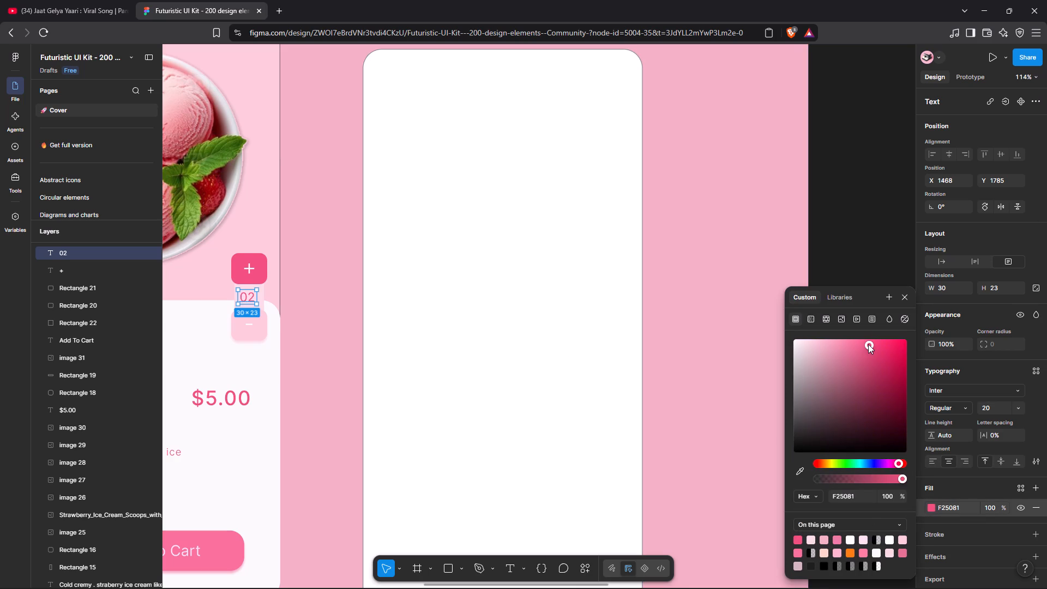
# Recolour the stepper's minus rectangle to light pink F2B1C5 using the colours on this page.
pyautogui.click(254, 325)
pyautogui.click(264, 328)
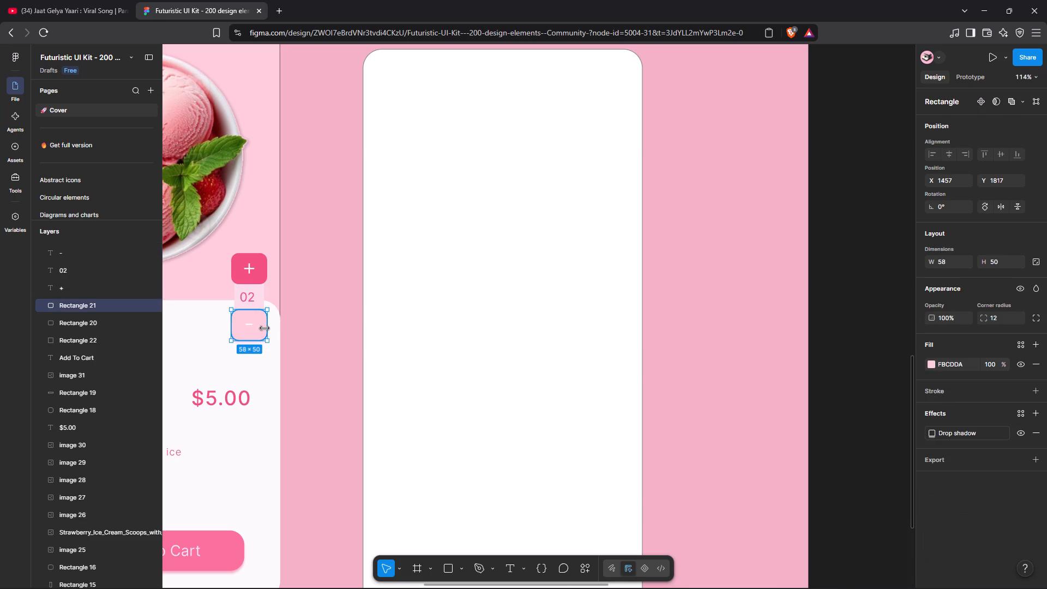
pyautogui.click(930, 364)
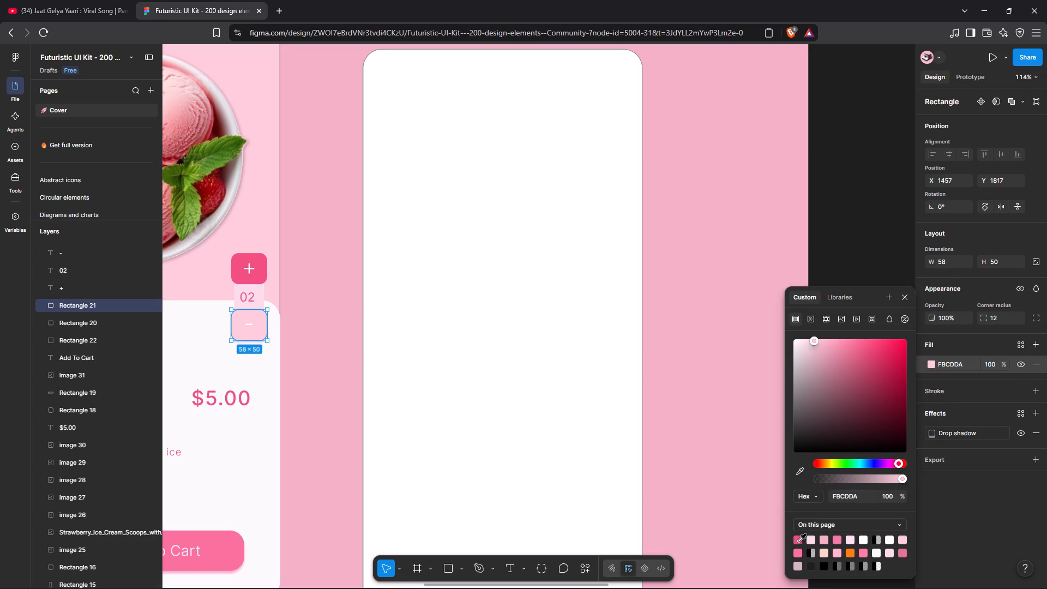
pyautogui.click(797, 549)
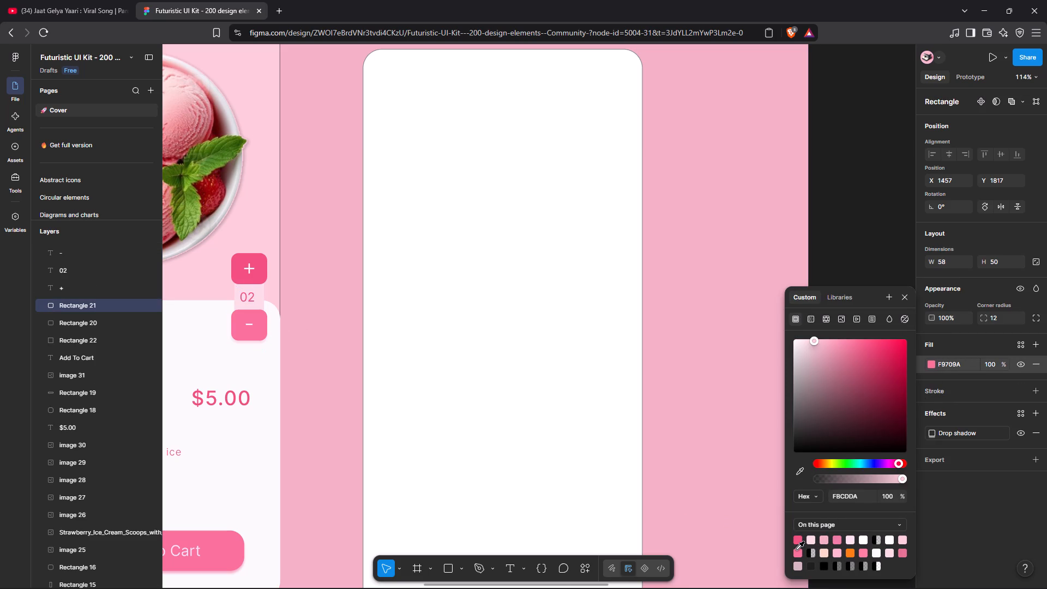
pyautogui.click(837, 540)
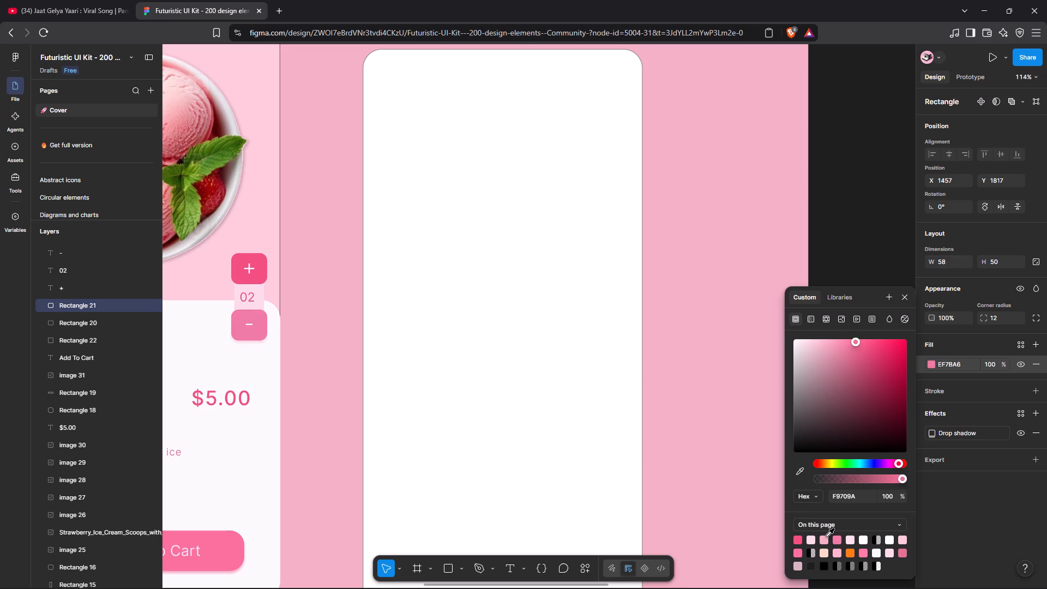
pyautogui.click(826, 538)
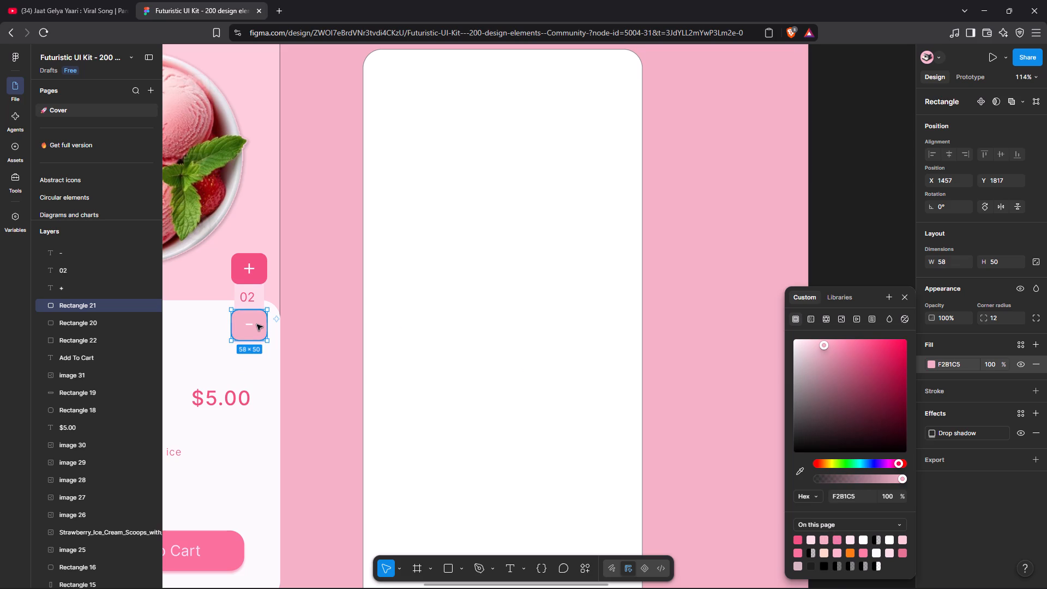
# Set the stepper's minus sign to Medium weight and recolour it dark pink F25081.
pyautogui.click(255, 326)
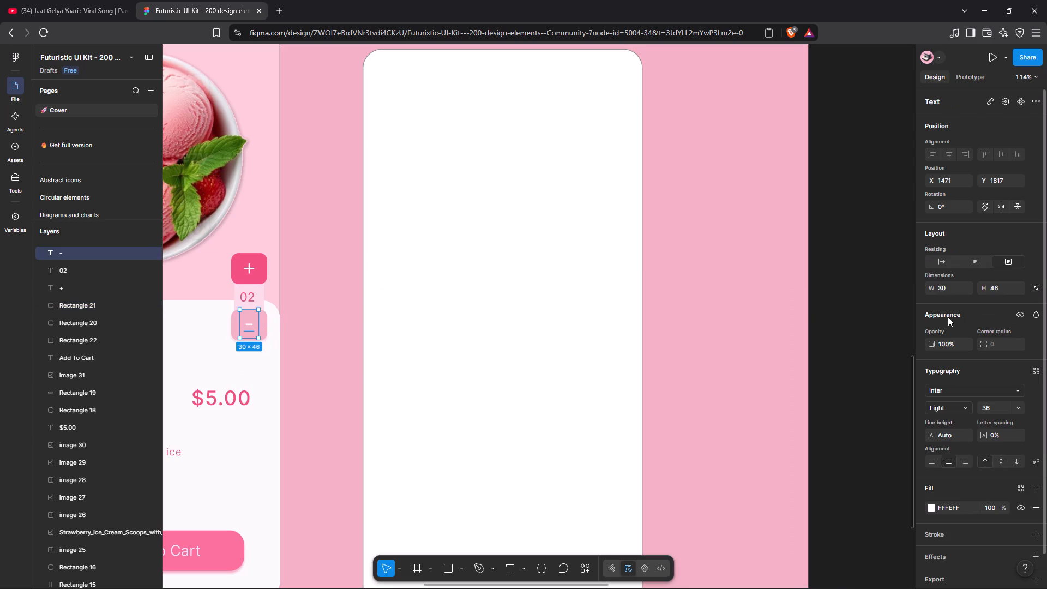
pyautogui.click(962, 406)
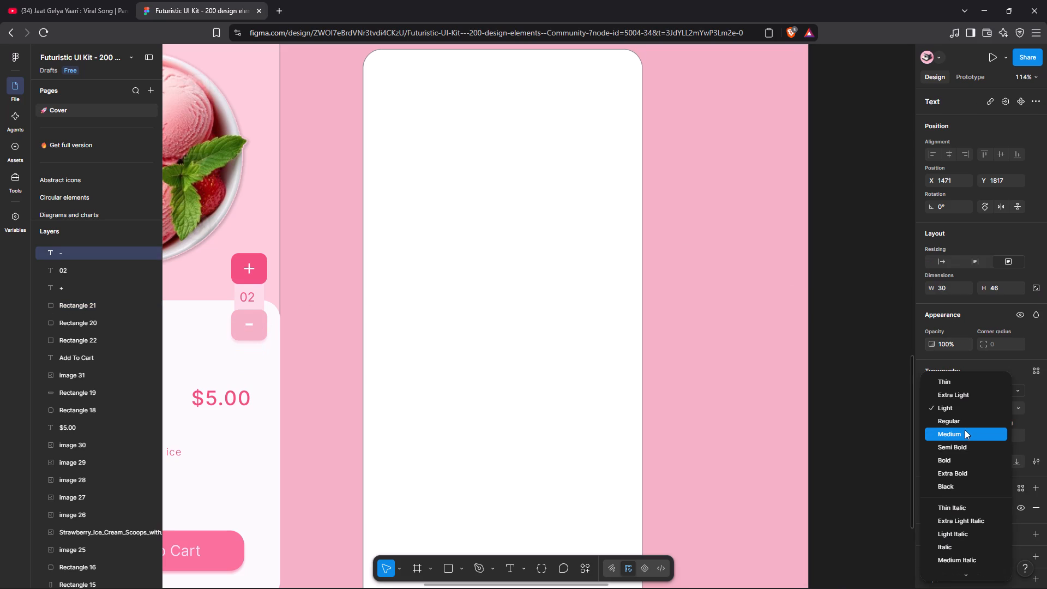
pyautogui.click(965, 430)
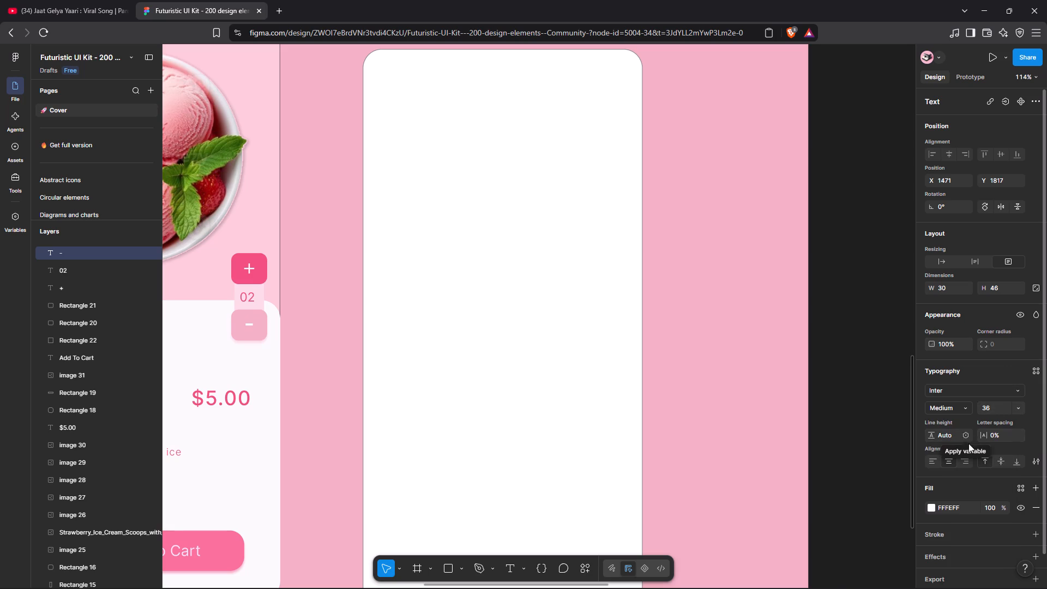
pyautogui.click(930, 508)
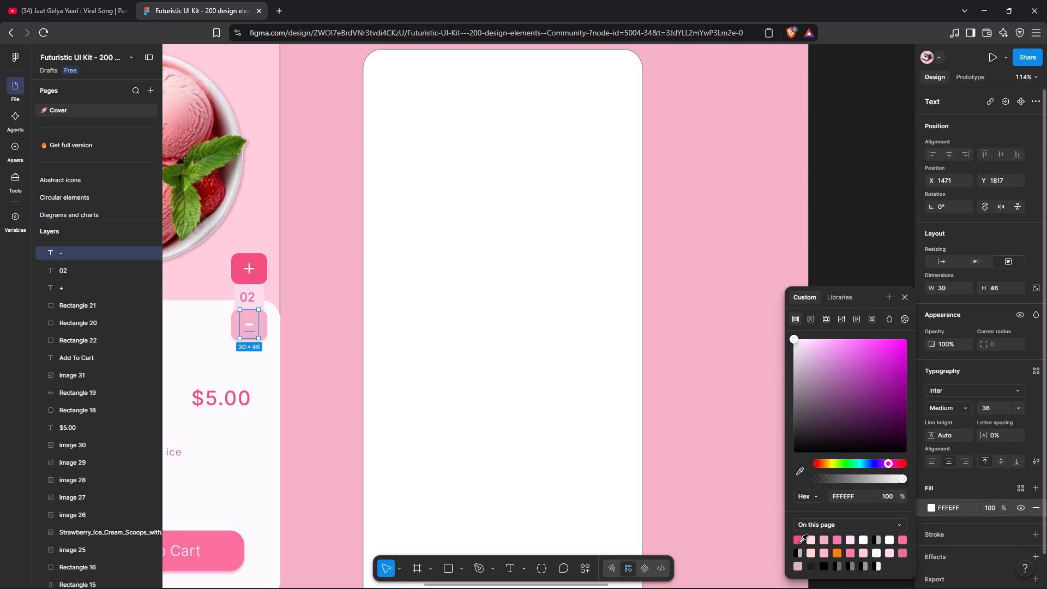
pyautogui.click(800, 542)
pyautogui.click(903, 296)
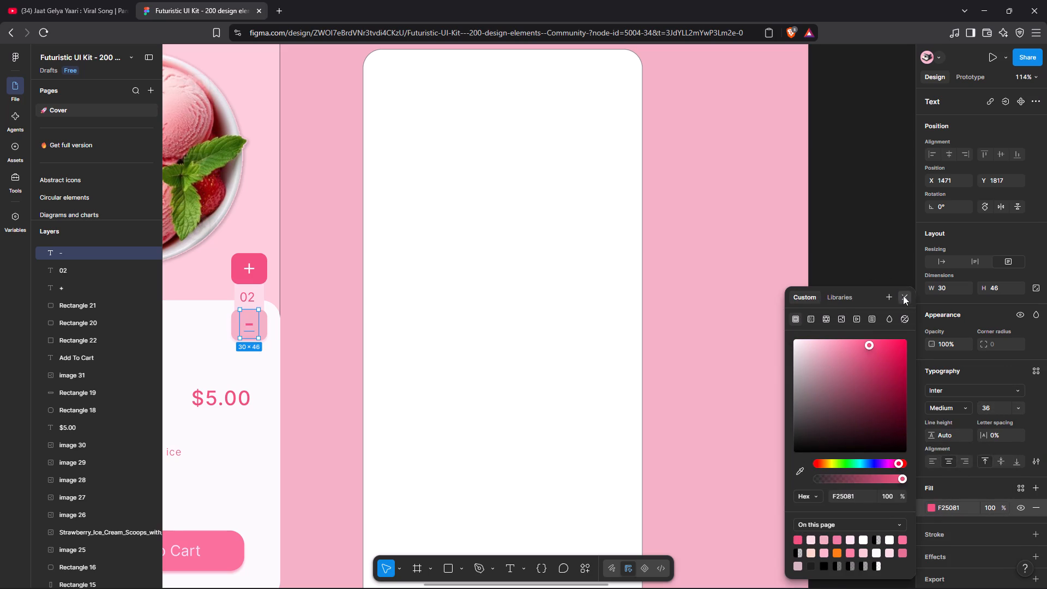
pyautogui.click(840, 261)
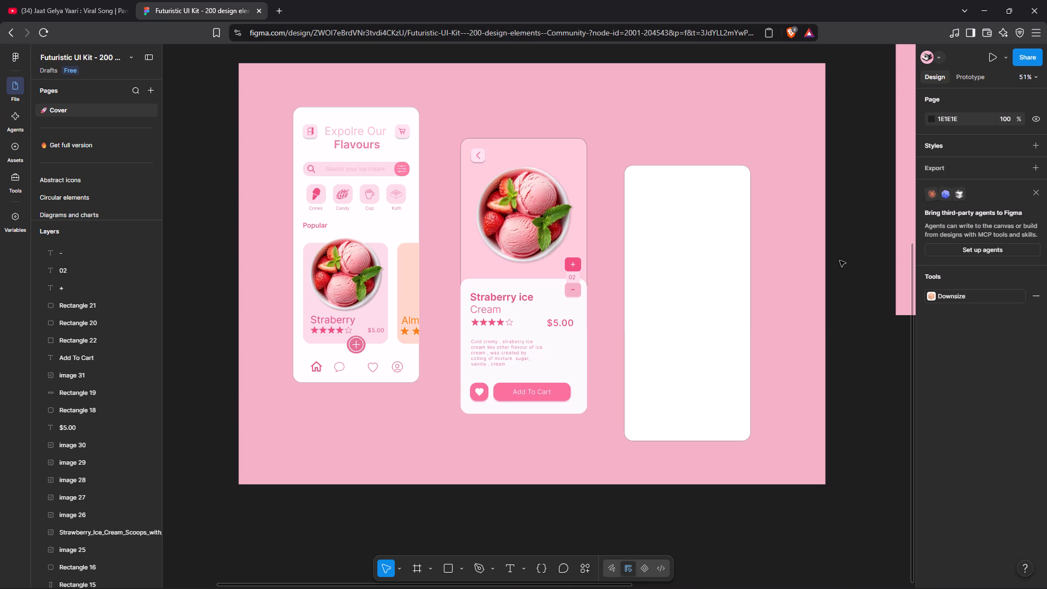
# Compare the recreated screens with the reference image and examine its third screen, the "Your Cart" layout.
pyautogui.hscroll(-2, 840, 261)
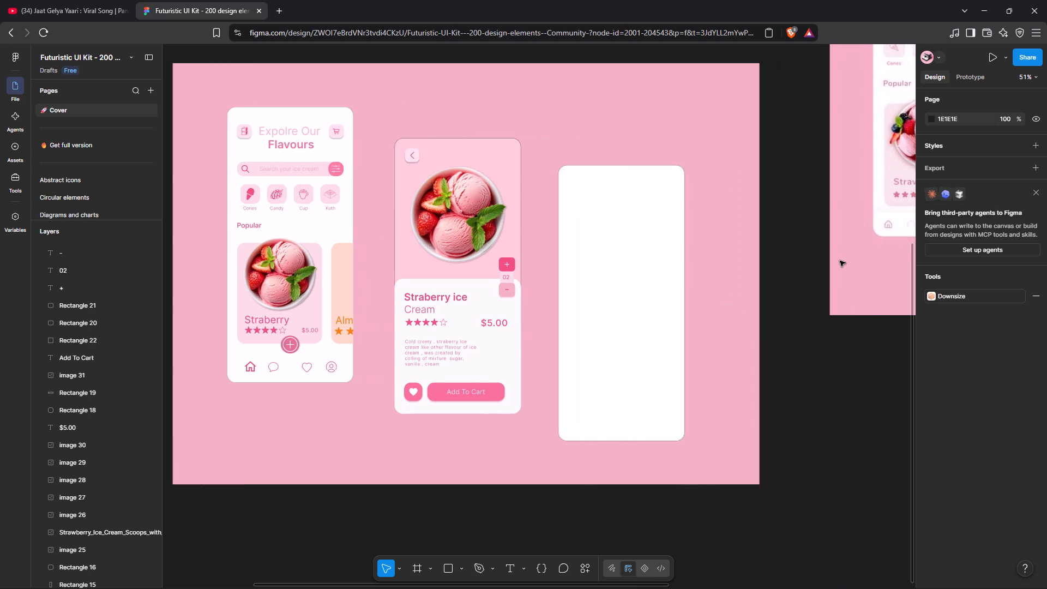
pyautogui.hscroll(-6, 840, 261)
pyautogui.click(840, 261)
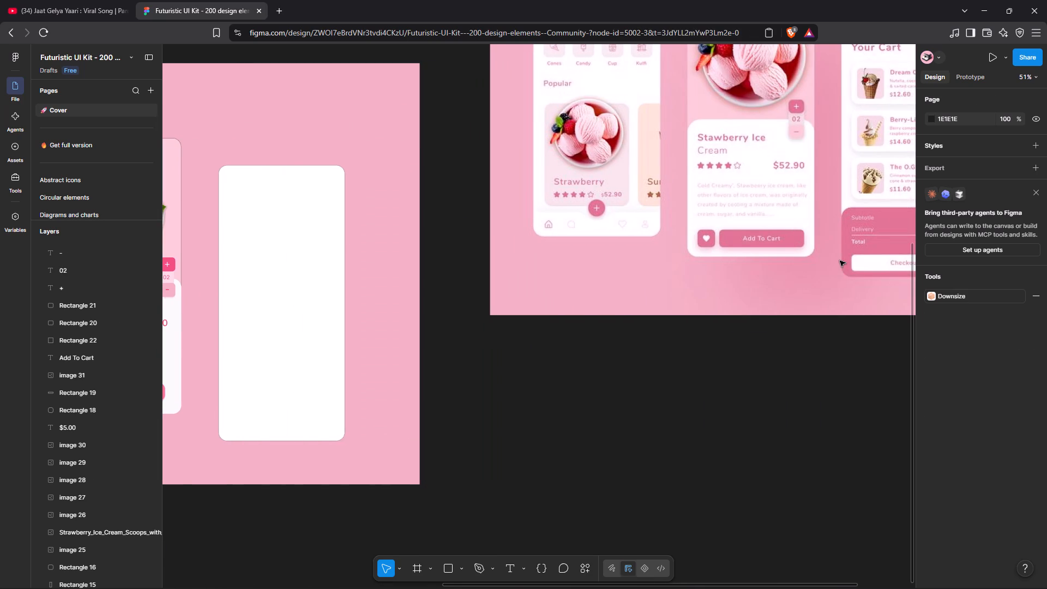
pyautogui.hscroll(-2, 840, 261)
pyautogui.click(749, 345)
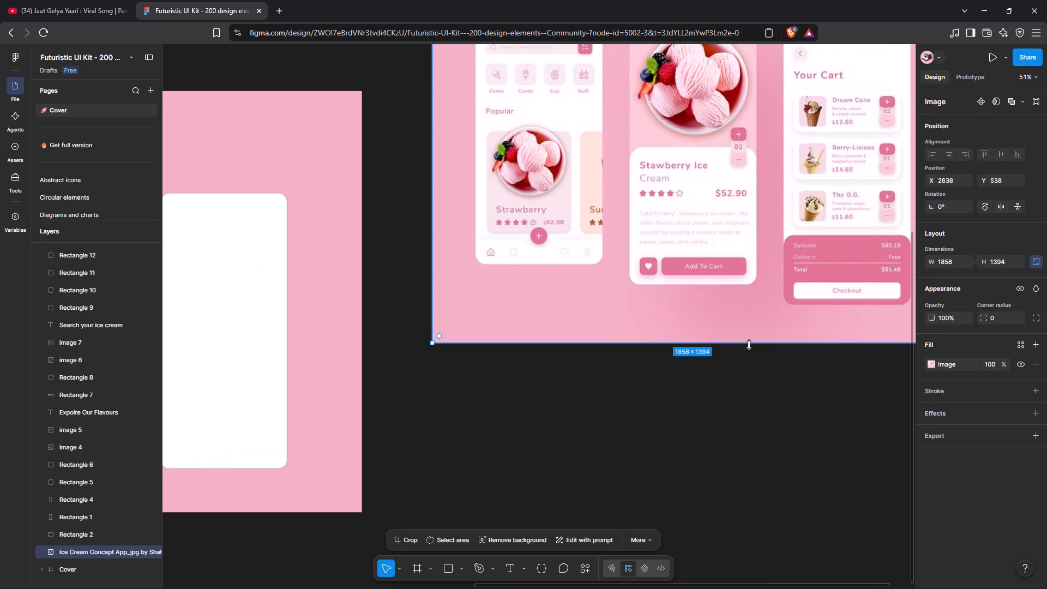
pyautogui.click(790, 437)
pyautogui.scroll(1, 790, 437)
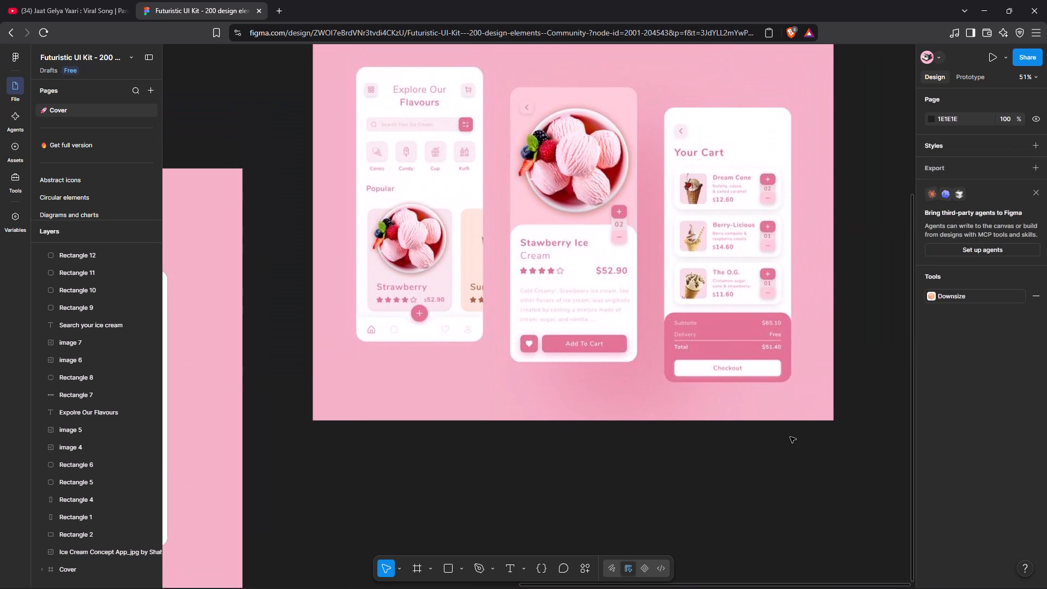
pyautogui.scroll(1, 790, 437)
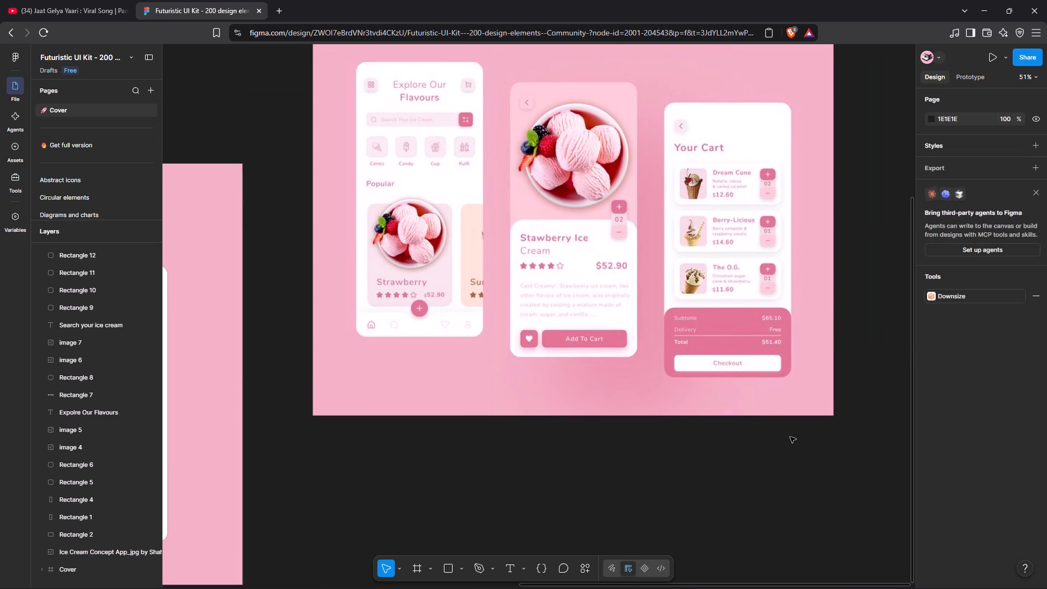
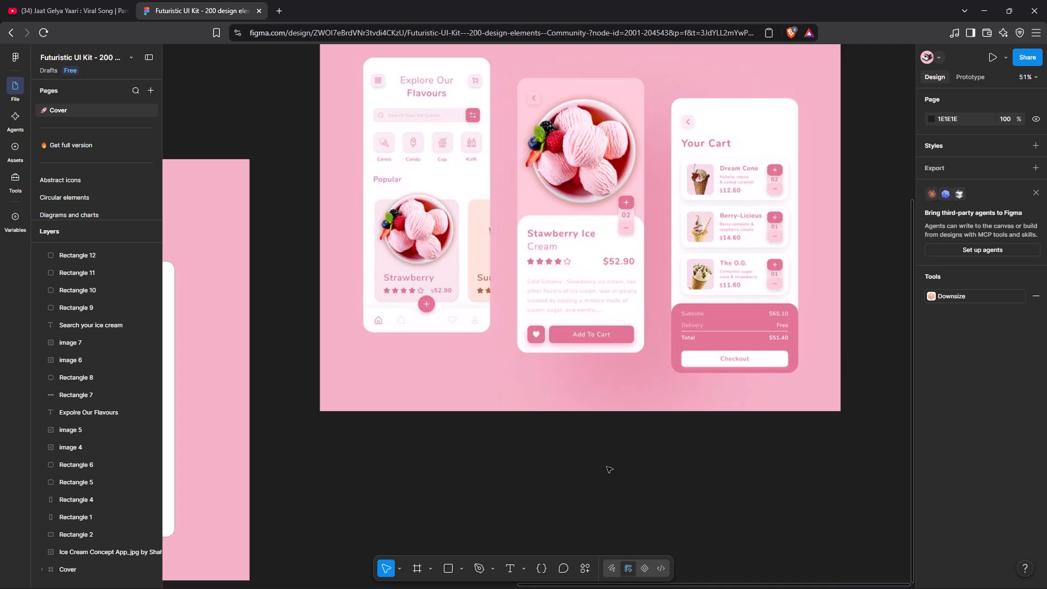
# Examine the reference's "Your Cart" screen against the blank third phone screen.
pyautogui.hscroll(8, 607, 467)
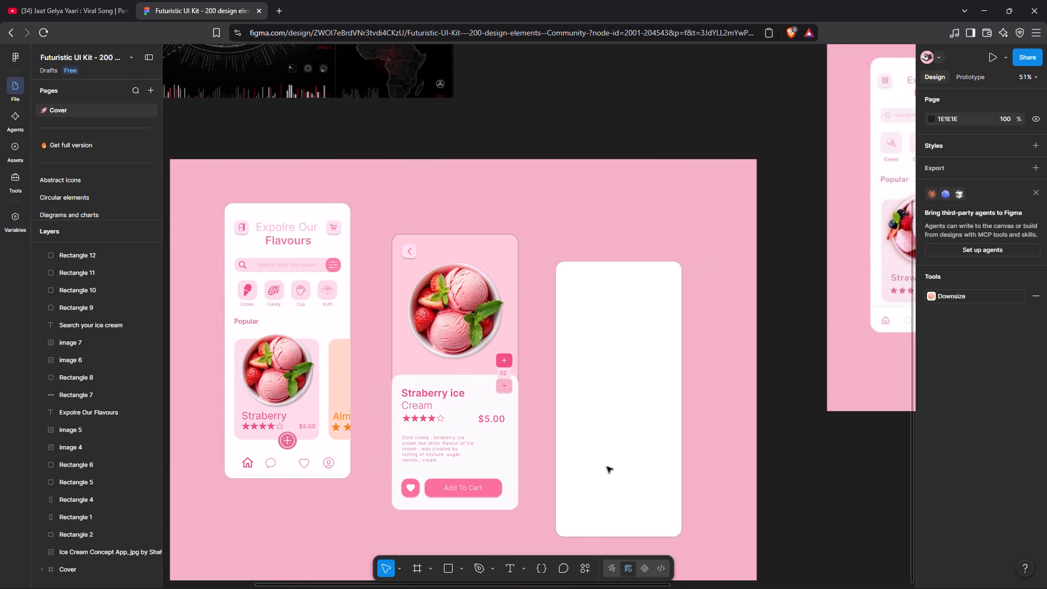
pyautogui.hscroll(-8, 607, 467)
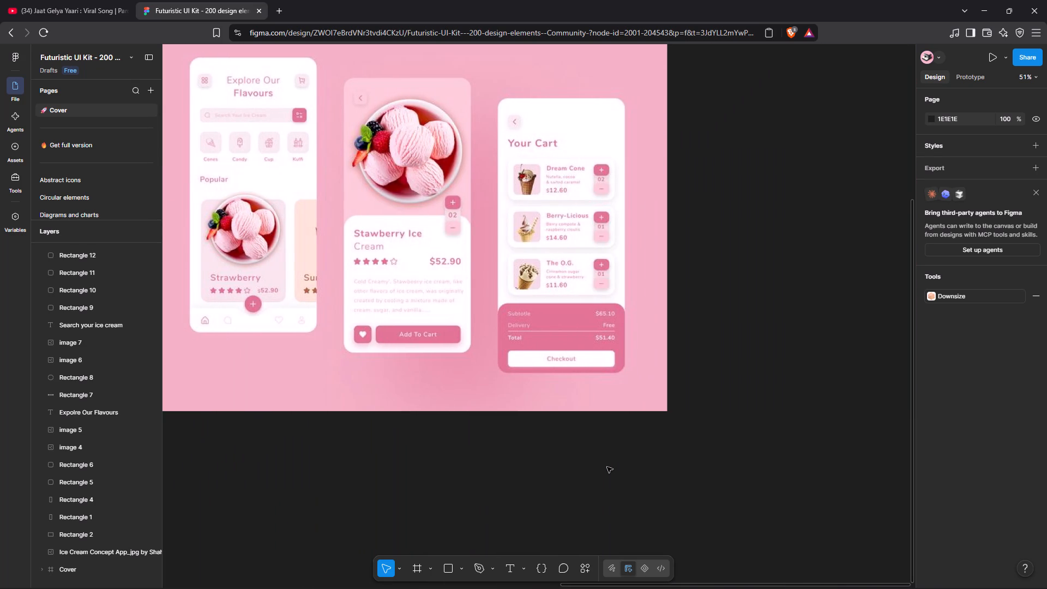
pyautogui.hscroll(-1, 607, 467)
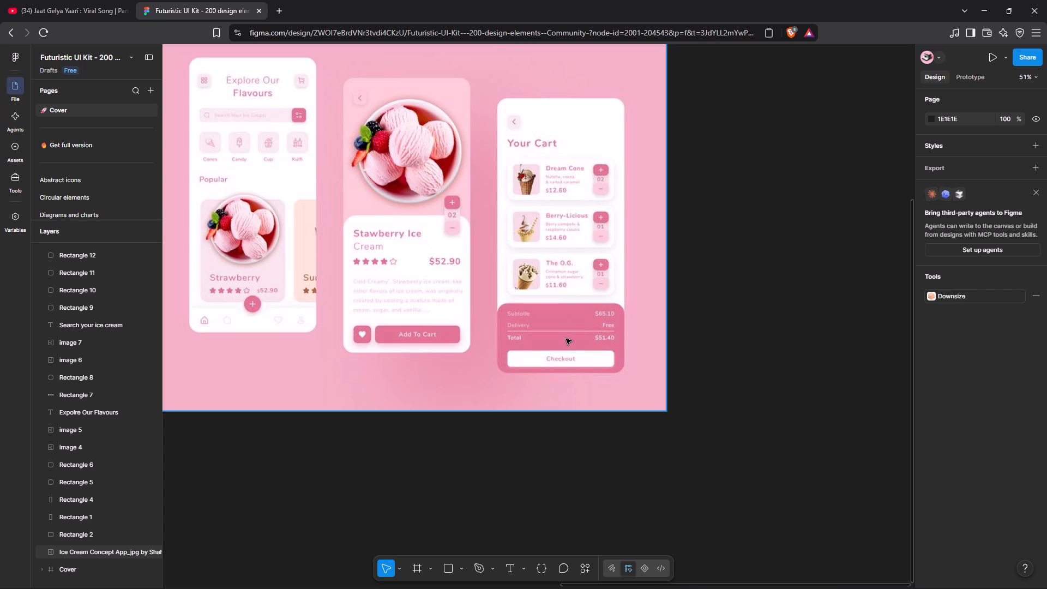
pyautogui.hscroll(5, 566, 339)
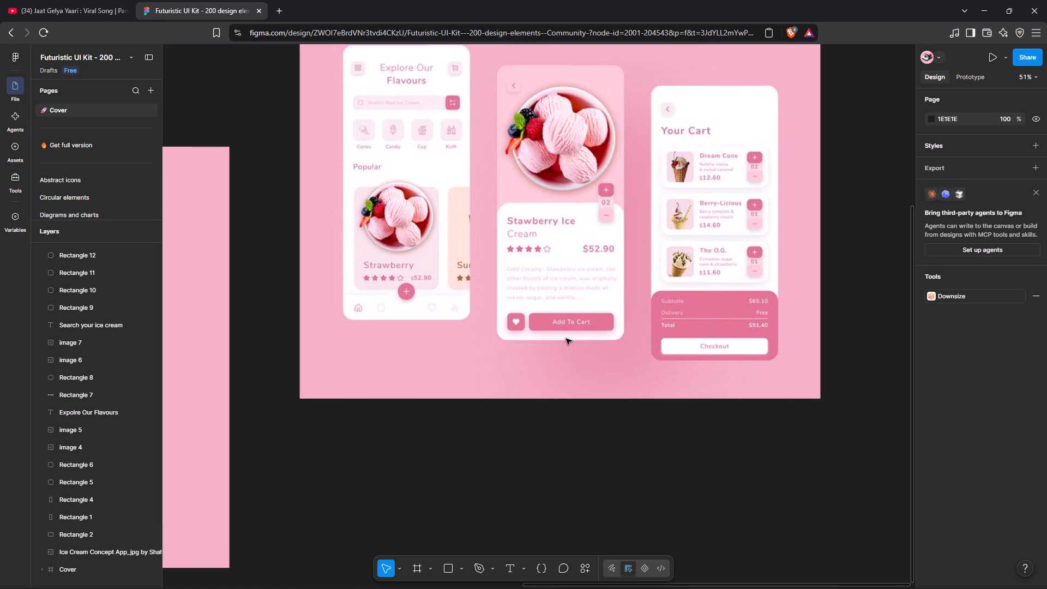
pyautogui.hscroll(2, 566, 339)
pyautogui.hscroll(-1, 566, 339)
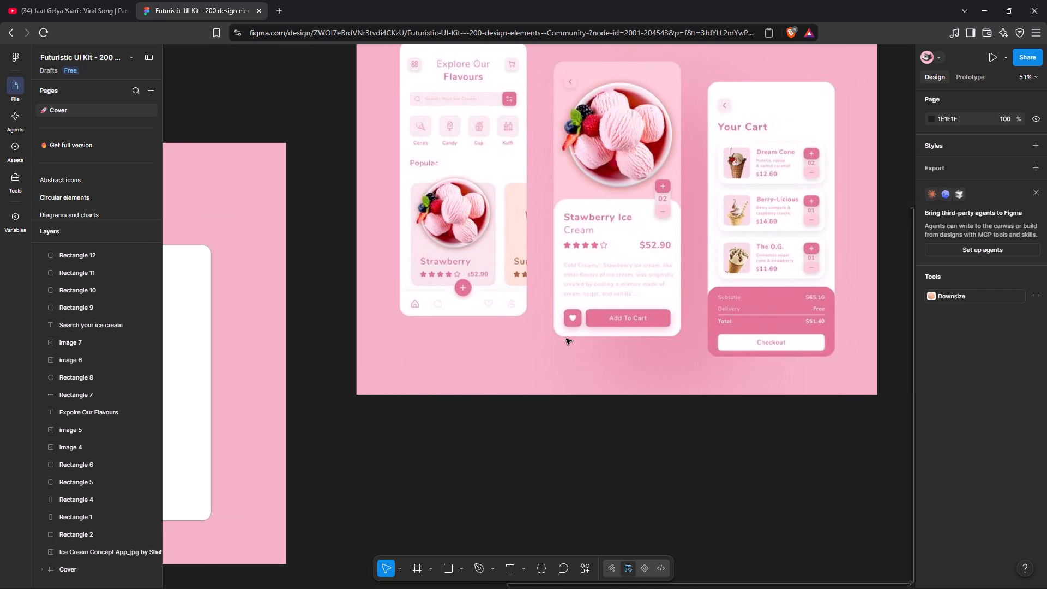
pyautogui.hscroll(6, 566, 339)
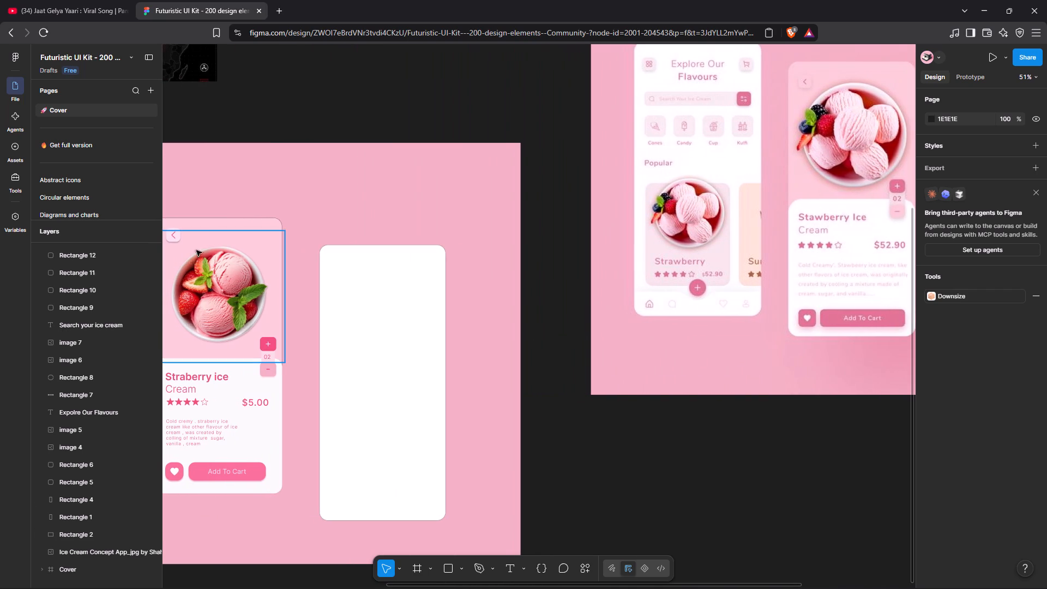
# Duplicate the second screen's back arrow and its rounded background, and place the copy in the blank third screen's upper-left corner.
pyautogui.hscroll(1, 174, 236)
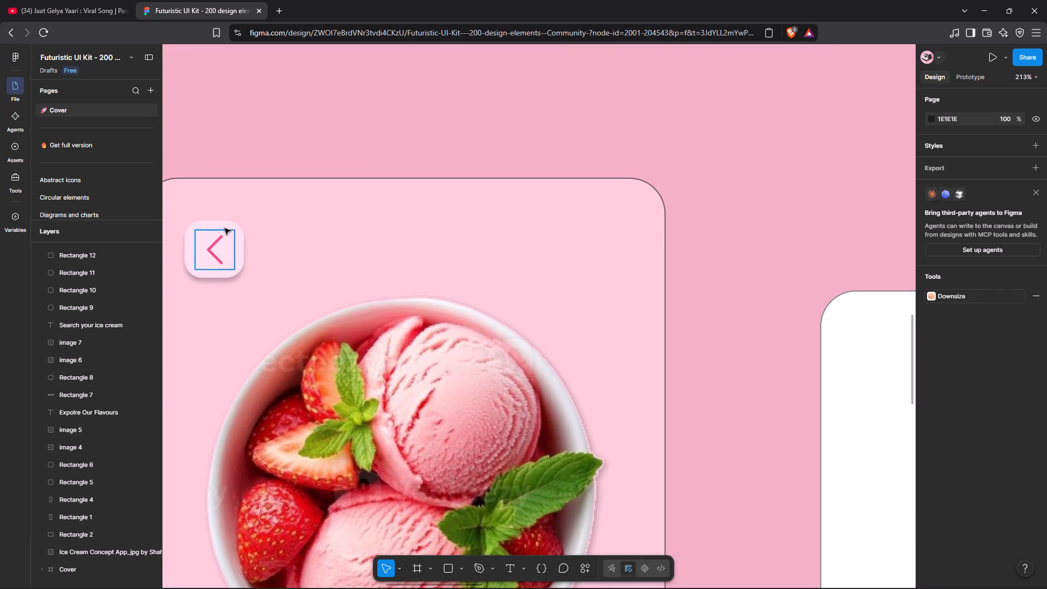
pyautogui.click(225, 229)
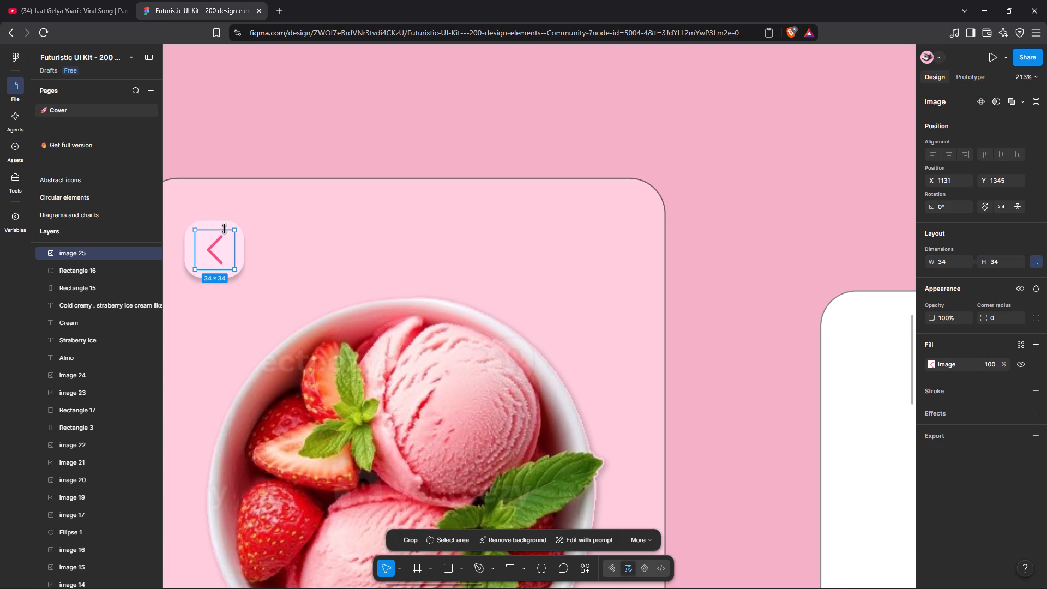
pyautogui.keyDown('shift'); pyautogui.click(222, 223); pyautogui.keyUp('shift')
pyautogui.hotkey('ctrl', 'd')
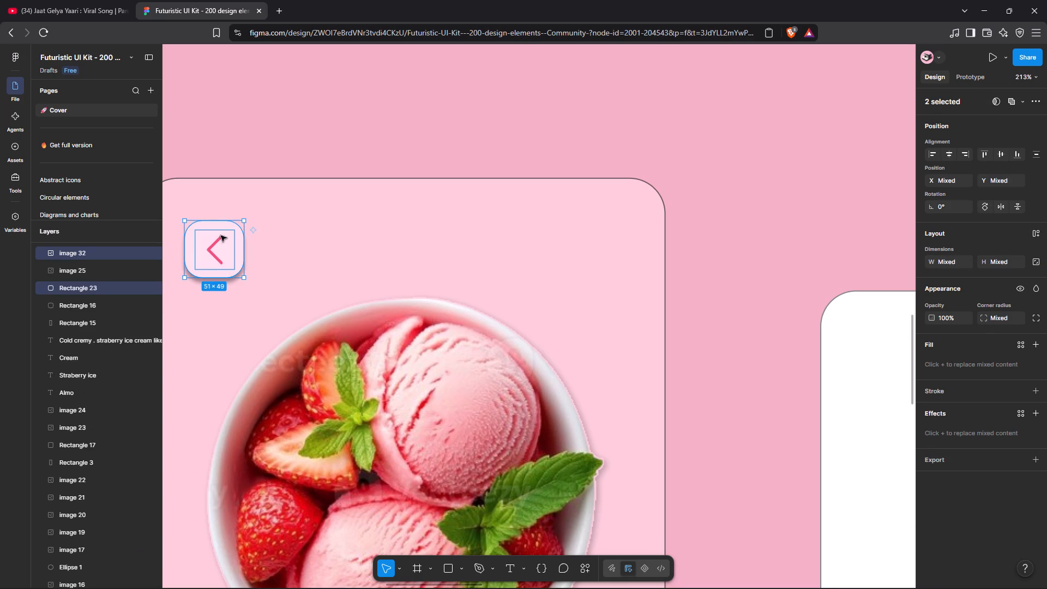
pyautogui.moveTo(219, 253); pyautogui.dragTo(878, 320)
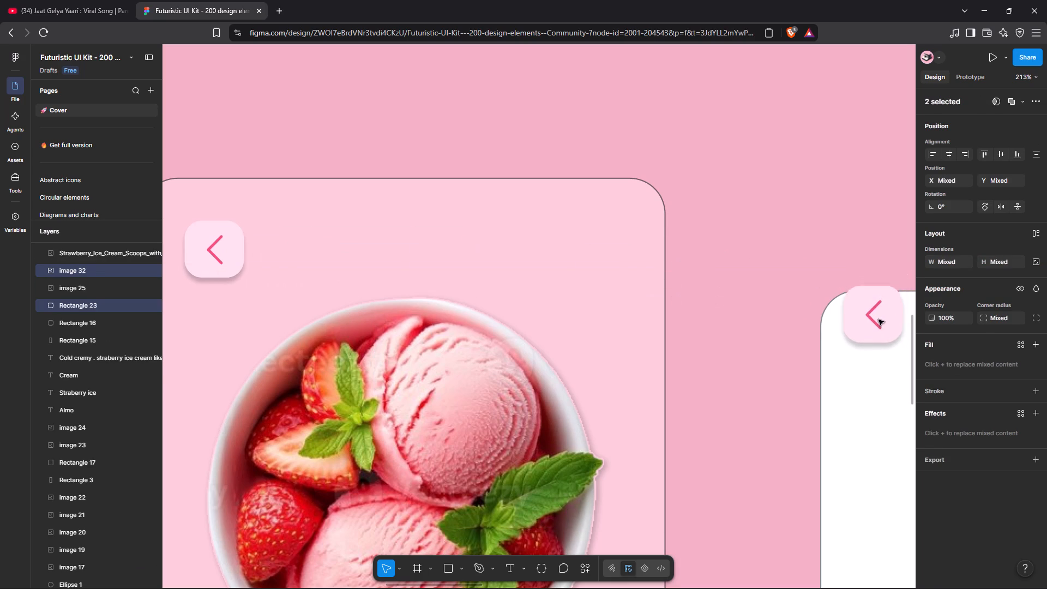
pyautogui.moveTo(878, 320); pyautogui.dragTo(884, 348)
pyautogui.hscroll(-4, 884, 348)
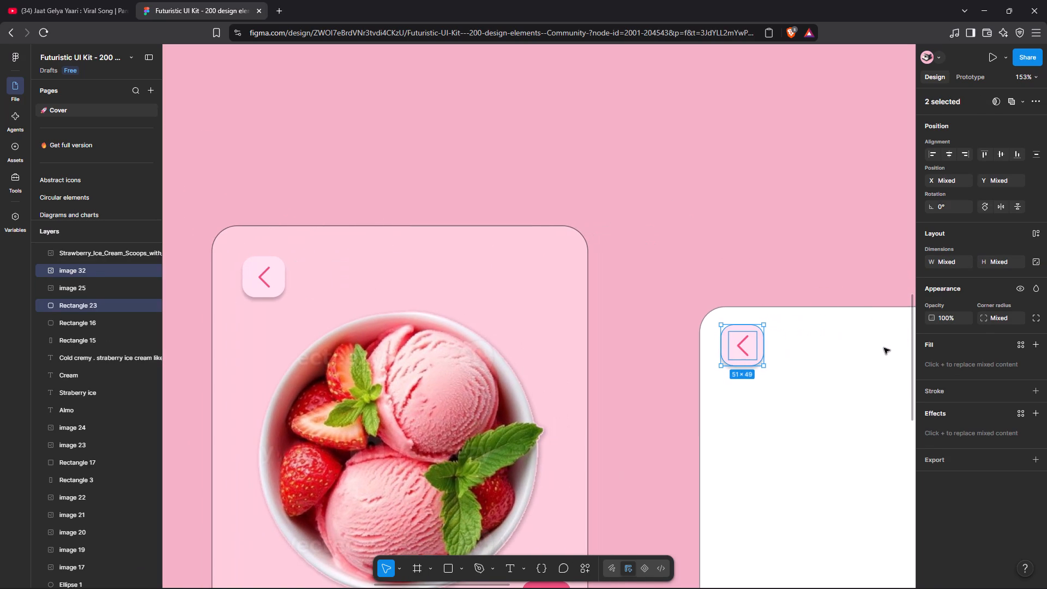
pyautogui.moveTo(740, 342); pyautogui.dragTo(749, 357)
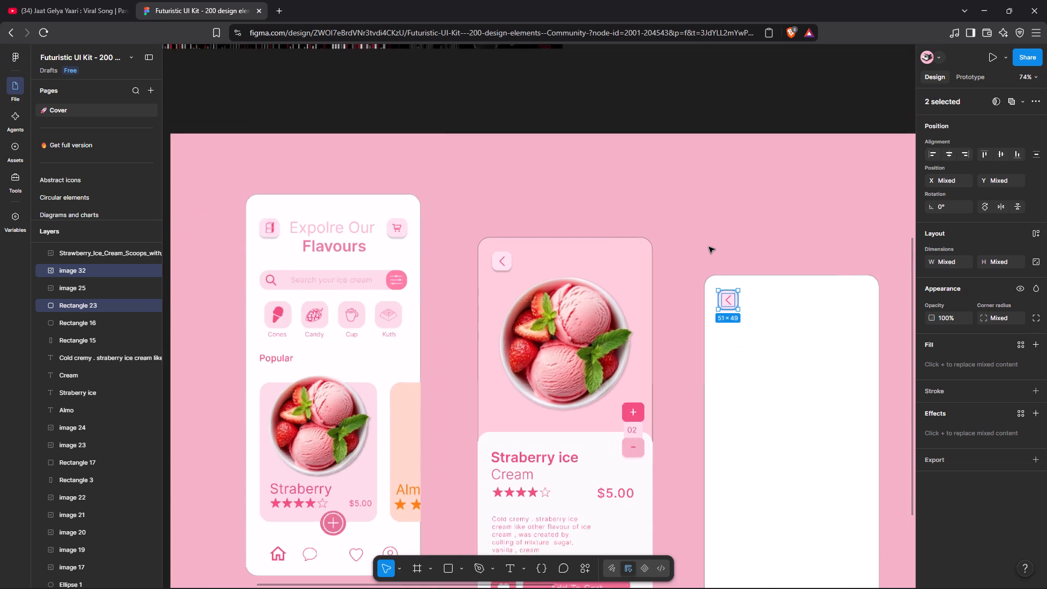
pyautogui.click(714, 133)
# Duplicate the second screen's "Straberry ice" title and place the copy on the third screen below the back button.
pyautogui.hscroll(-6, 714, 133)
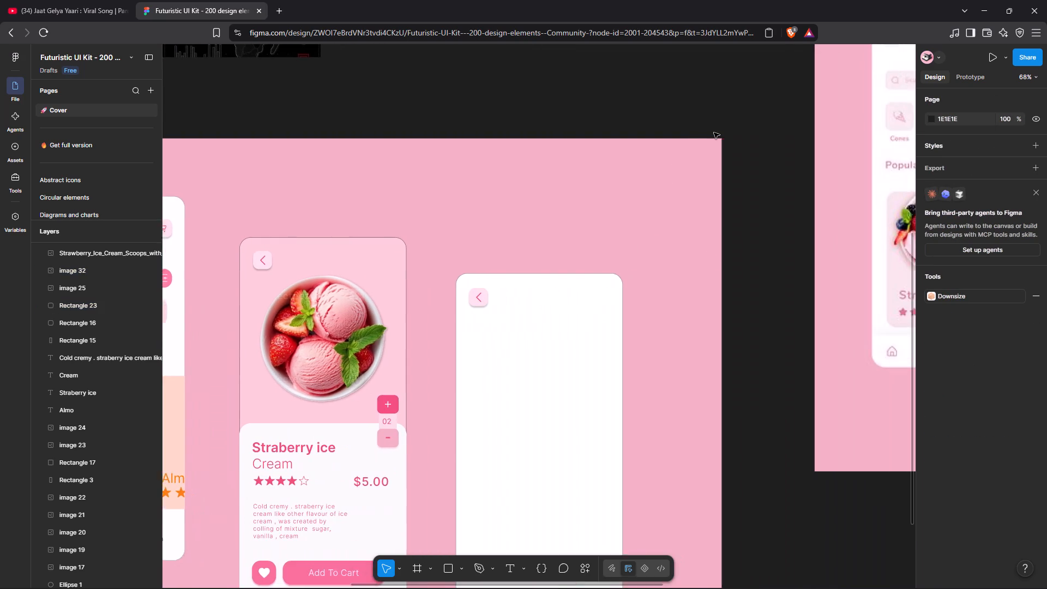
pyautogui.hscroll(-4, 714, 133)
pyautogui.hscroll(2, 714, 133)
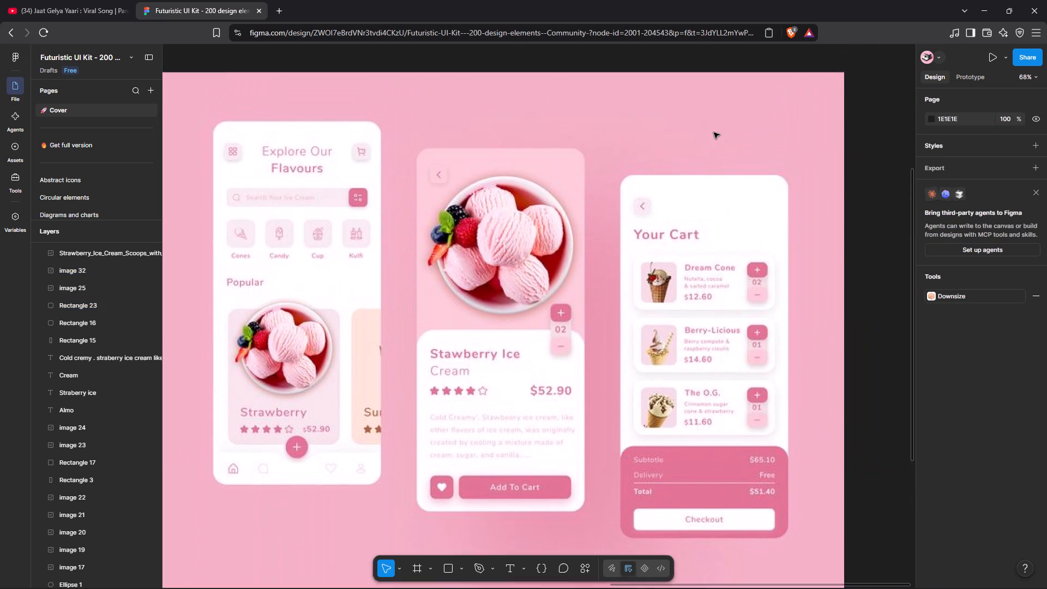
pyautogui.hscroll(1, 714, 133)
pyautogui.scroll(2, 714, 133)
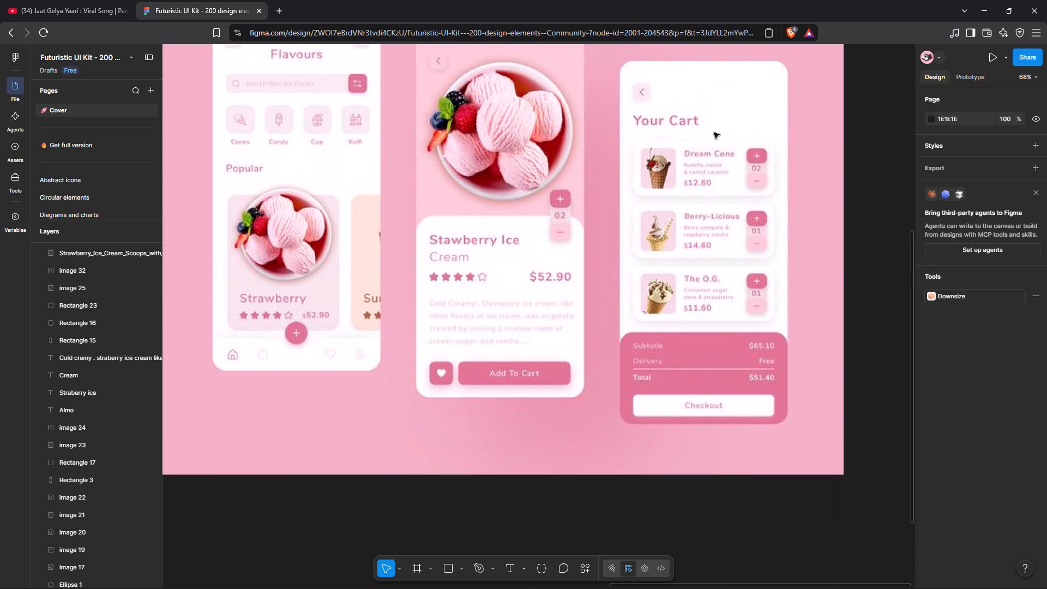
pyautogui.hscroll(11, 714, 133)
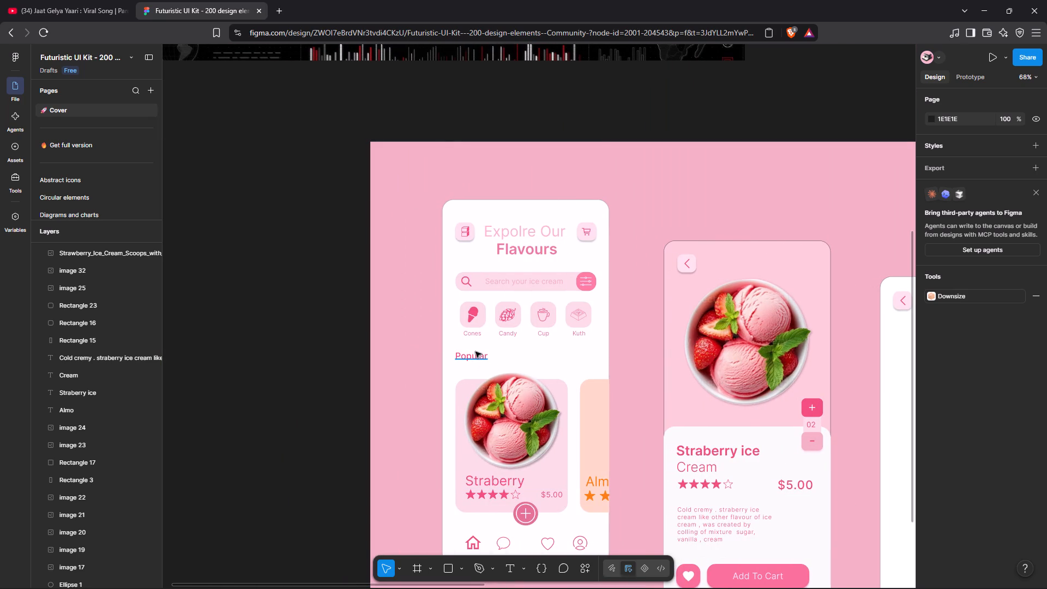
pyautogui.click(749, 448)
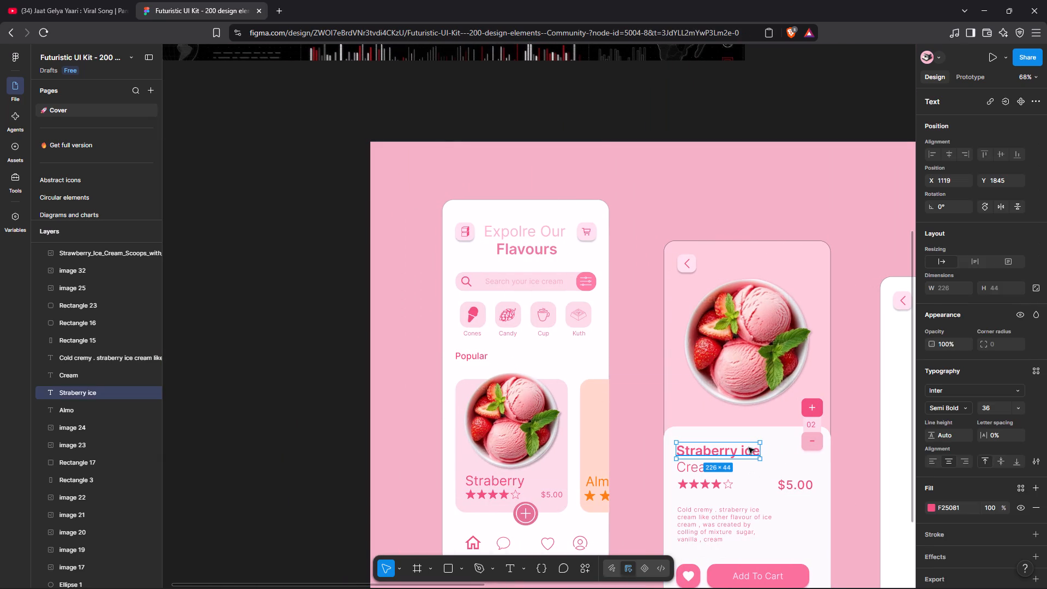
pyautogui.hotkey('ctrl', 'd')
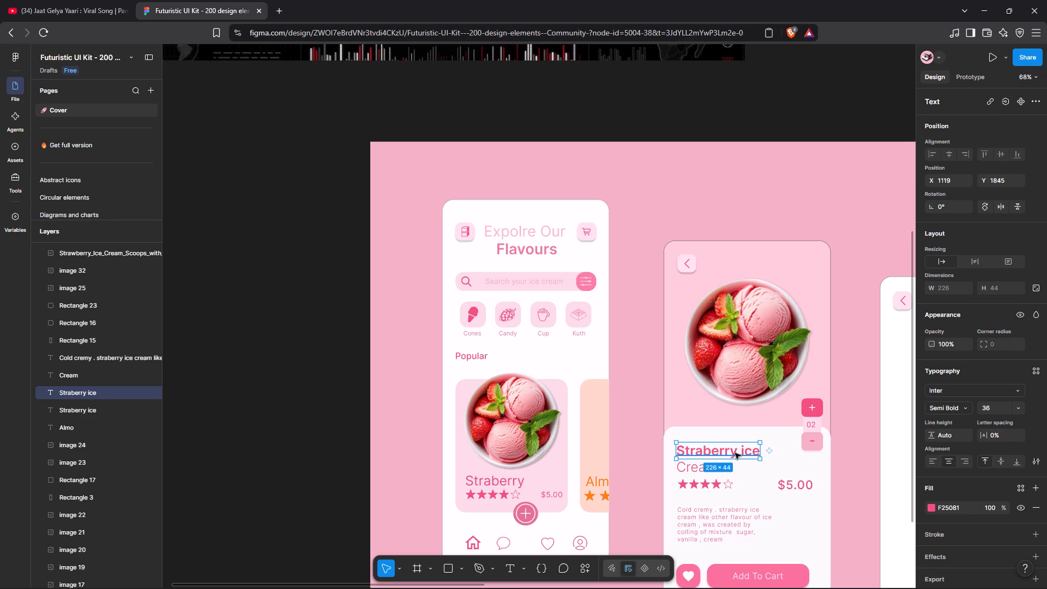
pyautogui.moveTo(735, 453); pyautogui.dragTo(832, 332)
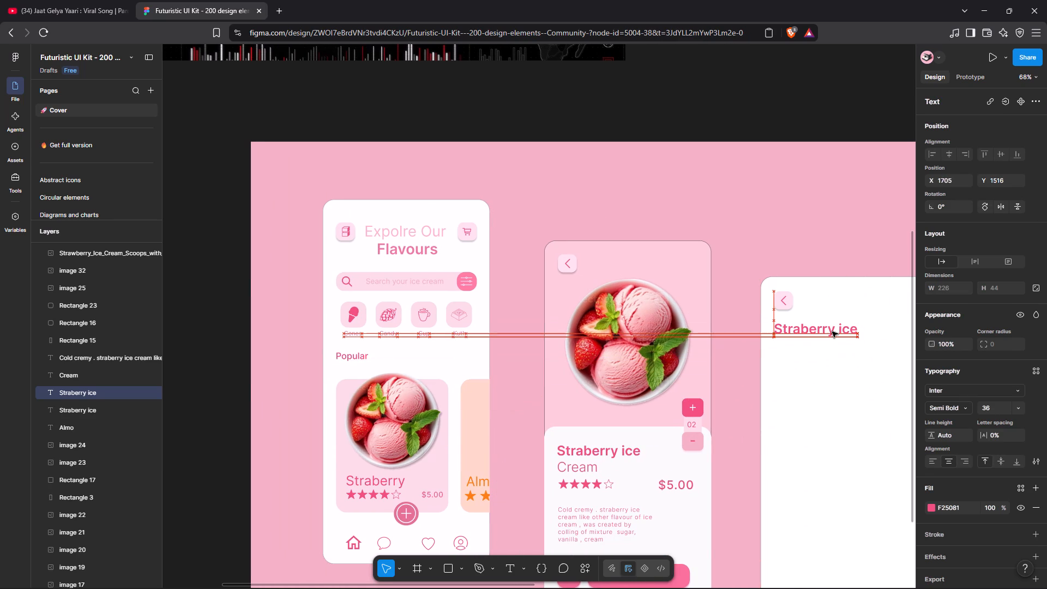
pyautogui.moveTo(832, 332); pyautogui.dragTo(832, 331)
# Replace the copied title's text with "Your Cart" and align its left edge with the back button above it.
pyautogui.doubleClick(832, 331)
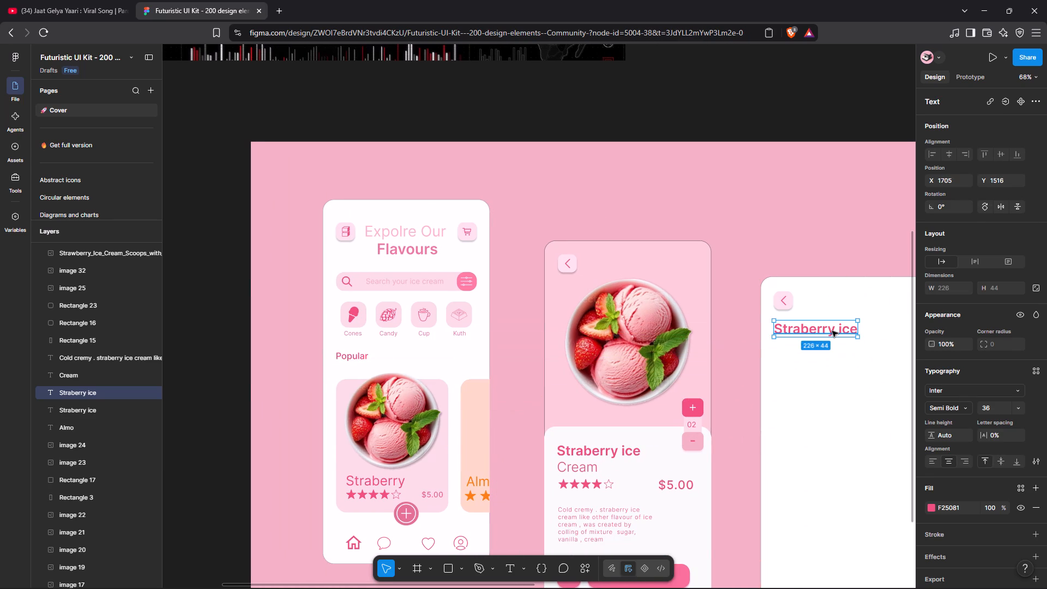
pyautogui.press('BackSpace')
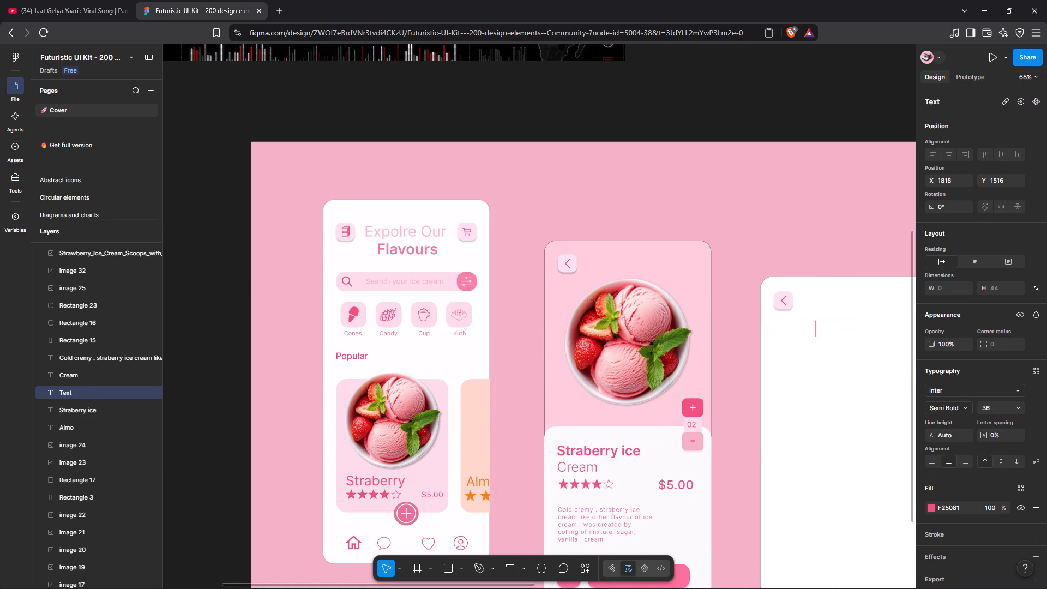
pyautogui.hscroll(-8, 832, 331)
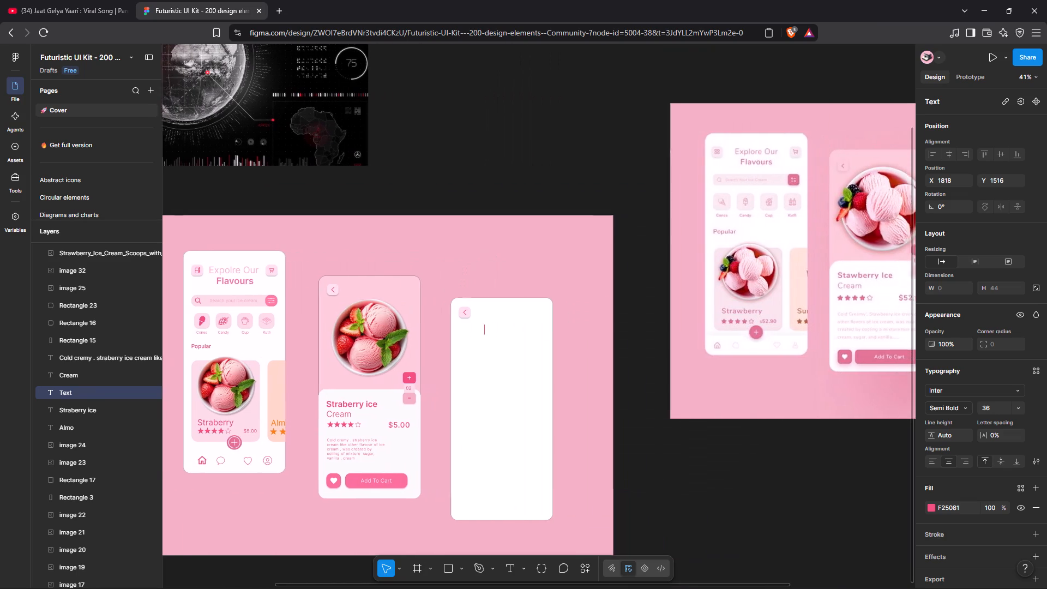
pyautogui.hscroll(-1, 832, 331)
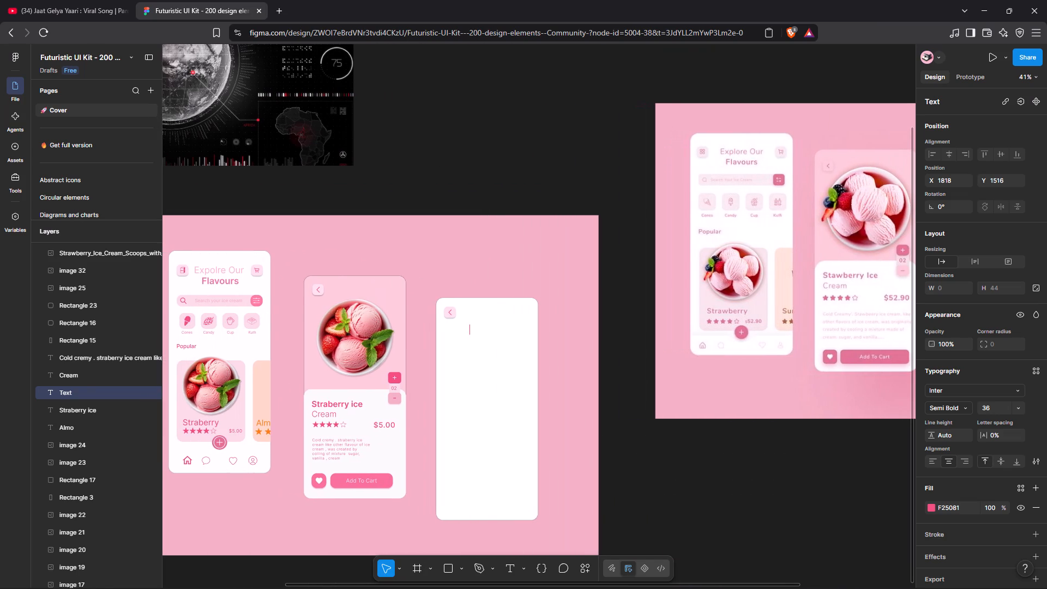
pyautogui.hotkey('shift', 'y')
pyautogui.write('our')
pyautogui.press('space')
pyautogui.write('Cart')
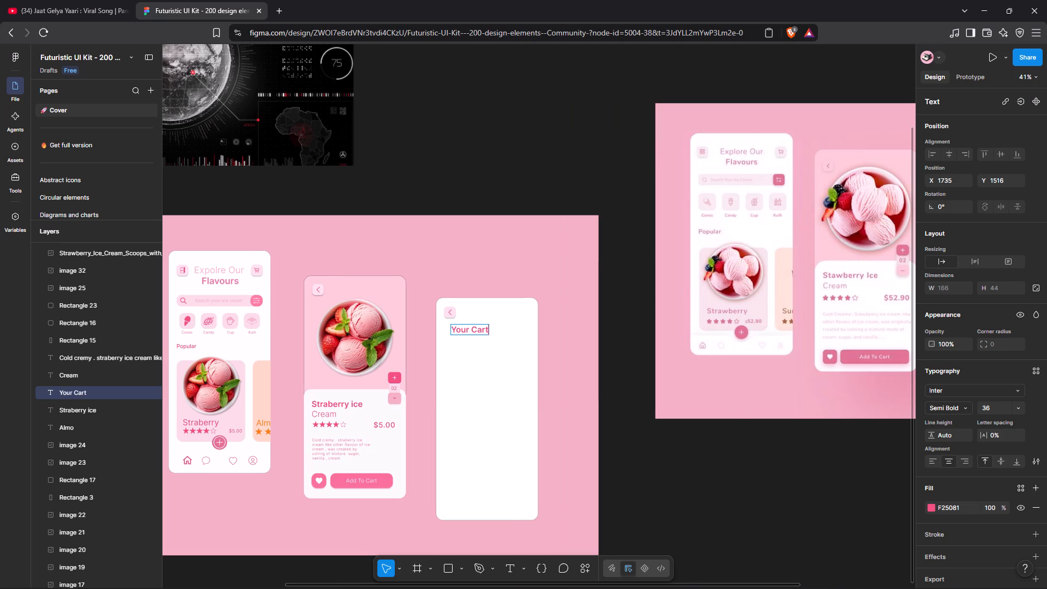
pyautogui.scroll(-1, 832, 331)
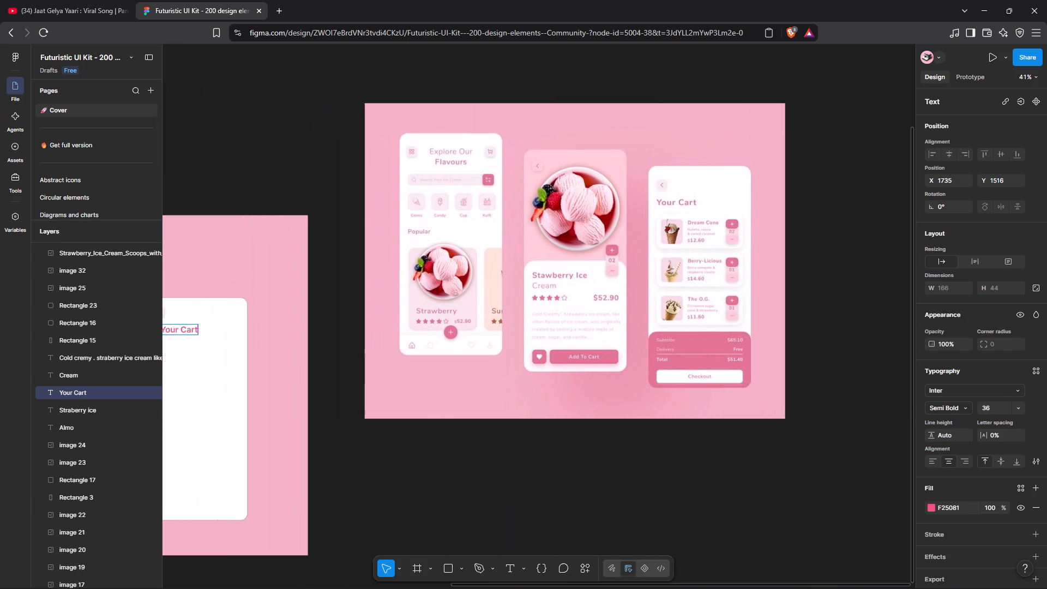
pyautogui.scroll(-1, 832, 331)
pyautogui.click(553, 349)
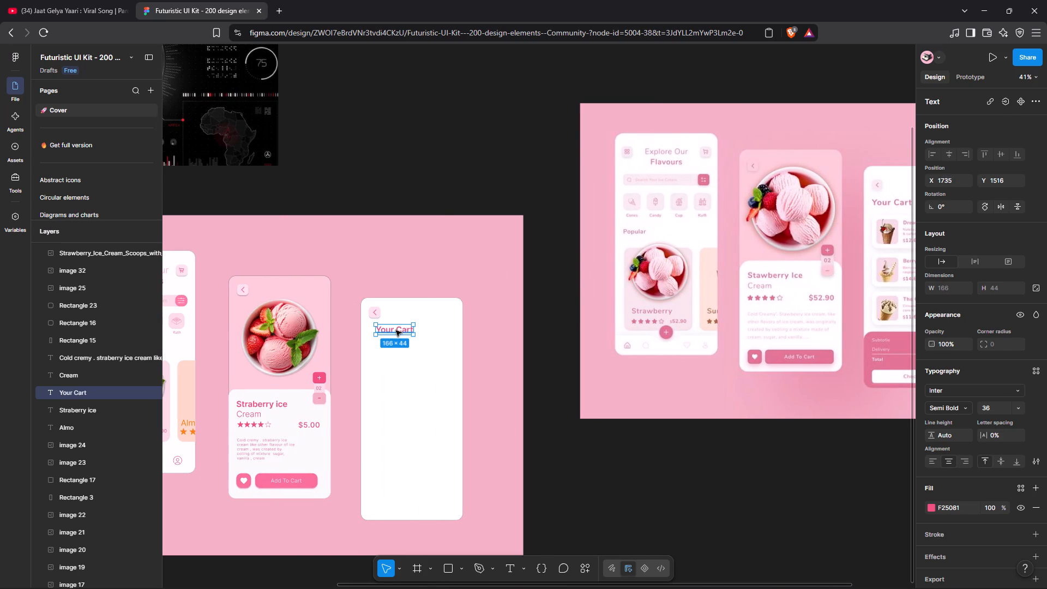
pyautogui.moveTo(395, 328); pyautogui.dragTo(388, 328)
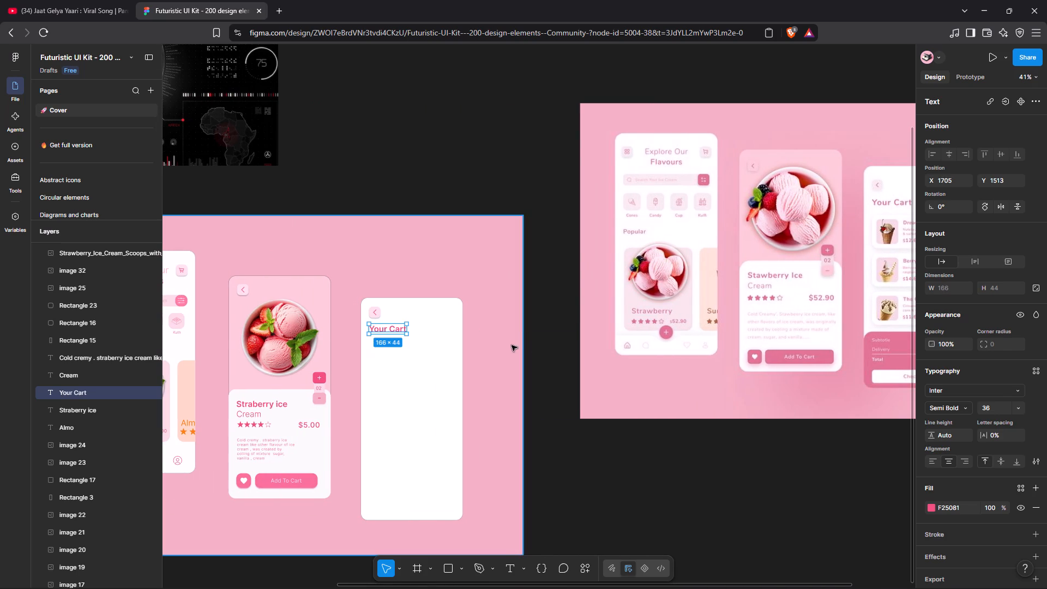
pyautogui.click(557, 346)
# Set the "Your Cart" heading's letter spacing to 5% and move it slightly down, keeping it left-aligned with the back button.
pyautogui.hscroll(-1, 557, 346)
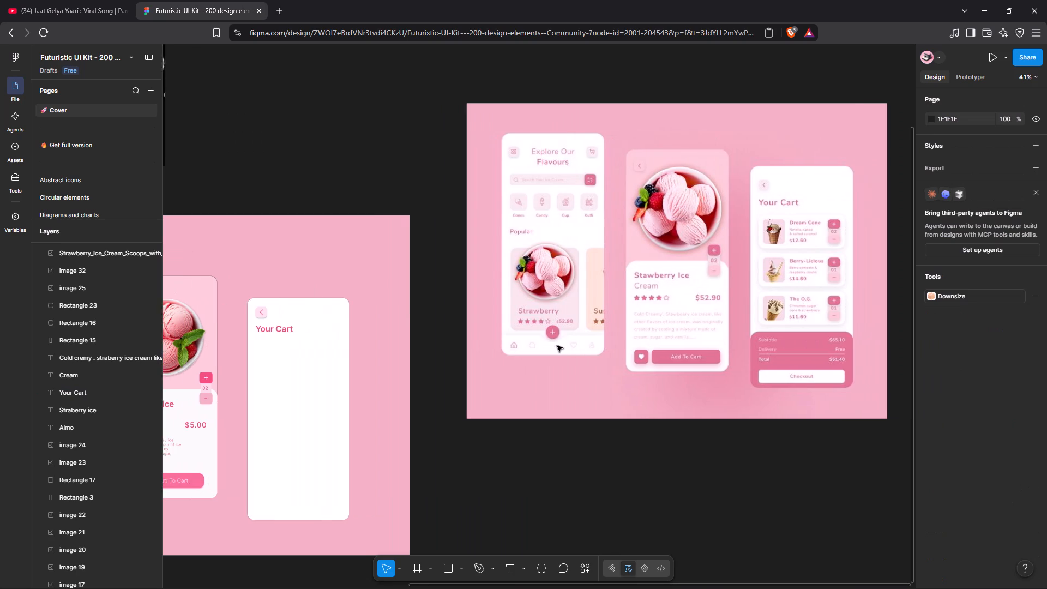
pyautogui.hscroll(-1, 557, 346)
pyautogui.hscroll(-1, 519, 371)
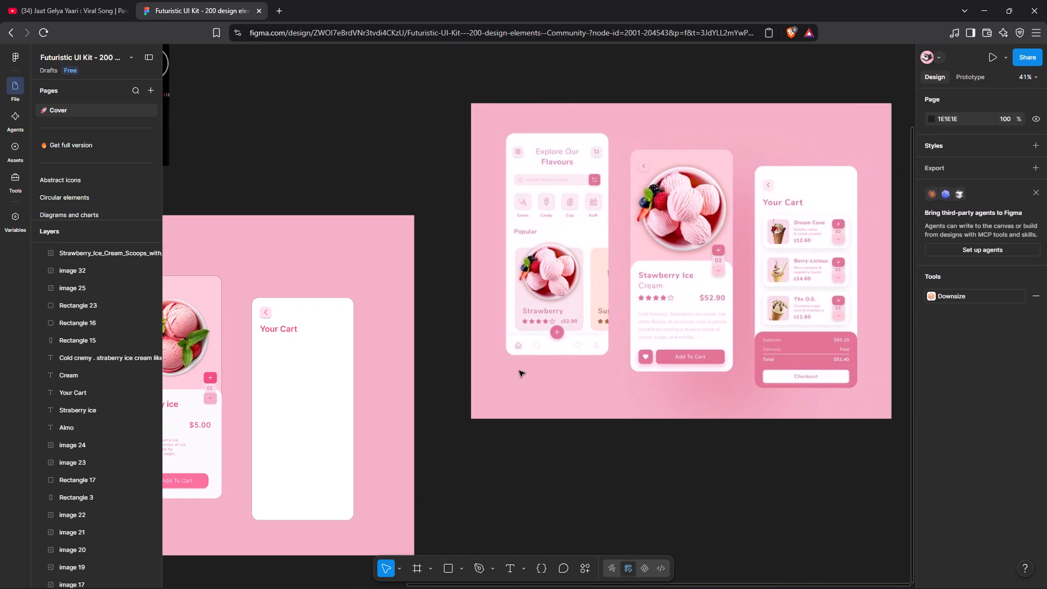
pyautogui.hscroll(-1, 519, 371)
pyautogui.click(326, 326)
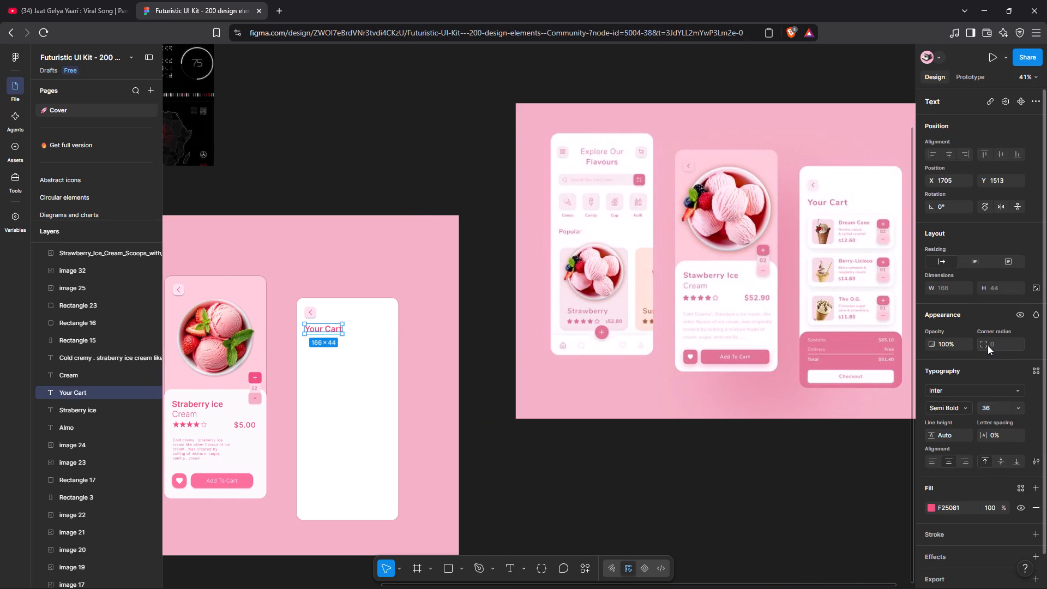
pyautogui.moveTo(986, 436); pyautogui.dragTo(528, 316)
pyautogui.click(329, 330)
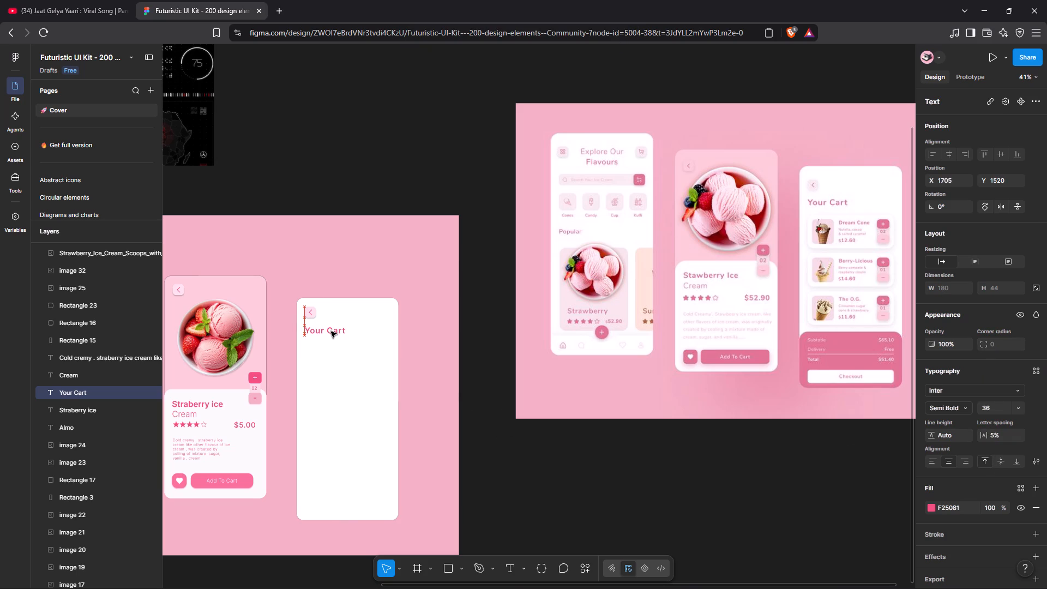
pyautogui.click(591, 480)
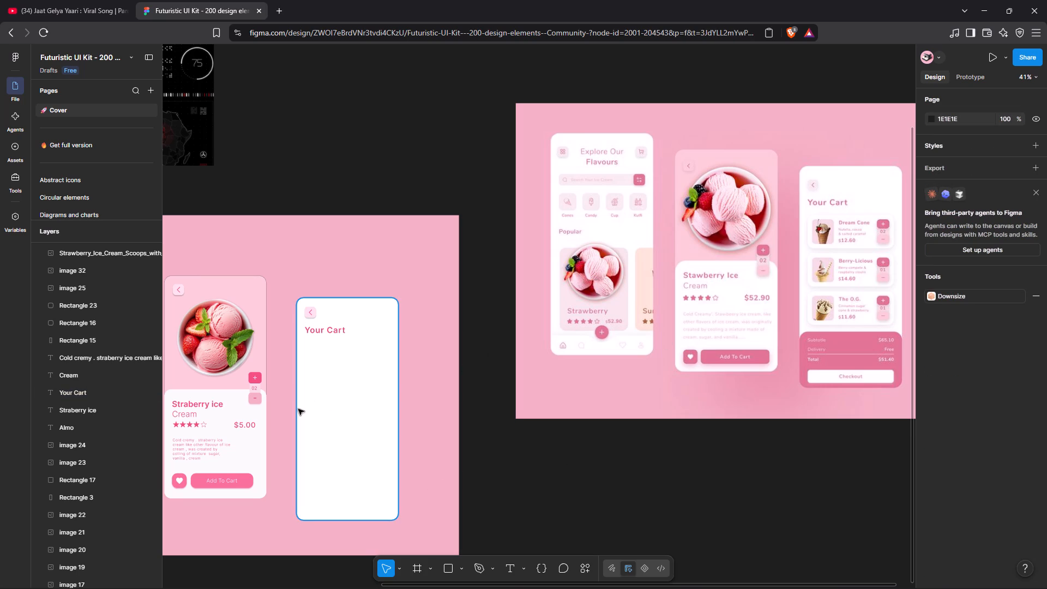
# Set the "Your Cart" heading's font size to 40 and shift it to realign its left edge with the back button.
pyautogui.click(339, 333)
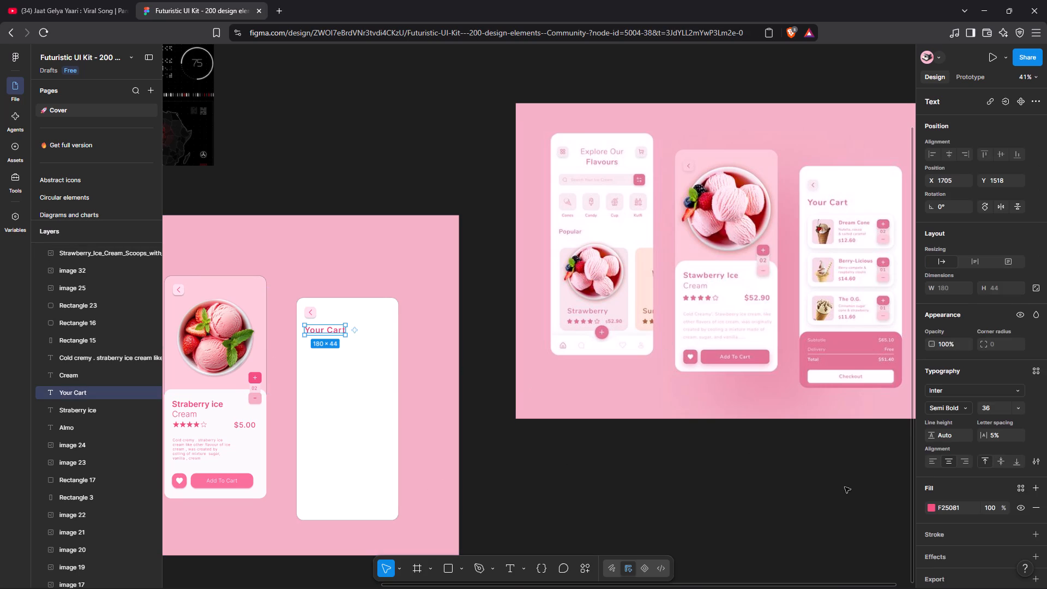
pyautogui.click(1022, 406)
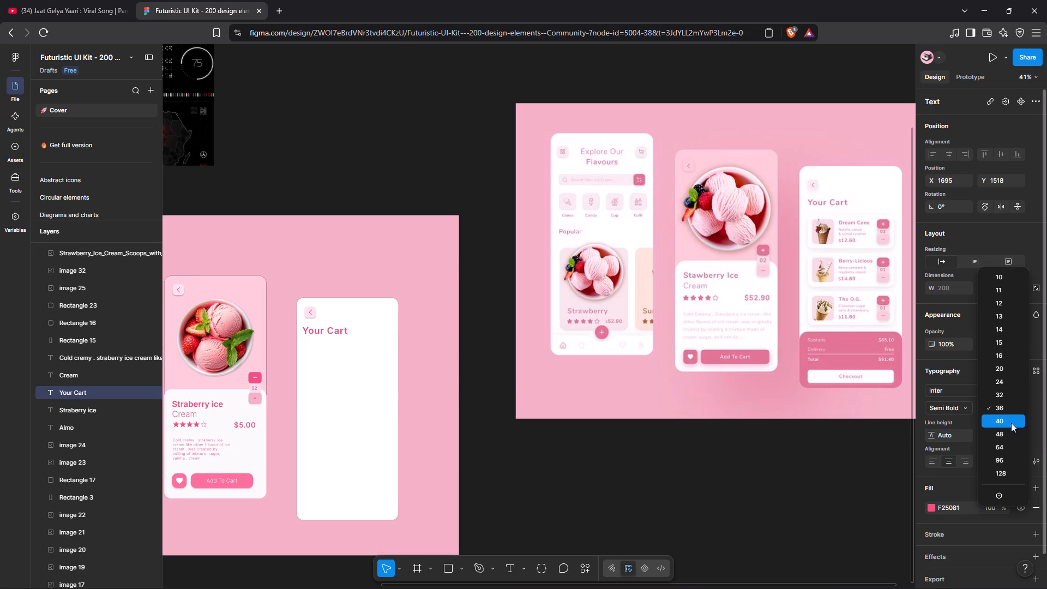
pyautogui.click(1010, 424)
pyautogui.click(694, 483)
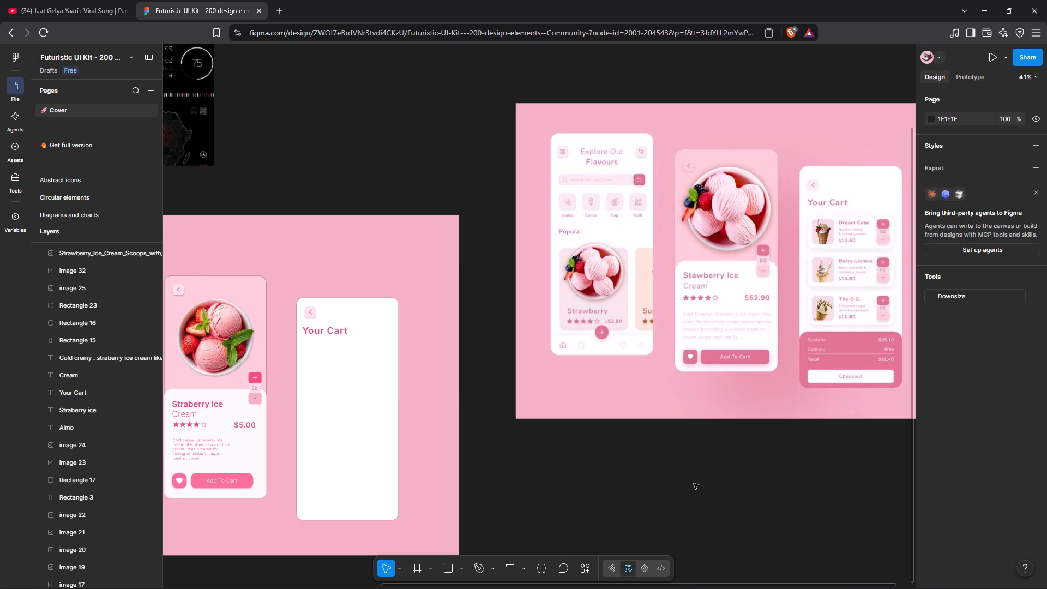
pyautogui.click(323, 333)
pyautogui.click(323, 333)
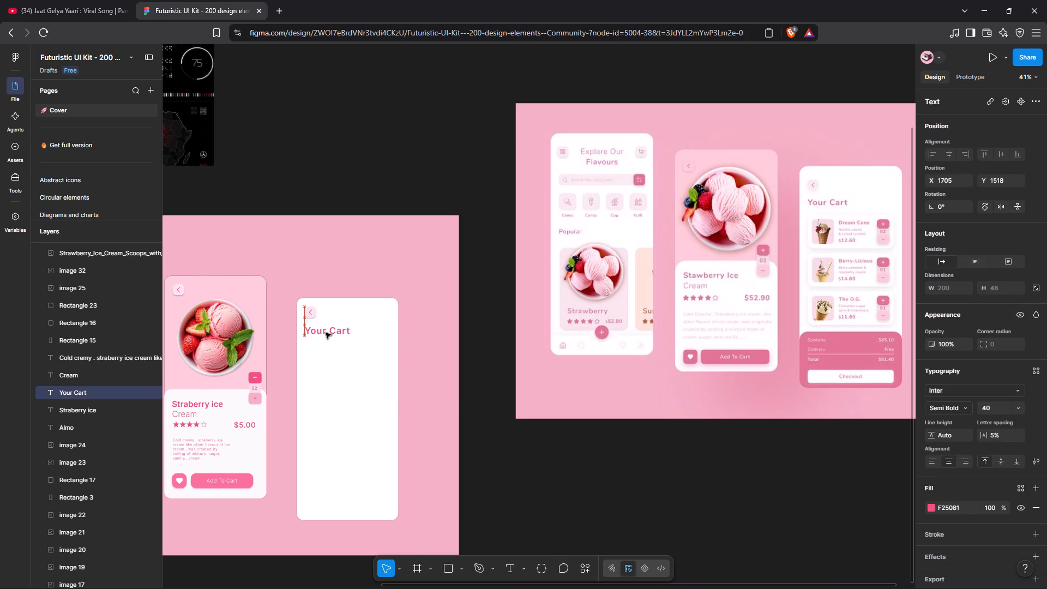
pyautogui.click(557, 450)
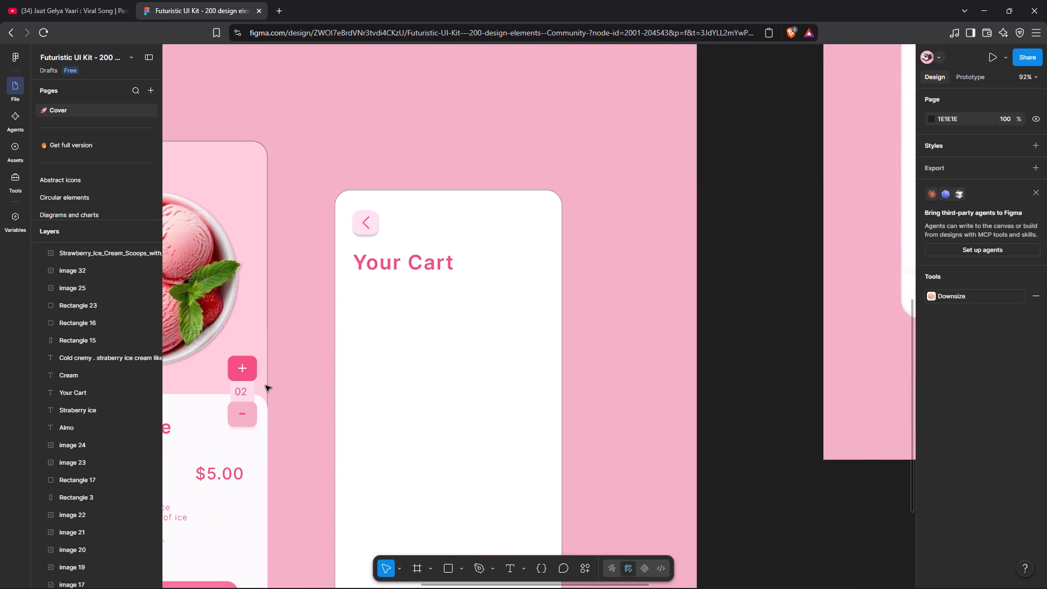
# Duplicate the third screen's white background and resize the copy into a card about 399 × 145 below the "Your Cart" heading.
pyautogui.hscroll(1, 266, 386)
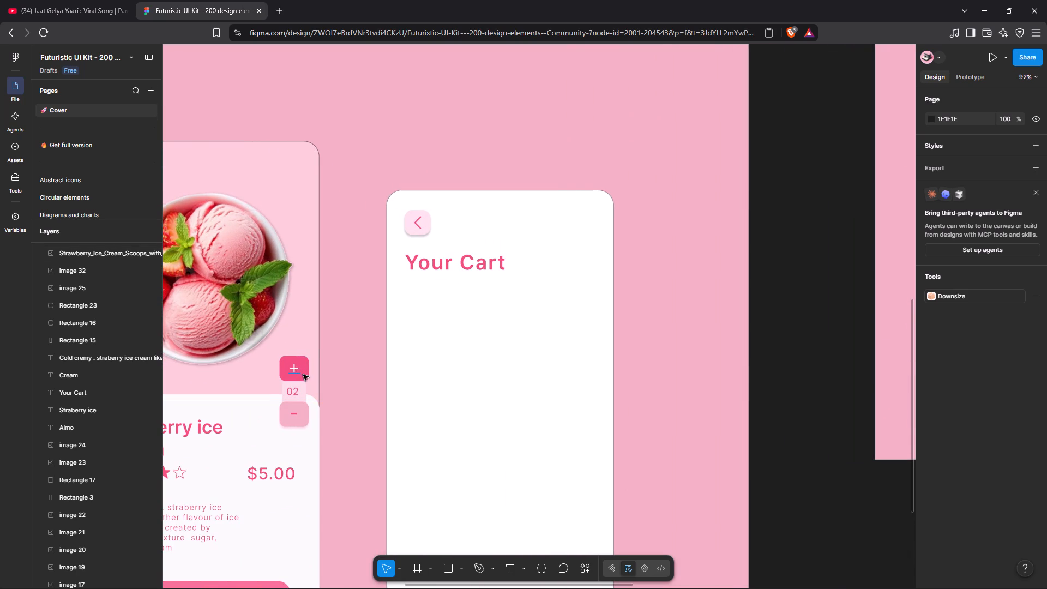
pyautogui.click(495, 416)
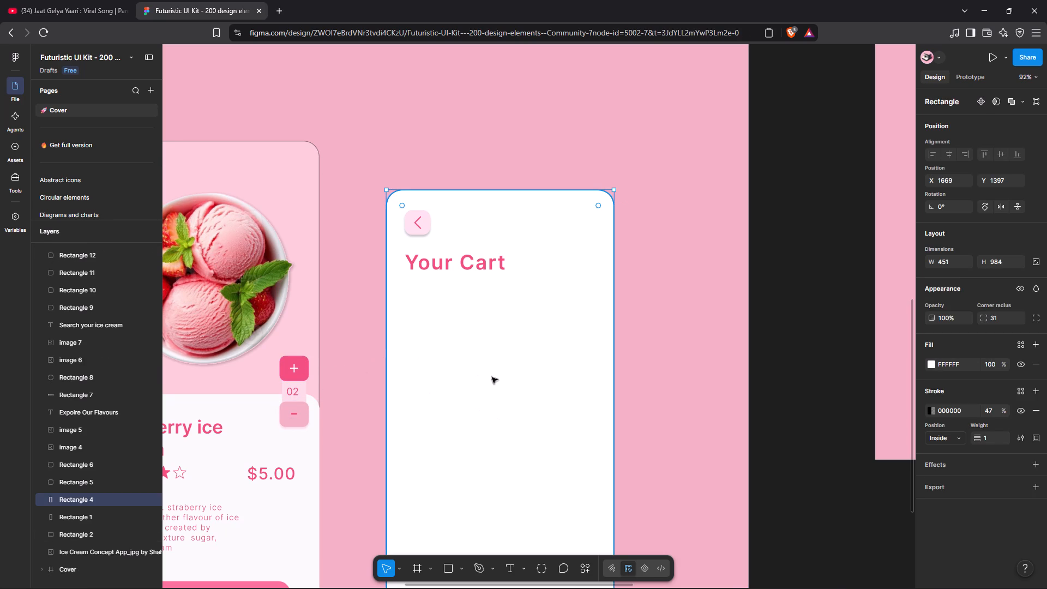
pyautogui.hotkey('ctrl', 'd')
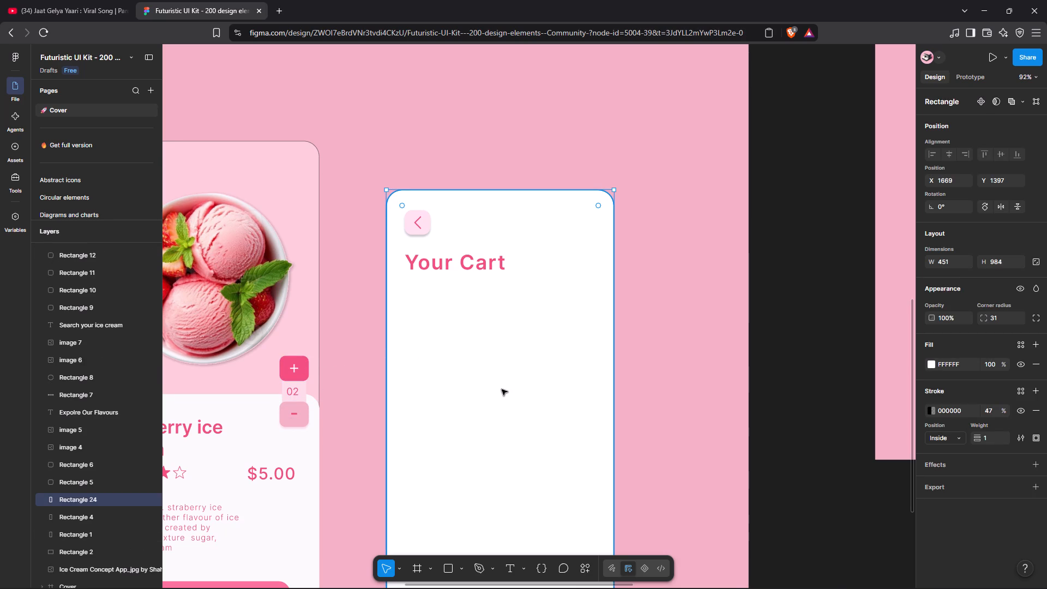
pyautogui.moveTo(520, 192); pyautogui.dragTo(514, 278)
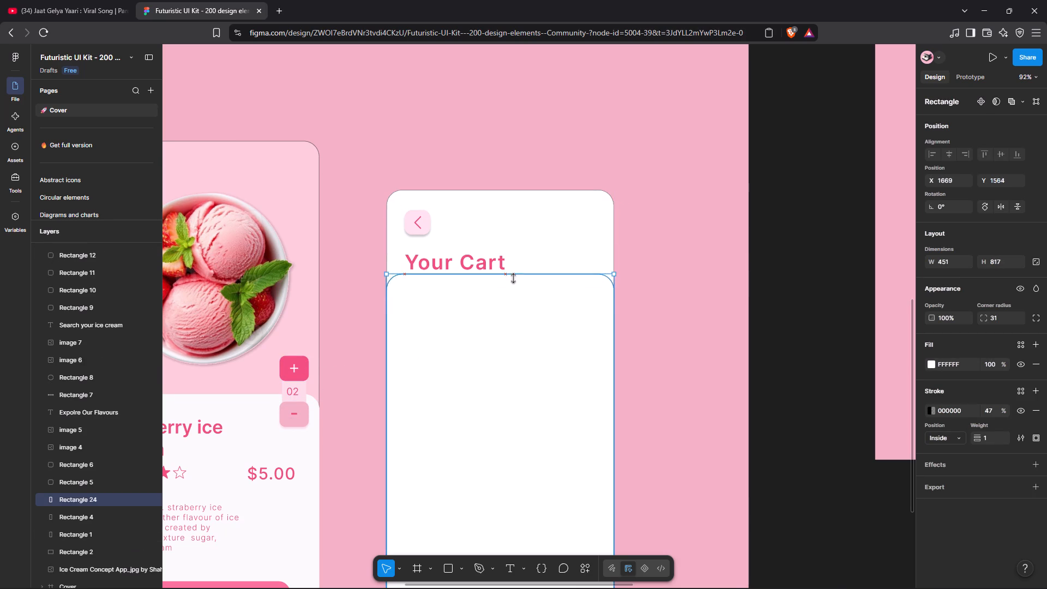
pyautogui.moveTo(514, 278); pyautogui.dragTo(514, 291)
pyautogui.scroll(-4, 503, 462)
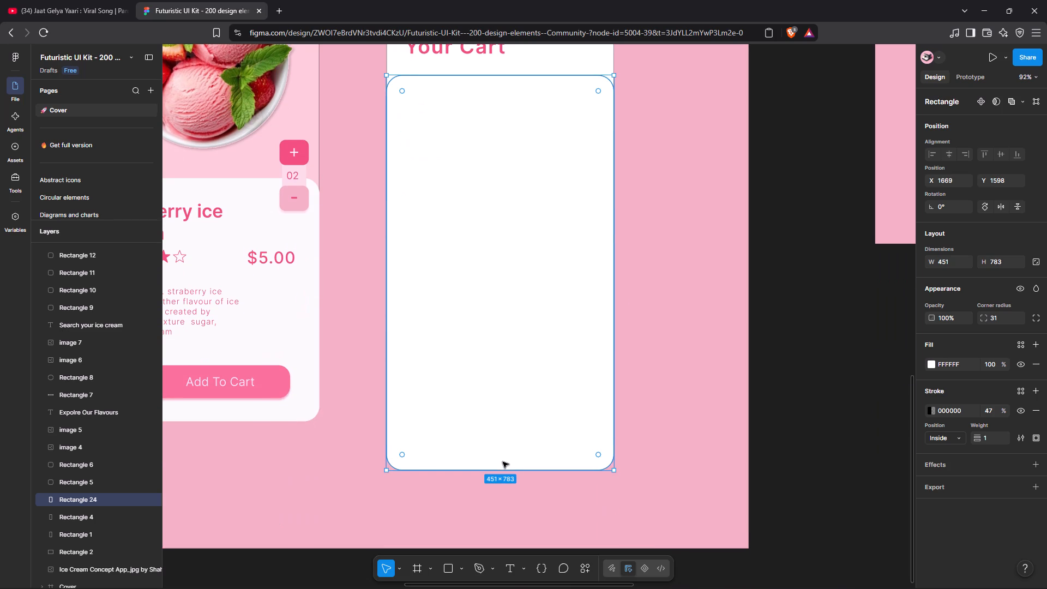
pyautogui.moveTo(507, 472); pyautogui.dragTo(512, 149)
pyautogui.scroll(2, 512, 149)
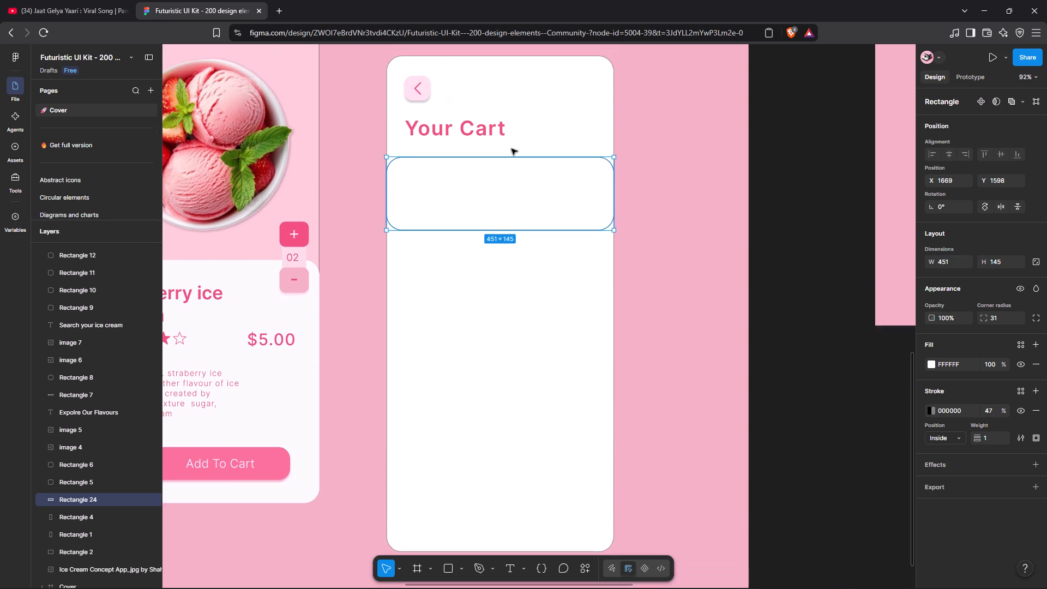
pyautogui.scroll(3, 512, 149)
pyautogui.moveTo(614, 271); pyautogui.dragTo(606, 271)
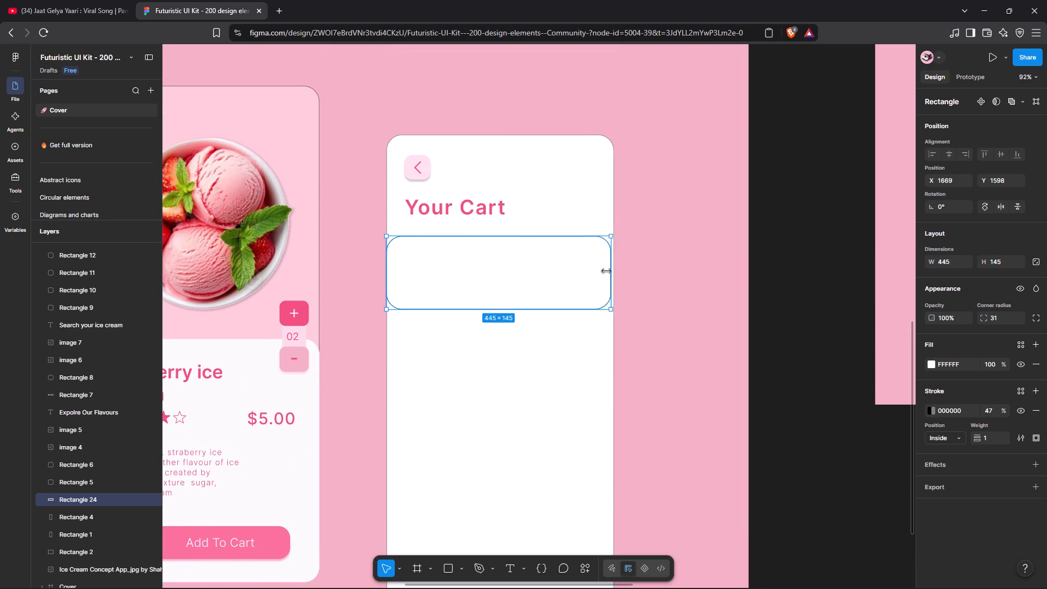
pyautogui.moveTo(606, 271); pyautogui.dragTo(601, 279)
pyautogui.moveTo(386, 273); pyautogui.dragTo(410, 269)
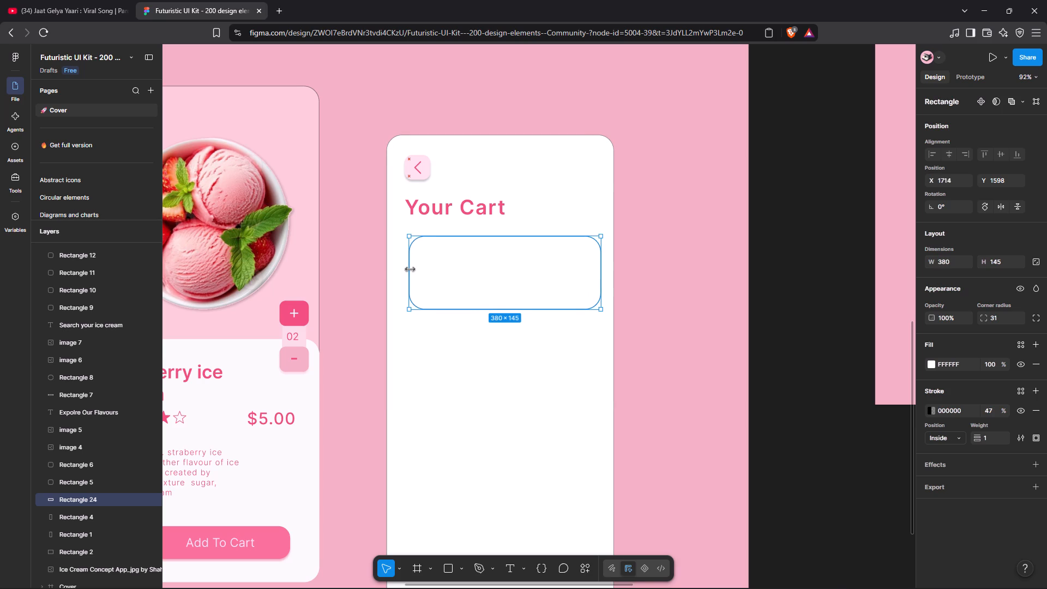
pyautogui.moveTo(410, 269); pyautogui.dragTo(400, 269)
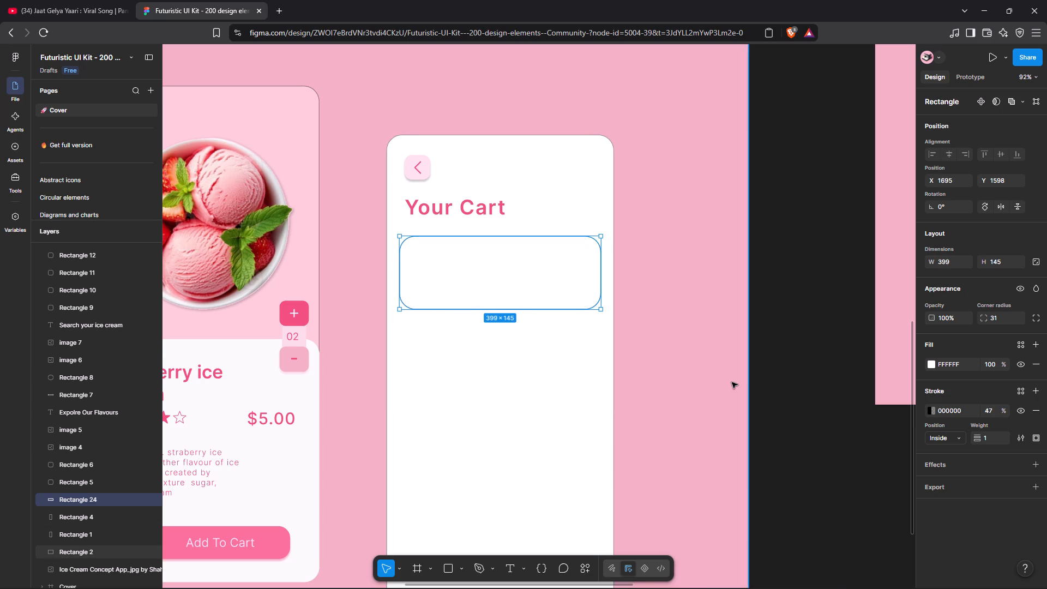
# Add a drop shadow to the new cart item card and remove its outline stroke.
pyautogui.click(548, 282)
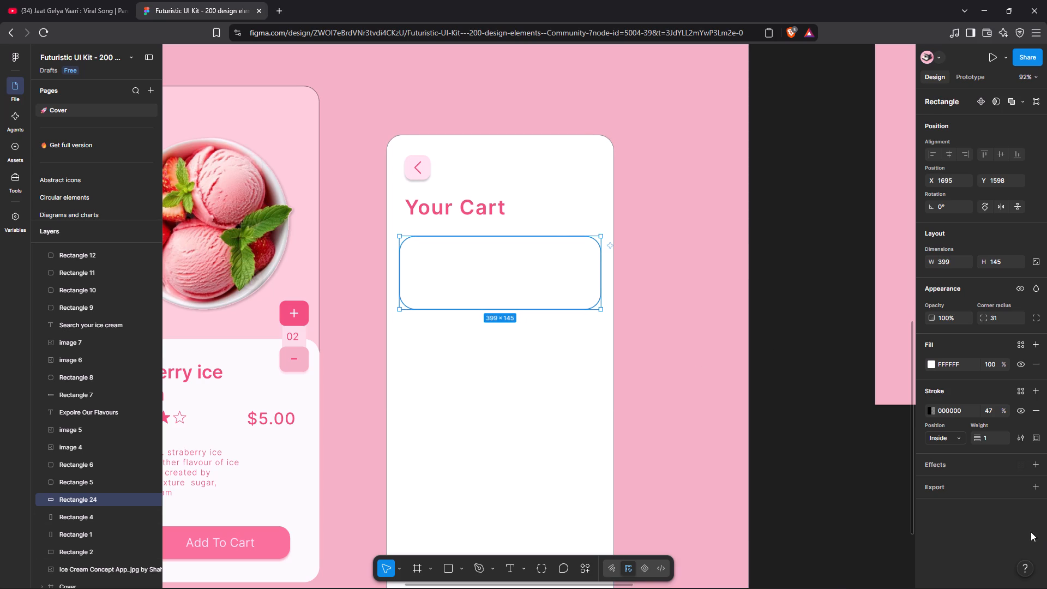
pyautogui.click(1037, 470)
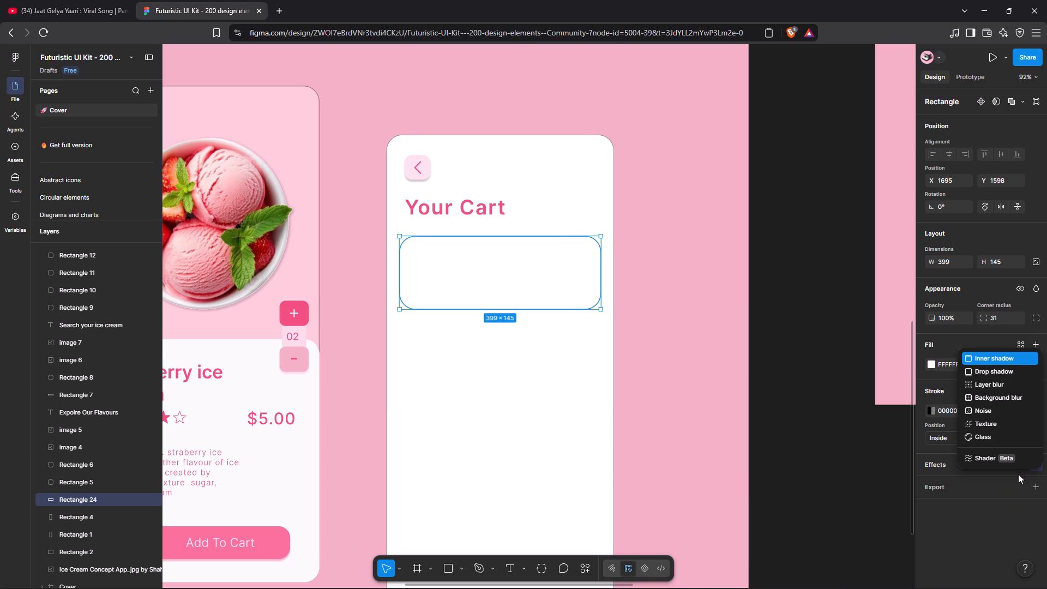
pyautogui.click(994, 369)
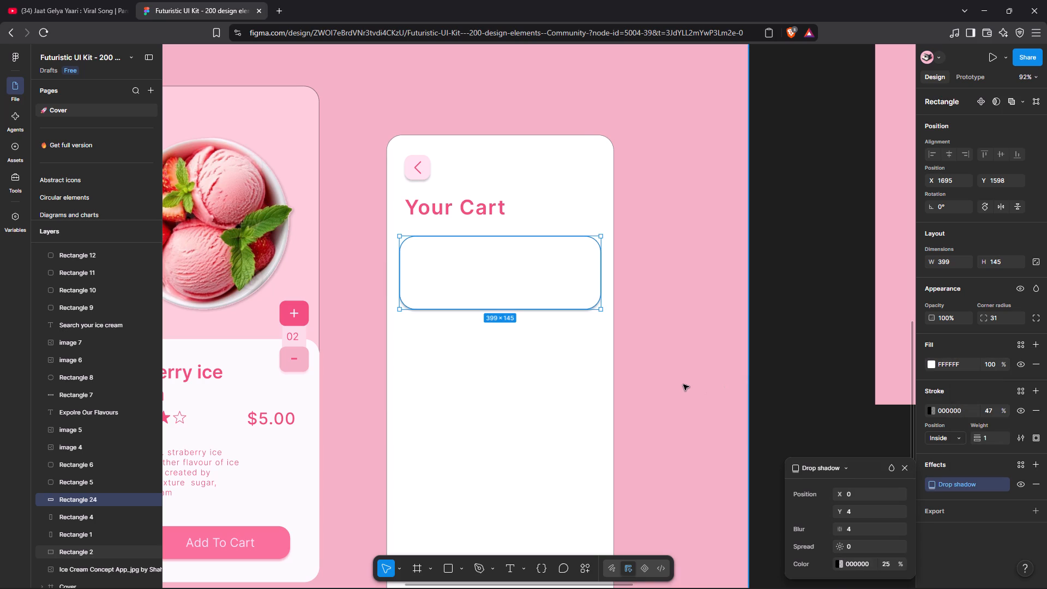
pyautogui.click(1039, 414)
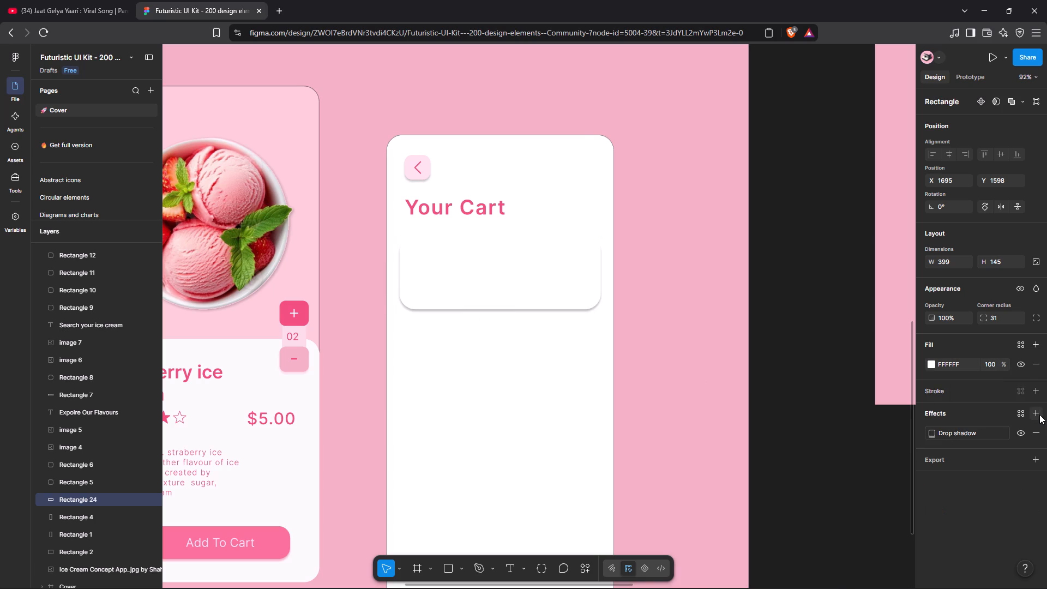
pyautogui.click(846, 337)
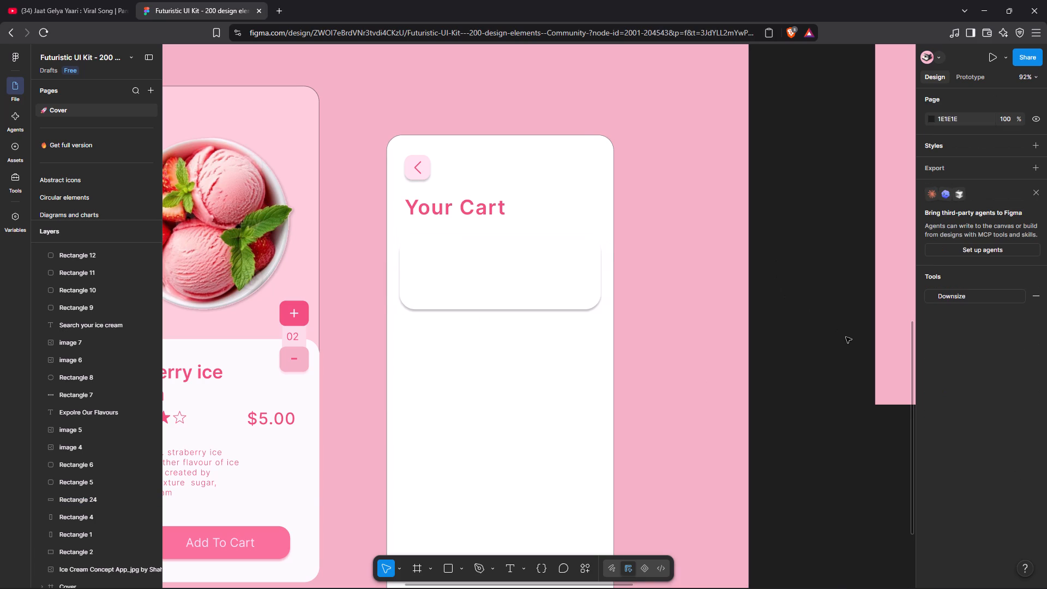
# Compare the cart item card with the reference and set its drop shadow blur to 8.4.
pyautogui.hscroll(-11, 846, 337)
pyautogui.hscroll(1, 846, 337)
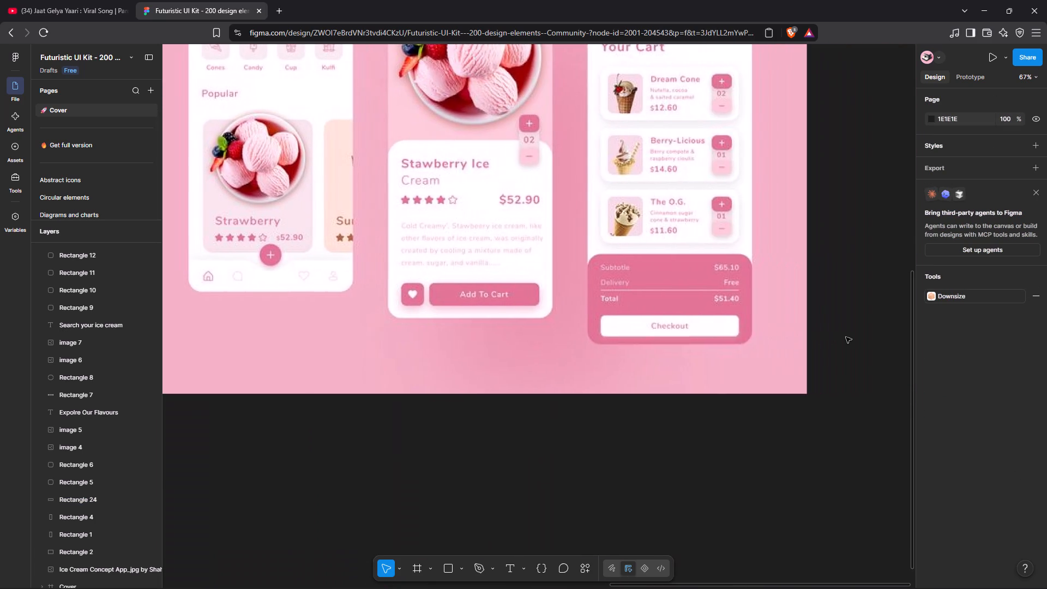
pyautogui.hscroll(8, 846, 337)
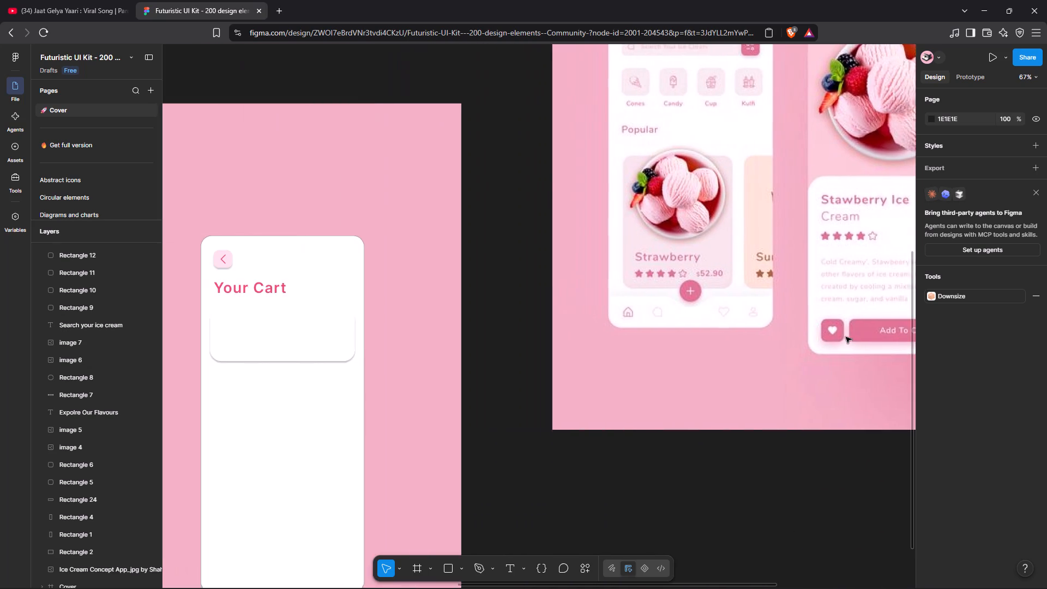
pyautogui.hscroll(3, 846, 337)
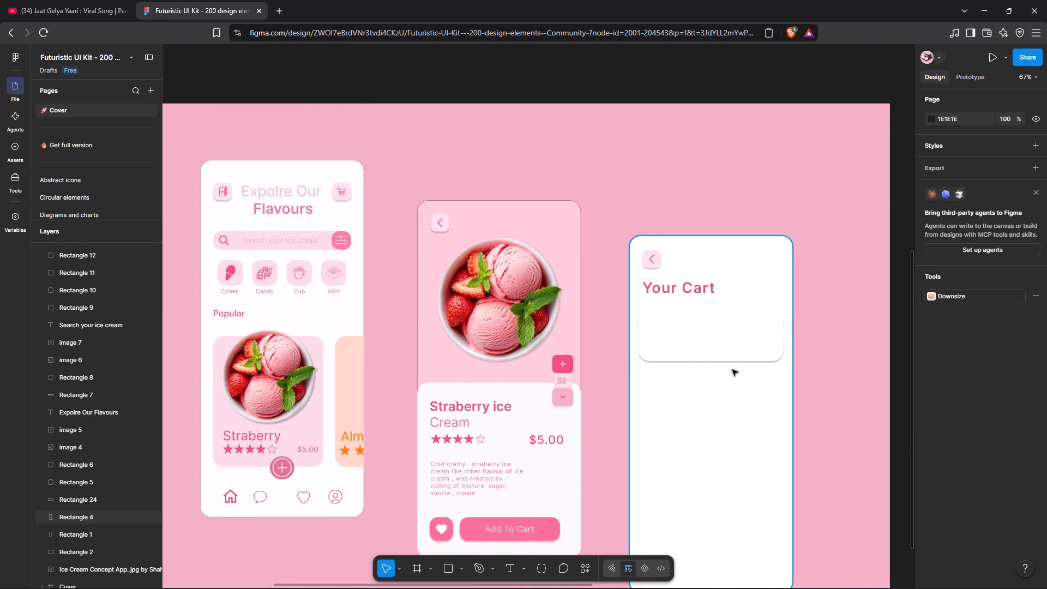
pyautogui.click(725, 340)
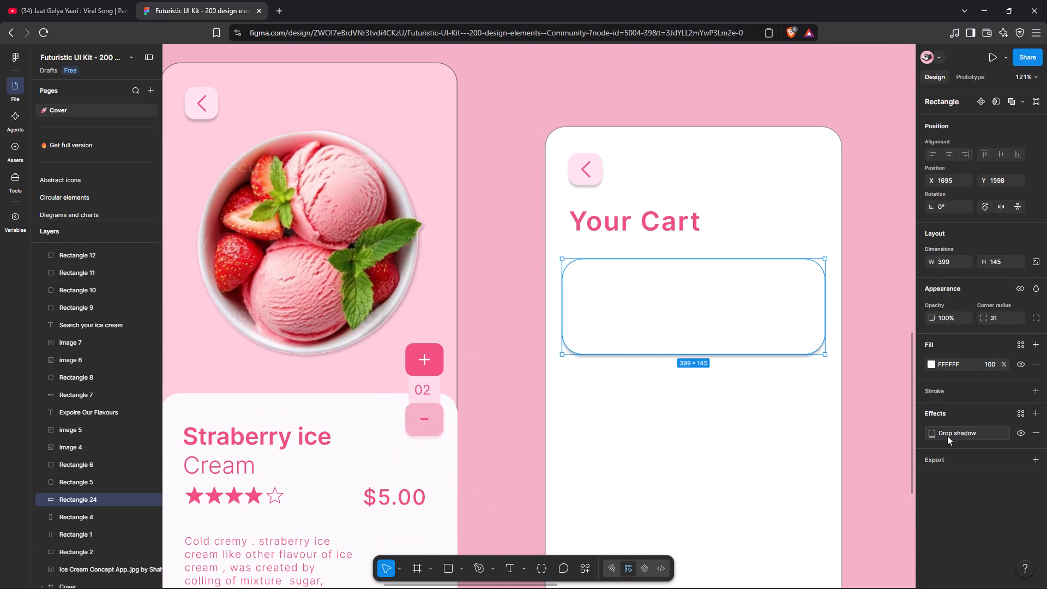
pyautogui.click(934, 434)
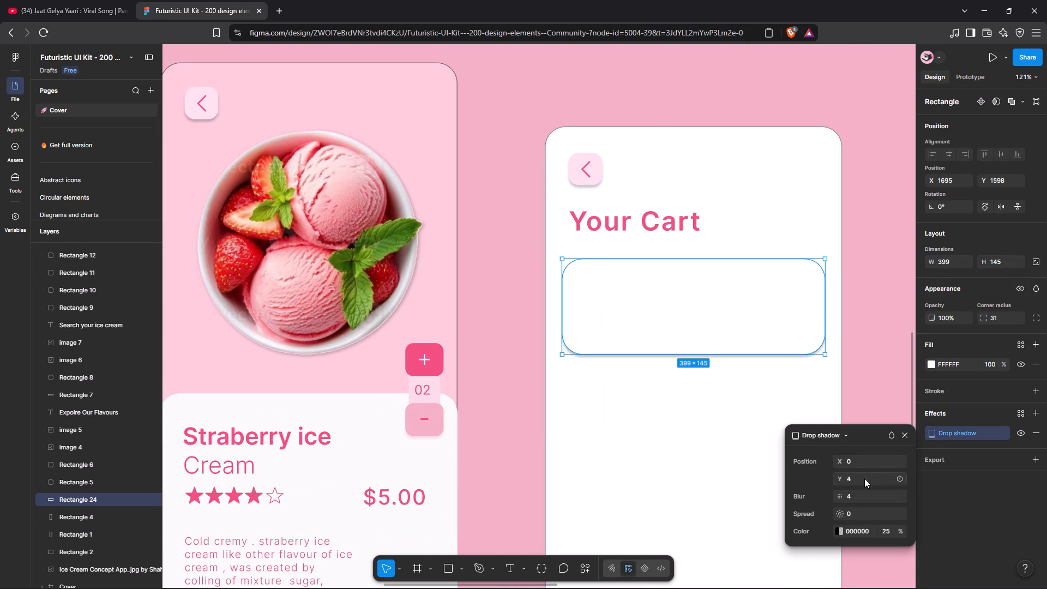
pyautogui.moveTo(841, 496); pyautogui.dragTo(799, 495)
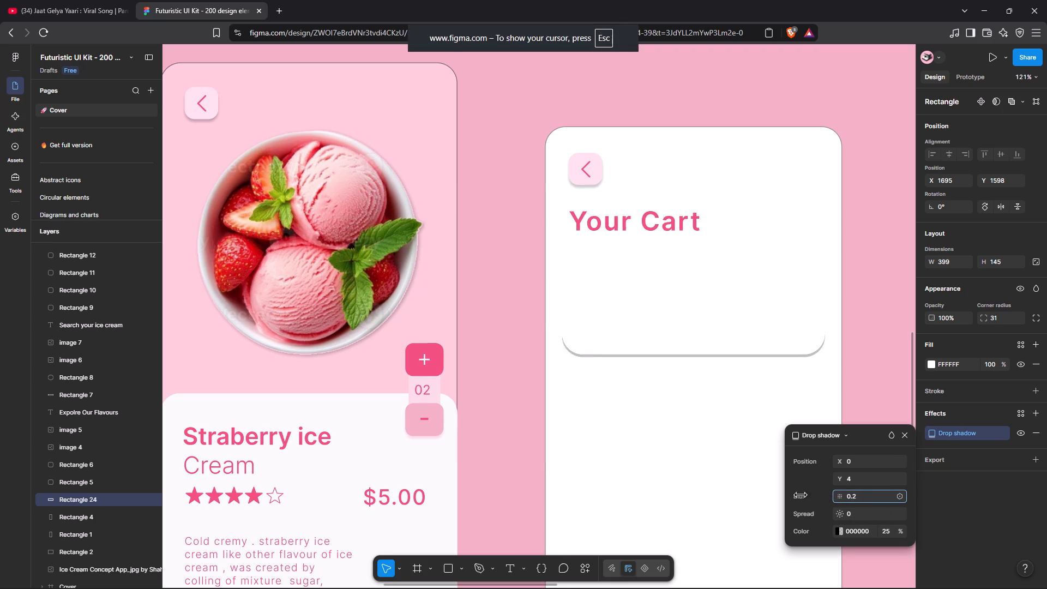
pyautogui.moveTo(799, 495); pyautogui.dragTo(880, 496)
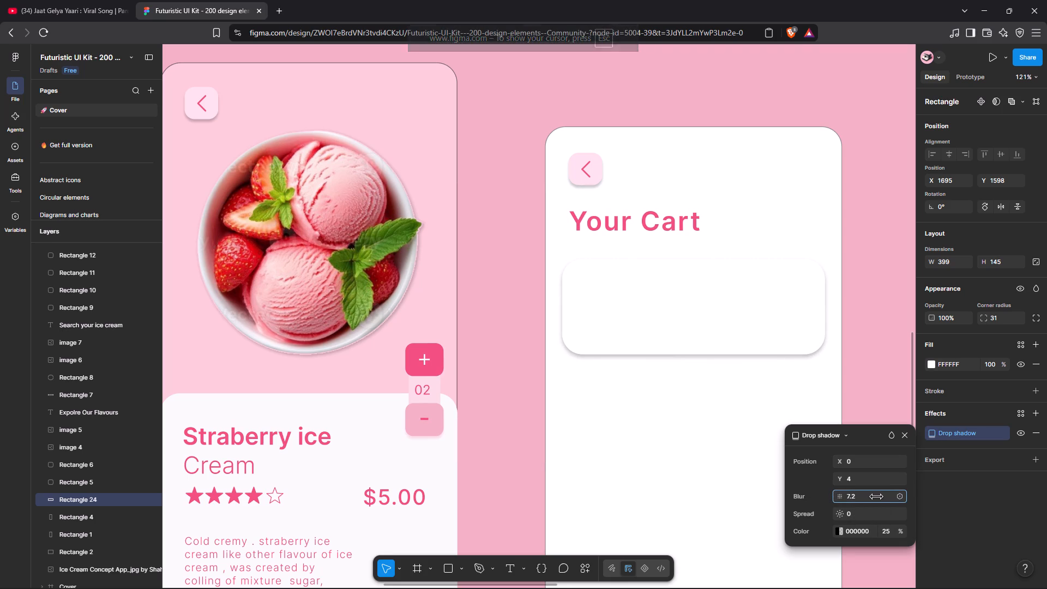
pyautogui.moveTo(880, 496); pyautogui.dragTo(555, 311)
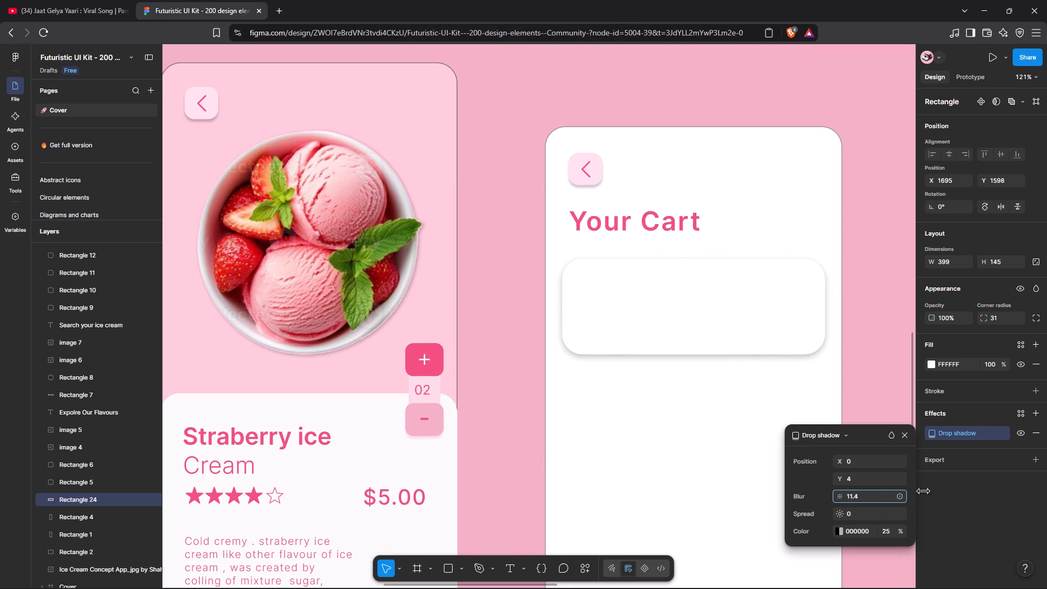
pyautogui.moveTo(555, 311); pyautogui.dragTo(516, 320)
pyautogui.moveTo(516, 320); pyautogui.dragTo(521, 320)
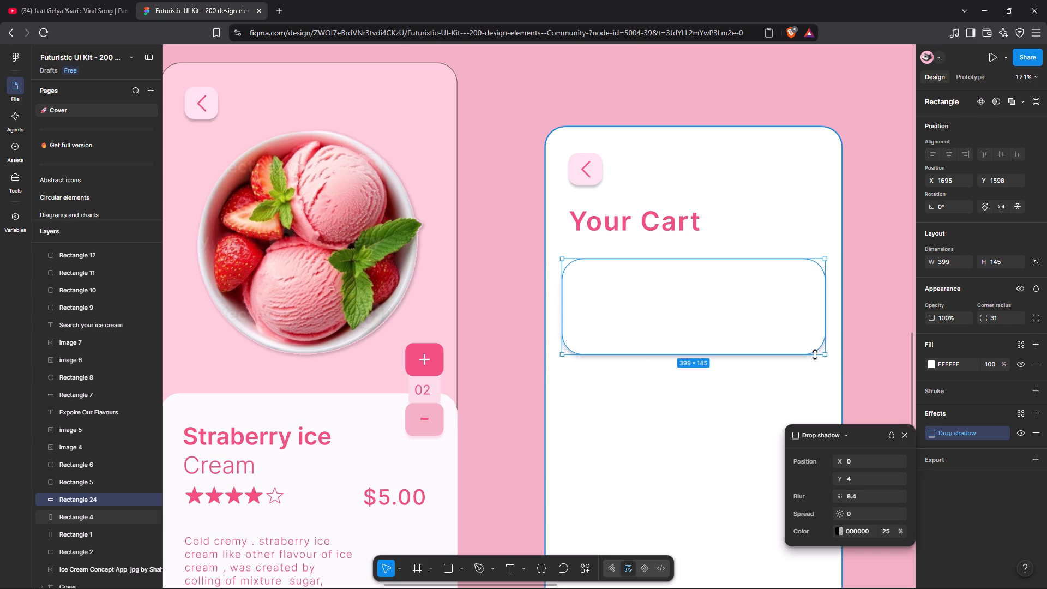
pyautogui.click(867, 366)
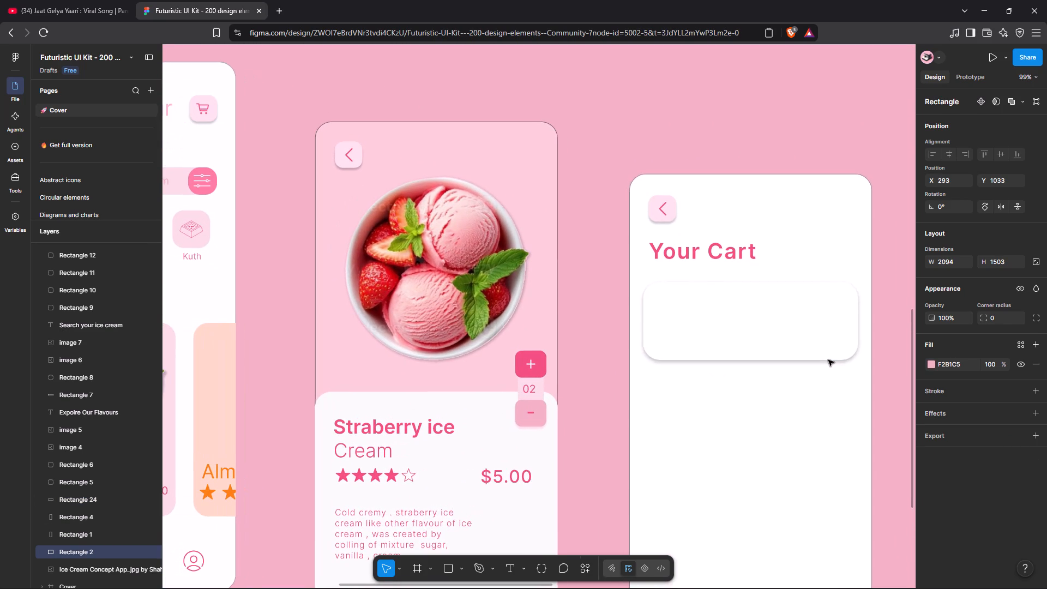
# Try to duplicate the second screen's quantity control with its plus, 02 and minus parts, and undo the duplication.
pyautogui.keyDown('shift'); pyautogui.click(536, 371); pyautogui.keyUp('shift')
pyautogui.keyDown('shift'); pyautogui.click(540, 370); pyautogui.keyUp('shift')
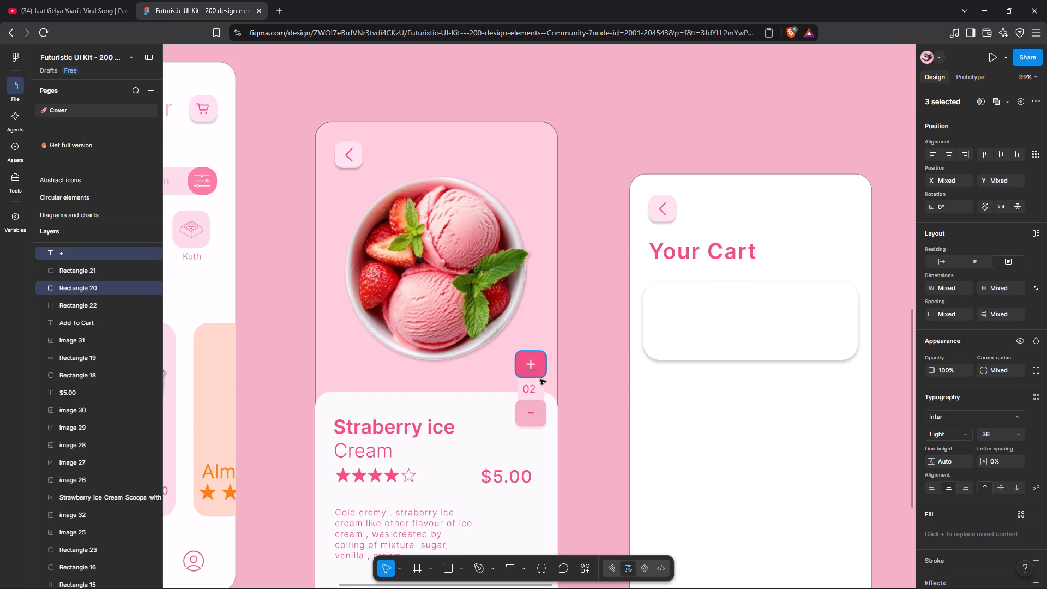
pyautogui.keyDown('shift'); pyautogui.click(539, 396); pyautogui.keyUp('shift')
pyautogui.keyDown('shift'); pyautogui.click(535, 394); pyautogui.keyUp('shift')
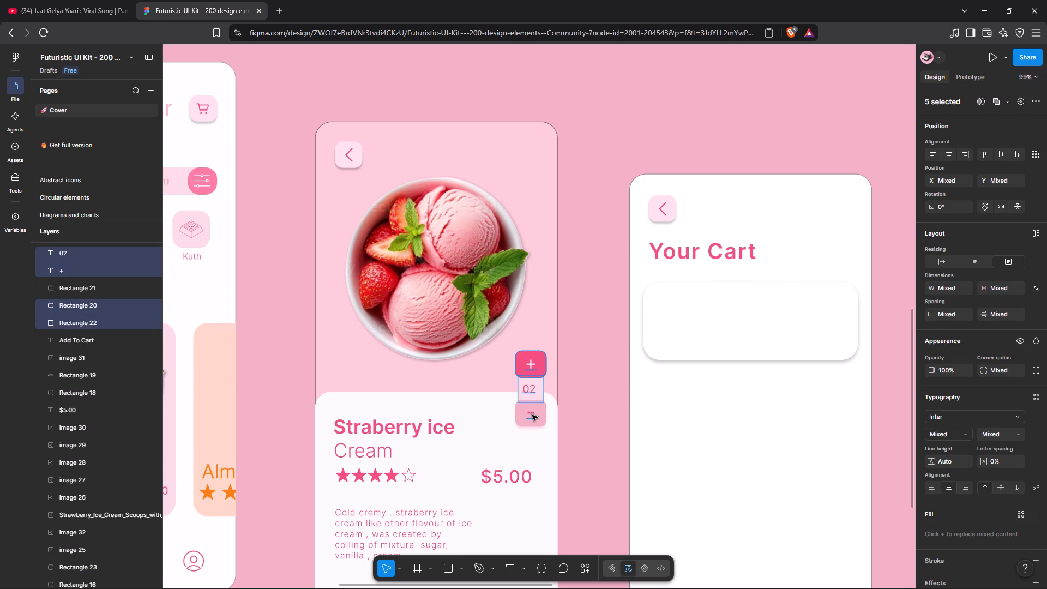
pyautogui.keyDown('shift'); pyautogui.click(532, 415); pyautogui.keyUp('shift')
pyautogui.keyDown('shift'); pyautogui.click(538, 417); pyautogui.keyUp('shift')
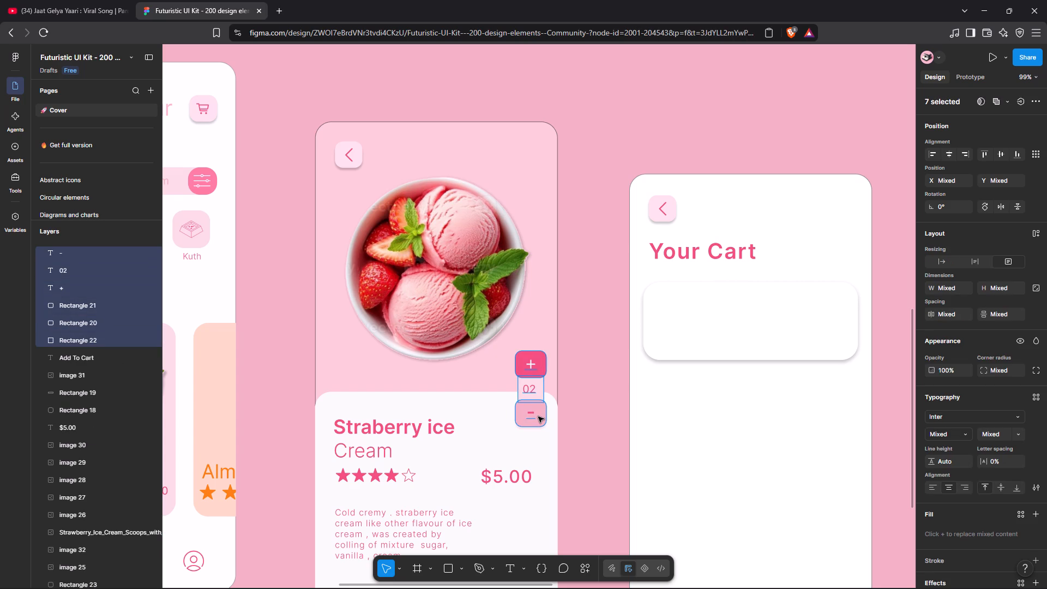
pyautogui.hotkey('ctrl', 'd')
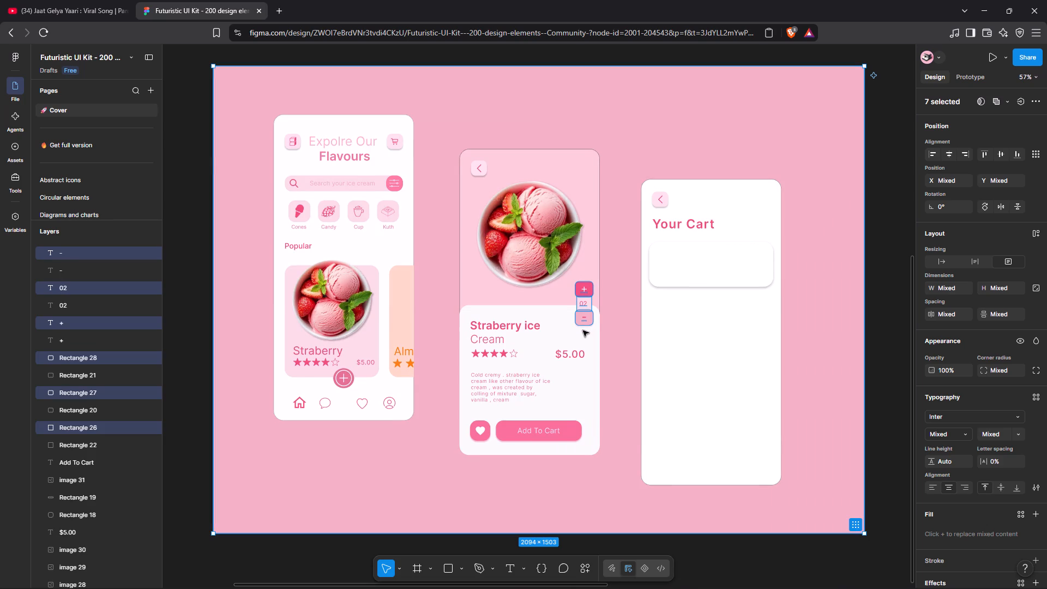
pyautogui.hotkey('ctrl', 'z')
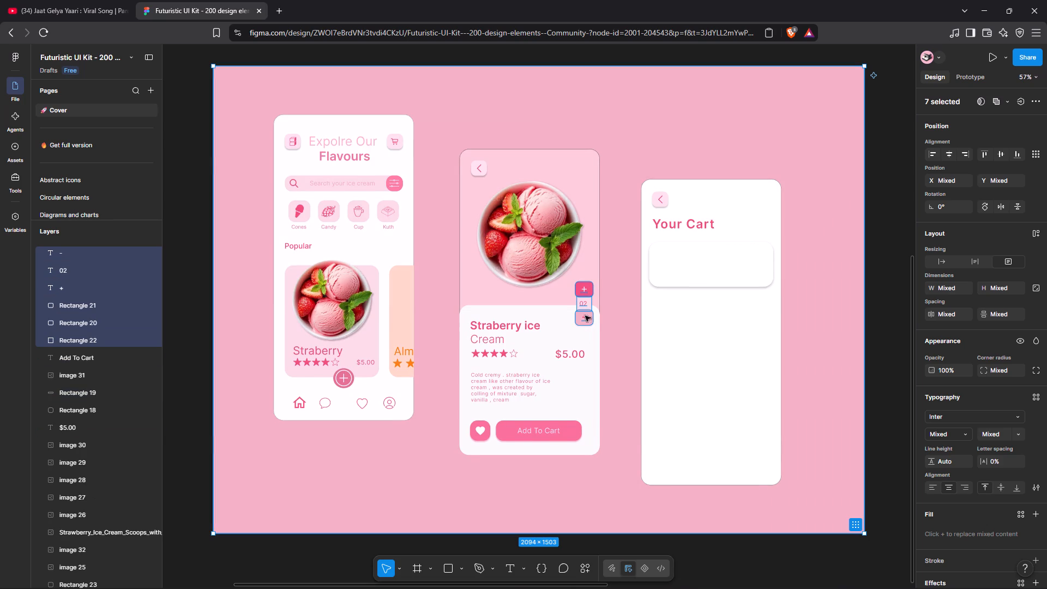
# Duplicate the second screen's quantity control onto the cart item card and shrink it to about 44 × 117 near the card's right edge.
pyautogui.keyDown('shift'); pyautogui.click(611, 514); pyautogui.keyUp('shift')
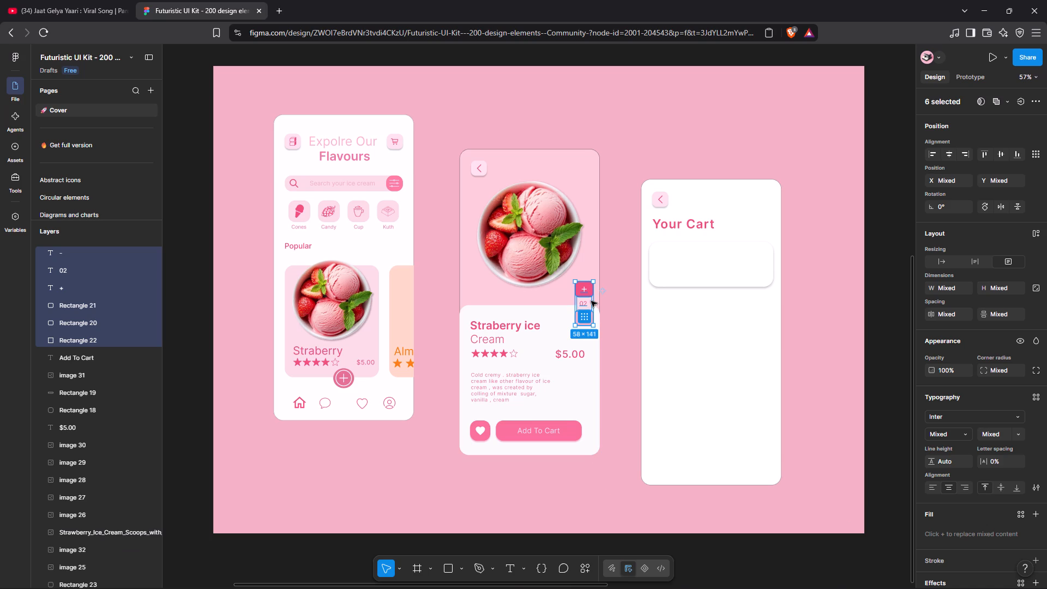
pyautogui.hotkey('ctrl', 'd')
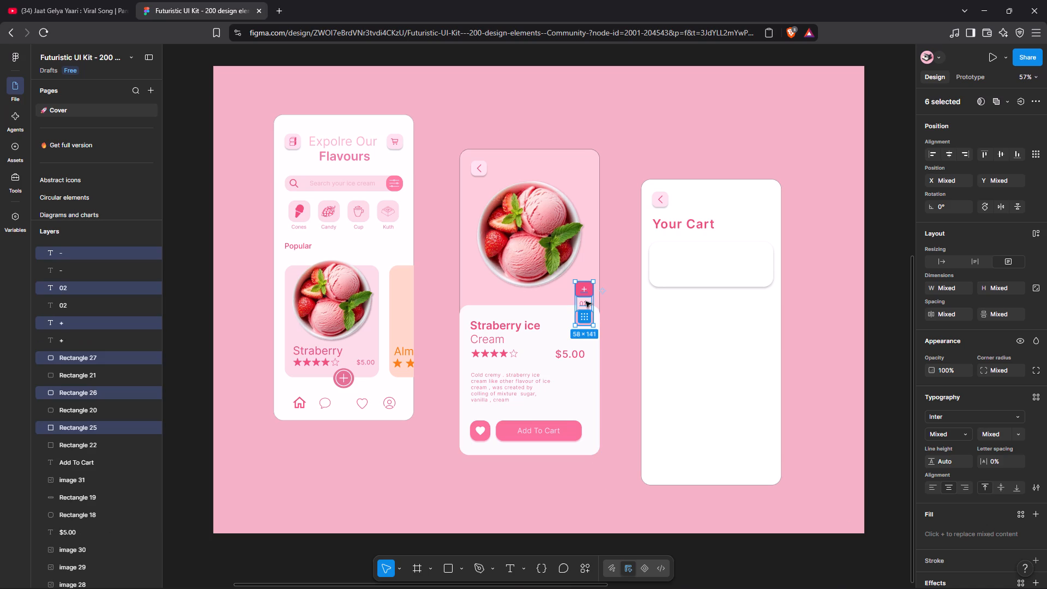
pyautogui.moveTo(586, 302); pyautogui.dragTo(760, 262)
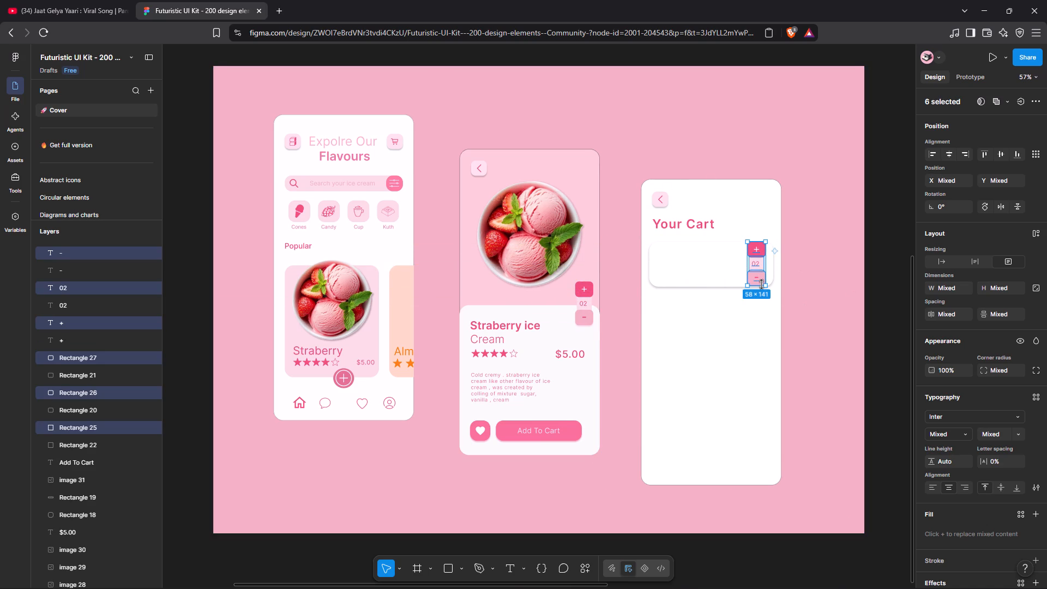
pyautogui.moveTo(773, 289); pyautogui.dragTo(766, 278)
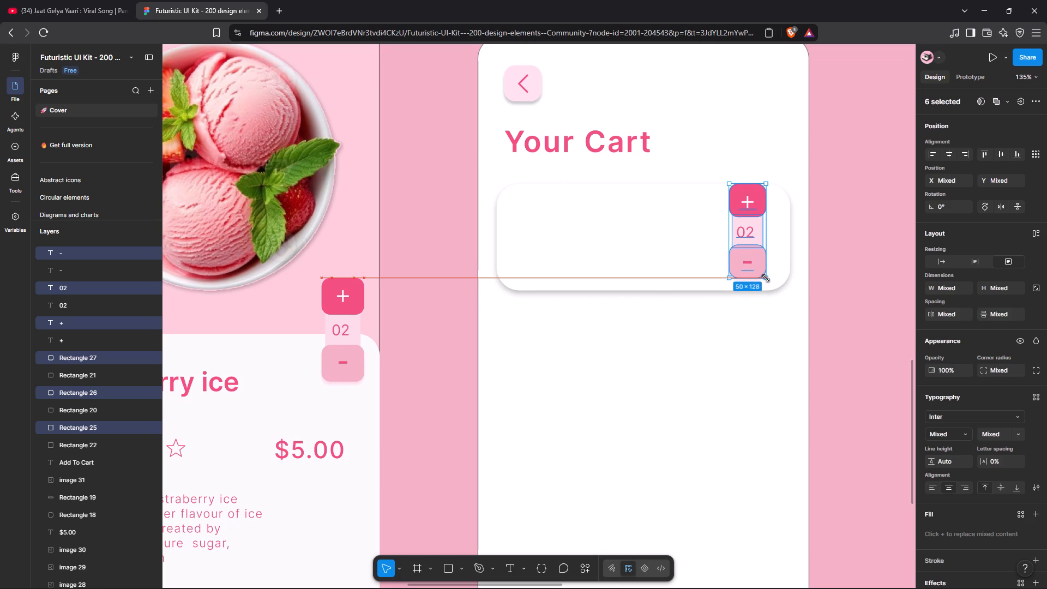
pyautogui.moveTo(766, 278); pyautogui.dragTo(763, 274)
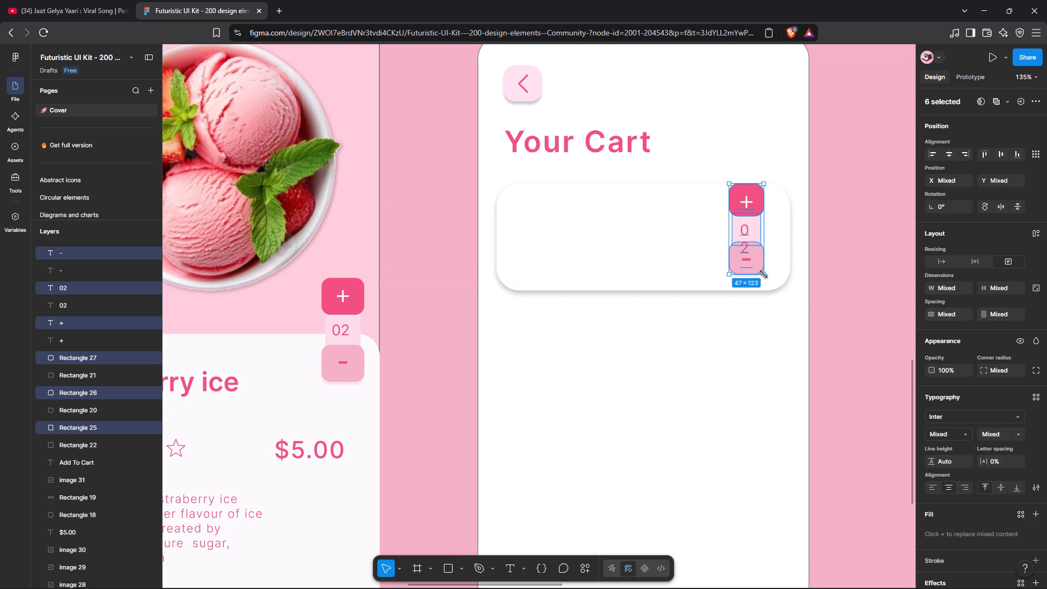
pyautogui.moveTo(763, 274); pyautogui.dragTo(761, 273)
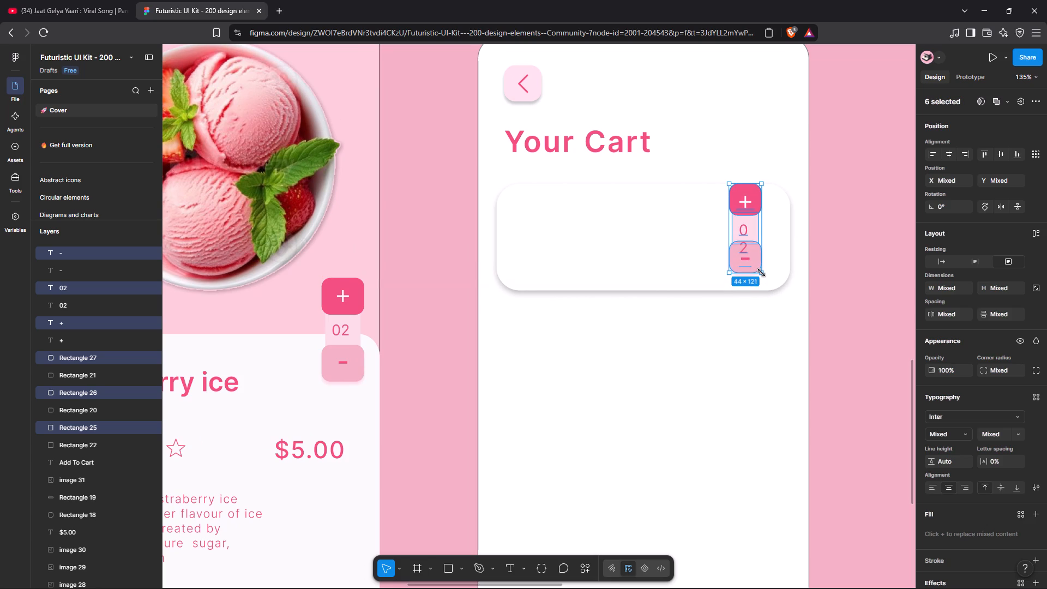
pyautogui.moveTo(761, 273); pyautogui.dragTo(761, 270)
pyautogui.moveTo(744, 227); pyautogui.dragTo(750, 235)
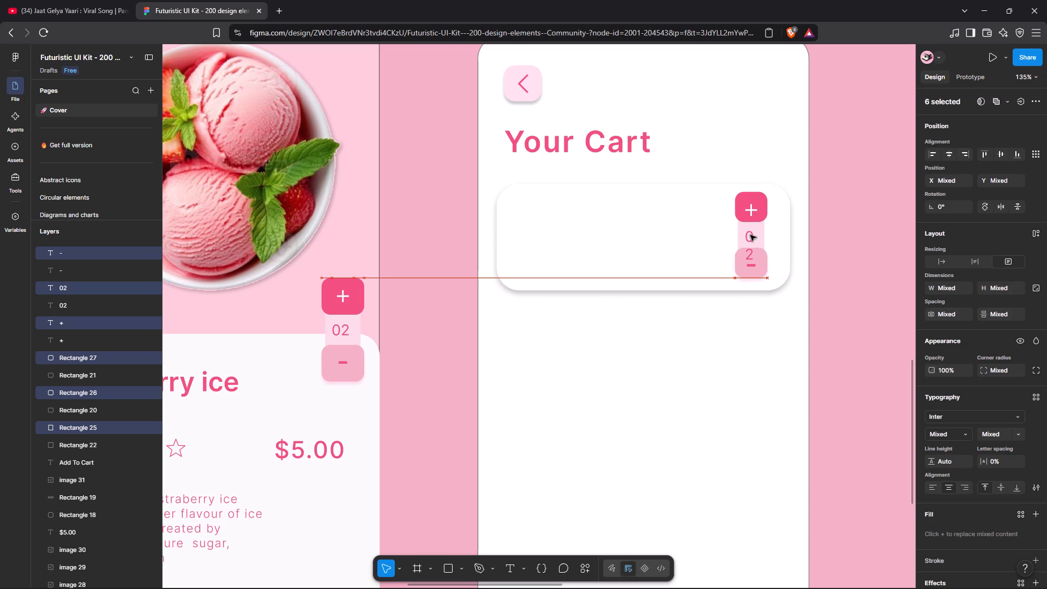
pyautogui.moveTo(750, 235); pyautogui.dragTo(758, 236)
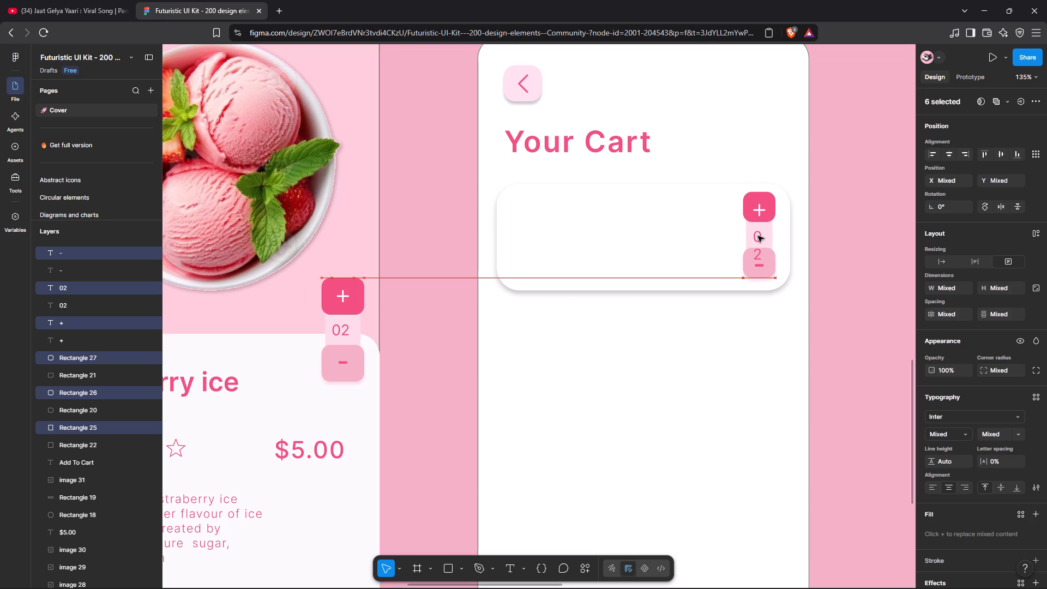
pyautogui.moveTo(758, 236); pyautogui.dragTo(758, 237)
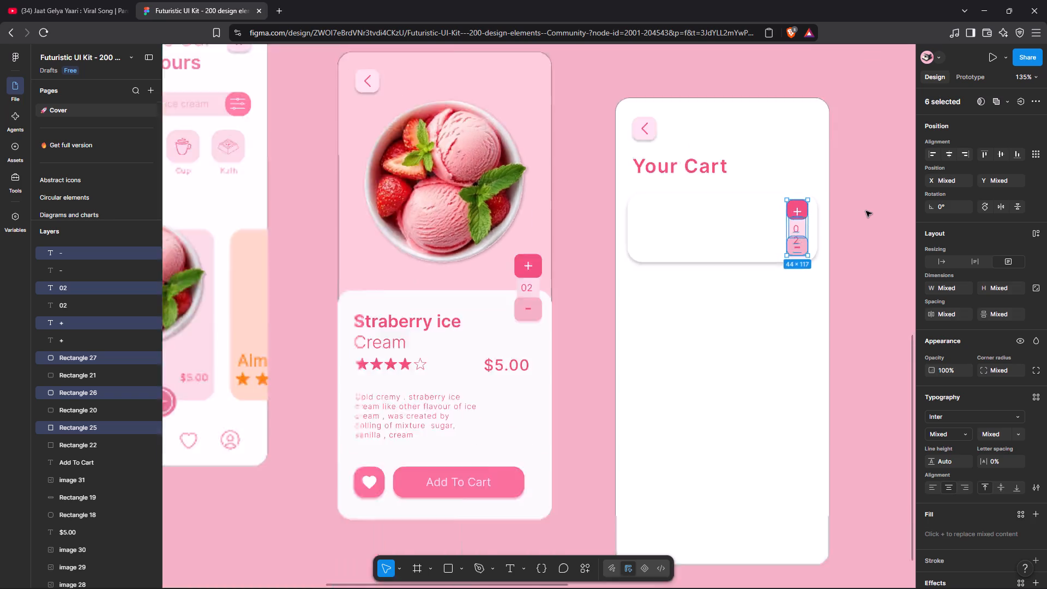
# Compare the cart card with the reference and move the copied plus sign up to Y 1607, centring it in its button.
pyautogui.hscroll(-9, 866, 211)
pyautogui.hscroll(1, 866, 211)
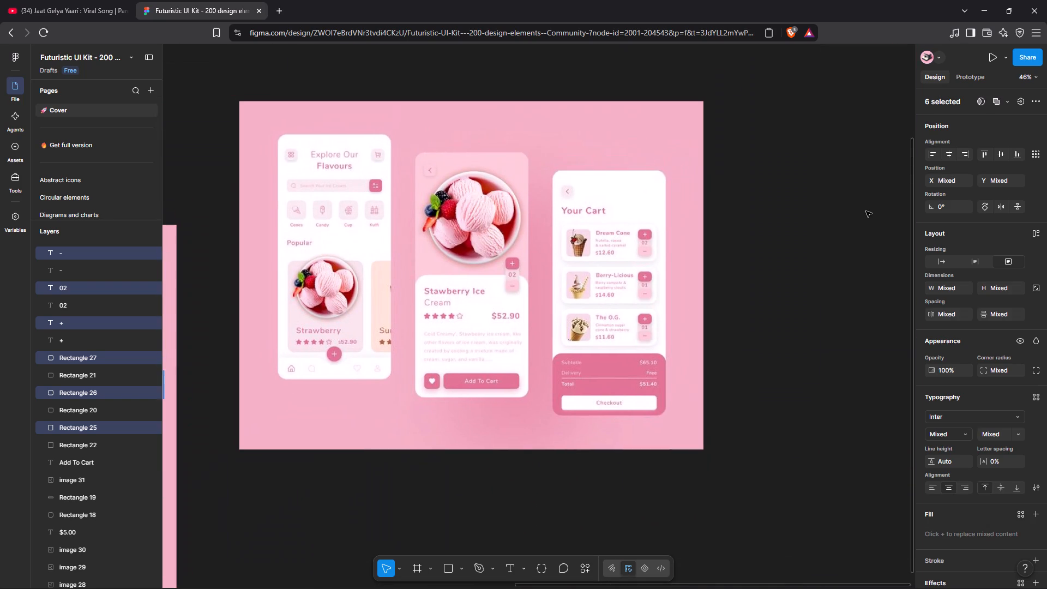
pyautogui.hscroll(2, 866, 211)
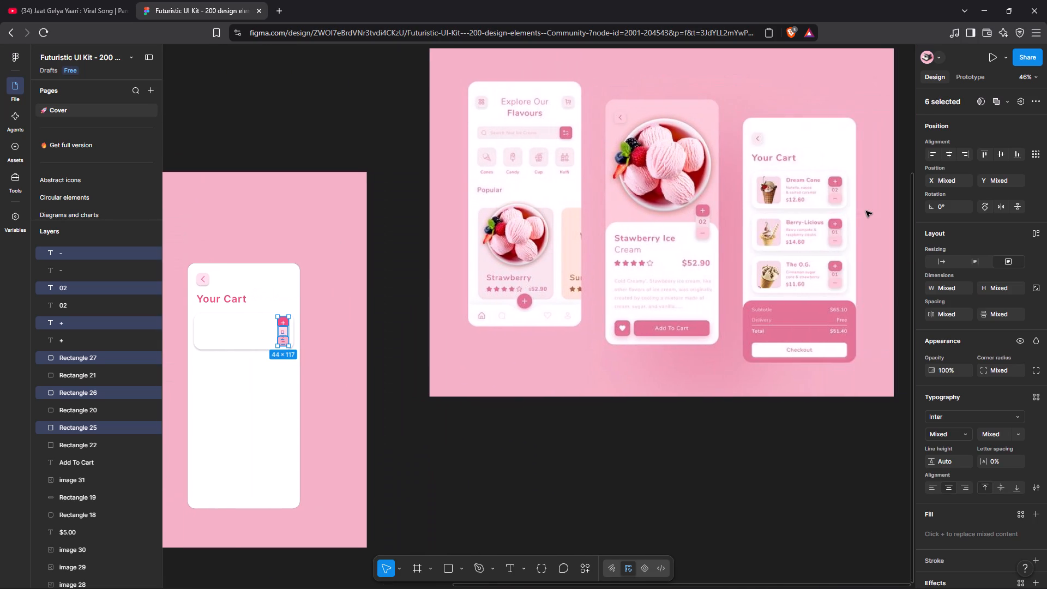
pyautogui.hscroll(1, 866, 211)
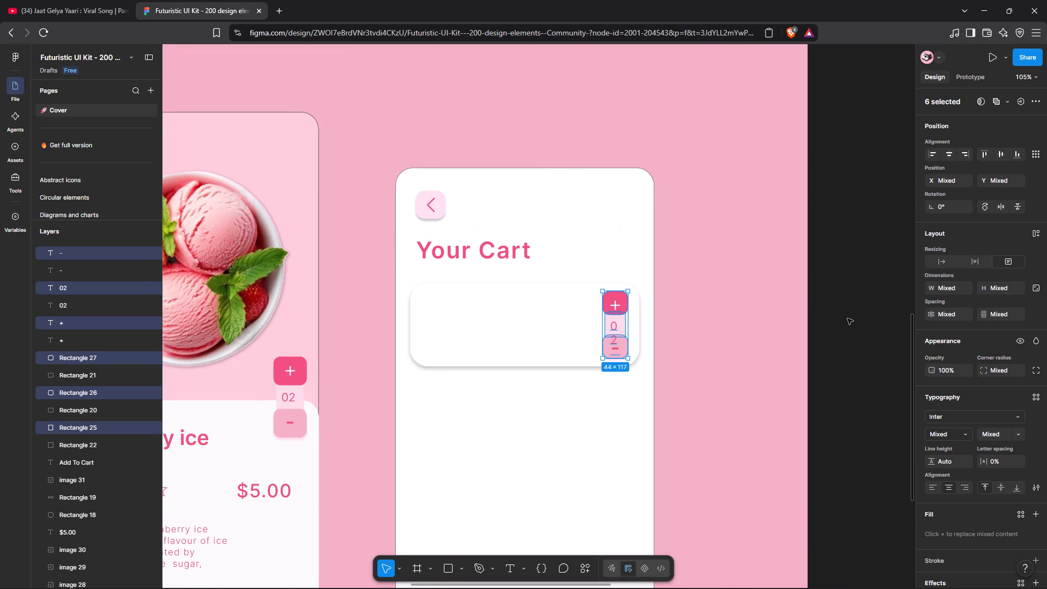
pyautogui.click(880, 356)
pyautogui.click(612, 302)
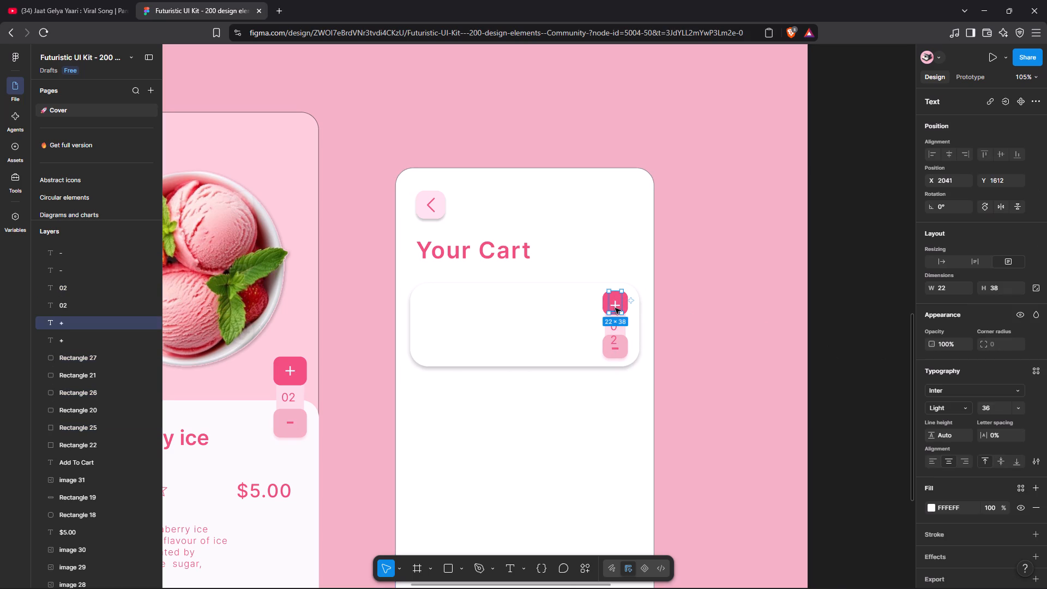
pyautogui.click(615, 308)
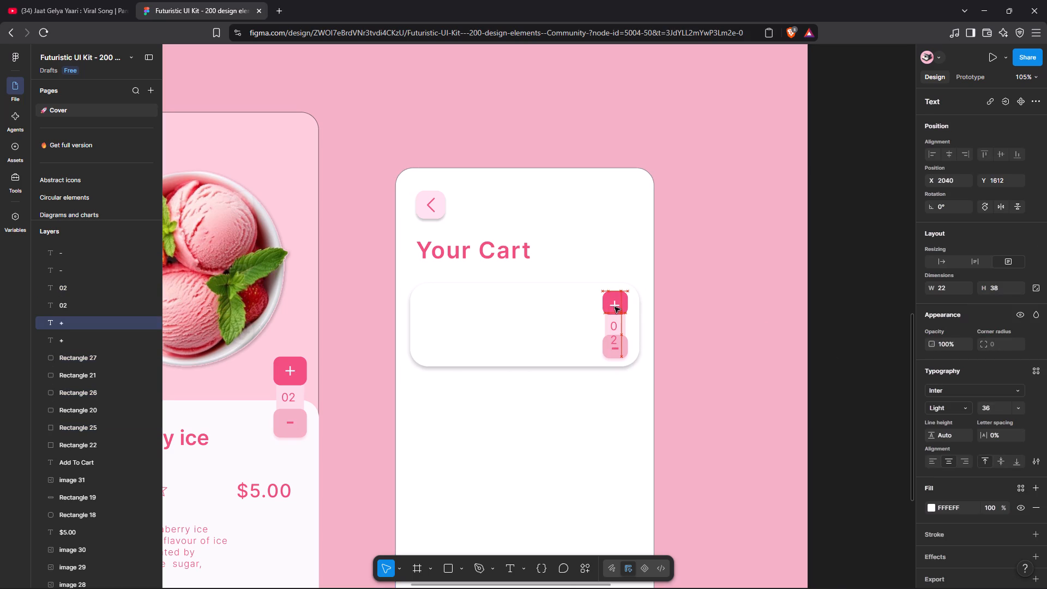
pyautogui.click(874, 330)
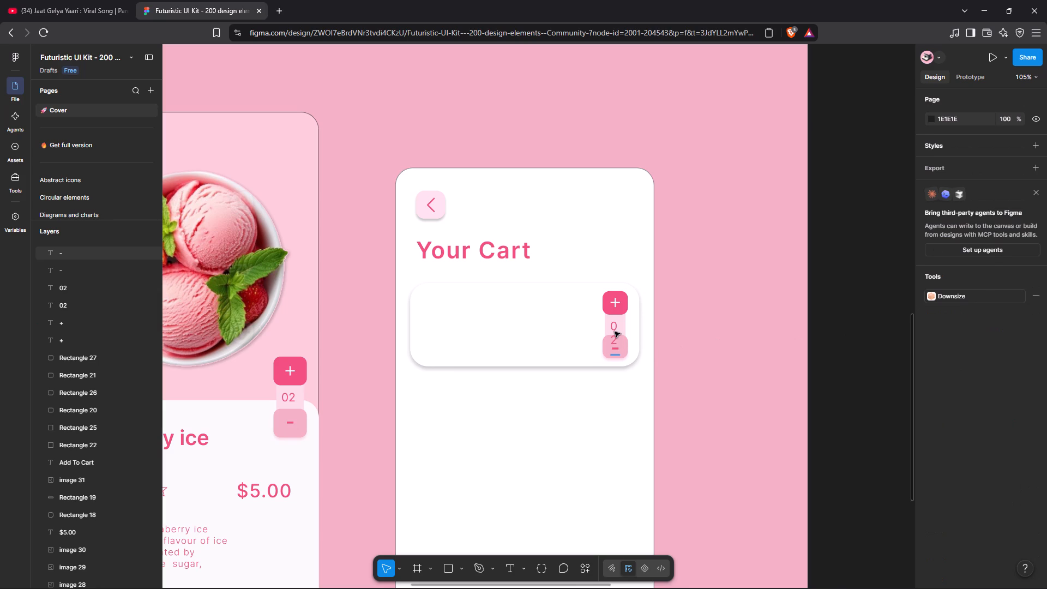
# Set the font size of the cart card's "02" quantity text to 16.
pyautogui.click(615, 332)
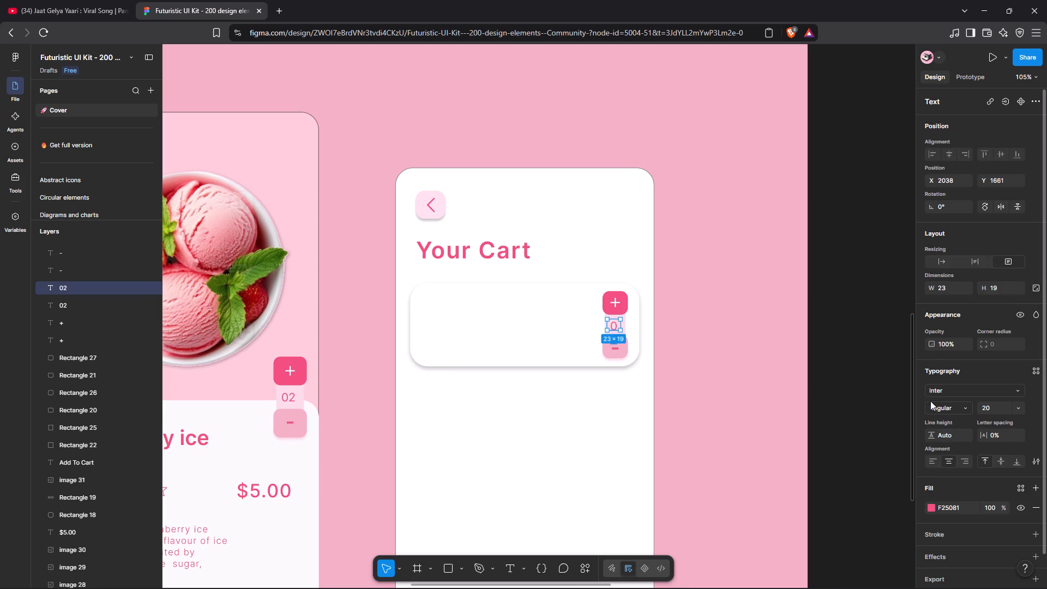
pyautogui.click(1019, 408)
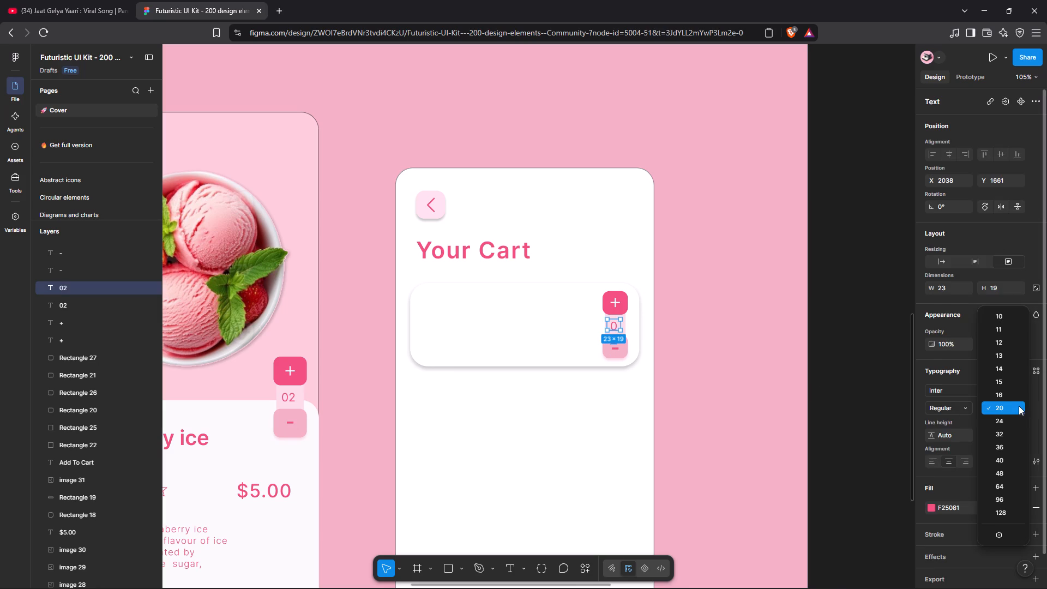
pyautogui.click(1004, 396)
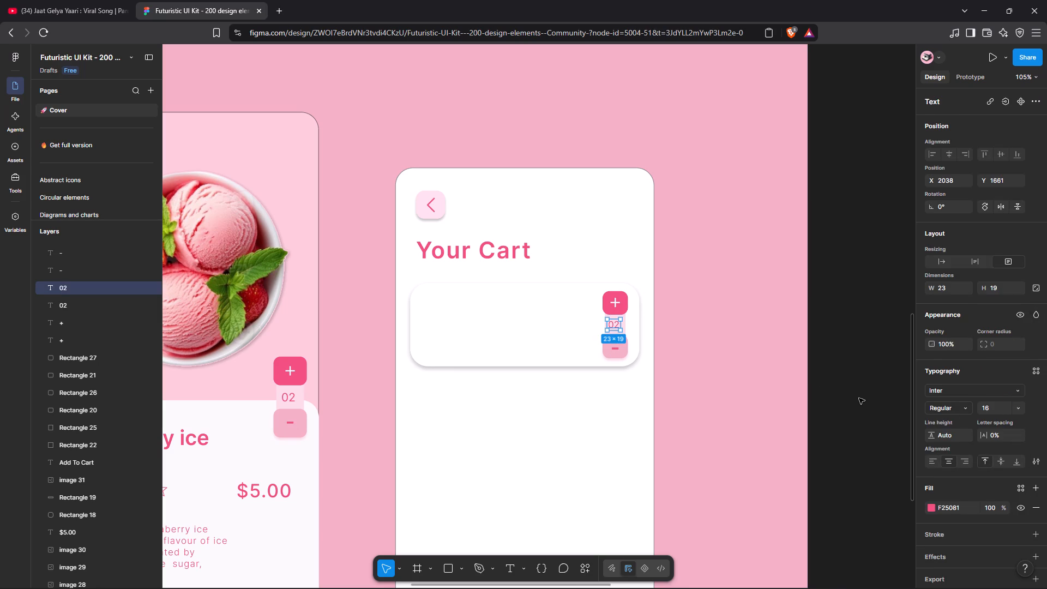
pyautogui.click(859, 398)
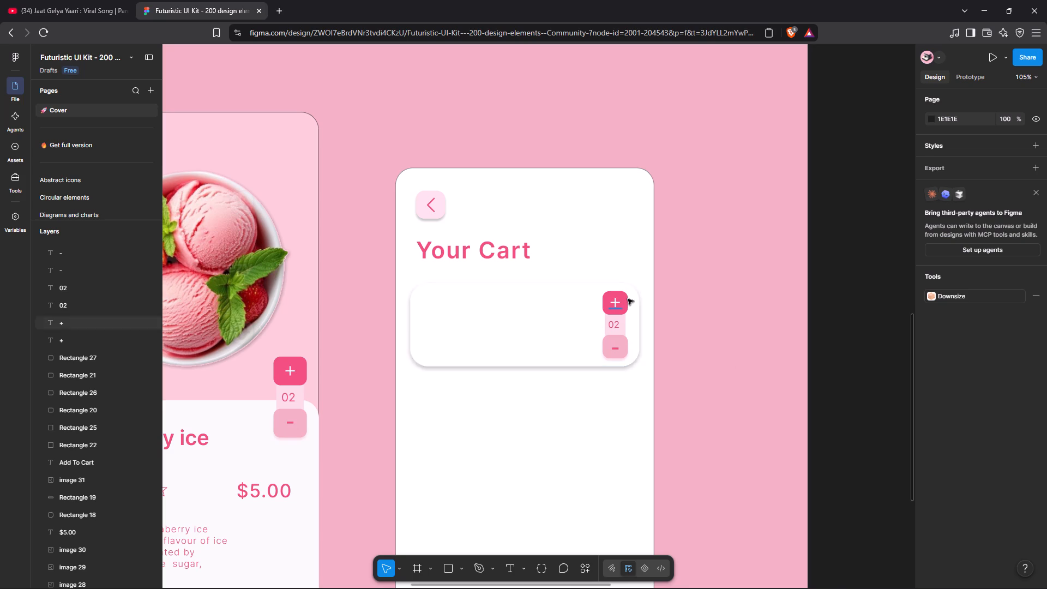
# Narrow the cart item card to 389 wide by moving its left edge in line with the "Your Cart" heading.
pyautogui.click(537, 330)
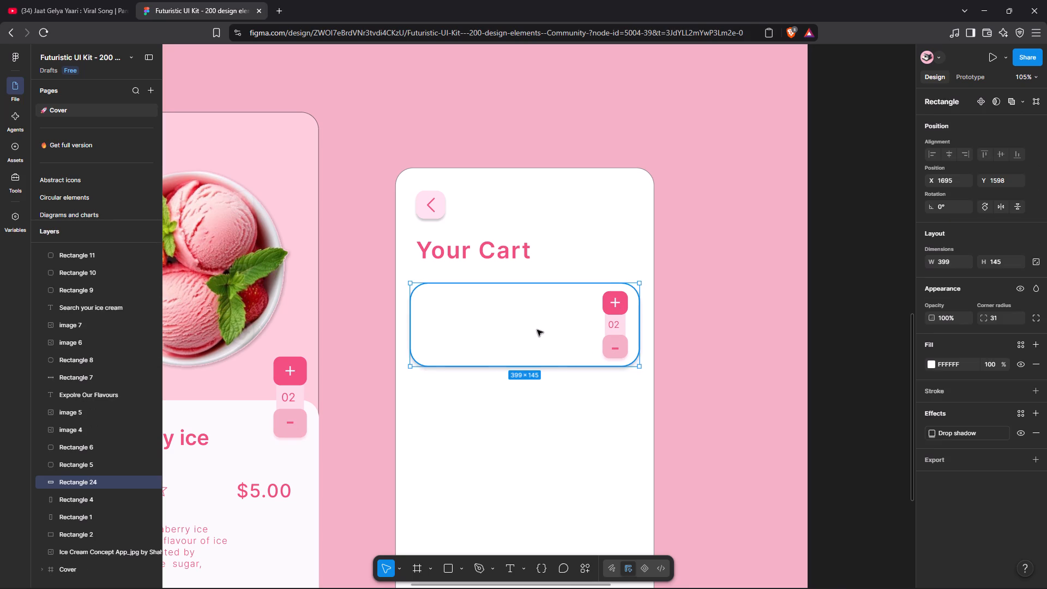
pyautogui.moveTo(409, 330); pyautogui.dragTo(414, 332)
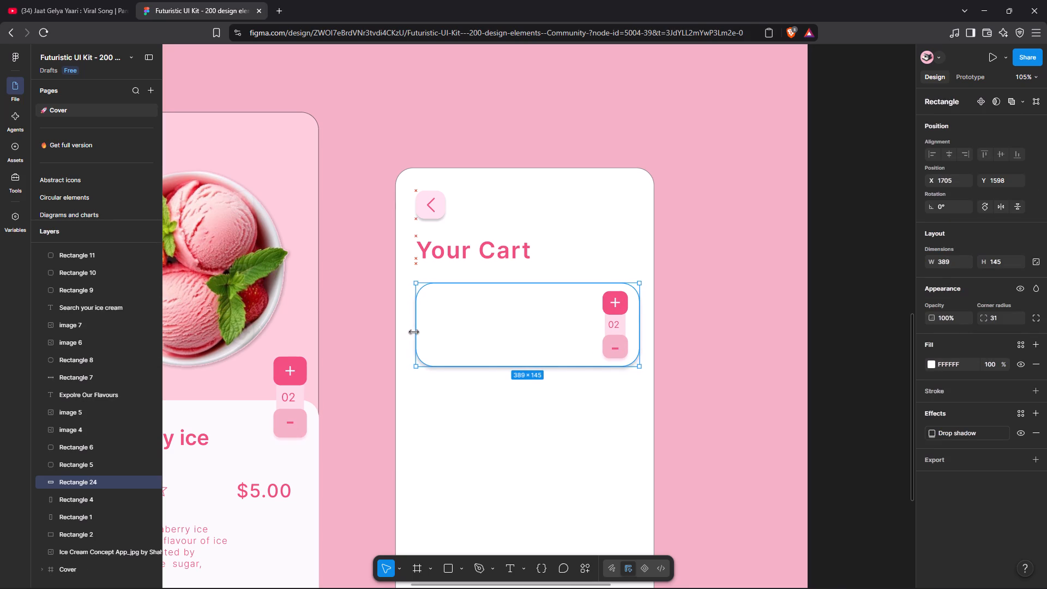
pyautogui.moveTo(414, 332); pyautogui.dragTo(419, 333)
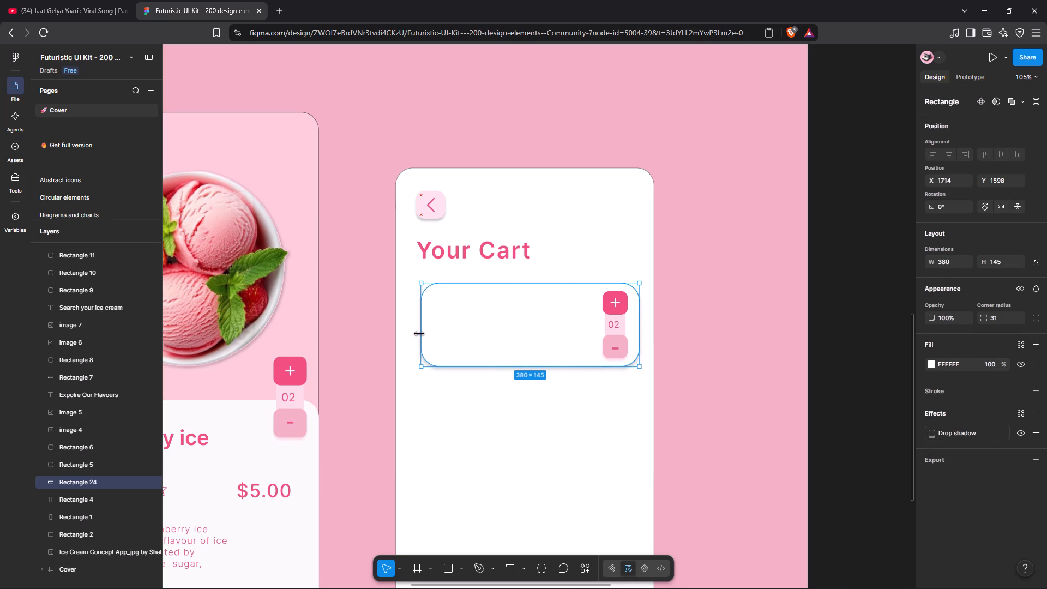
pyautogui.moveTo(419, 333); pyautogui.dragTo(417, 334)
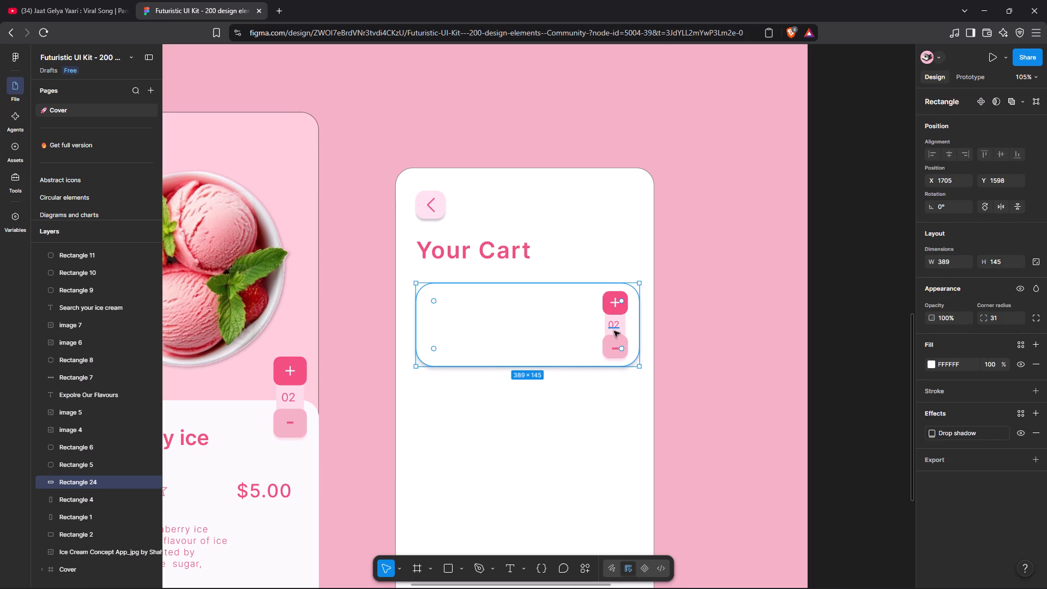
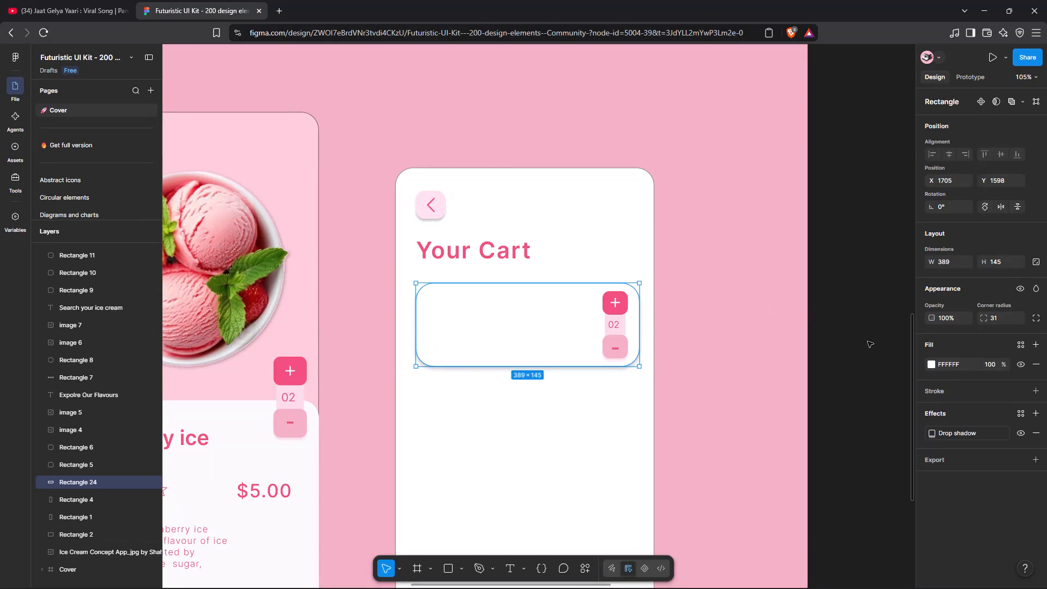
# Move the cart item card together with its quantity control slightly left and down, leaving a 37 gap beneath the "Your Cart" heading.
pyautogui.click(864, 341)
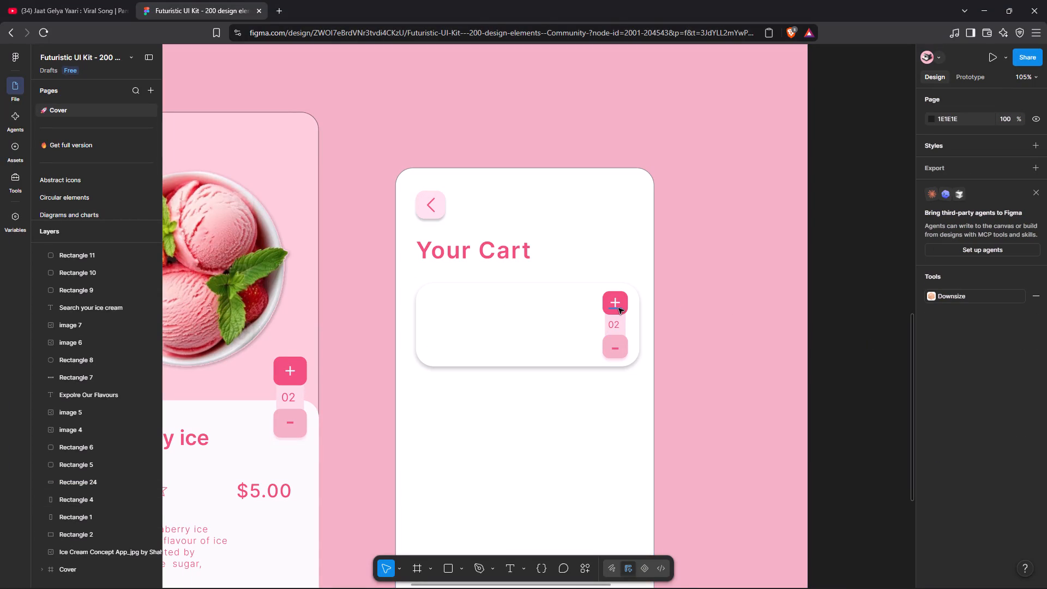
pyautogui.keyDown('shift'); pyautogui.click(517, 328); pyautogui.keyUp('shift')
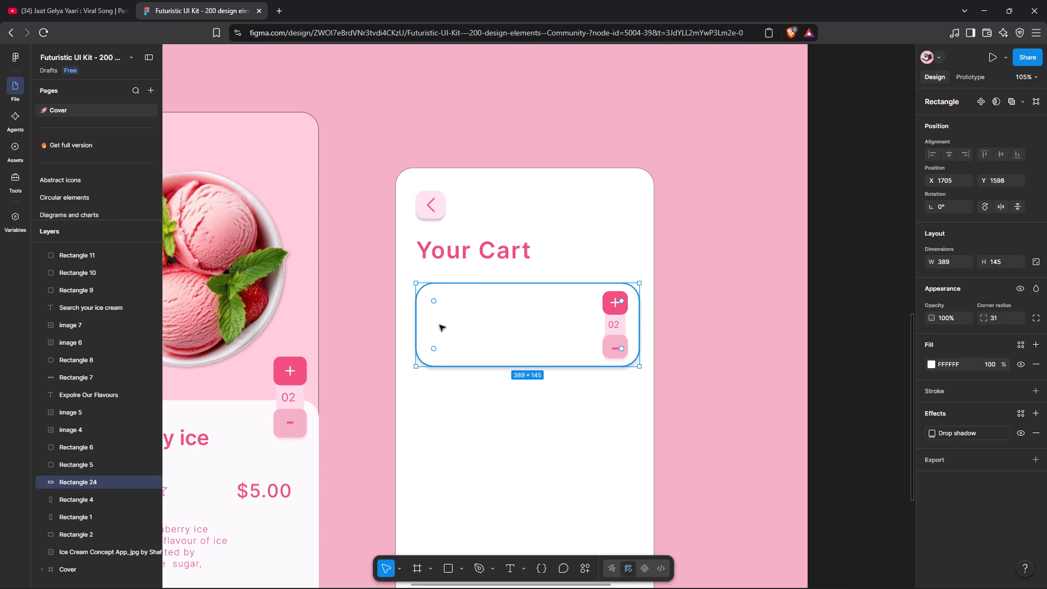
pyautogui.keyDown('shift'); pyautogui.click(613, 310); pyautogui.keyUp('shift')
pyautogui.keyDown('shift'); pyautogui.click(621, 312); pyautogui.keyUp('shift')
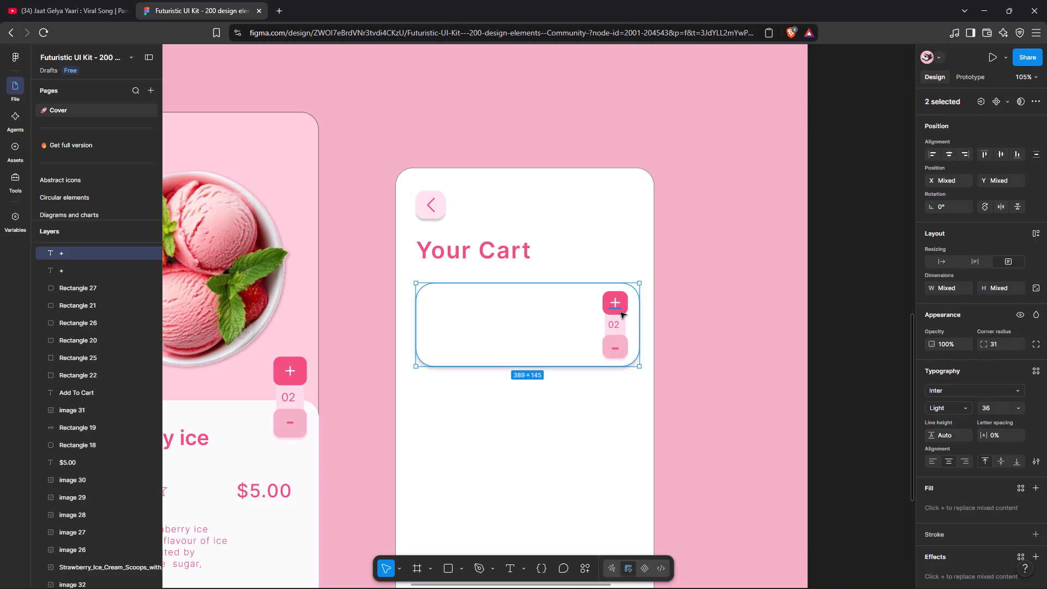
pyautogui.keyDown('shift'); pyautogui.click(621, 321); pyautogui.keyUp('shift')
pyautogui.keyDown('shift'); pyautogui.click(618, 350); pyautogui.keyUp('shift')
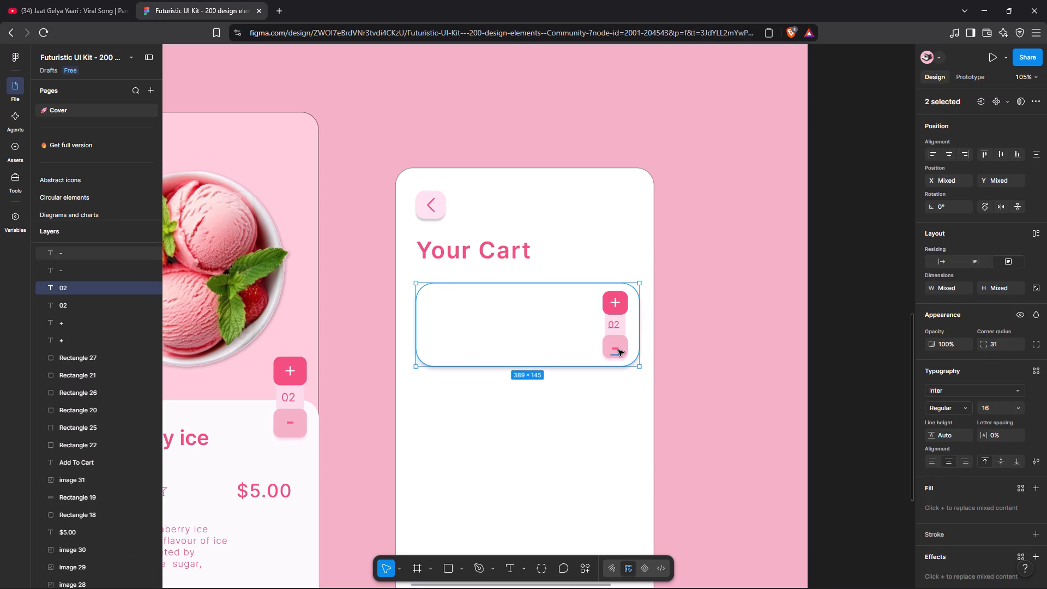
pyautogui.keyDown('shift'); pyautogui.click(622, 349); pyautogui.keyUp('shift')
pyautogui.keyDown('shift'); pyautogui.click(623, 349); pyautogui.keyUp('shift')
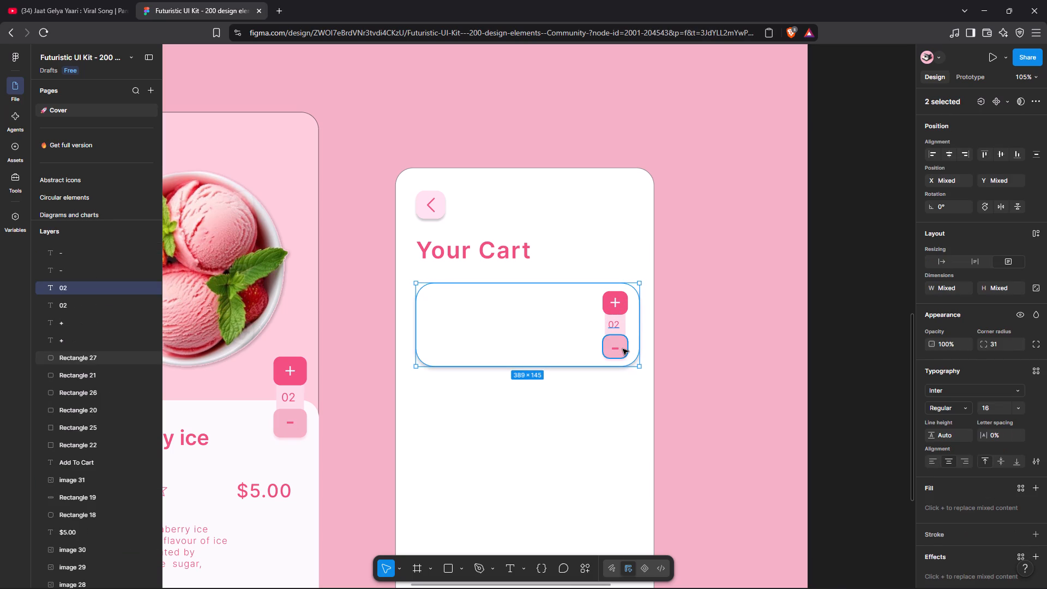
pyautogui.keyDown('shift'); pyautogui.click(616, 350); pyautogui.keyUp('shift')
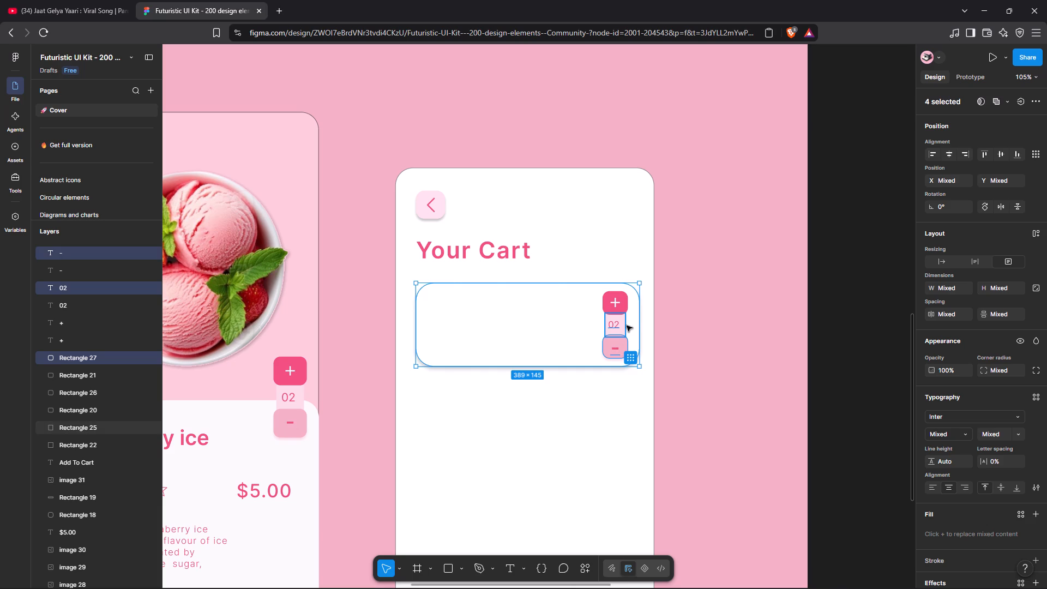
pyautogui.keyDown('shift'); pyautogui.click(624, 322); pyautogui.keyUp('shift')
pyautogui.keyDown('shift'); pyautogui.click(623, 303); pyautogui.keyUp('shift')
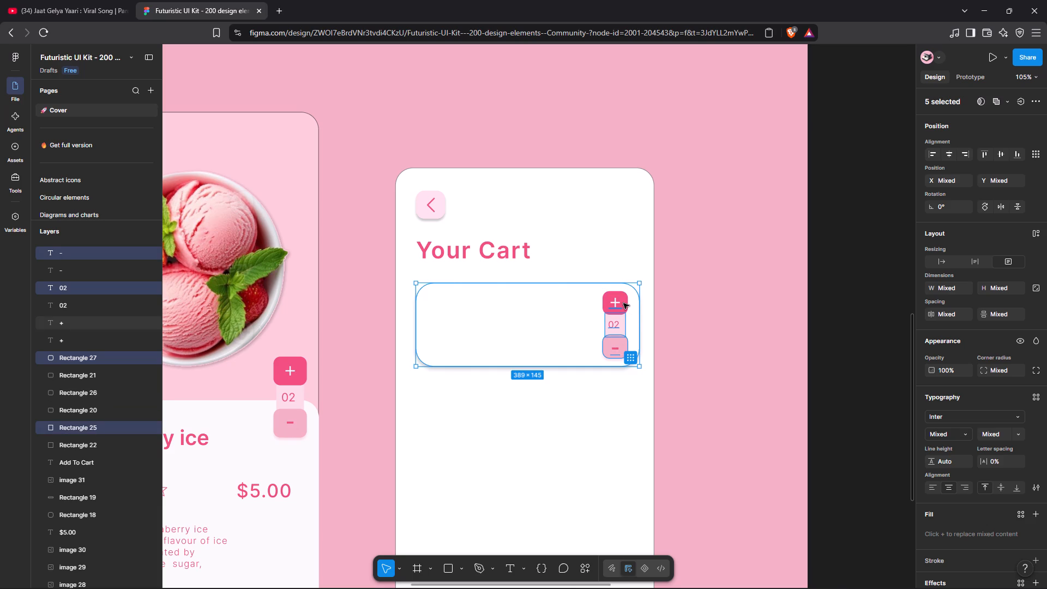
pyautogui.keyDown('shift'); pyautogui.click(627, 305); pyautogui.keyUp('shift')
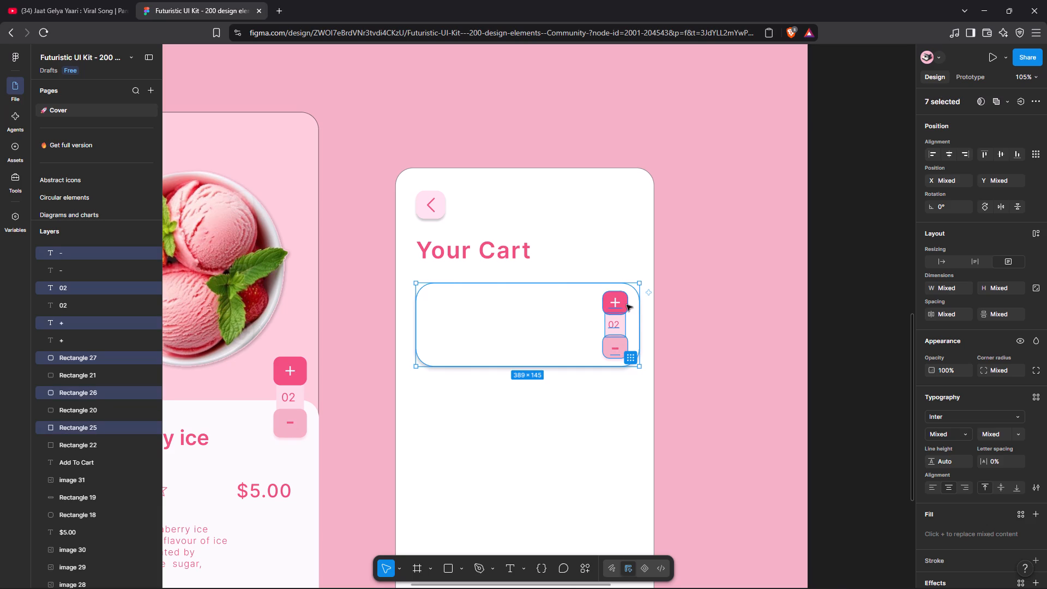
pyautogui.moveTo(568, 329); pyautogui.dragTo(562, 330)
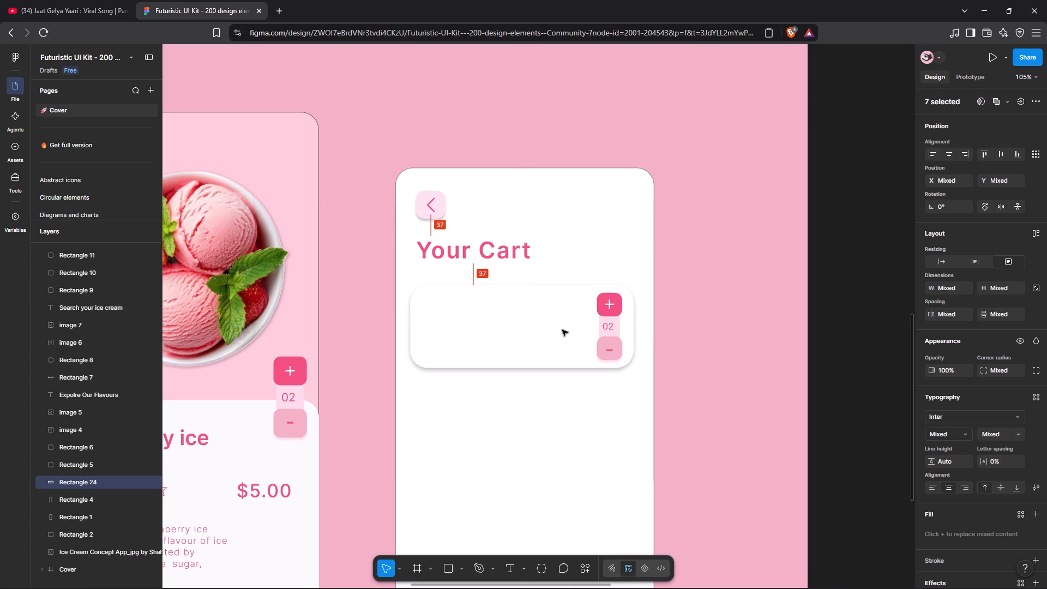
pyautogui.moveTo(562, 330); pyautogui.dragTo(559, 330)
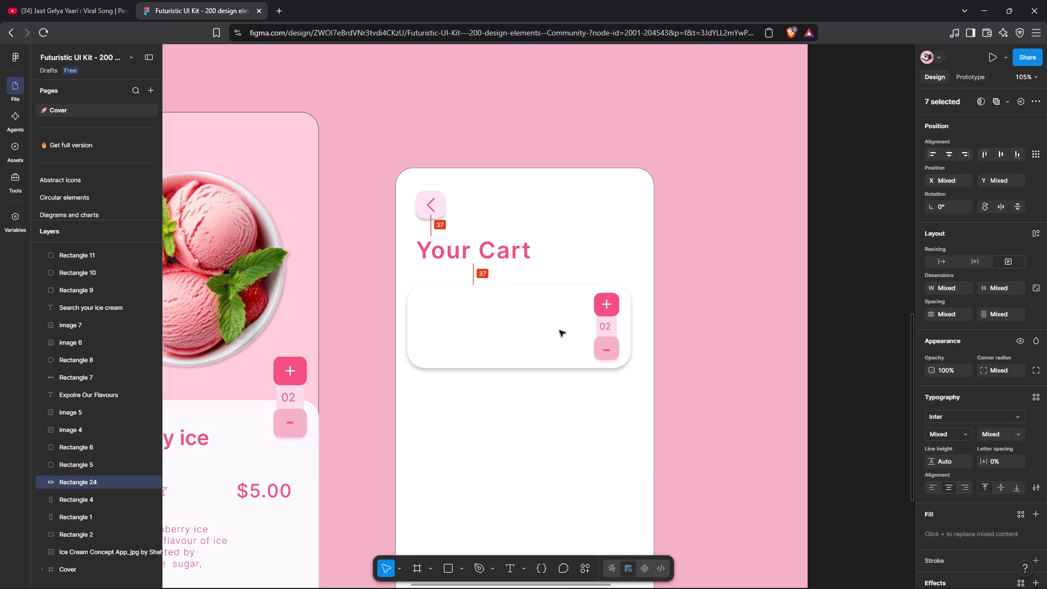
pyautogui.moveTo(559, 330); pyautogui.dragTo(561, 330)
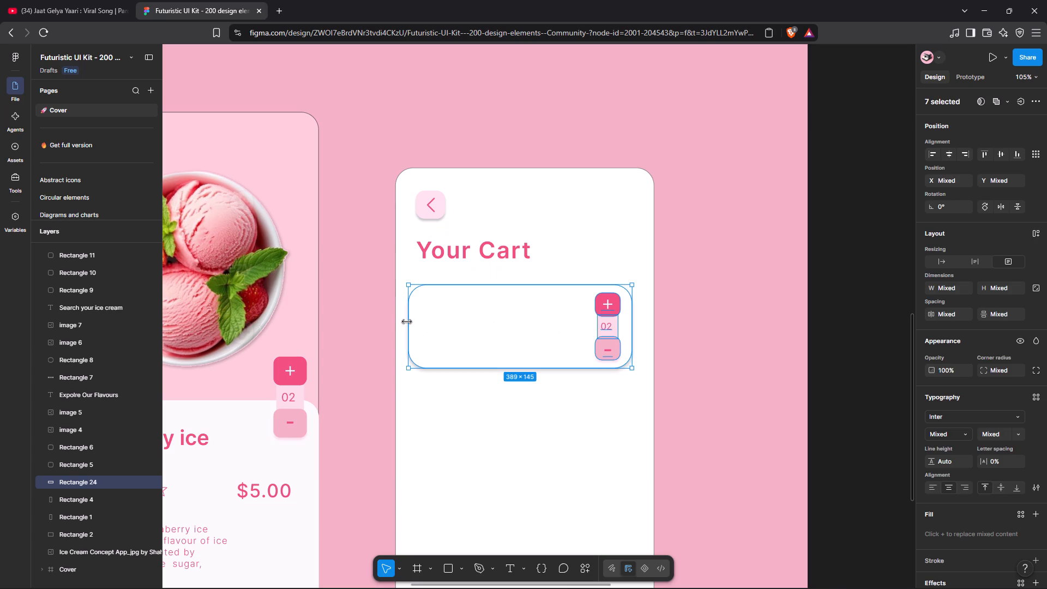
# Narrow the cart card and its quantity control together to 376 wide, bringing the left edge in line with the "Your Cart" heading.
pyautogui.moveTo(408, 322); pyautogui.dragTo(418, 323)
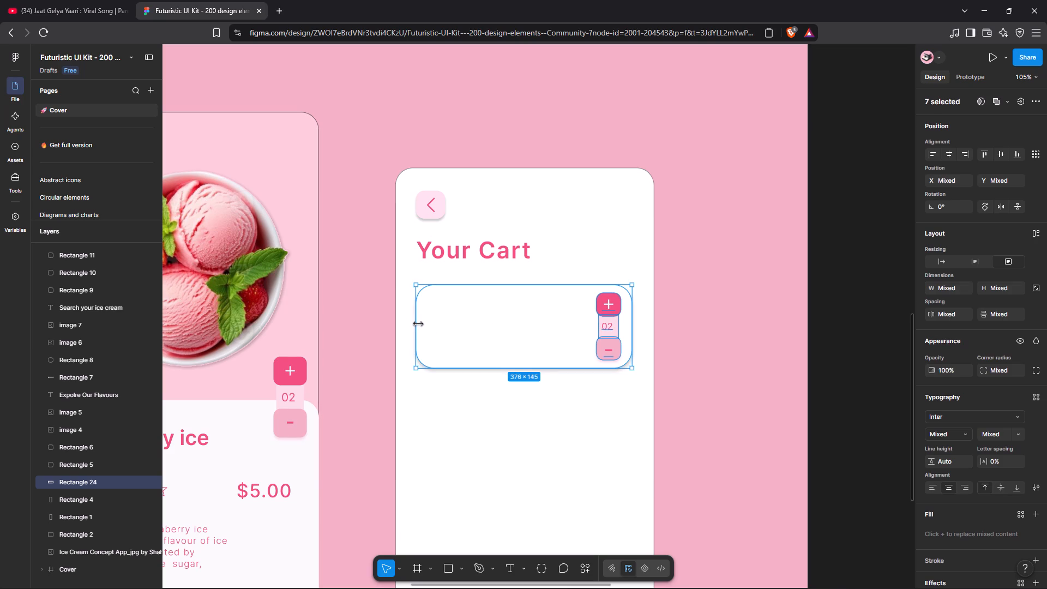
pyautogui.click(846, 375)
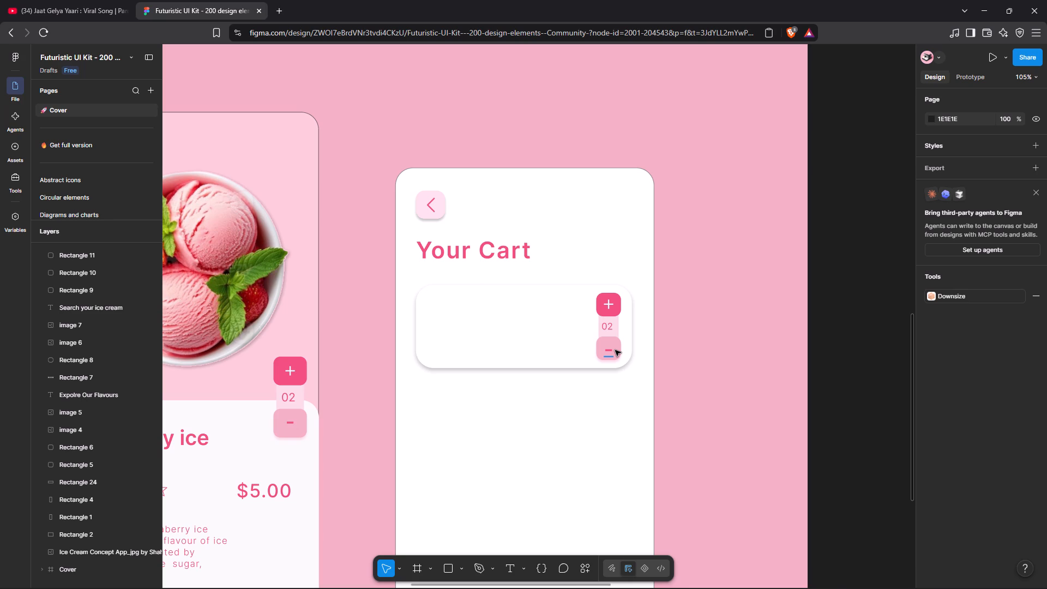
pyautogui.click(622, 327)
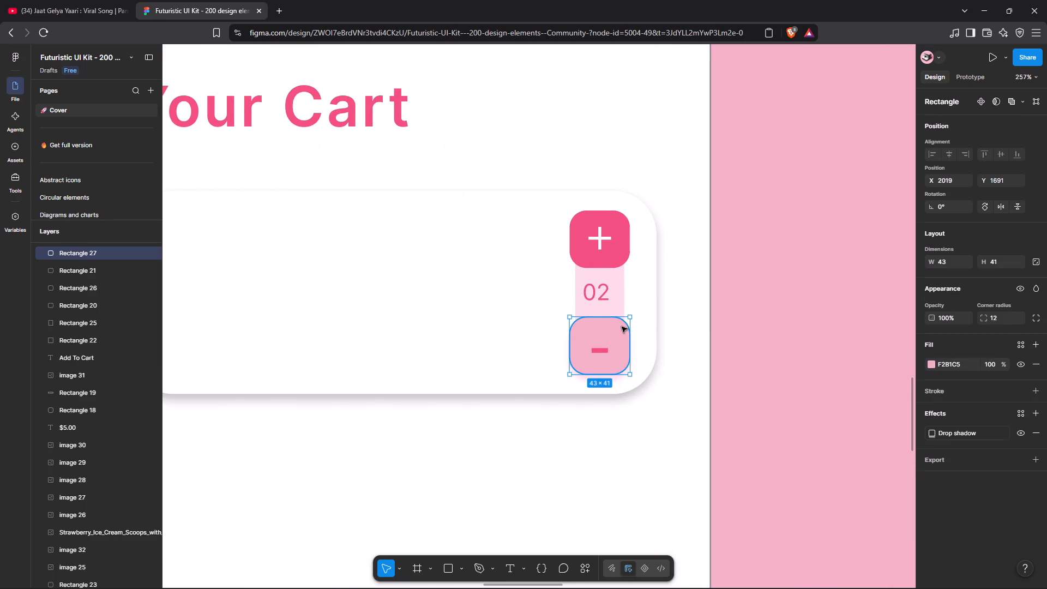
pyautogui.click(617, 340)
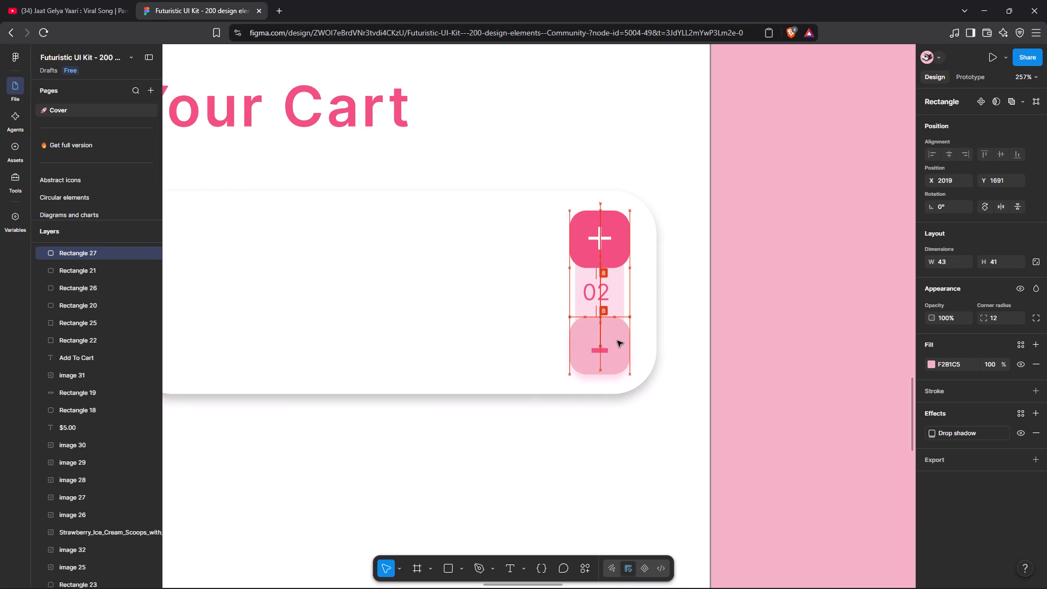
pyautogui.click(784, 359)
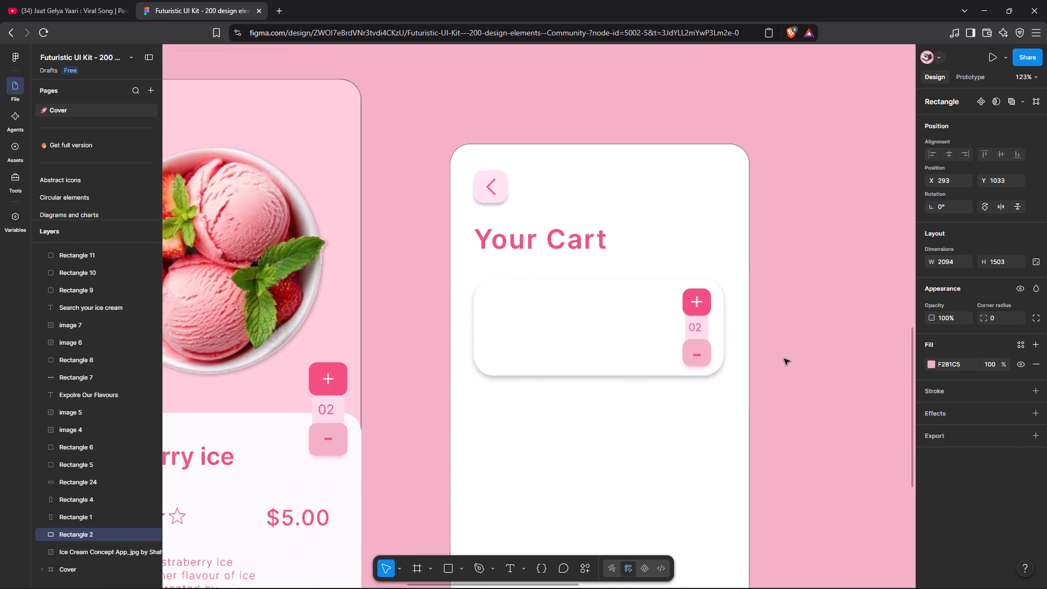
# Following the reference, duplicate the cart card's rectangle, shrink the copy to 116 × 118 and place it inside the card at X 1722, Y 1614.
pyautogui.hscroll(-7, 784, 359)
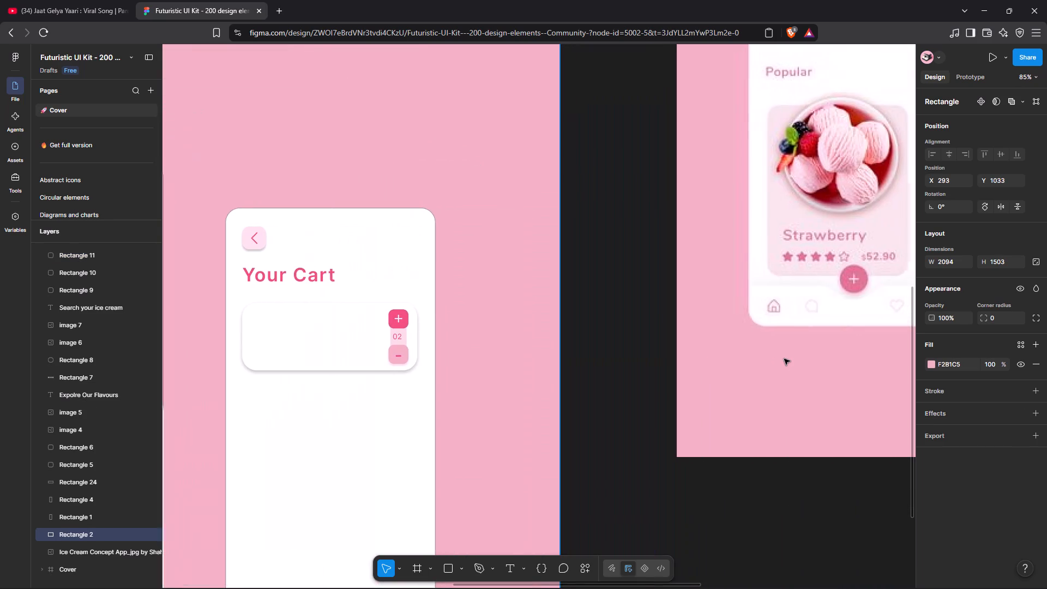
pyautogui.hscroll(-6, 784, 359)
pyautogui.scroll(7, 784, 359)
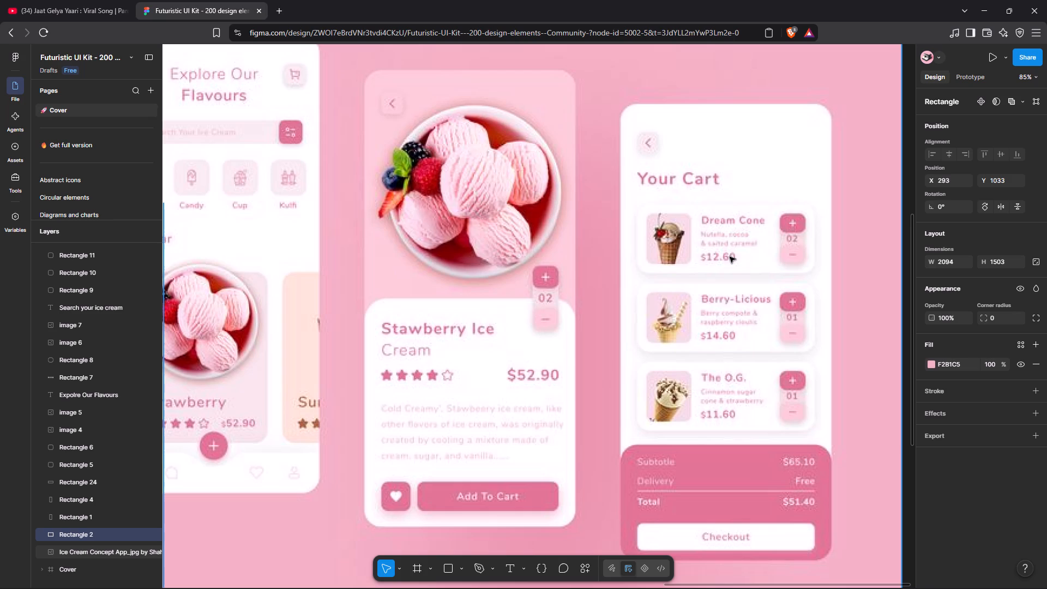
pyautogui.hscroll(11, 730, 257)
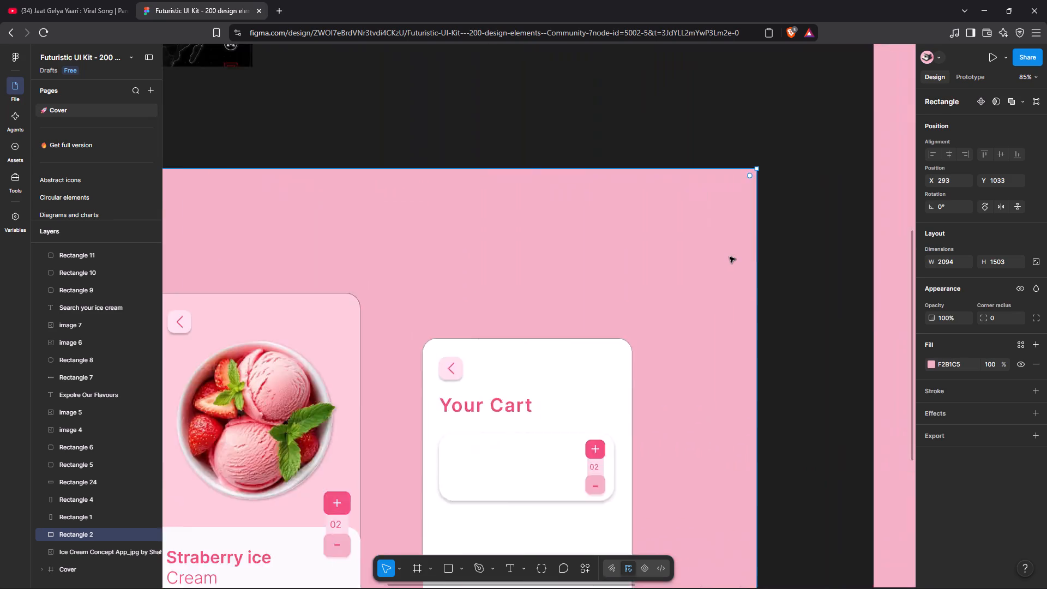
pyautogui.hscroll(2, 730, 257)
pyautogui.scroll(-1, 730, 257)
pyautogui.click(695, 382)
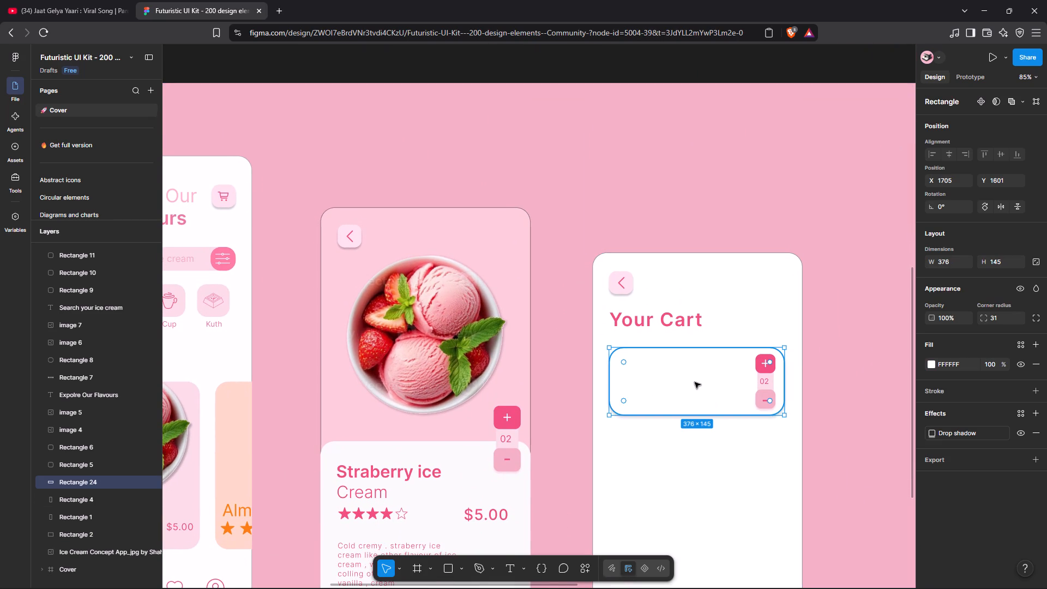
pyautogui.hotkey('ctrl', 'd')
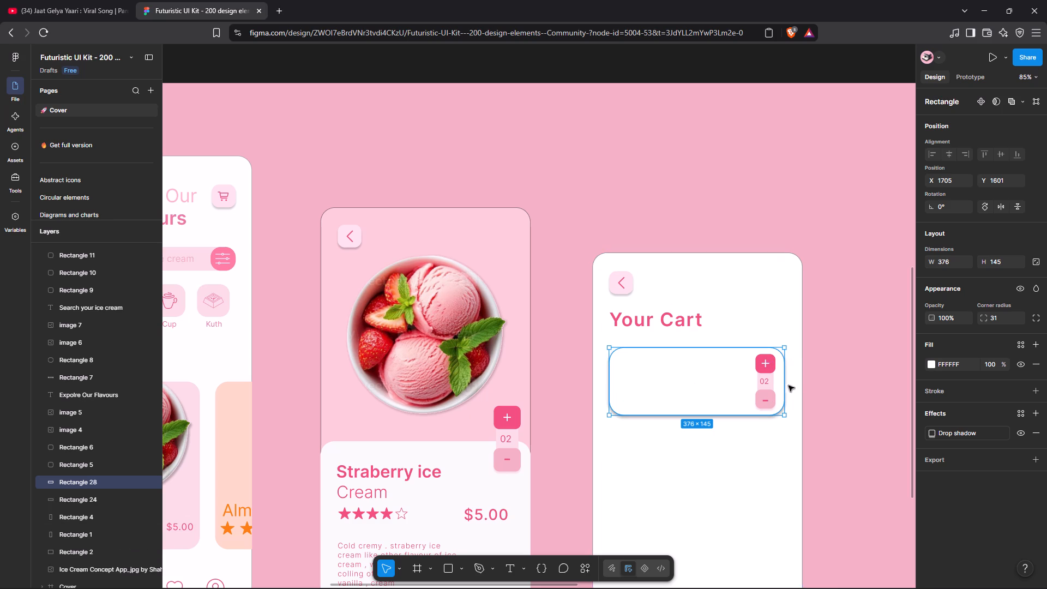
pyautogui.moveTo(783, 382); pyautogui.dragTo(663, 399)
pyautogui.moveTo(641, 416); pyautogui.dragTo(637, 402)
pyautogui.moveTo(637, 376); pyautogui.dragTo(641, 382)
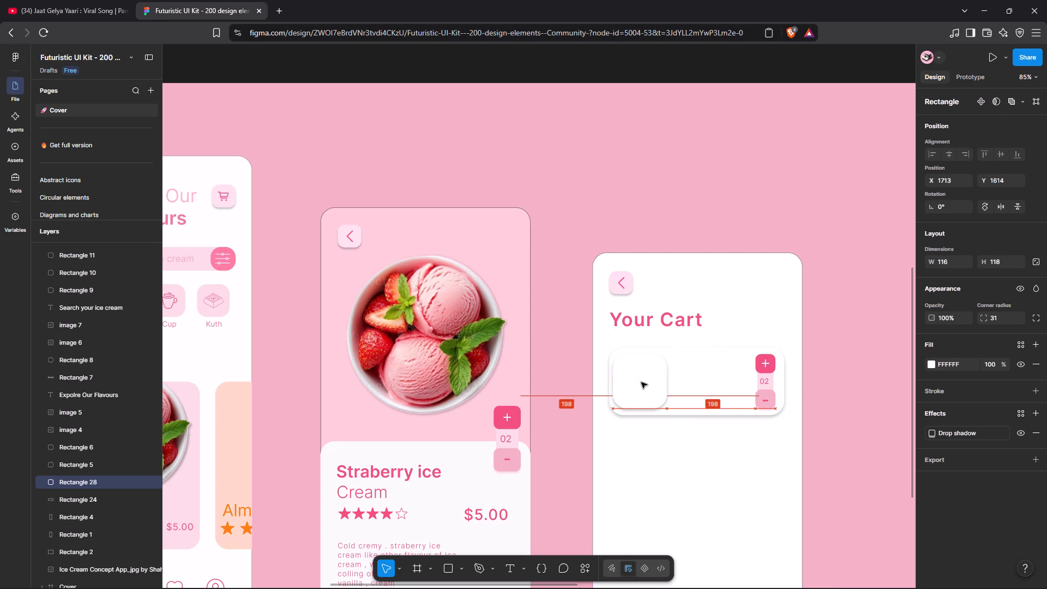
pyautogui.moveTo(641, 382); pyautogui.dragTo(643, 382)
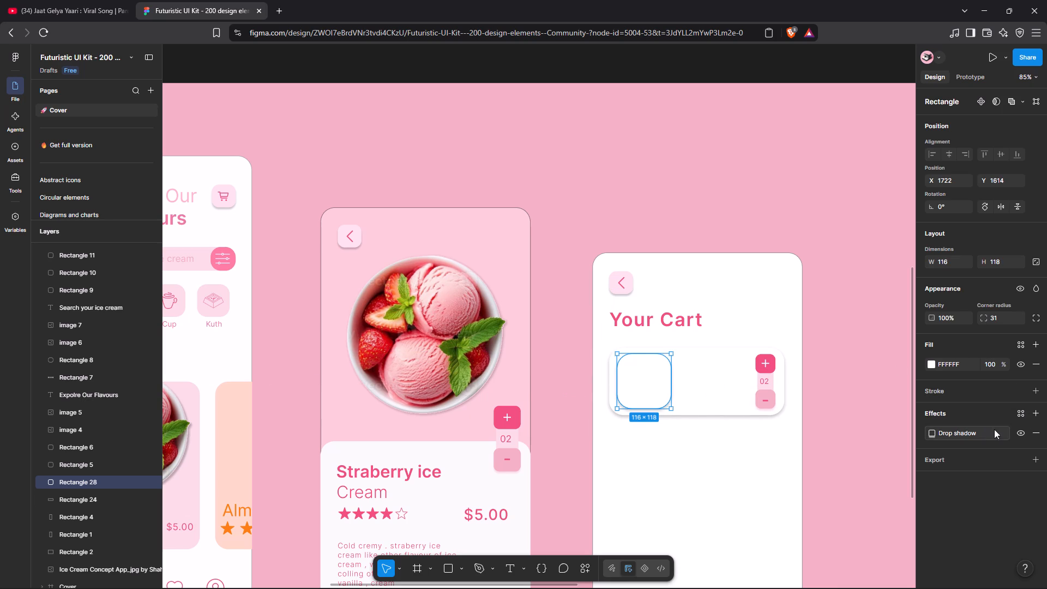
# Remove the drop shadow from the small square inside the cart card.
pyautogui.click(1034, 433)
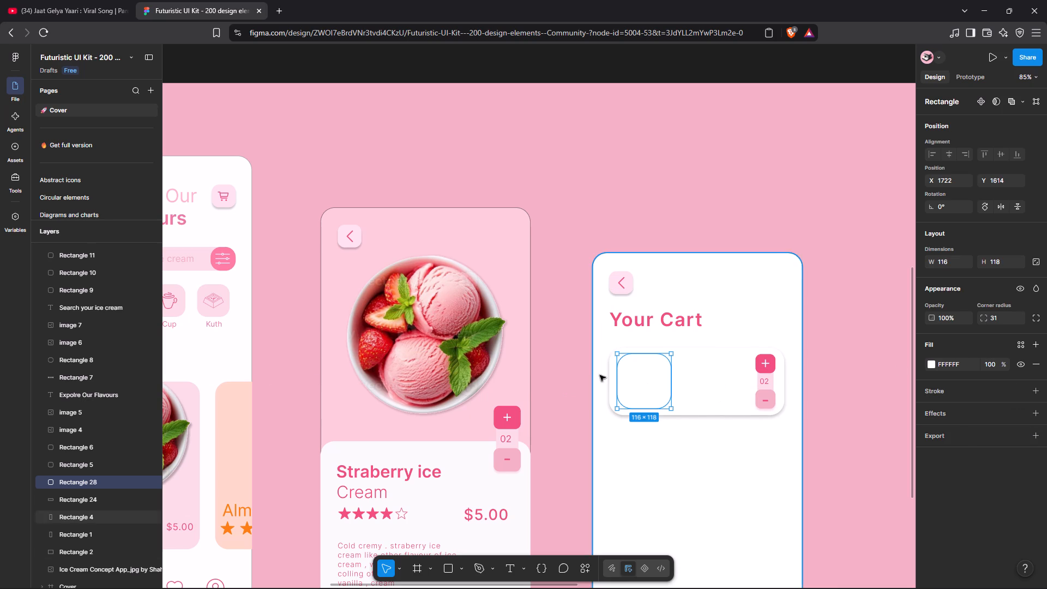
# Fill the small square inside the cart card with the page's light pink F9DCE7.
pyautogui.click(657, 400)
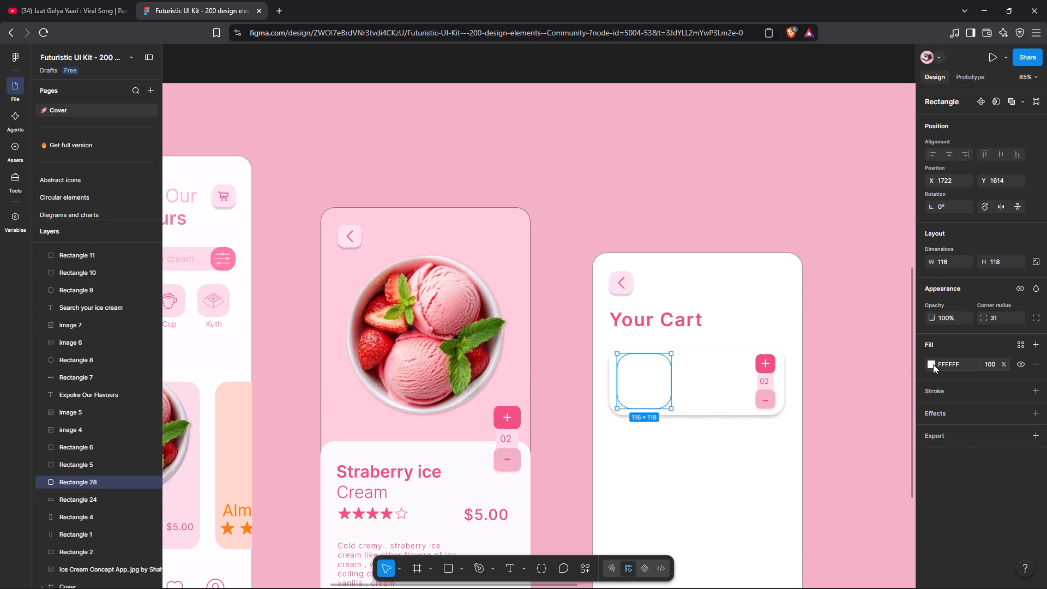
pyautogui.click(933, 364)
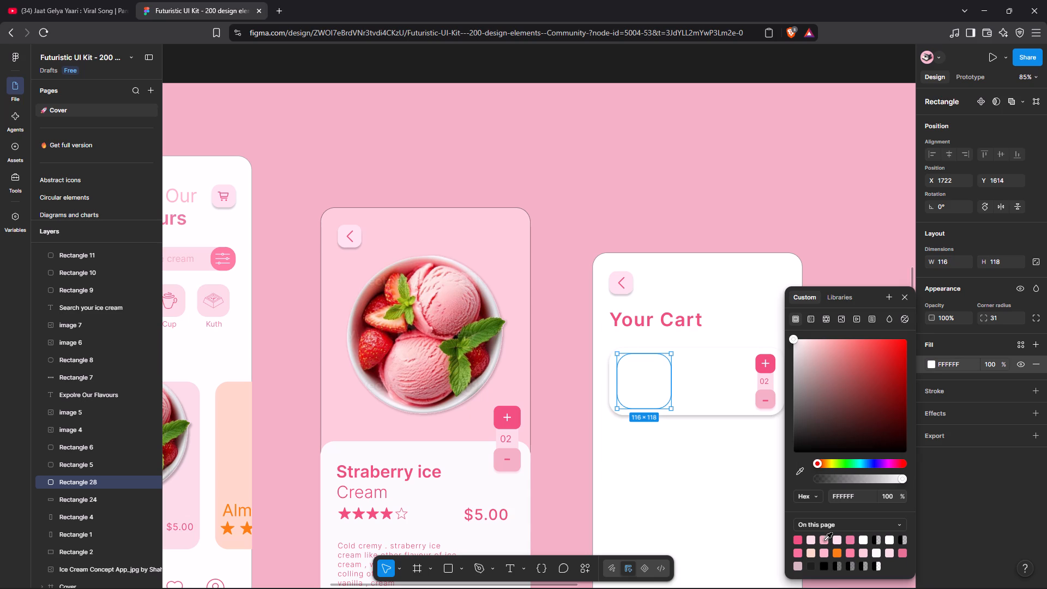
pyautogui.click(824, 554)
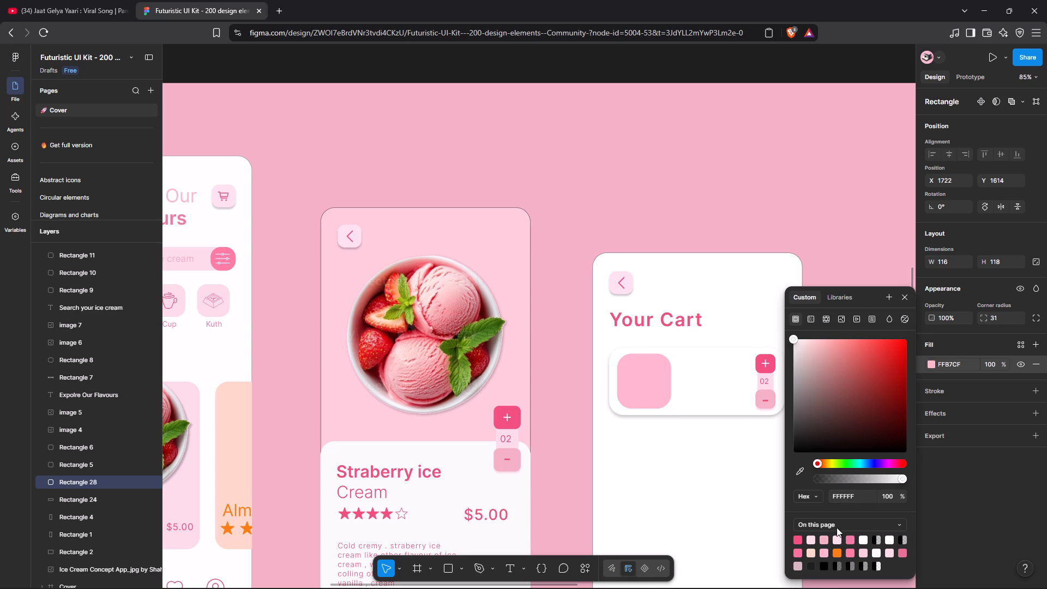
pyautogui.click(825, 538)
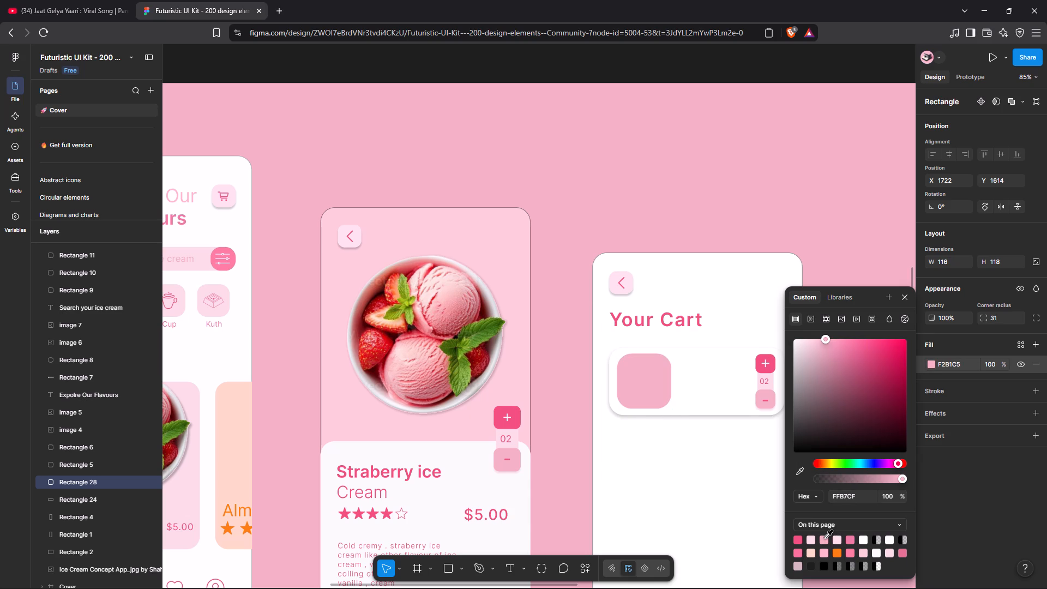
pyautogui.click(810, 538)
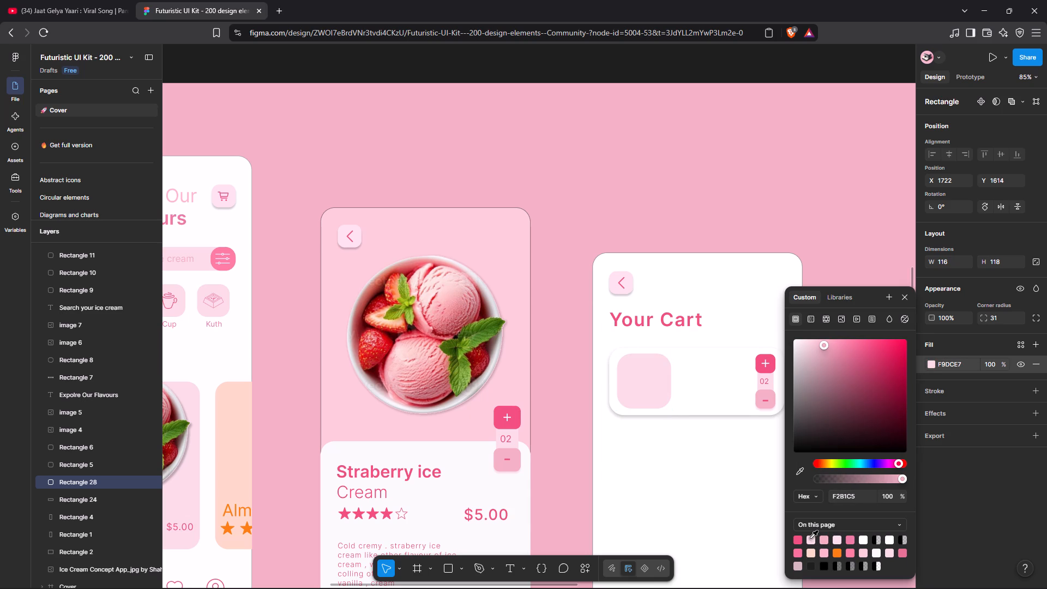
pyautogui.click(859, 204)
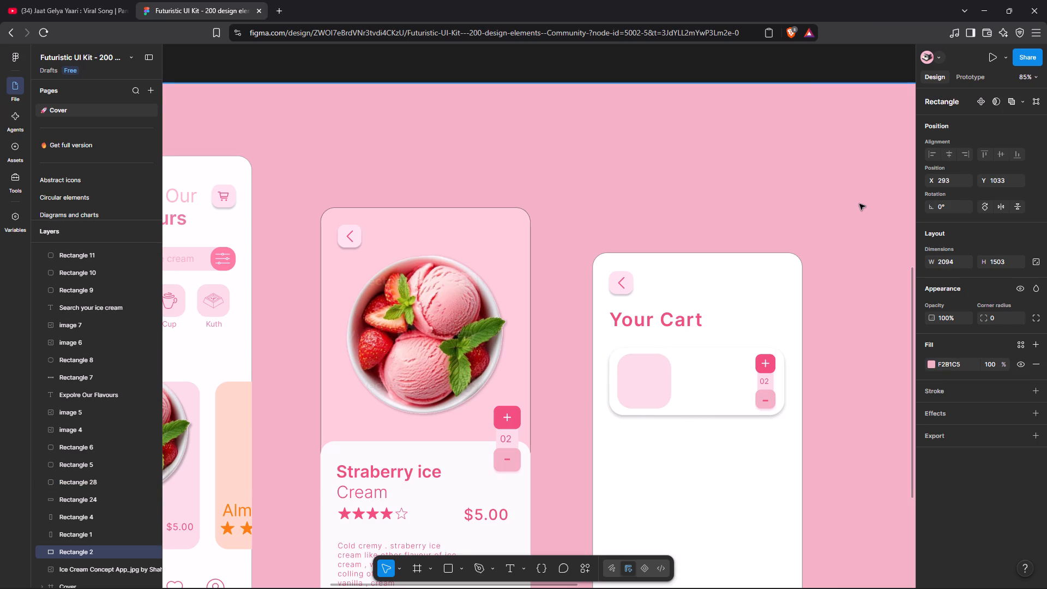
# Examine the reference's cart item cards and compare them with the card under "Your Cart".
pyautogui.hscroll(-7, 859, 204)
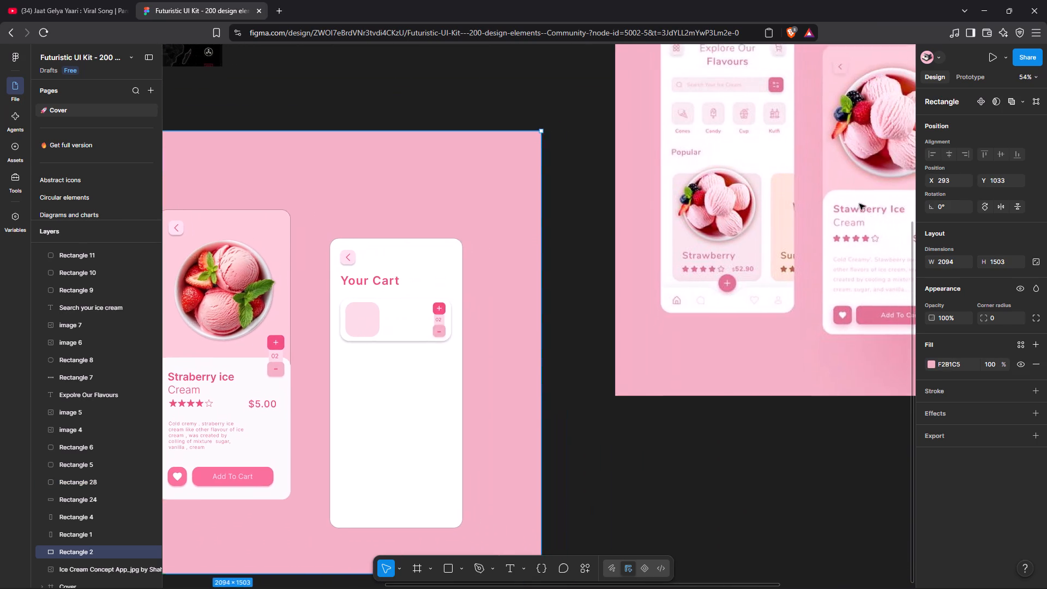
pyautogui.hscroll(-3, 859, 204)
pyautogui.hscroll(1, 859, 204)
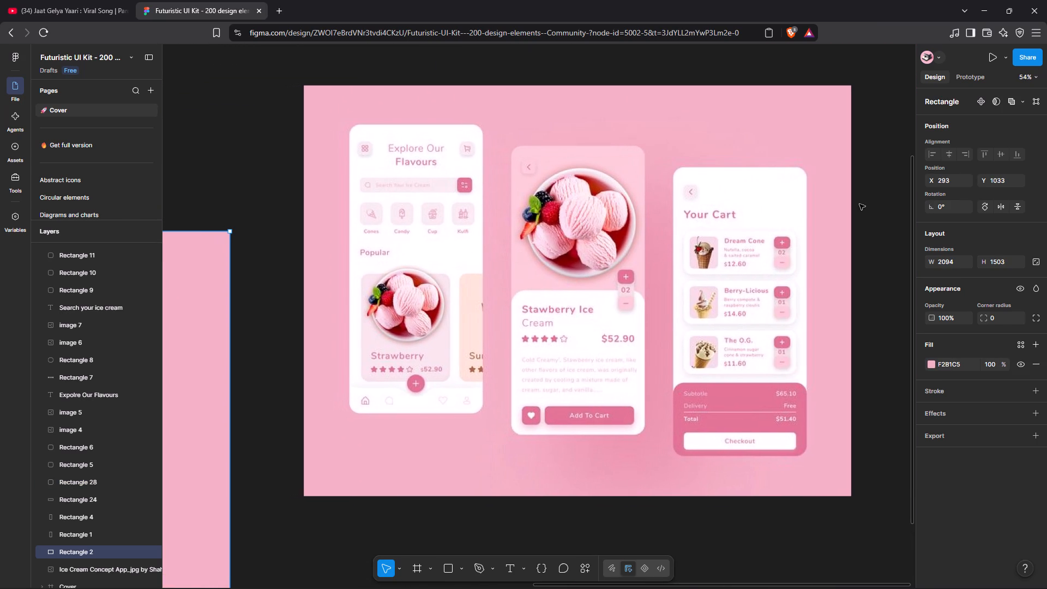
pyautogui.hscroll(1, 859, 204)
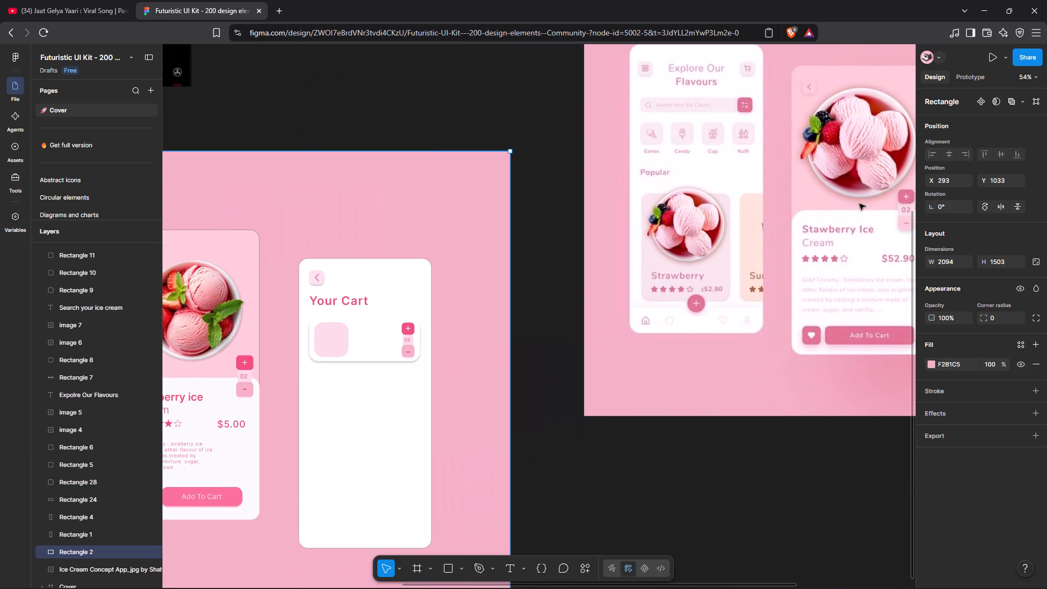
pyautogui.hscroll(1, 859, 204)
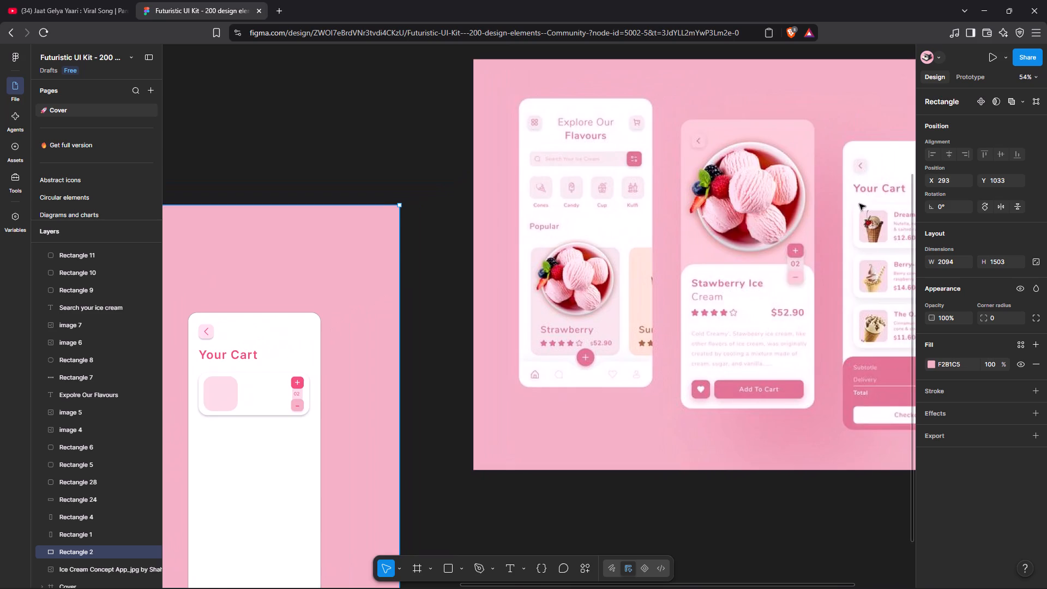
pyautogui.hscroll(1, 859, 204)
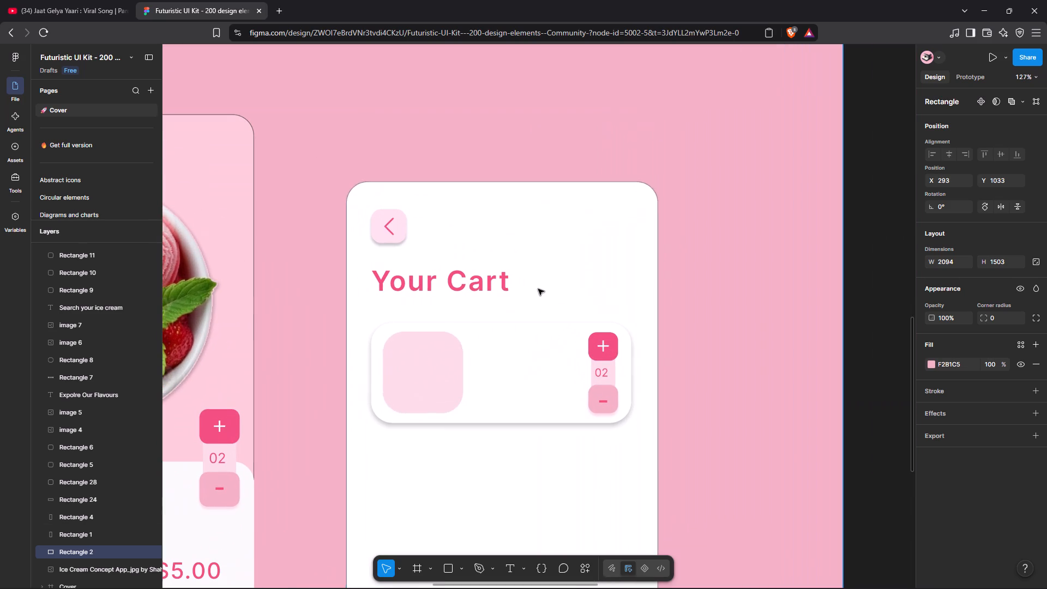
# Set the pink square's height inside the cart card to 116 and place it at X 1720, Y 1616.
pyautogui.click(427, 365)
pyautogui.moveTo(427, 365); pyautogui.dragTo(425, 371)
pyautogui.click(422, 338)
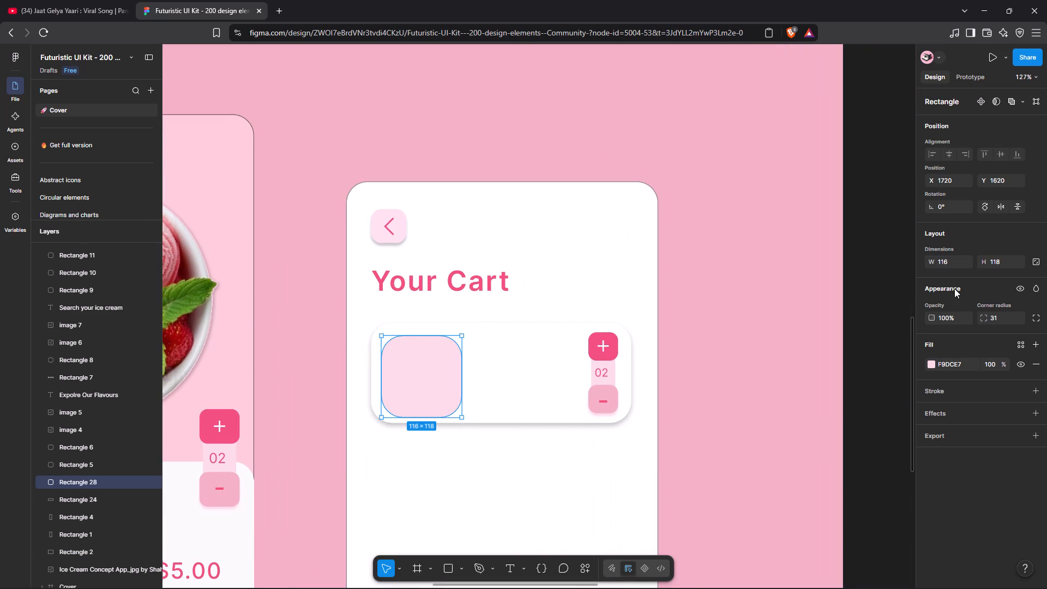
pyautogui.click(960, 262)
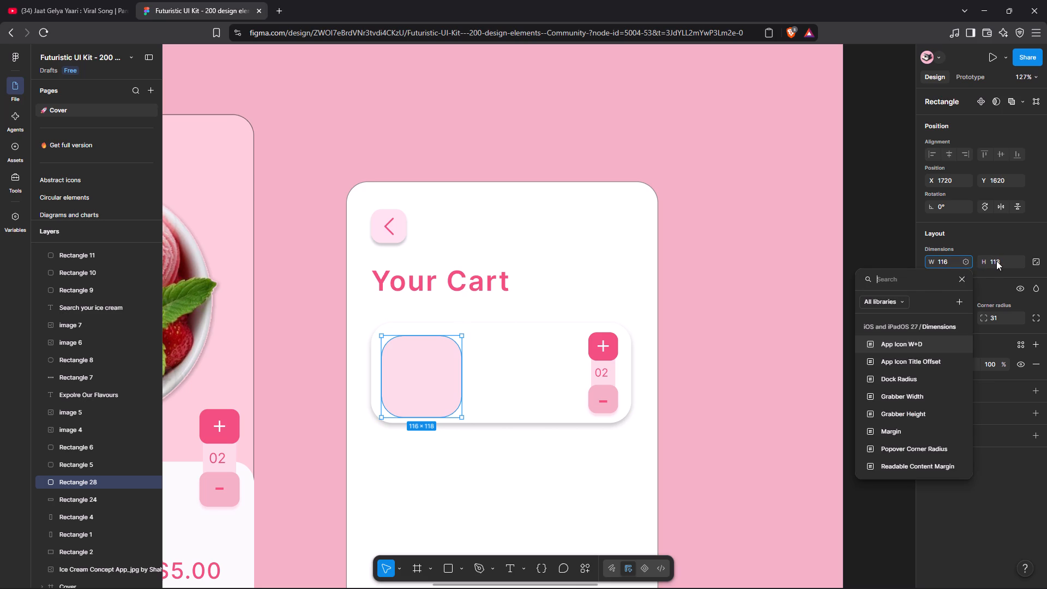
pyautogui.click(1003, 262)
pyautogui.doubleClick(1003, 262)
pyautogui.press('BackSpace')
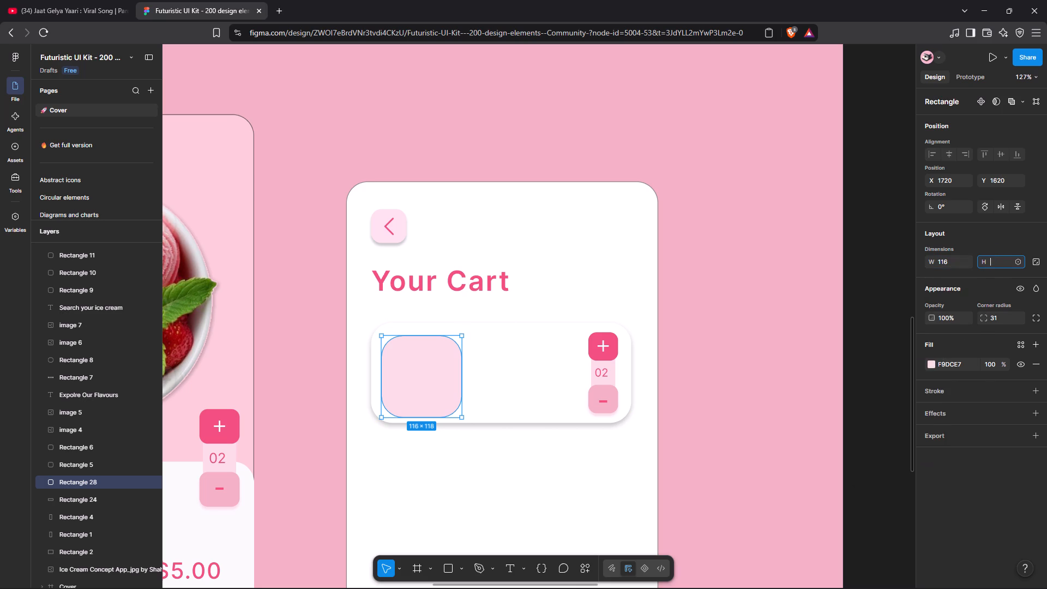
pyautogui.write('116')
pyautogui.click(886, 278)
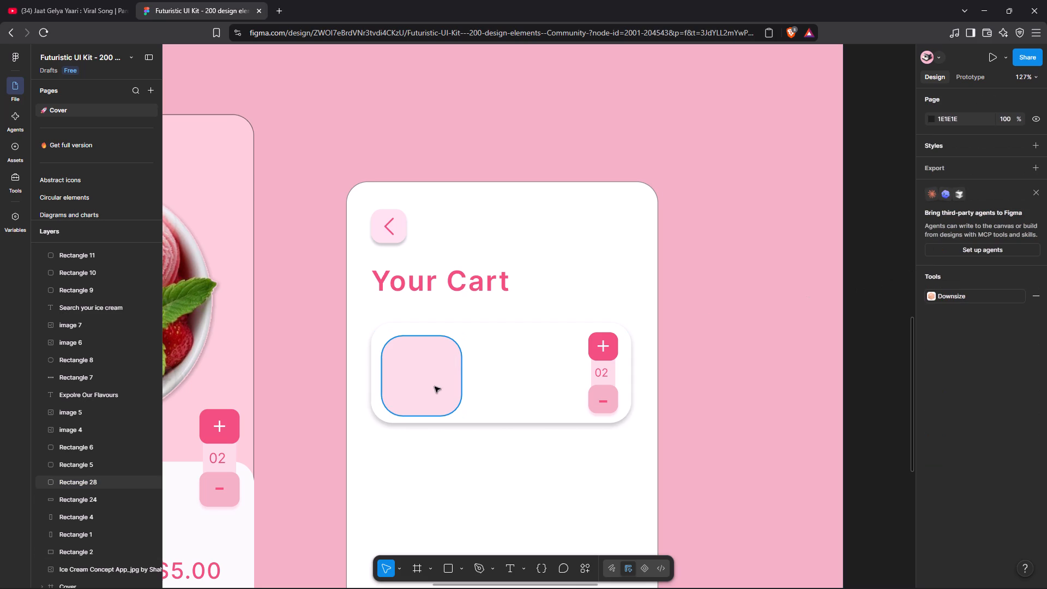
pyautogui.click(435, 387)
pyautogui.click(430, 380)
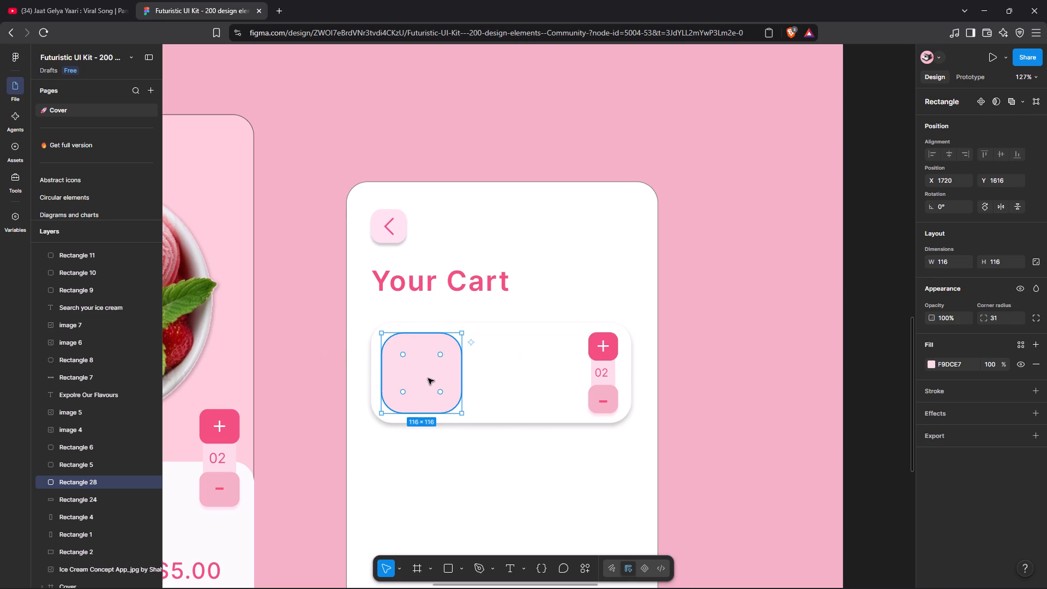
pyautogui.click(887, 344)
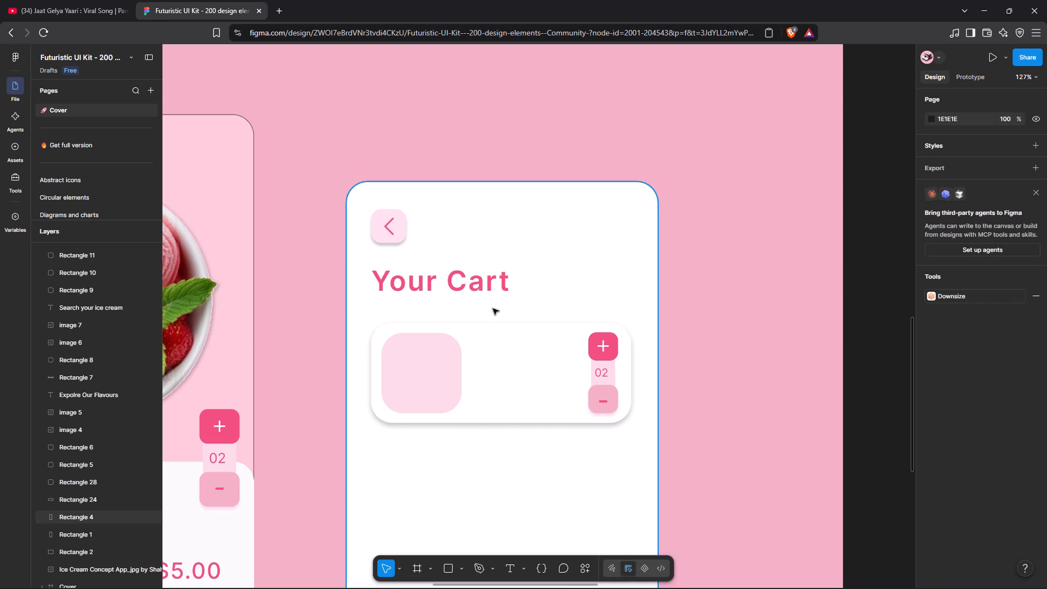
# Duplicate the "Your Cart" heading, move the copy into the card beside the pink square and set its weight to Medium.
pyautogui.click(479, 291)
pyautogui.hotkey('ctrl', 'd')
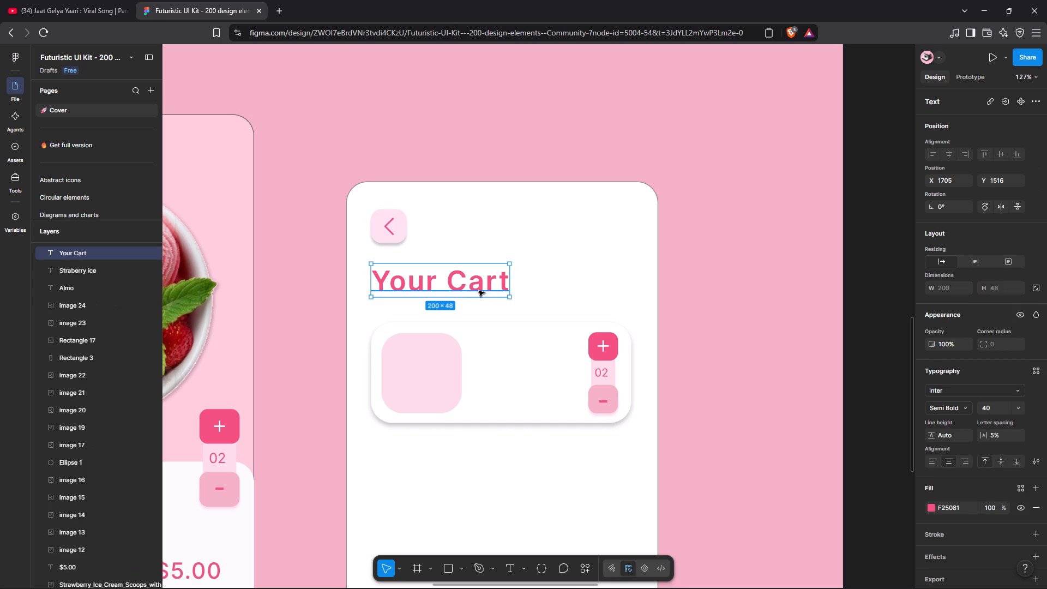
pyautogui.moveTo(471, 281); pyautogui.dragTo(544, 345)
pyautogui.moveTo(955, 371); pyautogui.dragTo(961, 393)
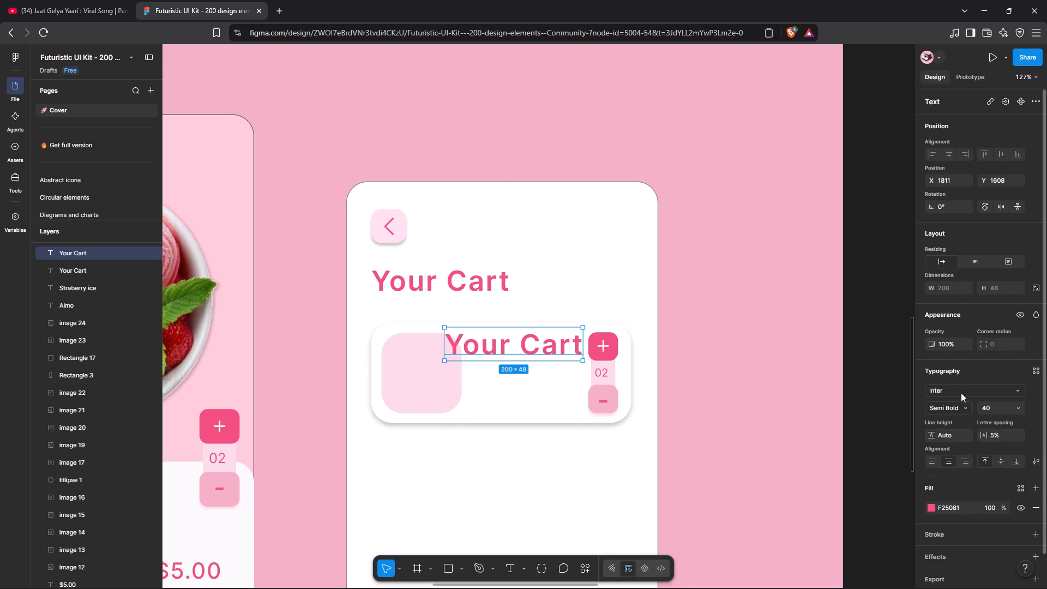
pyautogui.moveTo(961, 393); pyautogui.dragTo(968, 408)
pyautogui.click(968, 408)
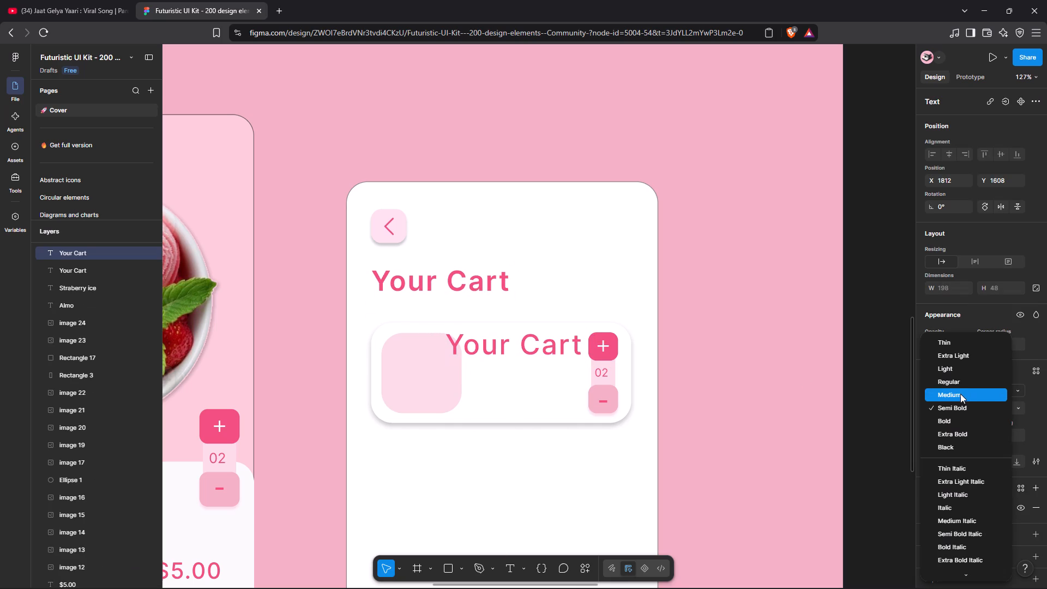
pyautogui.click(960, 394)
# Replace the copied heading's text inside the card with "Dream Cone".
pyautogui.tripleClick(577, 350)
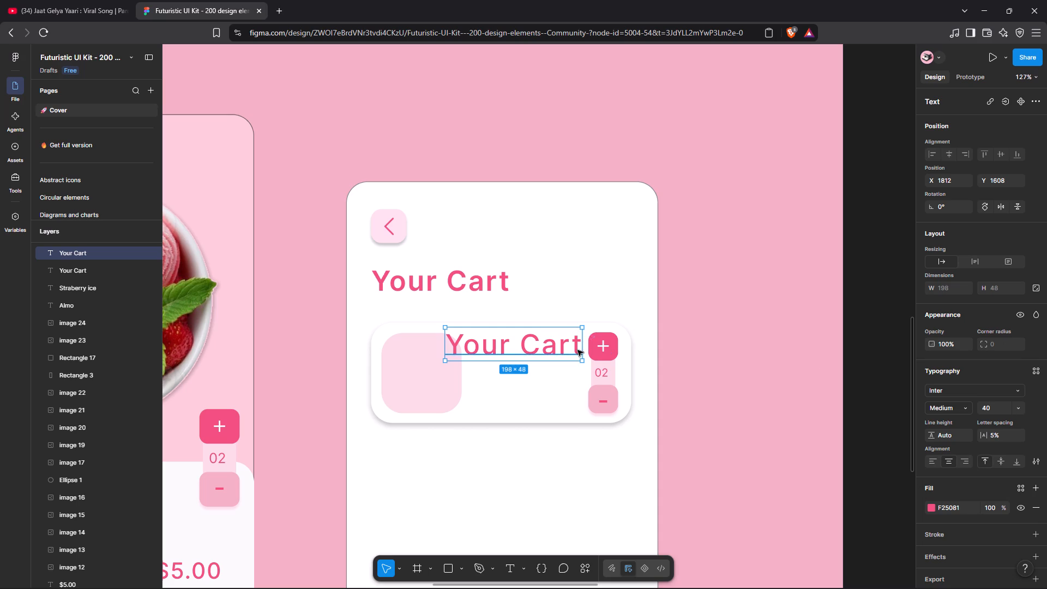
pyautogui.press('BackSpace')
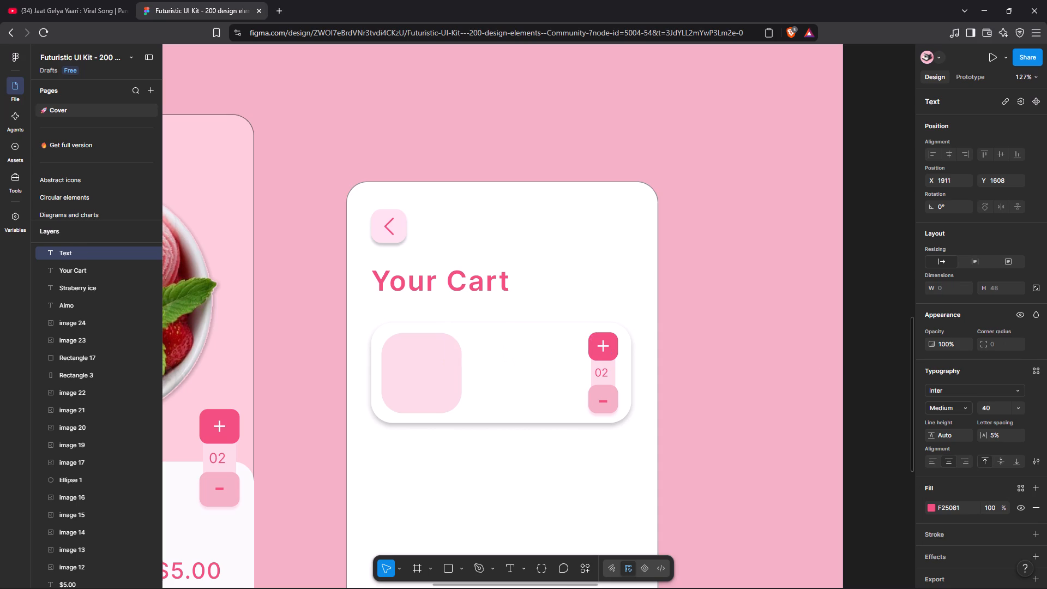
pyautogui.write('Dream')
pyautogui.press('space')
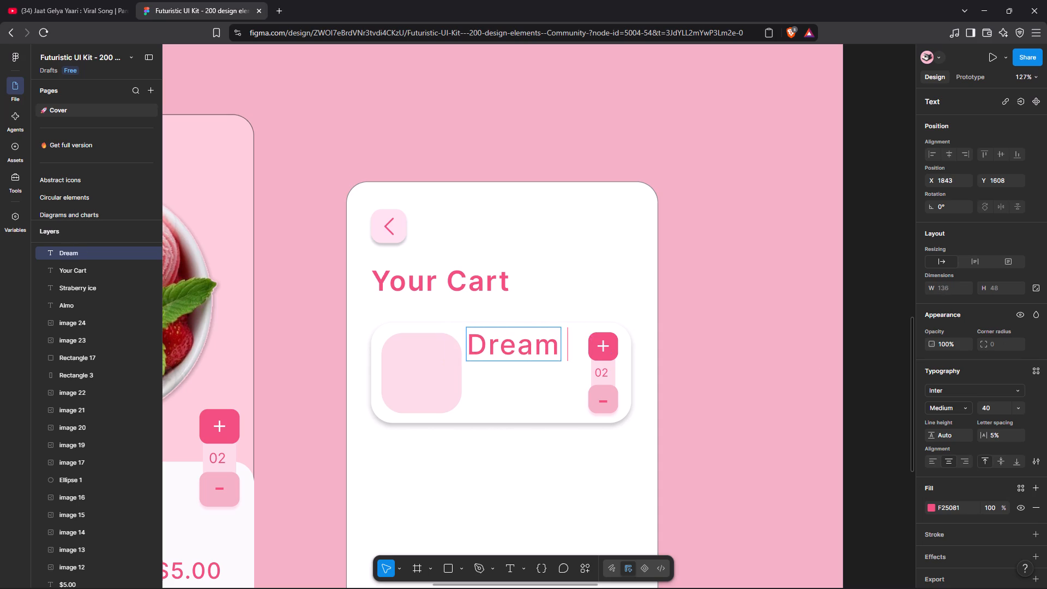
pyautogui.write('Cone')
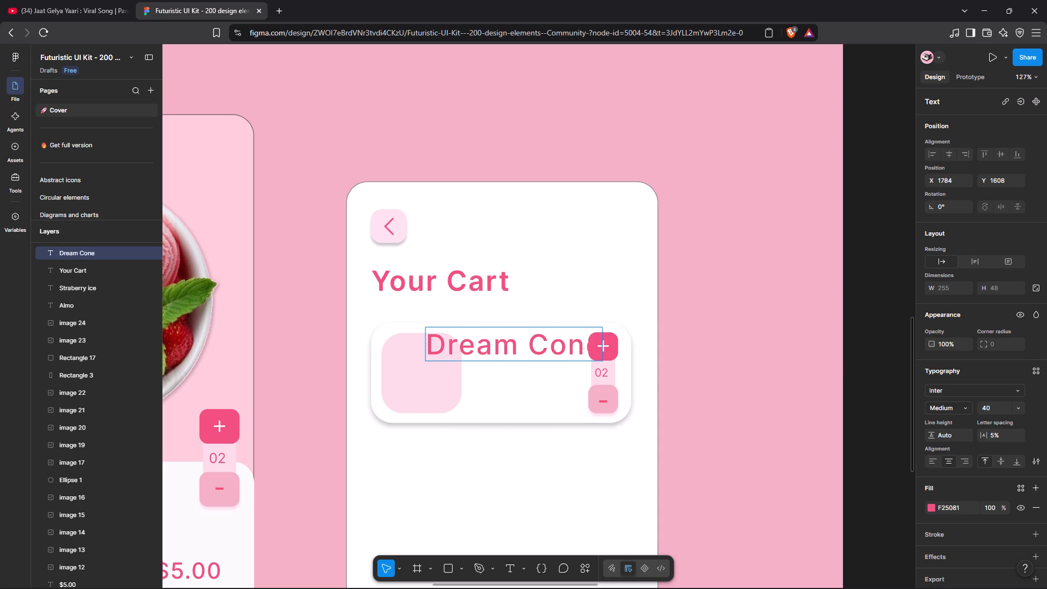
pyautogui.click(889, 411)
# Set the "Dream Cone" text's font size to 20 and place it at X 1855, Y 1621.
pyautogui.click(1019, 406)
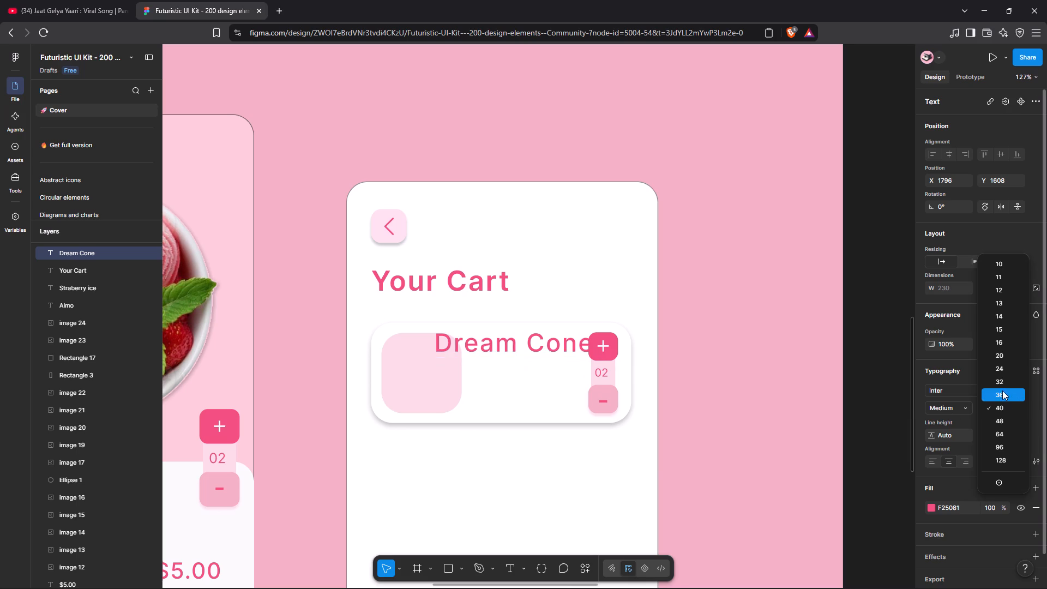
pyautogui.click(997, 353)
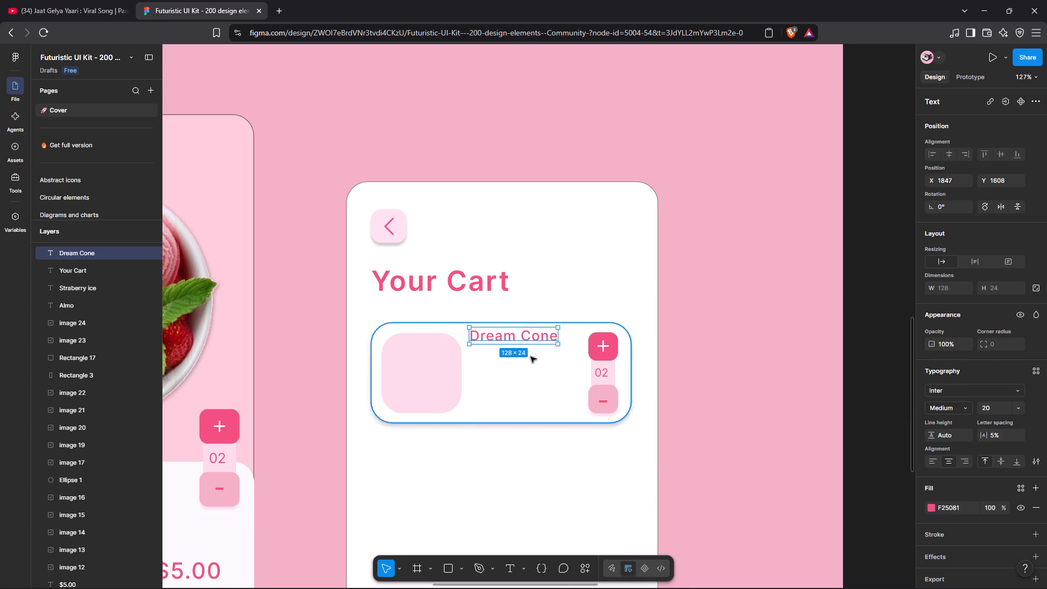
pyautogui.moveTo(515, 335); pyautogui.dragTo(519, 343)
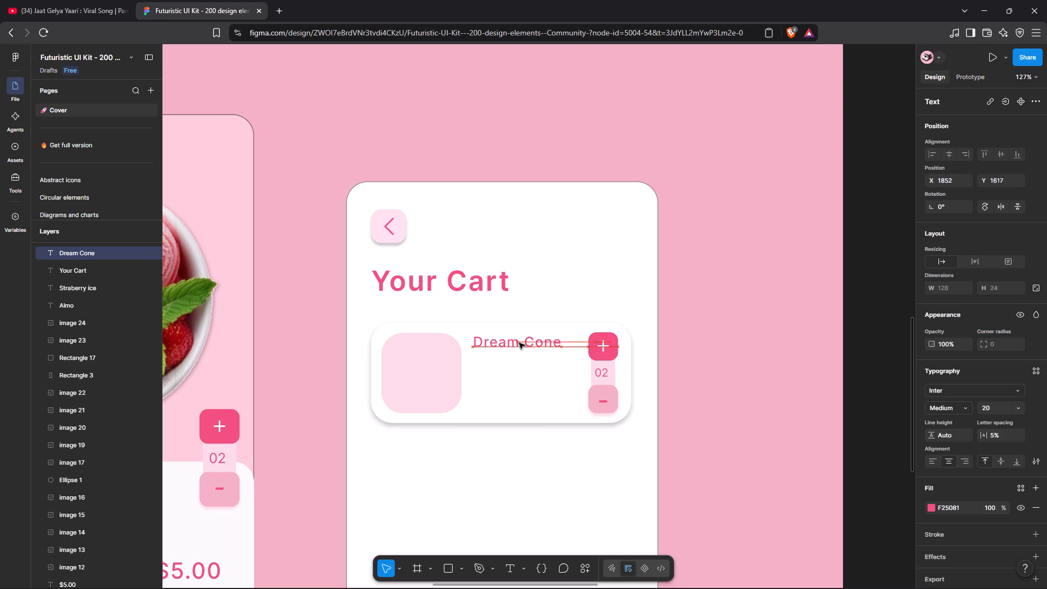
pyautogui.moveTo(519, 343); pyautogui.dragTo(521, 344)
pyautogui.click(521, 344)
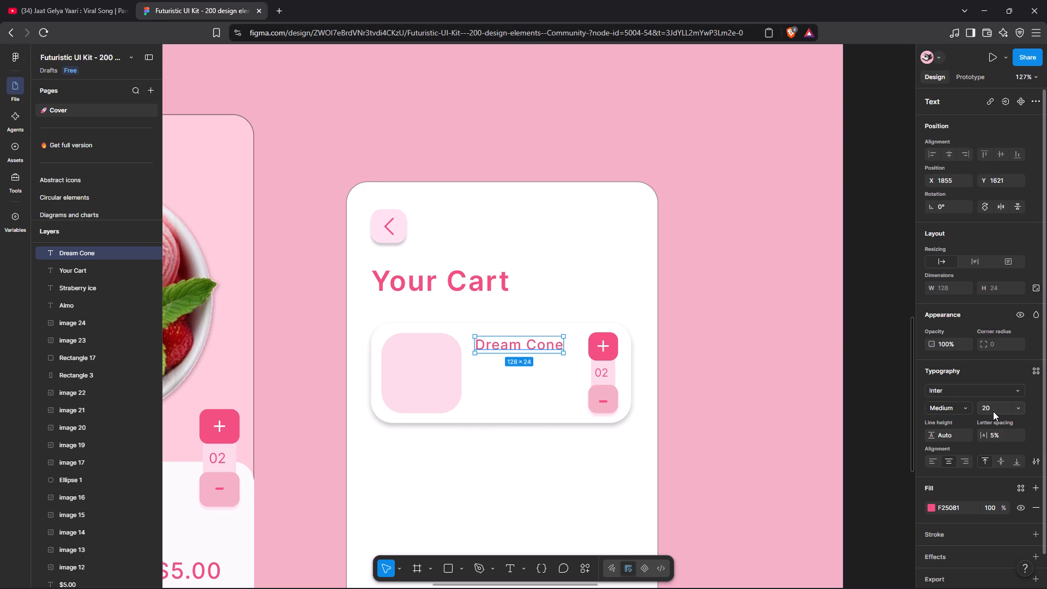
# Tighten the "Dream Cone" text's letter spacing to -2%.
pyautogui.moveTo(985, 435); pyautogui.dragTo(521, 316)
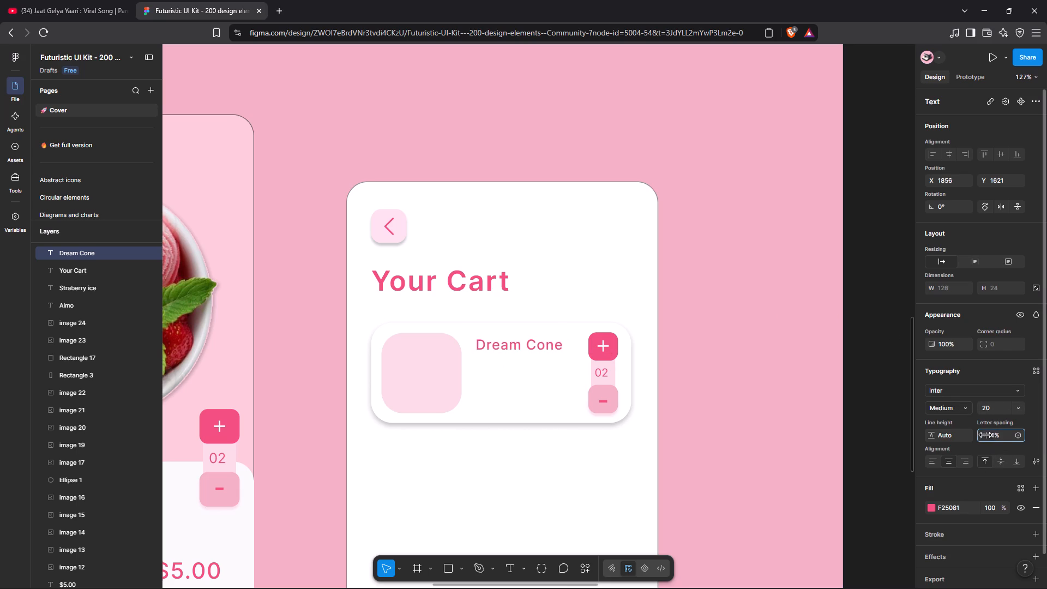
pyautogui.moveTo(521, 316); pyautogui.dragTo(516, 317)
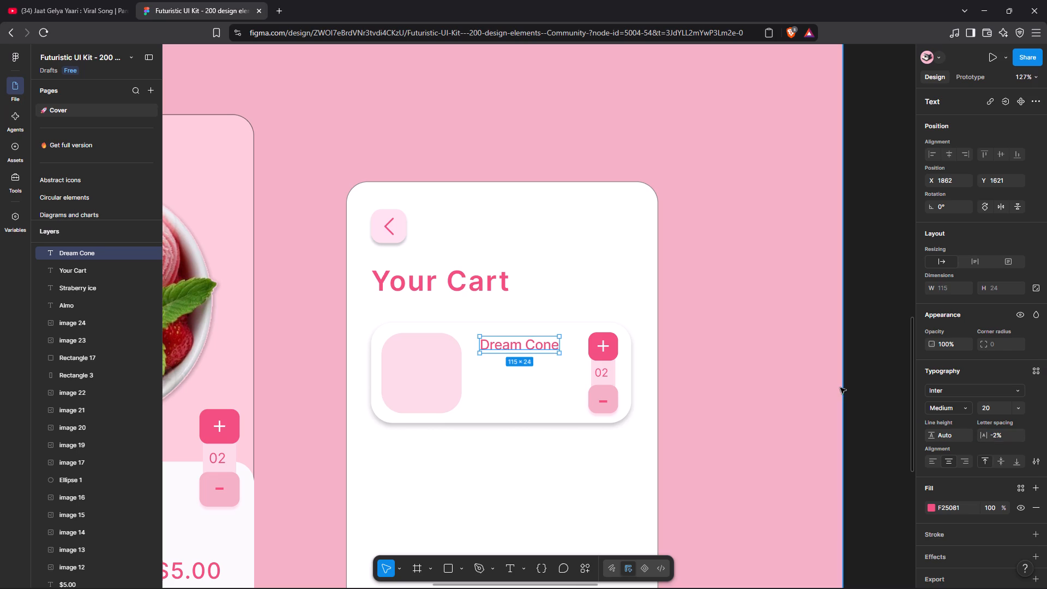
pyautogui.click(877, 393)
# Duplicate the "Dream Cone" text, place the copy directly beneath it at X 1862, Y 1644 and clear its text.
pyautogui.click(510, 344)
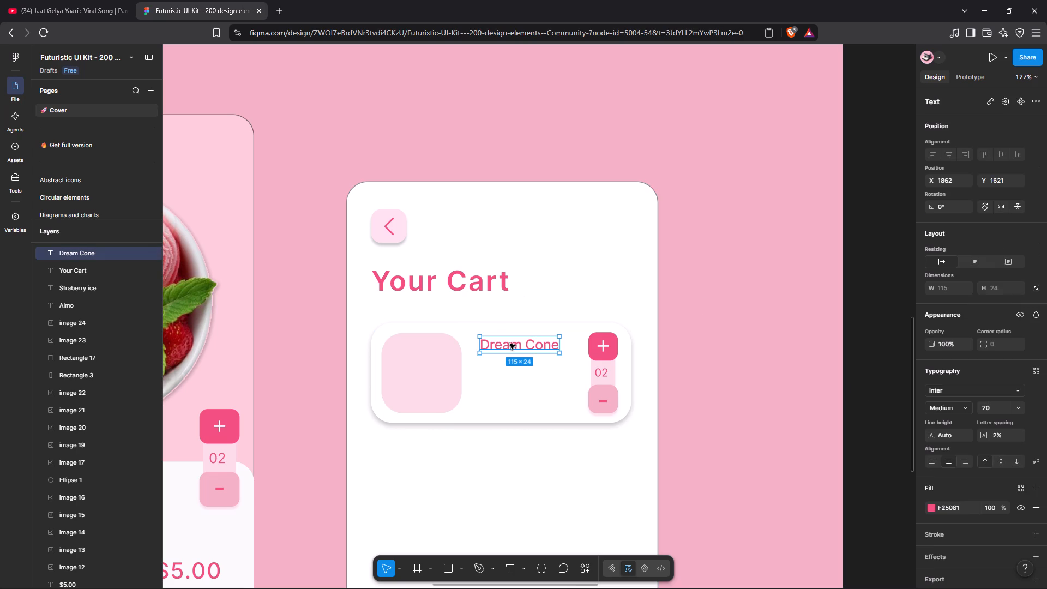
pyautogui.hotkey('ctrl', 'd')
pyautogui.moveTo(510, 344); pyautogui.dragTo(510, 358)
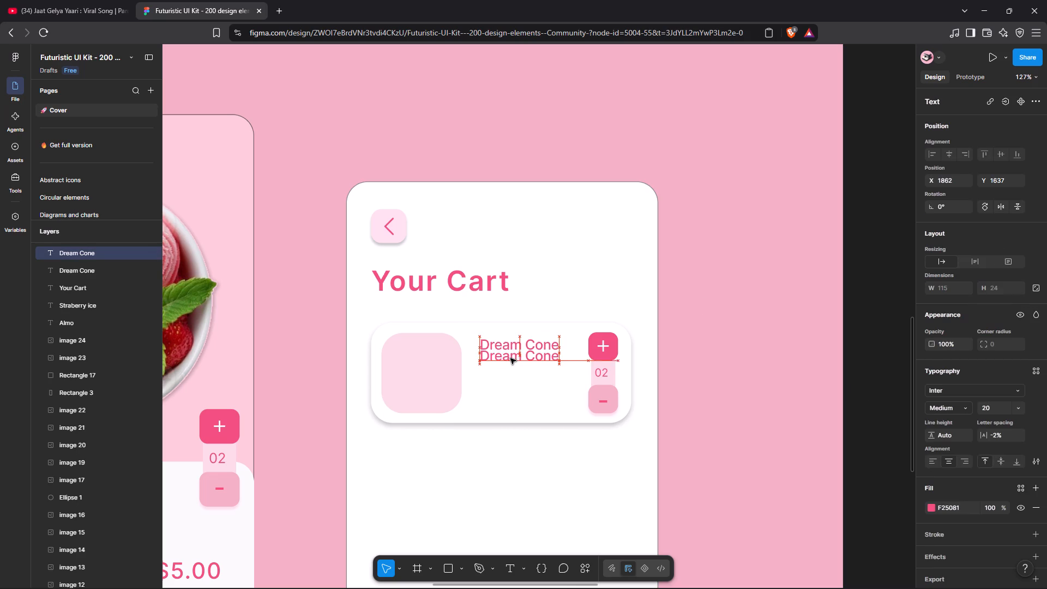
pyautogui.moveTo(510, 358); pyautogui.dragTo(509, 359)
pyautogui.doubleClick(509, 359)
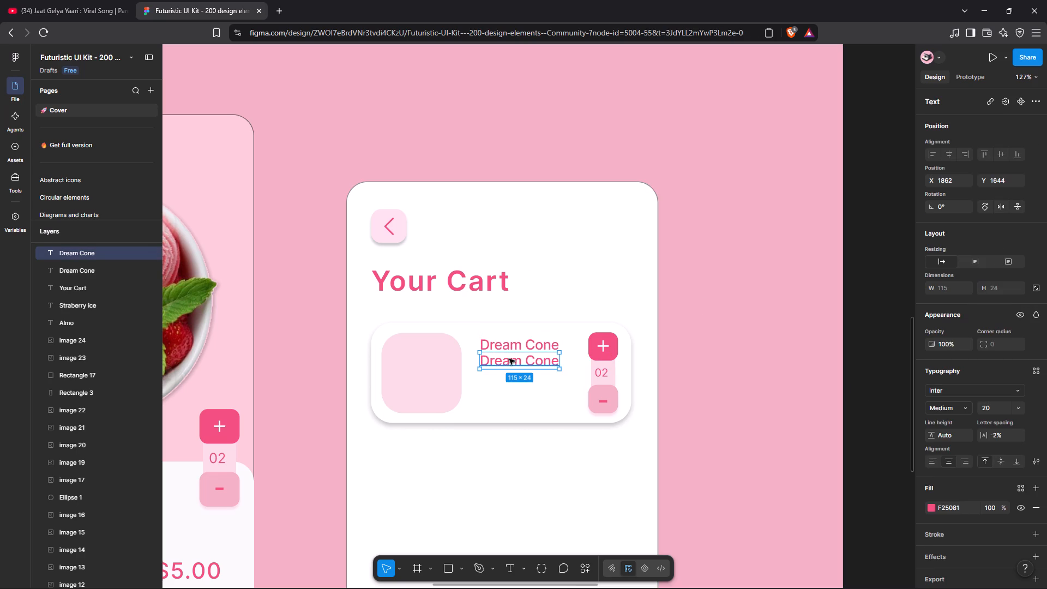
pyautogui.press('BackSpace')
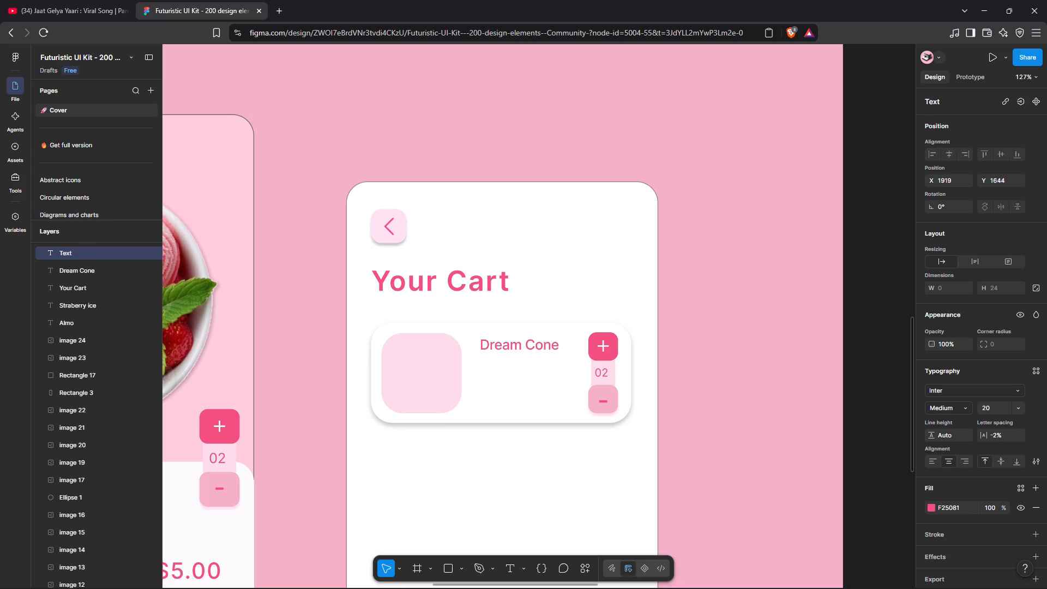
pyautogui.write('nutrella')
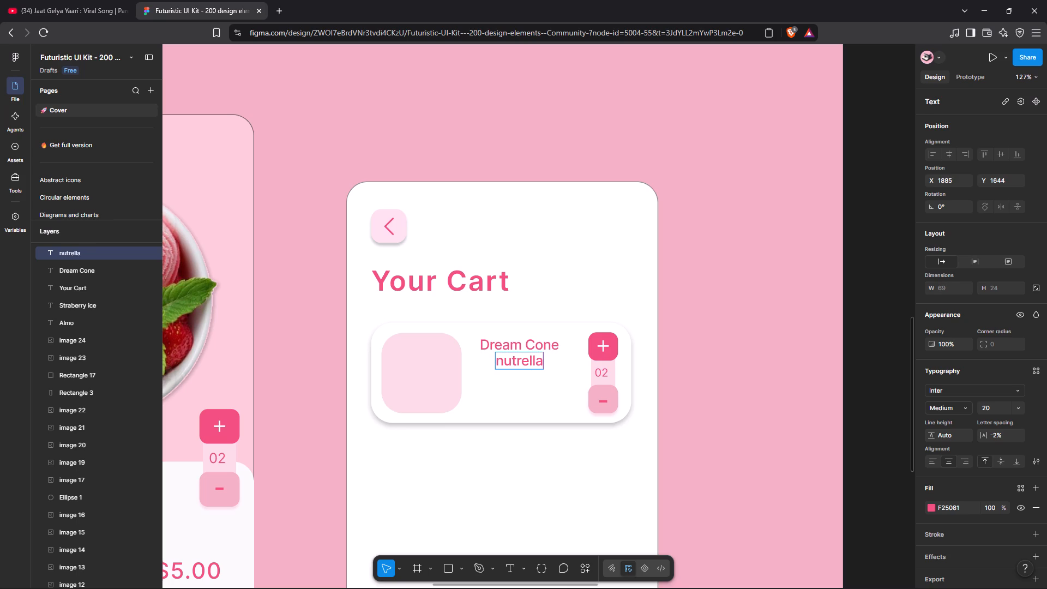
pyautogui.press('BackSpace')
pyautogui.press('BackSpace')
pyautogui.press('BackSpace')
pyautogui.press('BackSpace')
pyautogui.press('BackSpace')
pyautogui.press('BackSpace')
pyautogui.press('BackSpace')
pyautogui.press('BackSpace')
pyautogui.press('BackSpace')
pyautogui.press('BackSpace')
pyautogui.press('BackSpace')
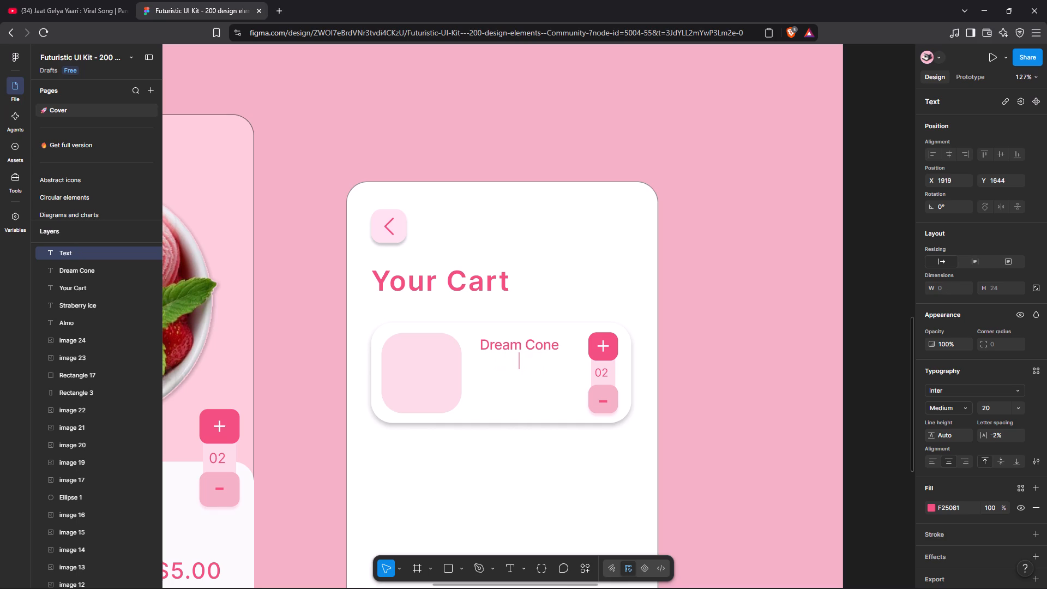
# Enter the item description beneath "Dream Cone" on two lines: "Nutrella , choco" and ",caramel".
pyautogui.write('Nu')
pyautogui.write('trella ,')
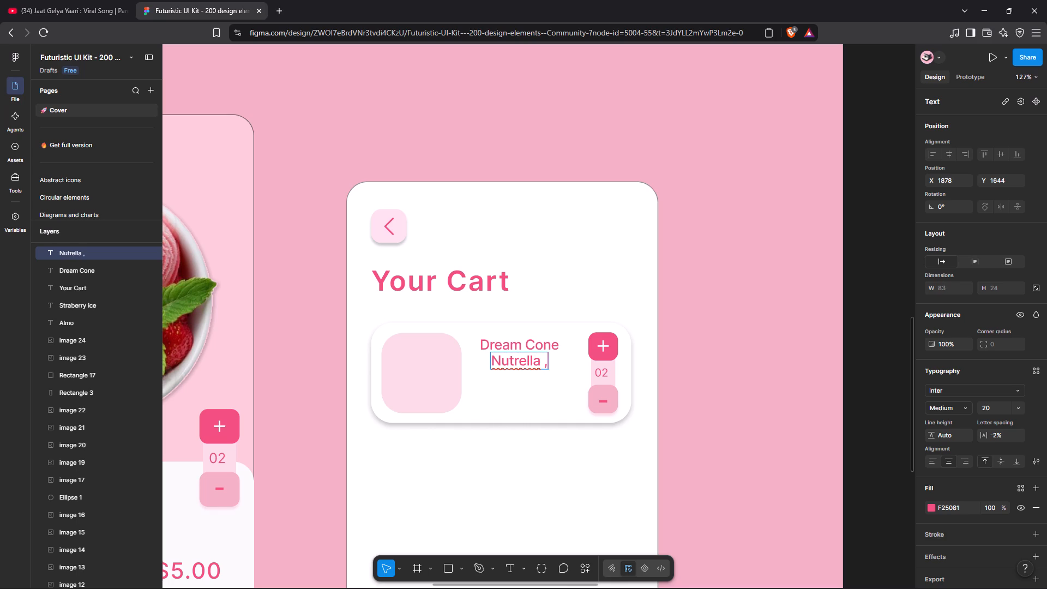
pyautogui.press('space')
pyautogui.hotkey('shift', 'c')
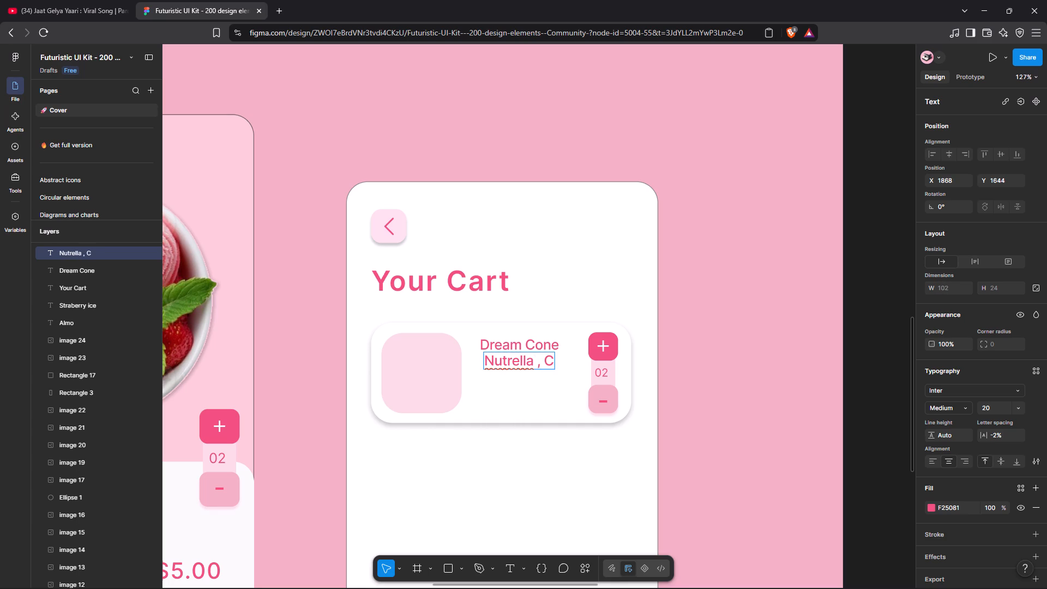
pyautogui.write('hoco')
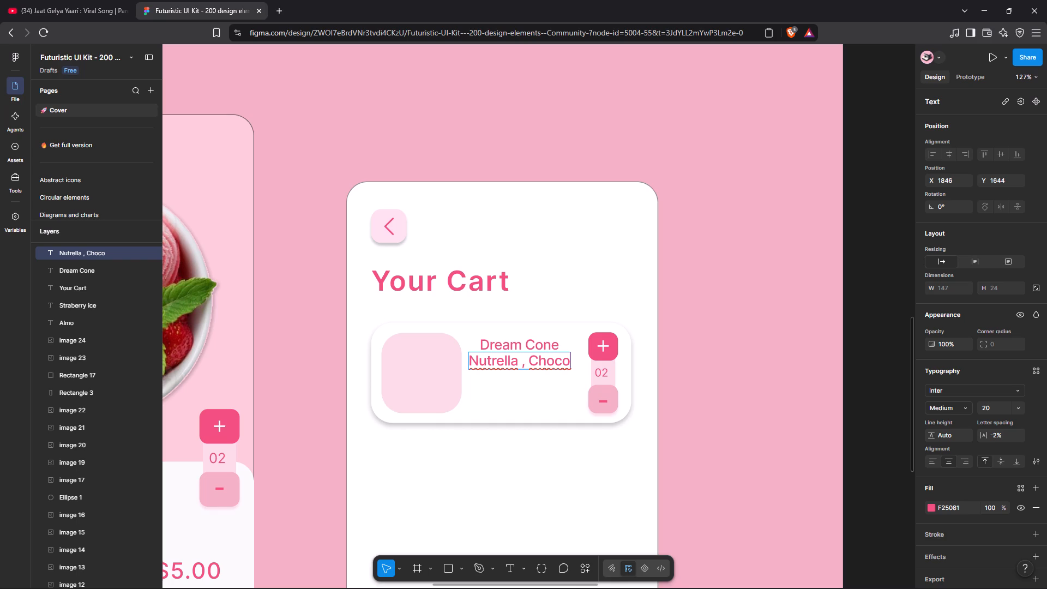
pyautogui.press('Return')
pyautogui.press(',')
pyautogui.write('caramel')
pyautogui.press('Up')
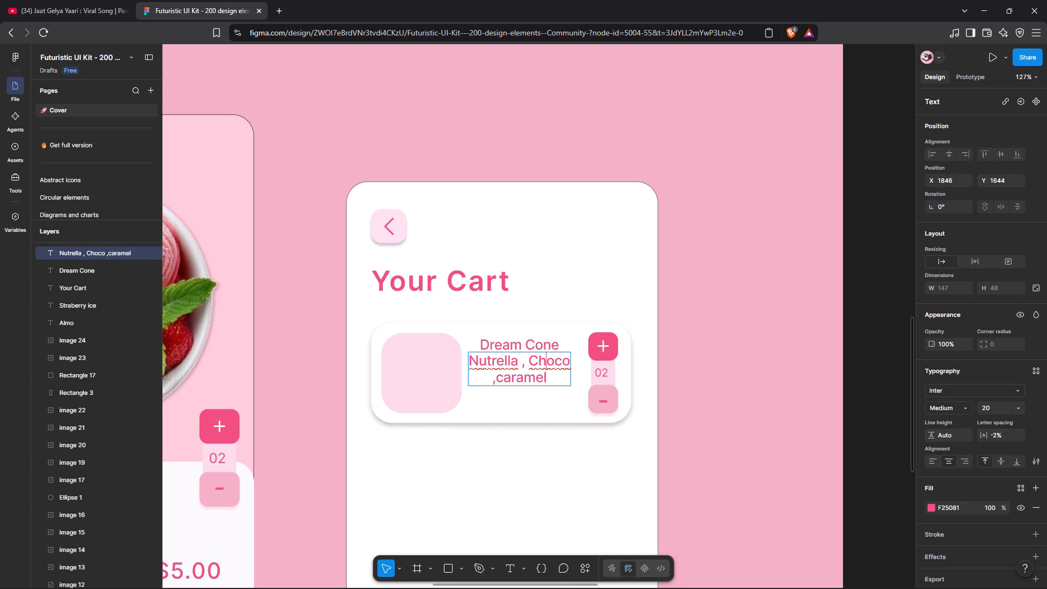
pyautogui.press('Left')
pyautogui.press('BackSpace')
pyautogui.press('c')
pyautogui.press('Left')
pyautogui.press('Left')
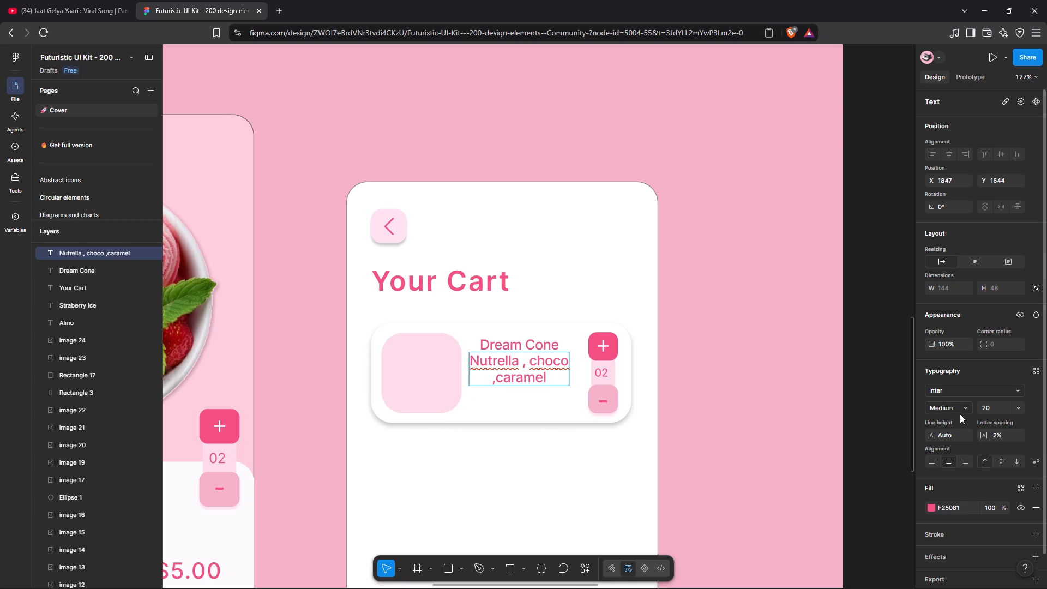
pyautogui.click(857, 390)
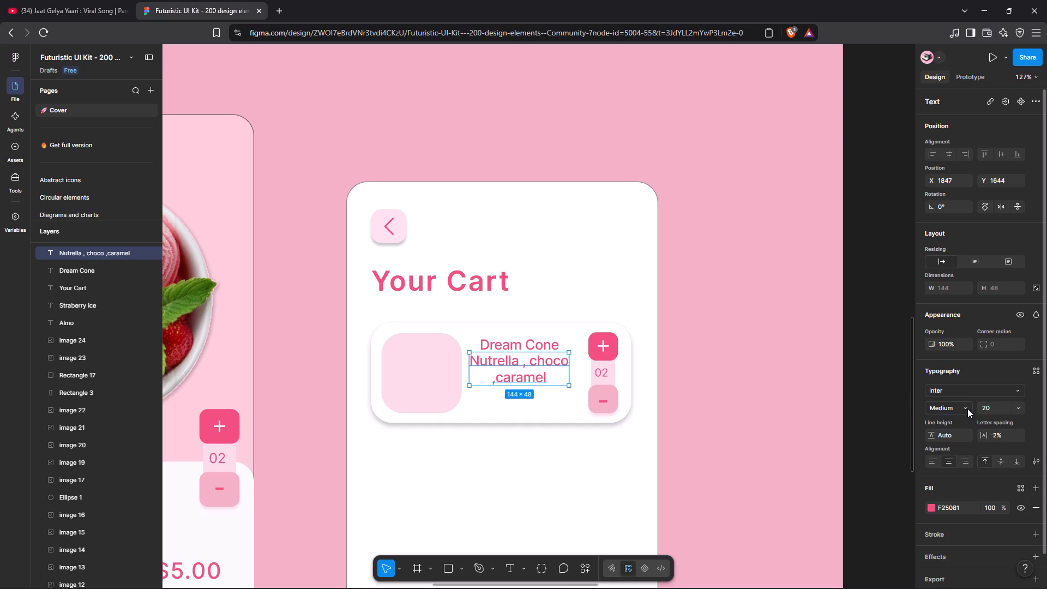
# Set the description text beneath "Dream Cone" to Light weight at font size 15.
pyautogui.click(967, 409)
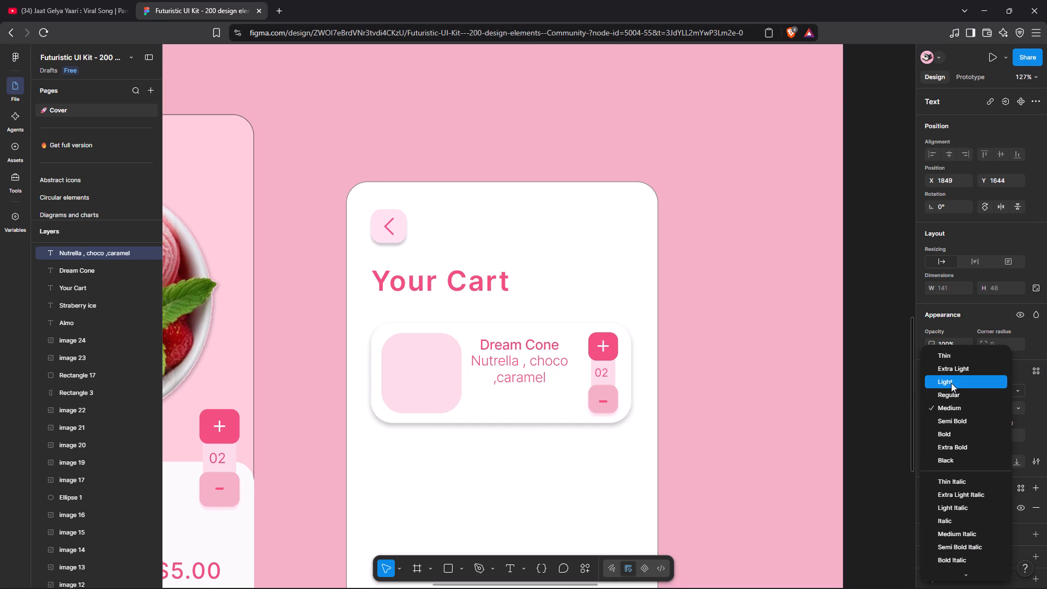
pyautogui.click(951, 383)
pyautogui.click(1020, 408)
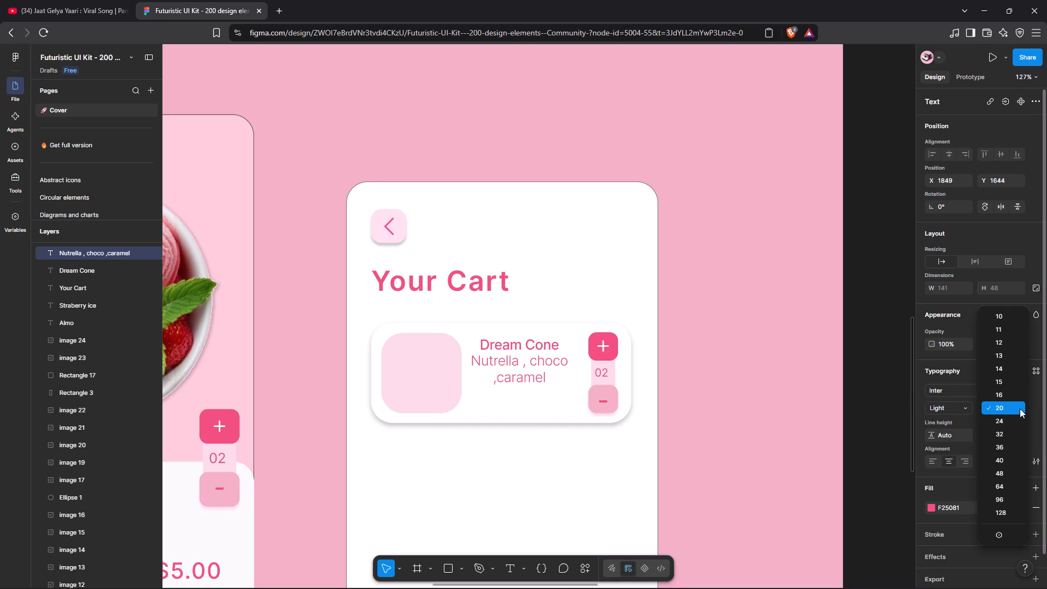
pyautogui.click(1003, 386)
# Move the description text to X 1862, Y 1651 beneath "Dream Cone" and left-align it.
pyautogui.click(521, 369)
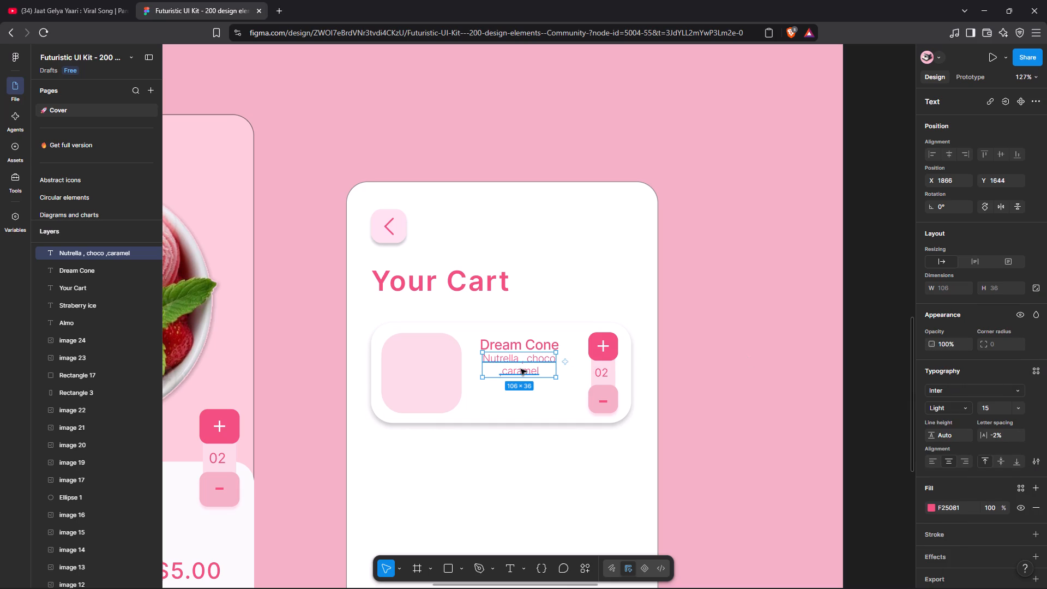
pyautogui.moveTo(521, 369); pyautogui.dragTo(516, 374)
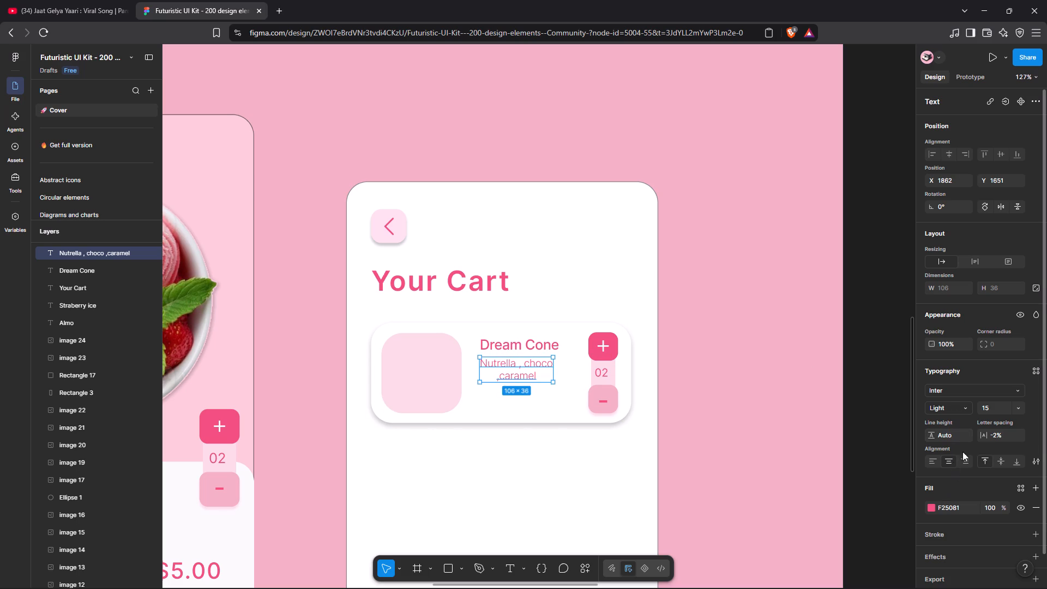
pyautogui.click(934, 465)
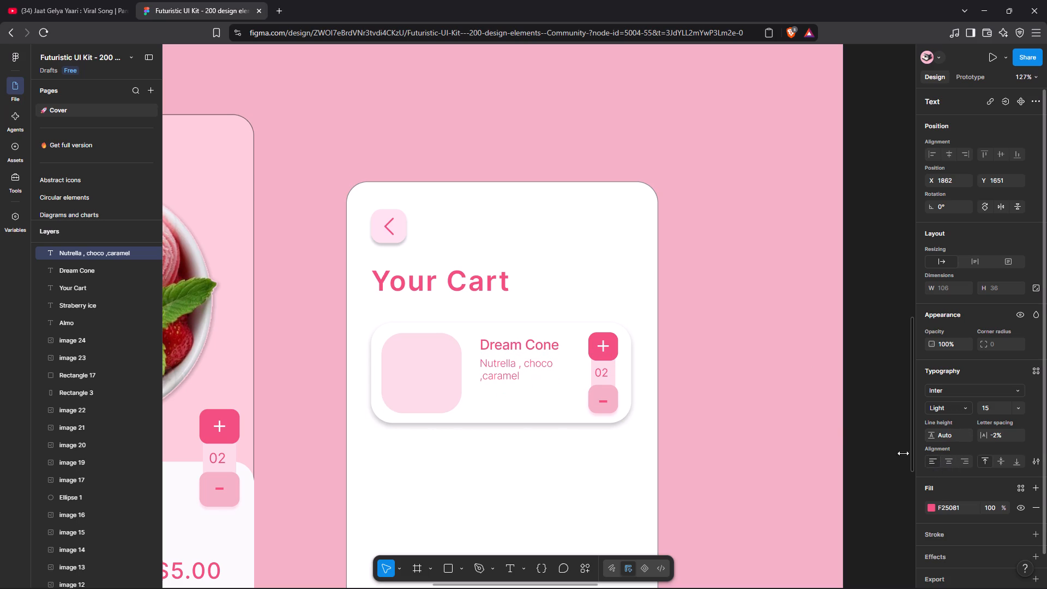
pyautogui.click(886, 425)
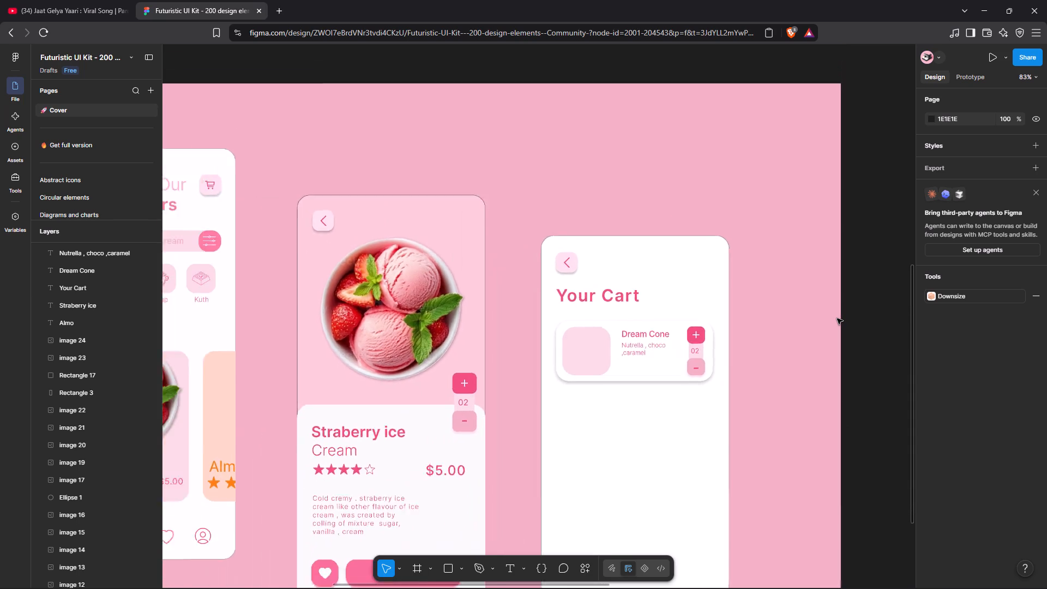
# Set the description text's font size to 14.
pyautogui.scroll(-1, 837, 318)
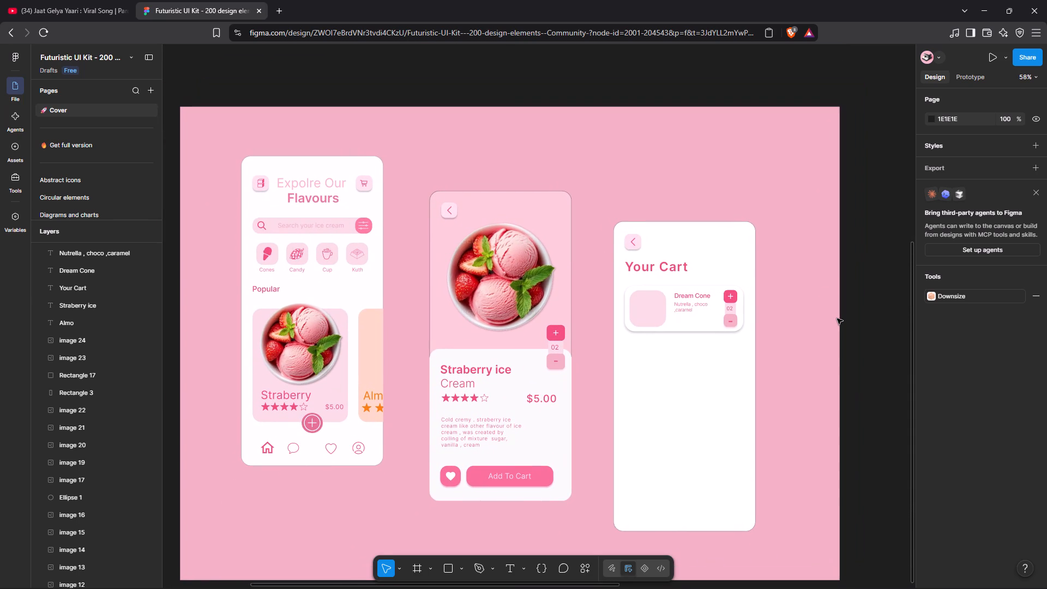
pyautogui.scroll(-1, 837, 318)
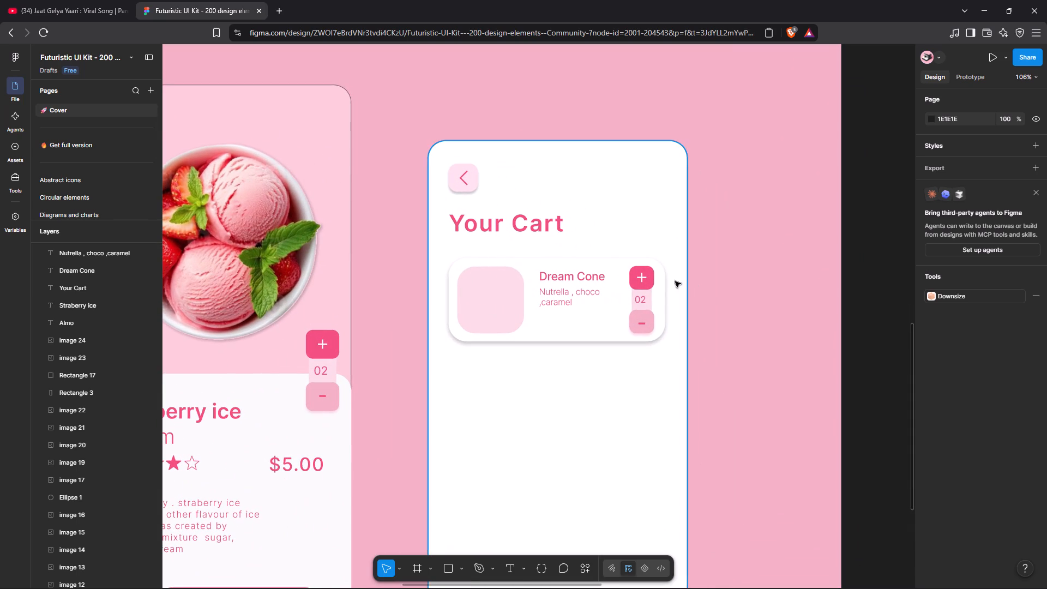
pyautogui.click(569, 304)
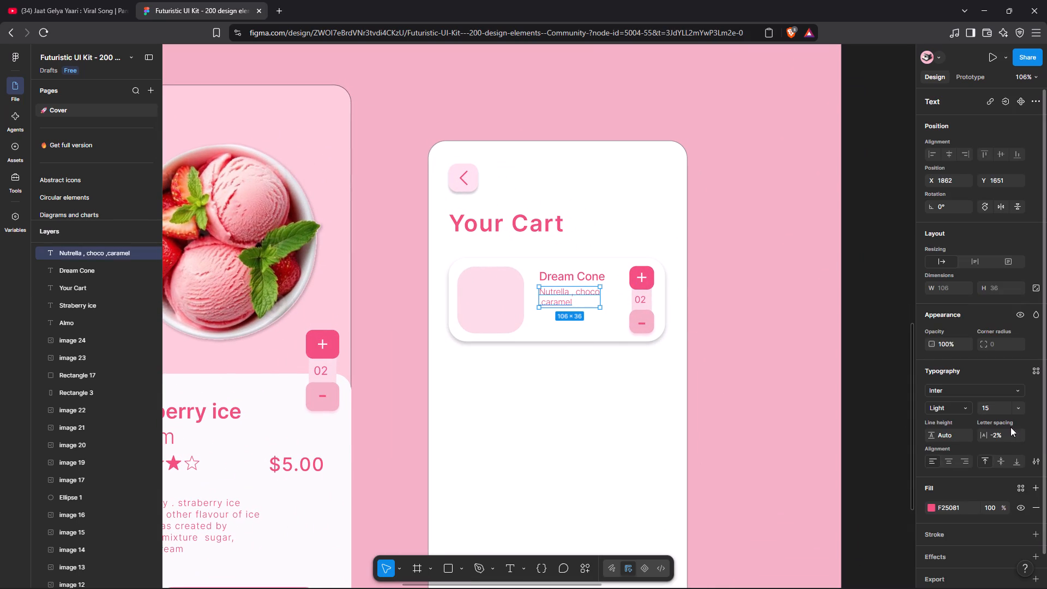
pyautogui.click(1020, 411)
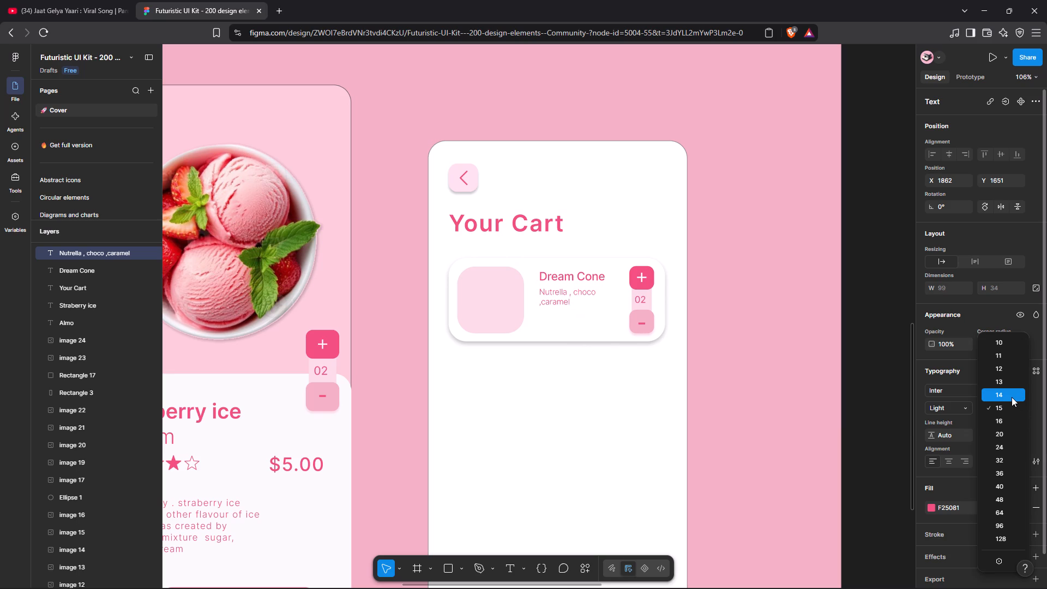
pyautogui.click(1012, 397)
pyautogui.click(893, 393)
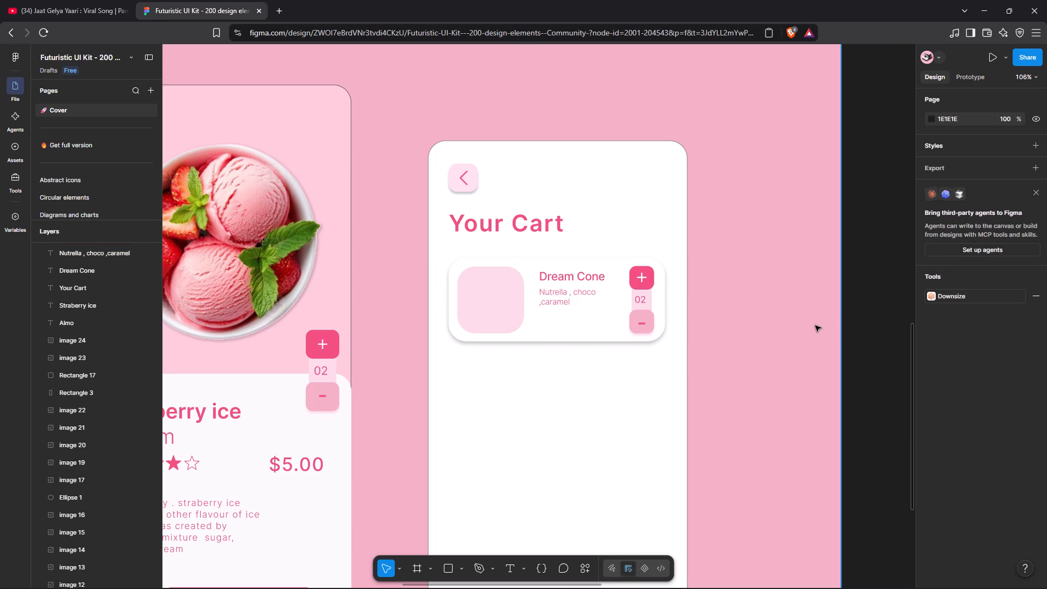
# Correct the description's punctuation by removing the comma before "caramel" and adding one directly after "choco".
pyautogui.doubleClick(540, 307)
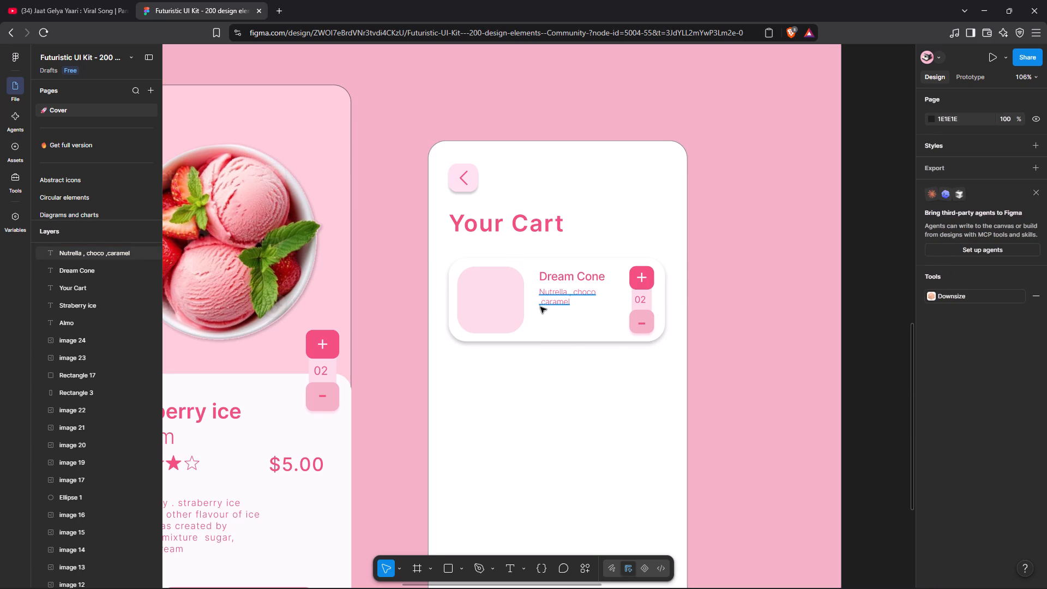
pyautogui.click(541, 304)
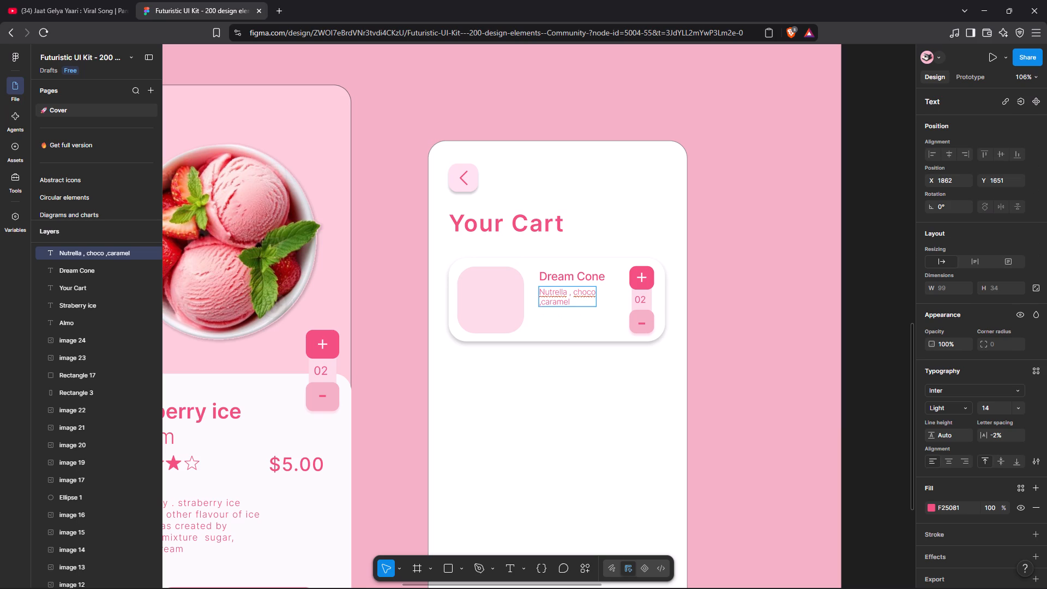
pyautogui.press('BackSpace')
pyautogui.press('Up')
pyautogui.press('Right')
pyautogui.press('Right')
pyautogui.press('Right')
pyautogui.press('Right')
pyautogui.press('Right')
pyautogui.press('Right')
pyautogui.press('Right')
pyautogui.press('Right')
pyautogui.press('Right')
pyautogui.press('Right')
pyautogui.press('Right')
pyautogui.press('Right')
pyautogui.press('Right')
pyautogui.press('Right')
pyautogui.press('Right')
pyautogui.press('Right')
pyautogui.press('Right')
pyautogui.press('Left')
pyautogui.press(',')
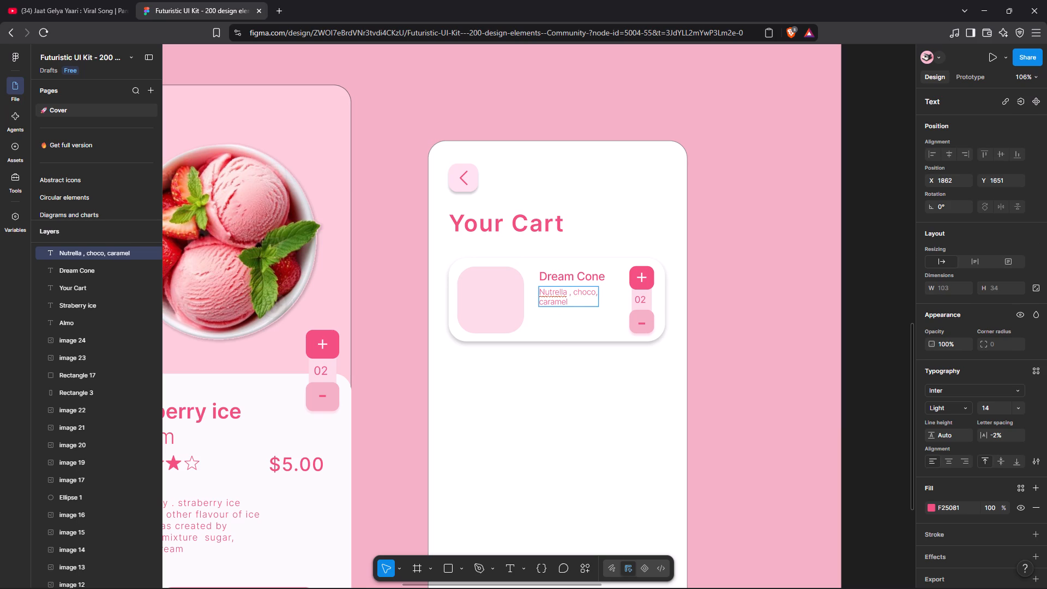
pyautogui.click(857, 306)
pyautogui.click(857, 306)
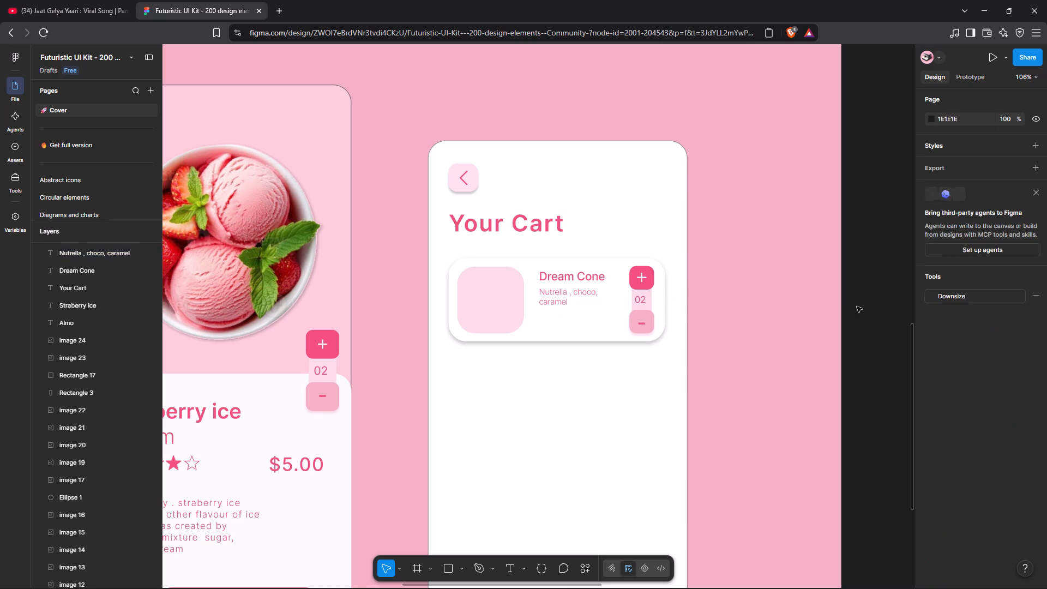
# Examine the item cards on the reference design's "Your Cart" screen for the text below the description.
pyautogui.hscroll(-15, 857, 306)
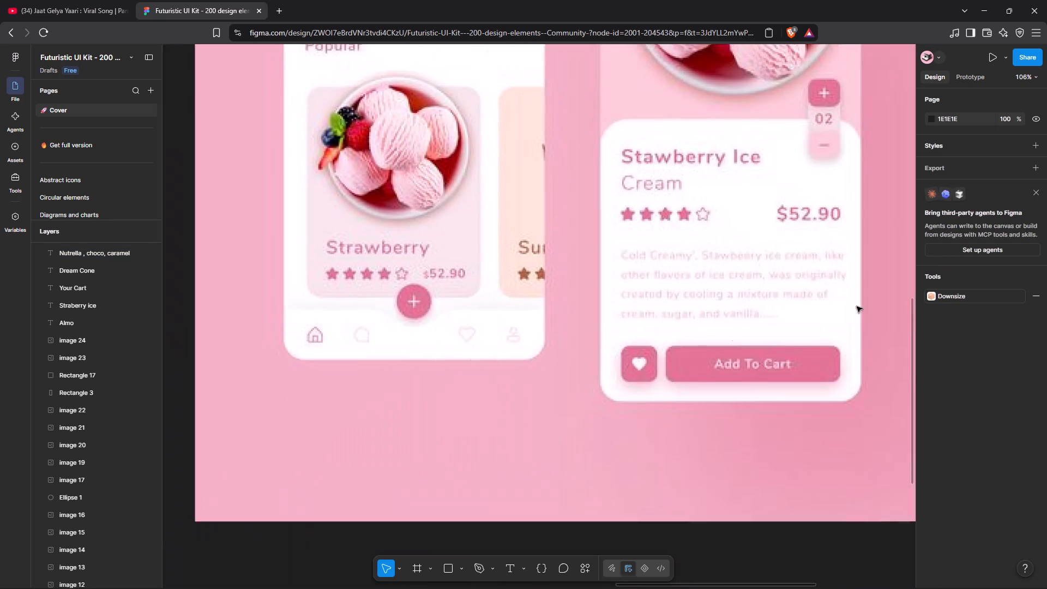
pyautogui.hscroll(-7, 857, 306)
pyautogui.scroll(-5, 857, 306)
pyautogui.hscroll(1, 857, 306)
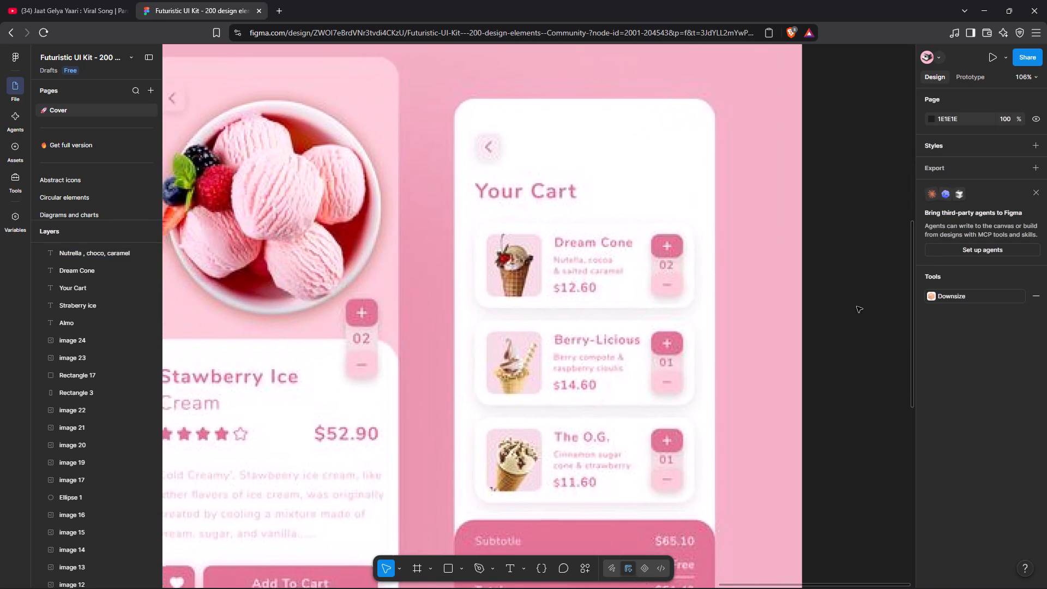
pyautogui.hscroll(12, 857, 306)
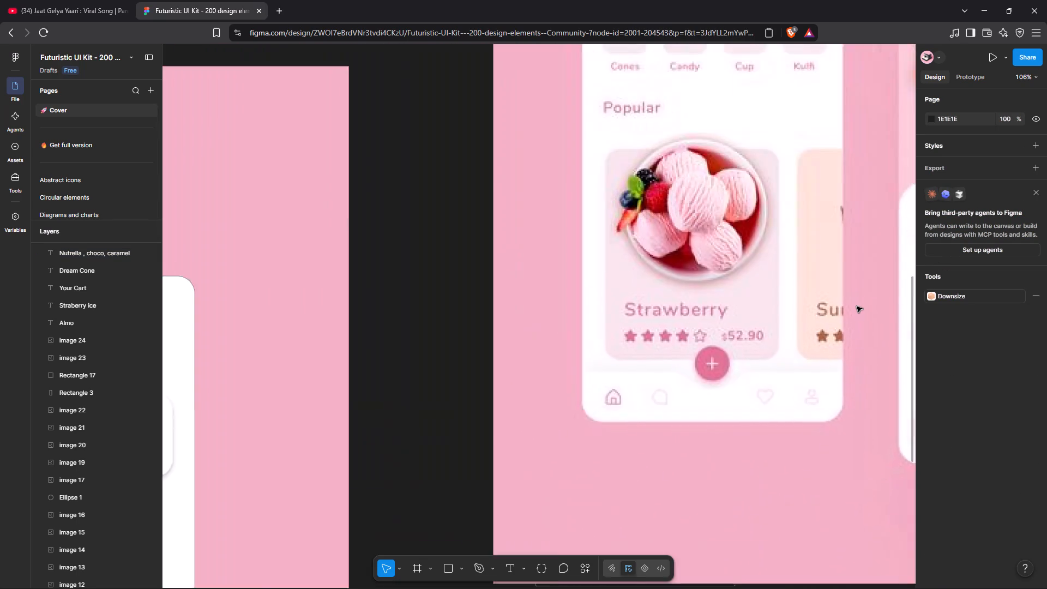
pyautogui.hscroll(2, 857, 306)
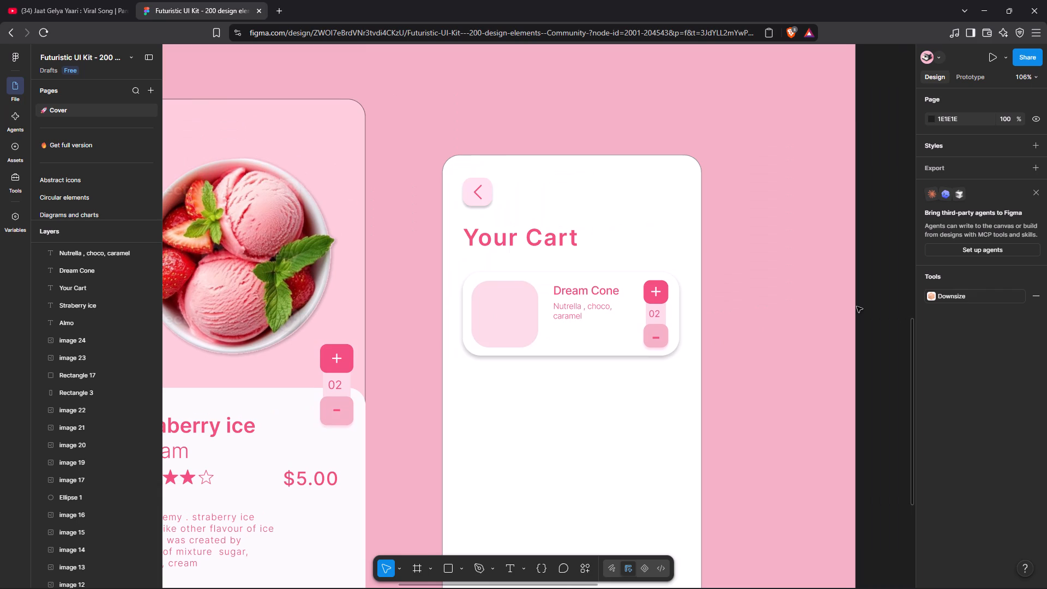
pyautogui.hscroll(1, 857, 306)
# Duplicate the description text, place the copy beneath it at X 1862, Y 1695 and clear its text.
pyautogui.click(591, 337)
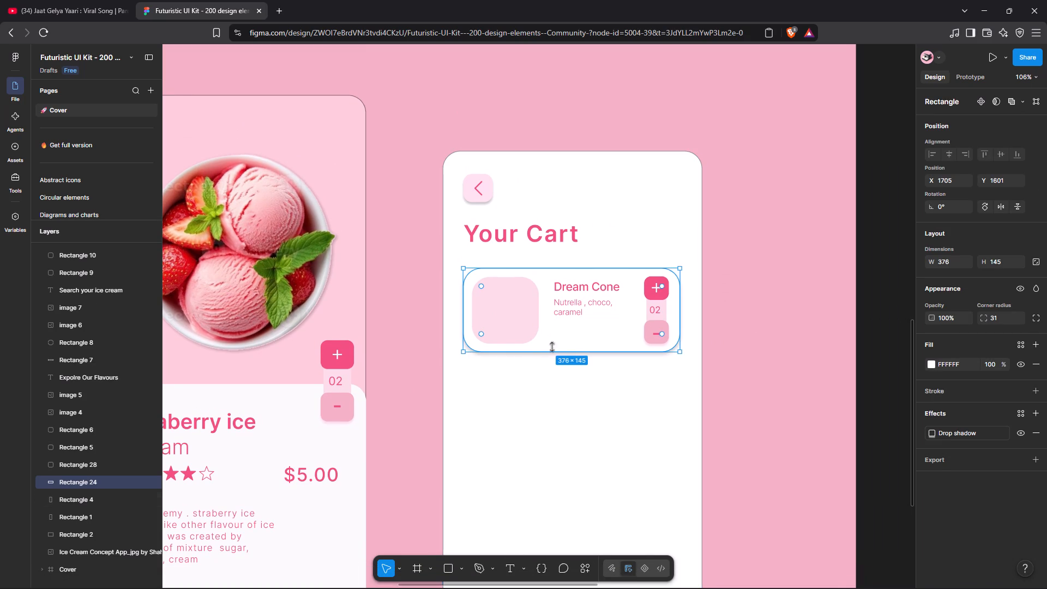
pyautogui.click(580, 303)
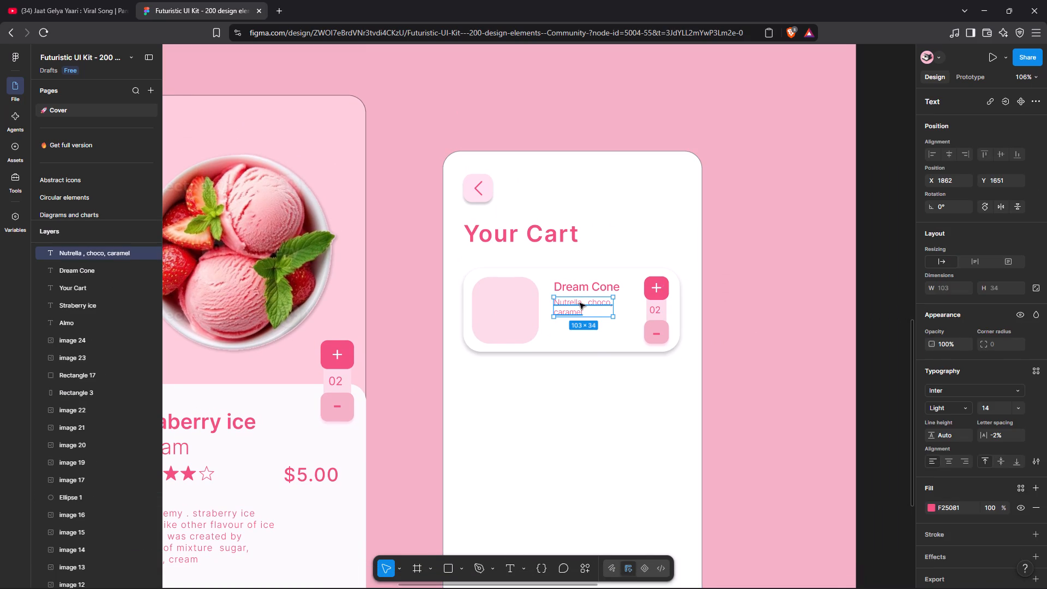
pyautogui.hotkey('ctrl', 'd')
pyautogui.moveTo(582, 306); pyautogui.dragTo(583, 328)
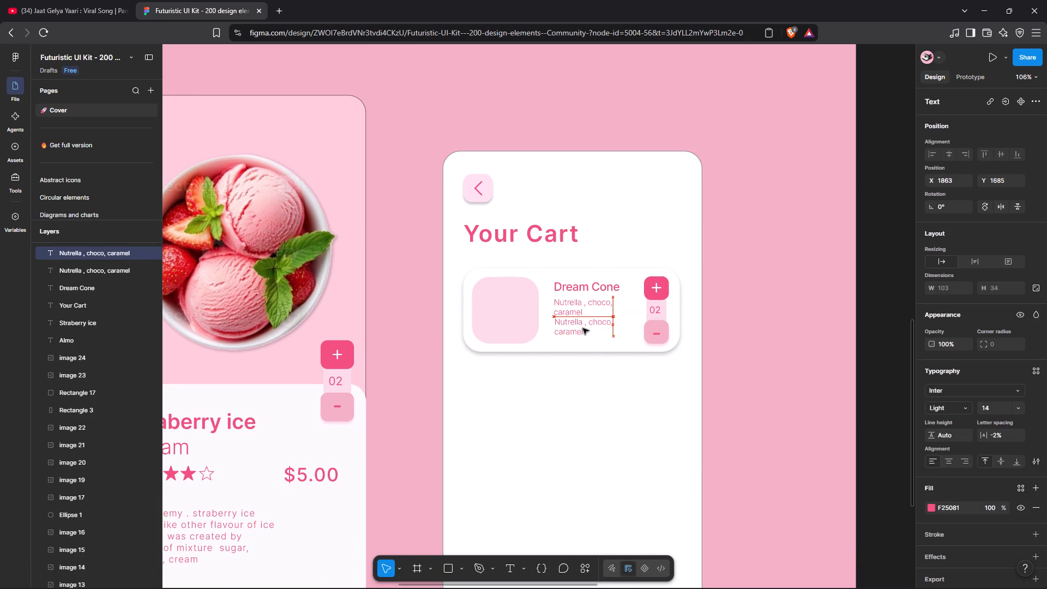
pyautogui.moveTo(583, 328); pyautogui.dragTo(581, 333)
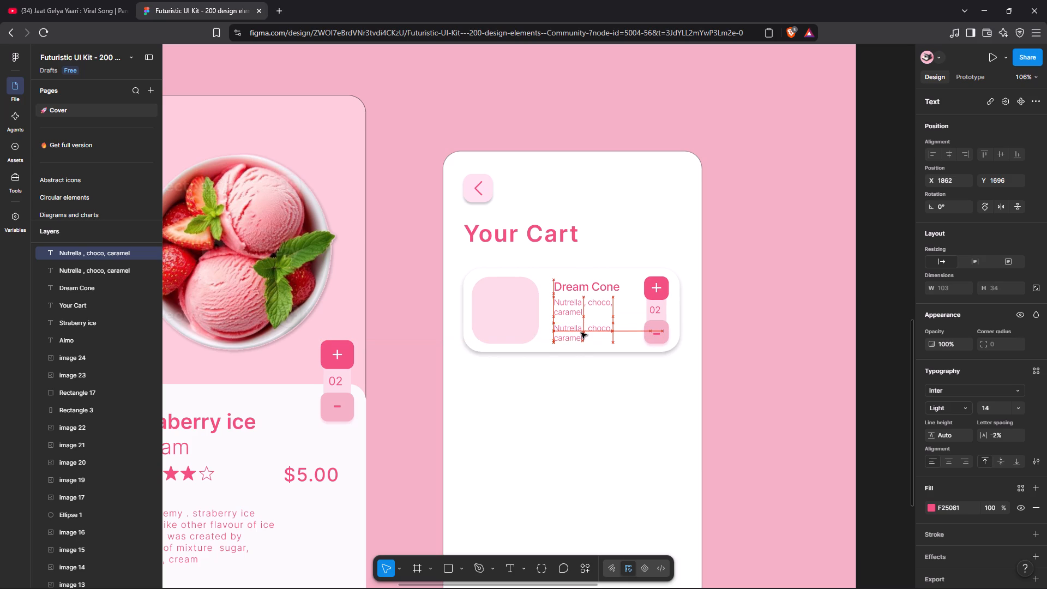
pyautogui.moveTo(581, 333); pyautogui.dragTo(582, 332)
pyautogui.tripleClick(582, 332)
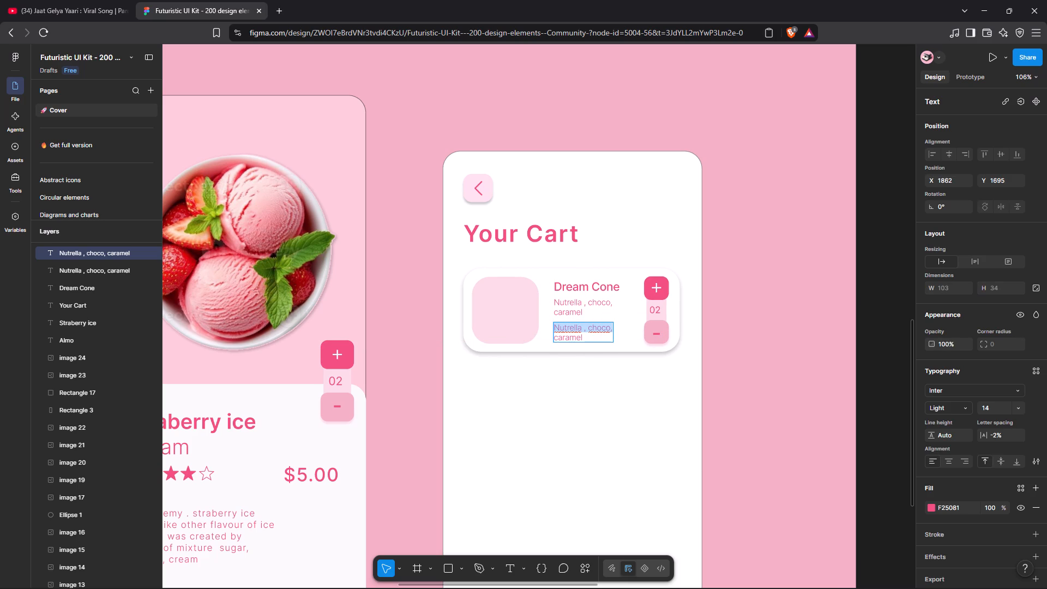
pyautogui.hotkey('ctrl', 'a')
pyautogui.press('BackSpace')
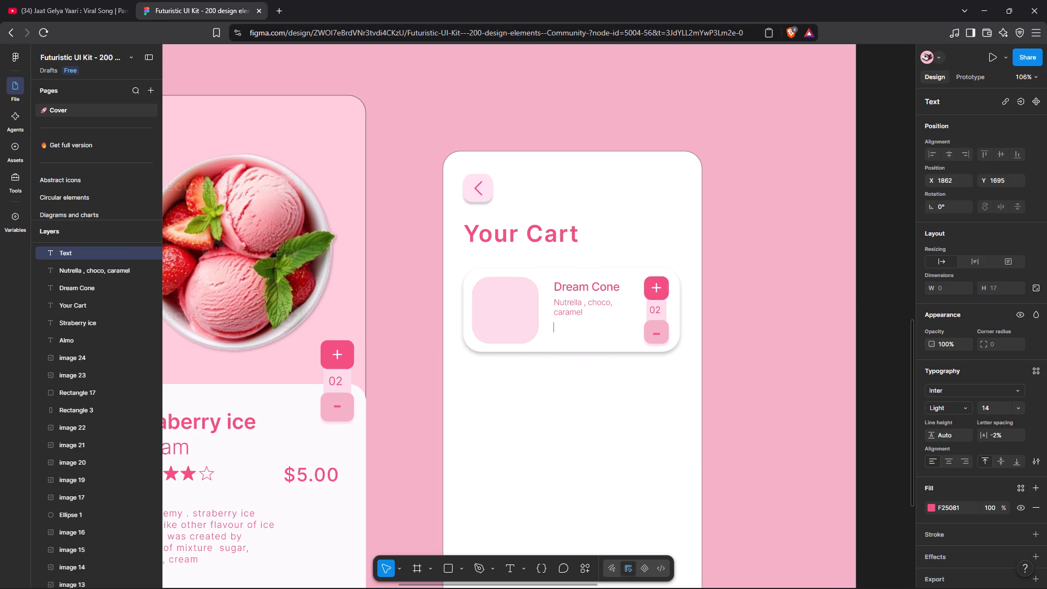
# Enter the price "$45.0" in the emptied text beneath the description.
pyautogui.hotkey('shift', '$')
pyautogui.write('455')
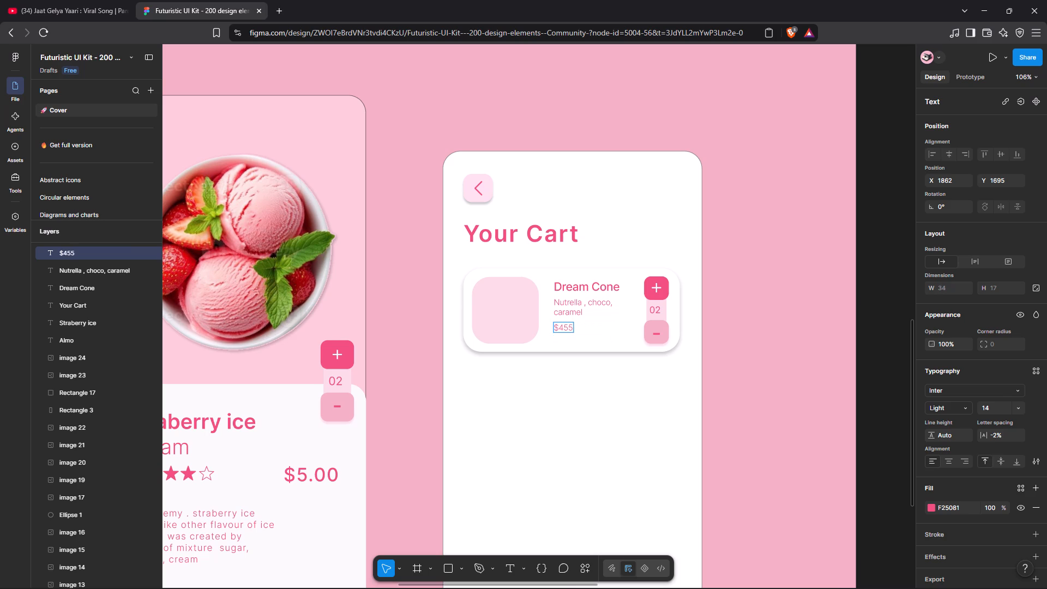
pyautogui.press('BackSpace')
pyautogui.press('BackSpace')
pyautogui.press('BackSpace')
pyautogui.write('45')
pyautogui.write('.0')
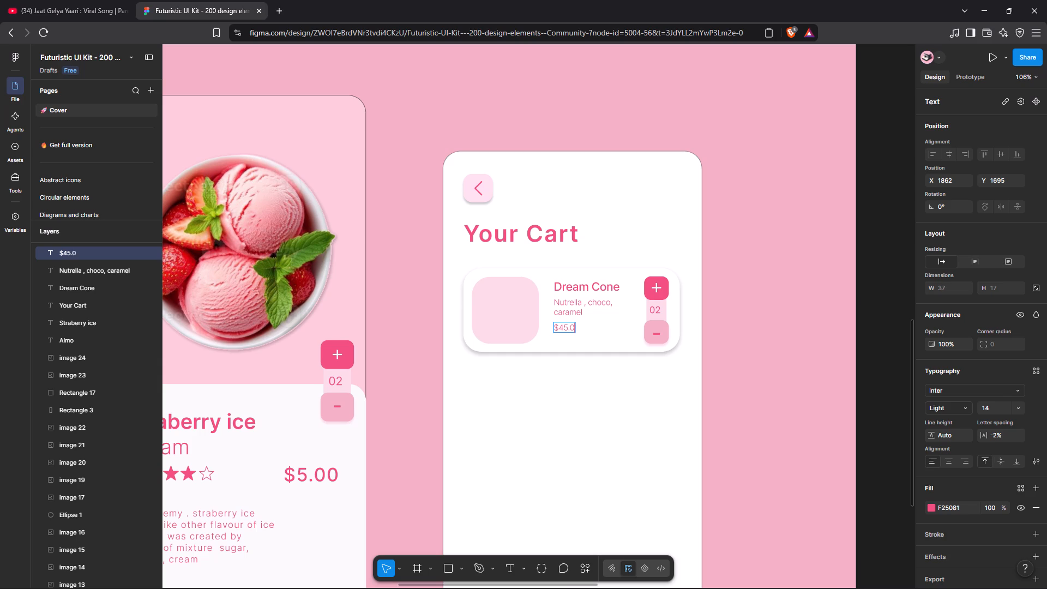
pyautogui.click(883, 342)
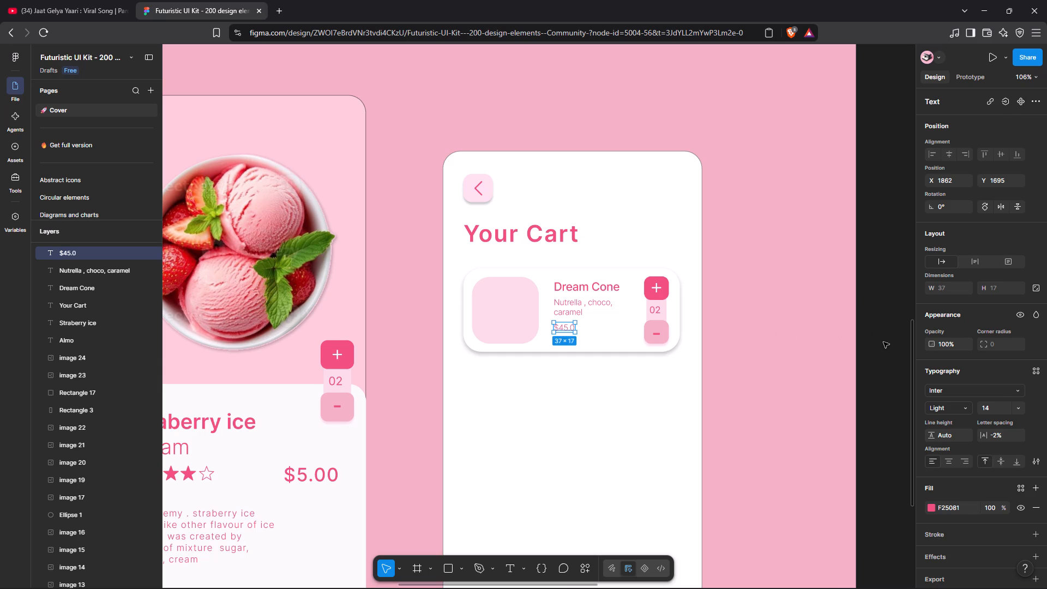
pyautogui.click(883, 342)
# Set the "$45.0" price text to Medium weight at font size 16.
pyautogui.click(565, 328)
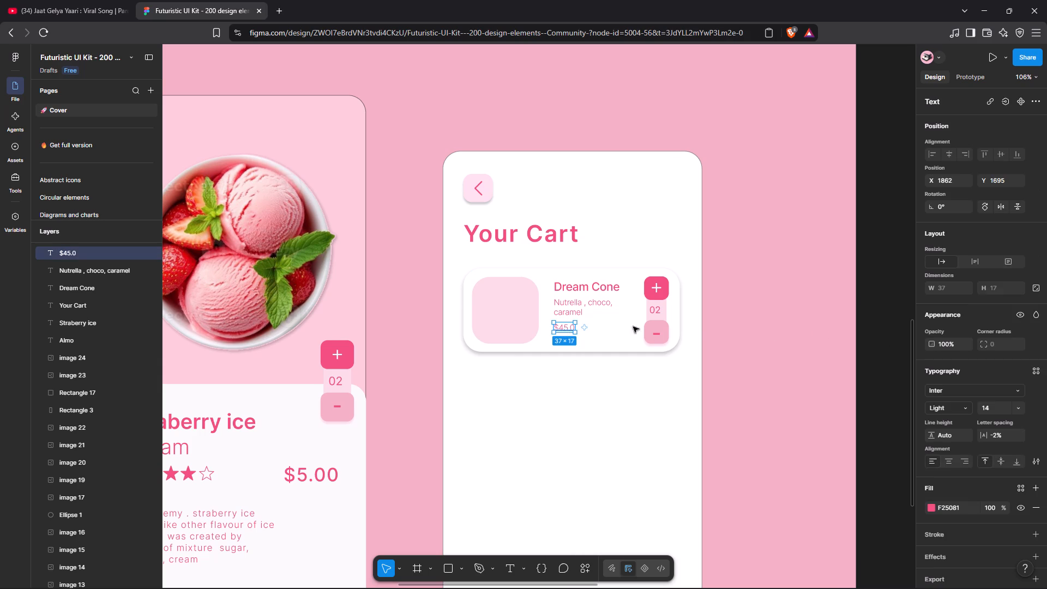
pyautogui.click(965, 410)
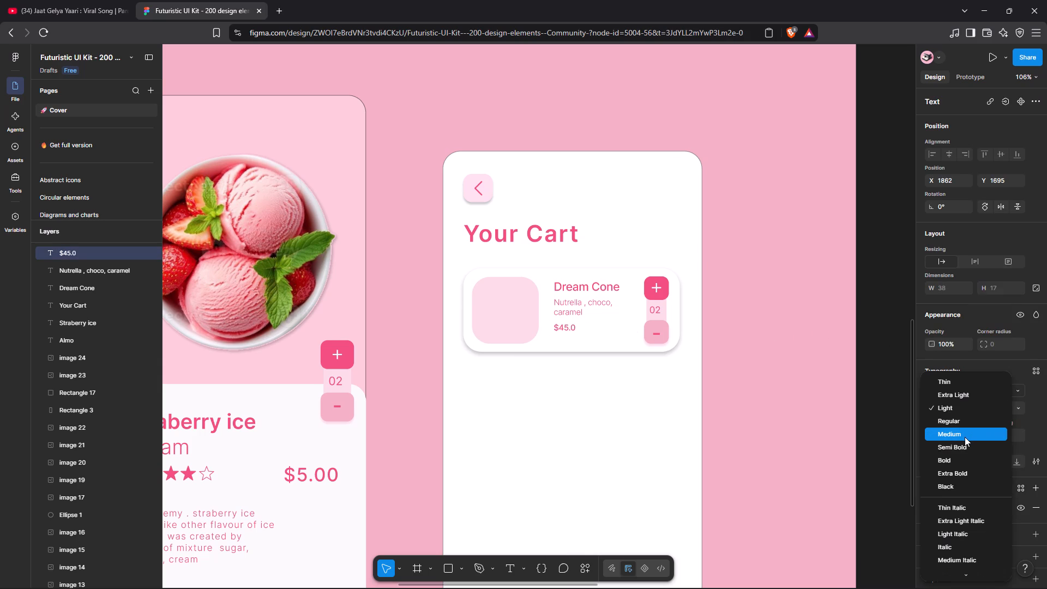
pyautogui.click(965, 437)
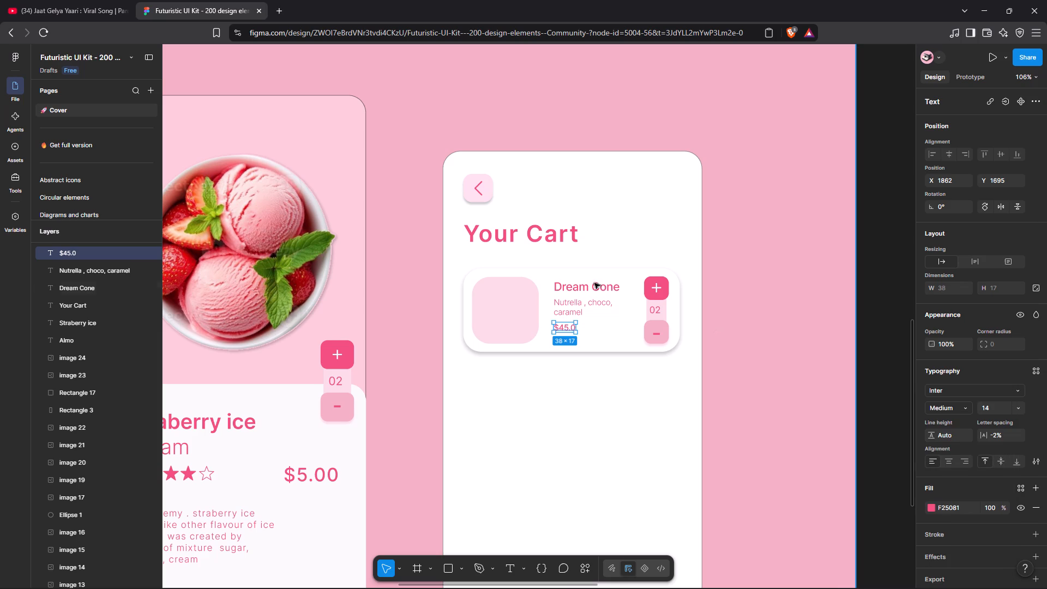
pyautogui.click(1022, 407)
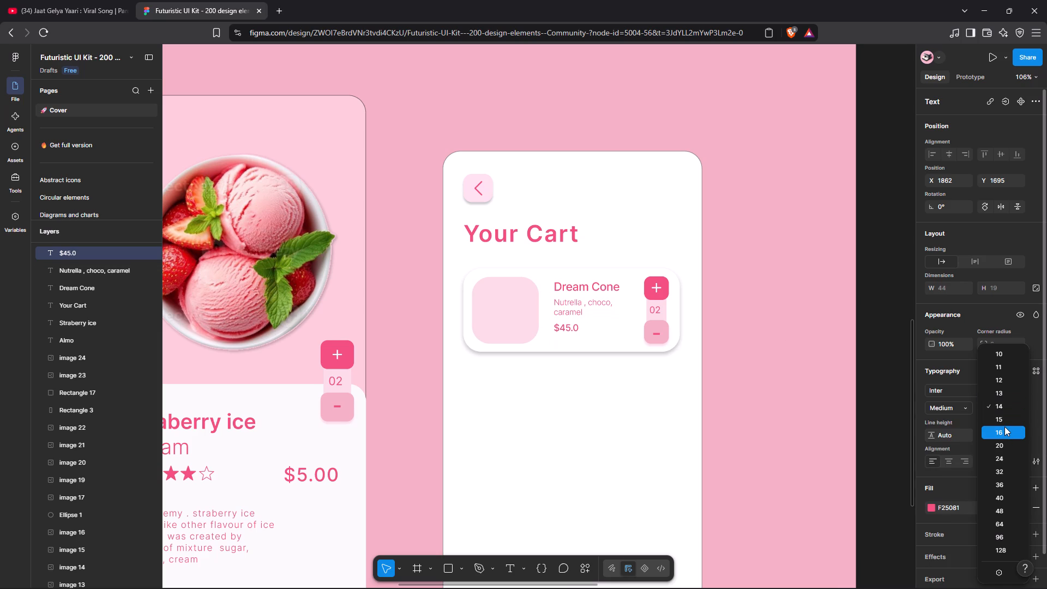
pyautogui.click(1004, 426)
pyautogui.click(890, 404)
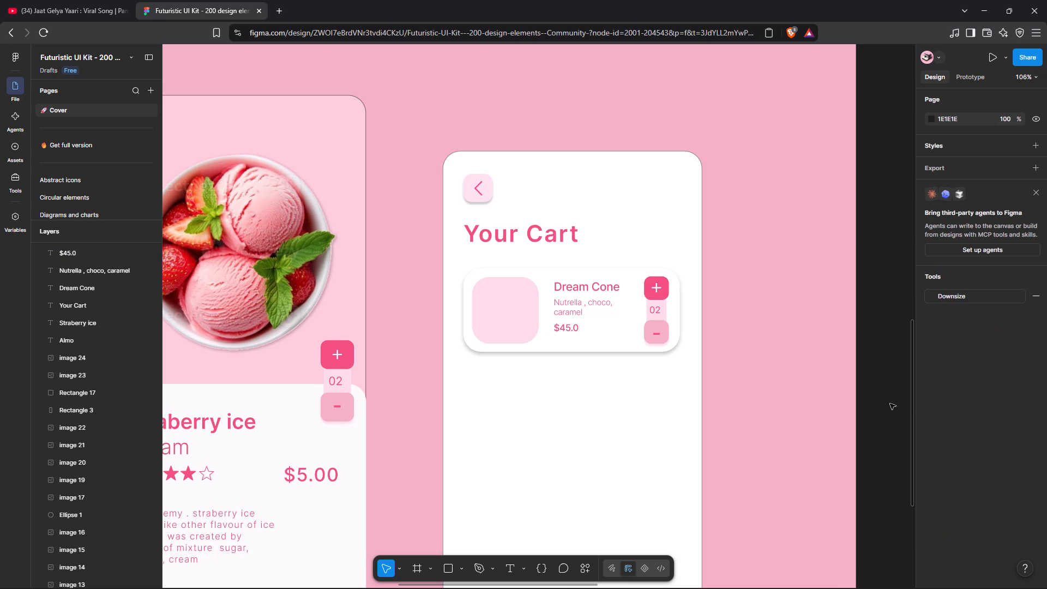
# Move the "$45.0" price text down to X 1862, Y 1700 within the item card.
pyautogui.click(568, 327)
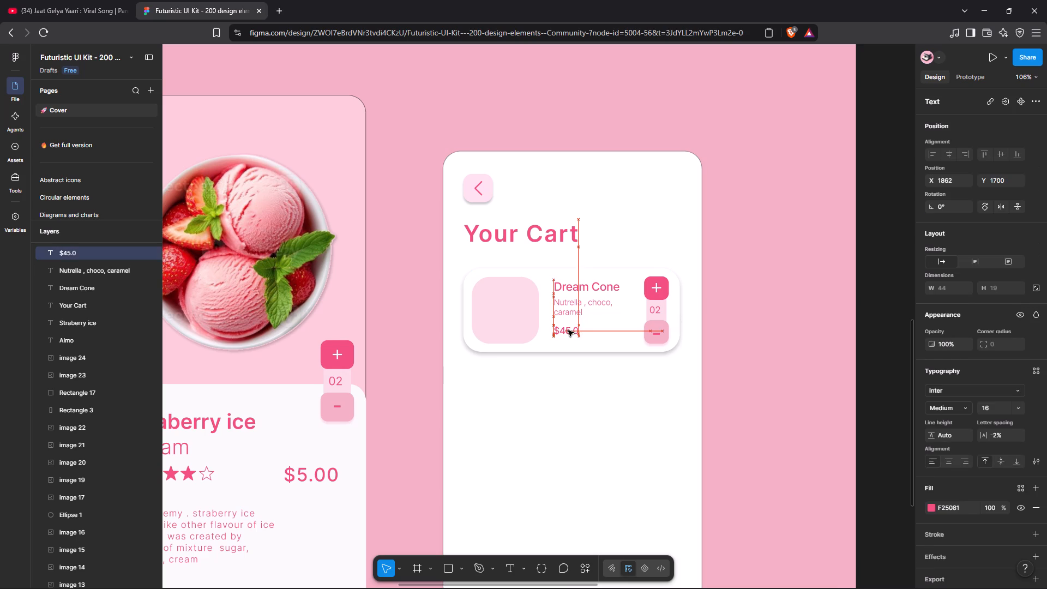
pyautogui.click(873, 332)
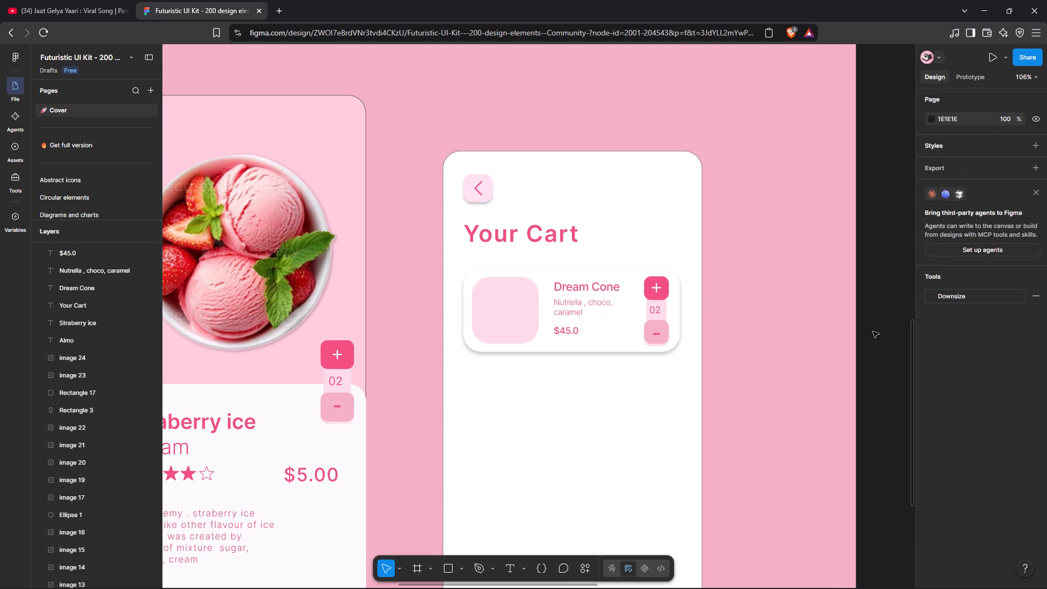
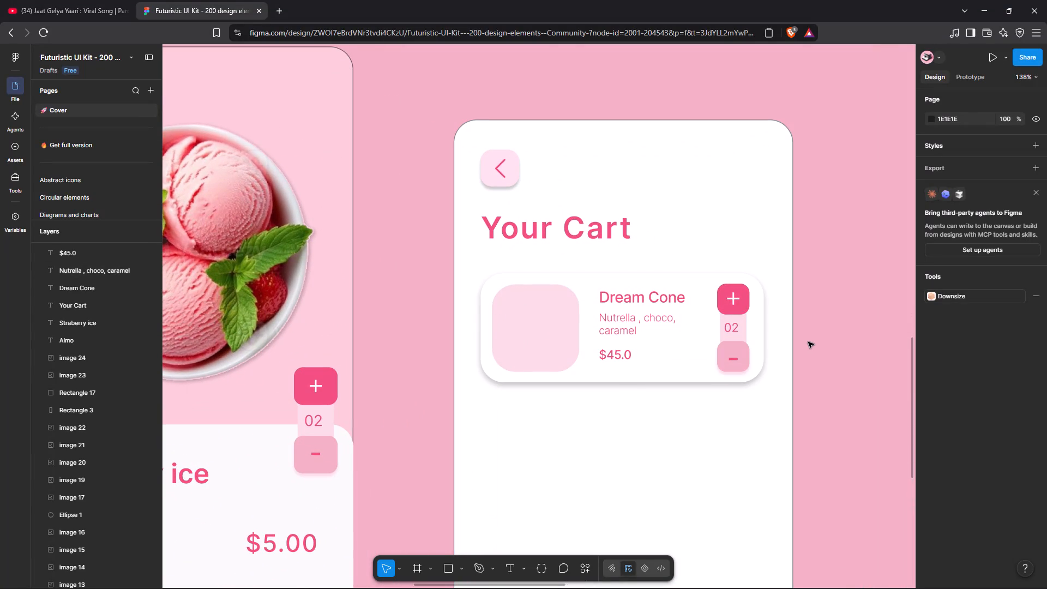
# Duplicate the complete Dream Cone cart card, including its background, image placeholder, name, description, price and quantity control.
pyautogui.keyDown('shift'); pyautogui.click(757, 359); pyautogui.keyUp('shift')
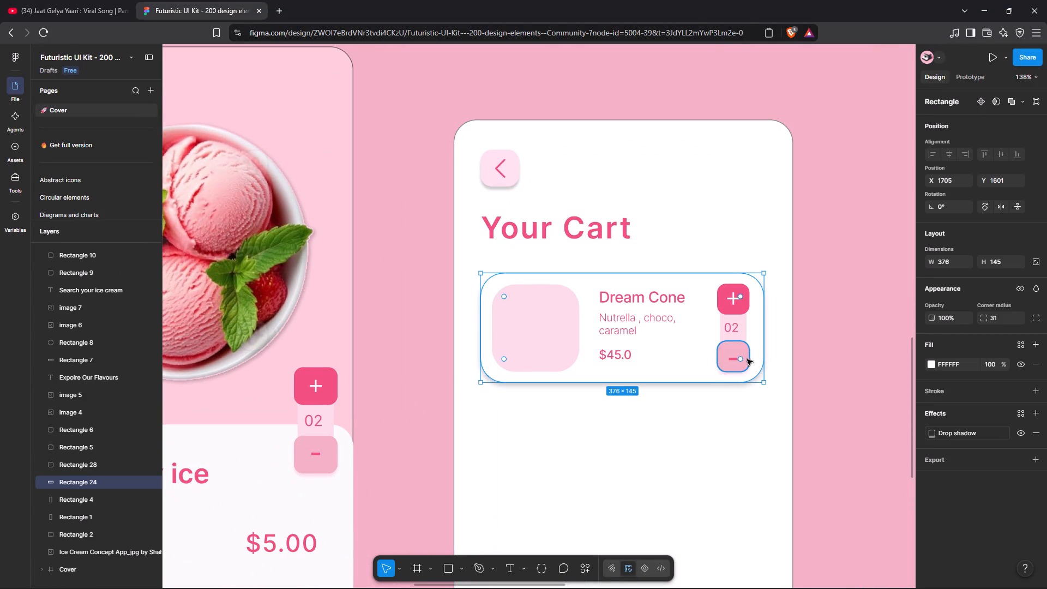
pyautogui.keyDown('shift'); pyautogui.click(738, 359); pyautogui.keyUp('shift')
pyautogui.keyDown('shift'); pyautogui.click(735, 359); pyautogui.keyUp('shift')
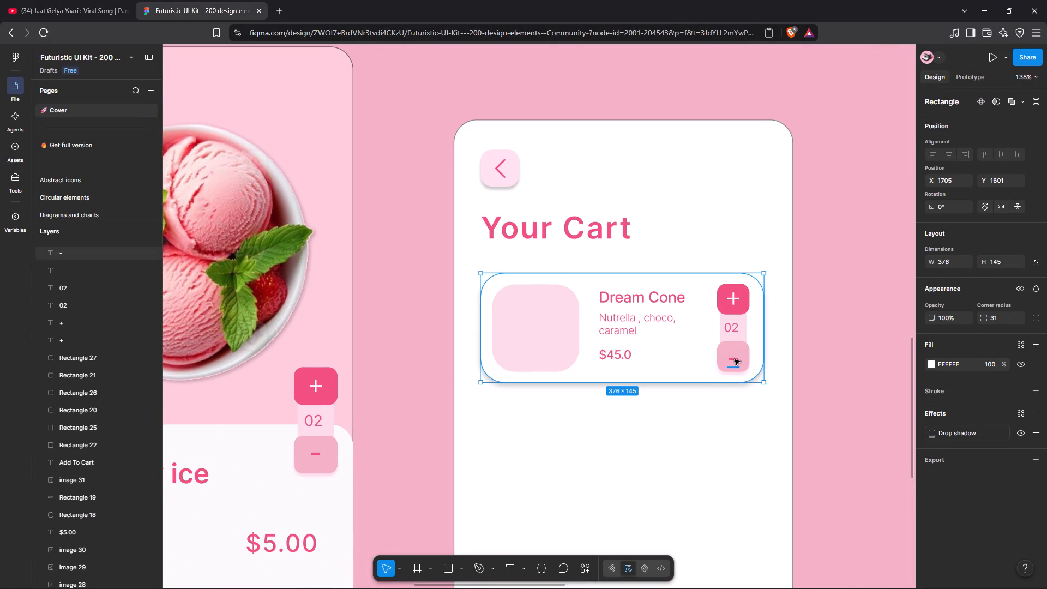
pyautogui.keyDown('shift'); pyautogui.click(745, 356); pyautogui.keyUp('shift')
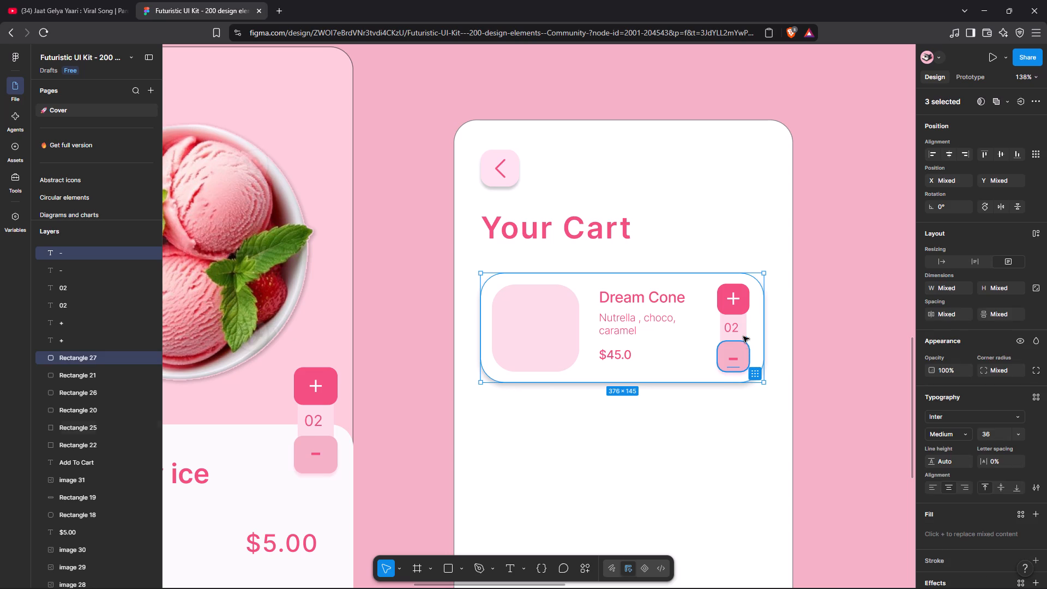
pyautogui.keyDown('shift'); pyautogui.click(743, 328); pyautogui.keyUp('shift')
pyautogui.keyDown('shift'); pyautogui.click(737, 328); pyautogui.keyUp('shift')
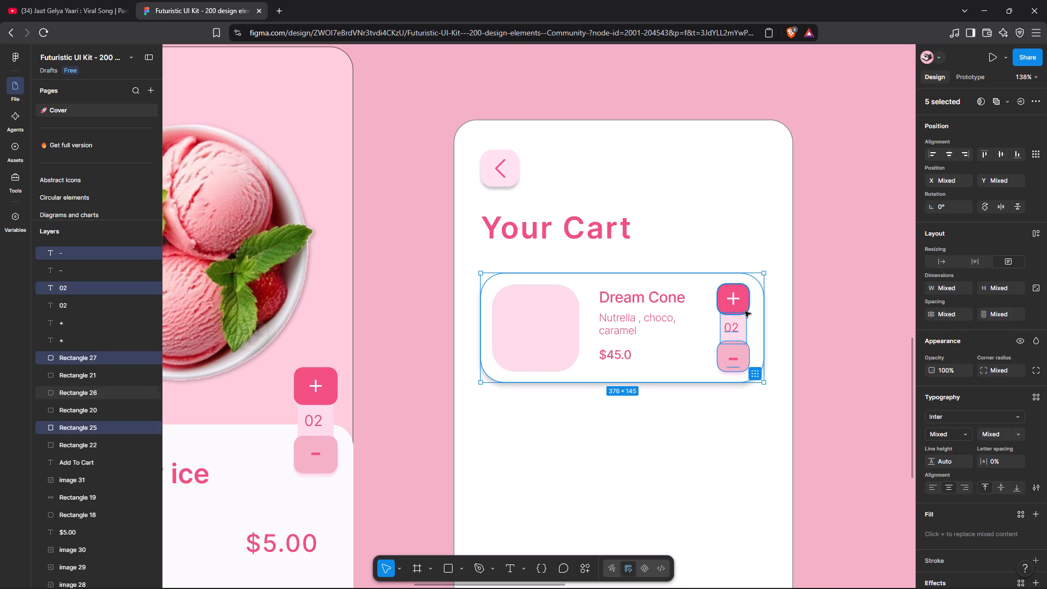
pyautogui.keyDown('shift'); pyautogui.click(743, 305); pyautogui.keyUp('shift')
pyautogui.keyDown('shift'); pyautogui.click(745, 308); pyautogui.keyUp('shift')
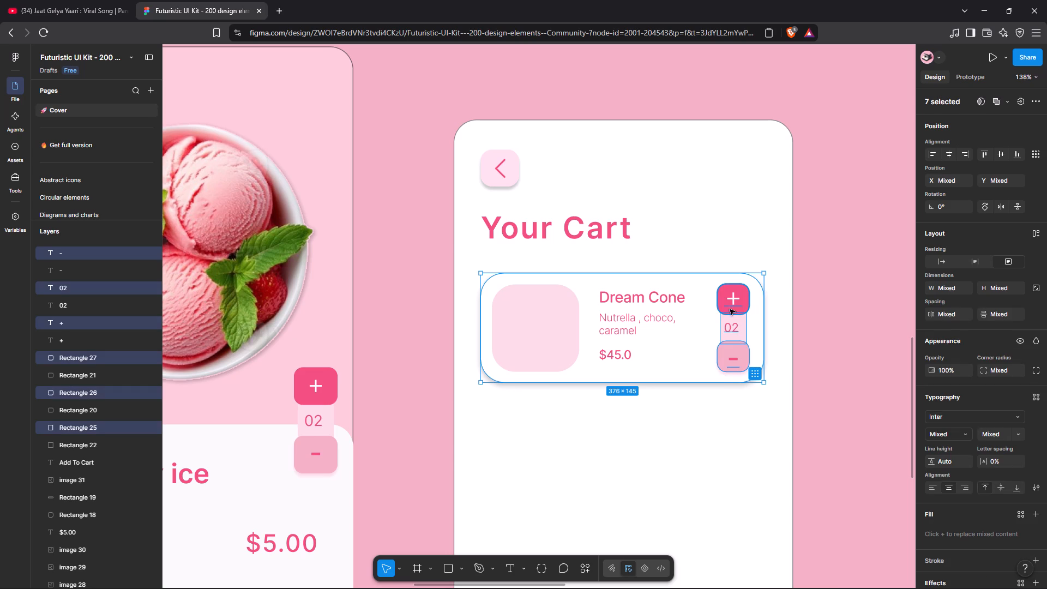
pyautogui.keyDown('shift'); pyautogui.click(626, 303); pyautogui.keyUp('shift')
pyautogui.keyDown('shift'); pyautogui.click(625, 337); pyautogui.keyUp('shift')
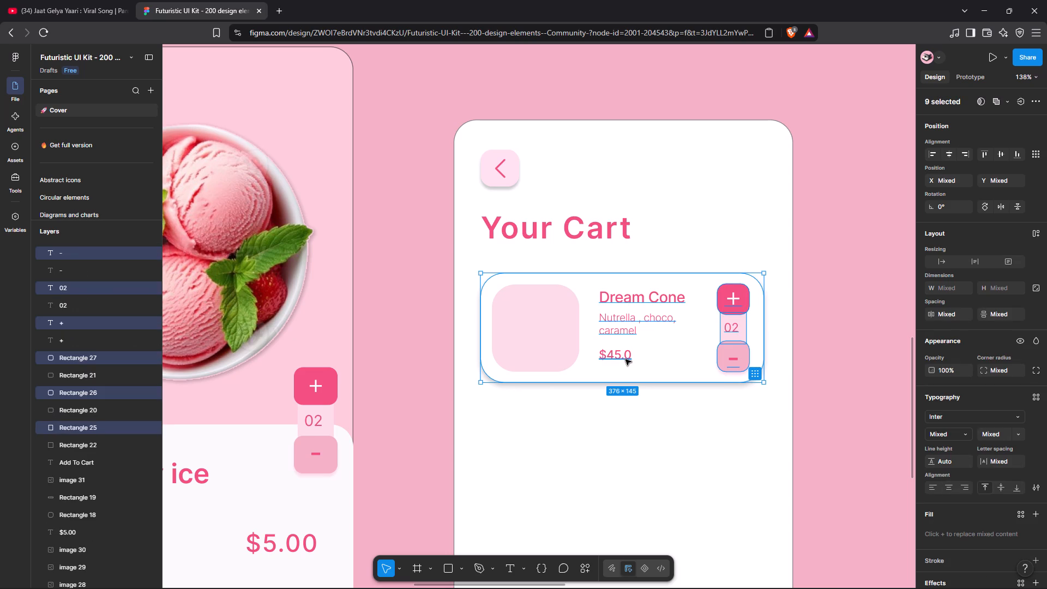
pyautogui.keyDown('shift'); pyautogui.click(625, 359); pyautogui.keyUp('shift')
pyautogui.keyDown('shift'); pyautogui.click(514, 330); pyautogui.keyUp('shift')
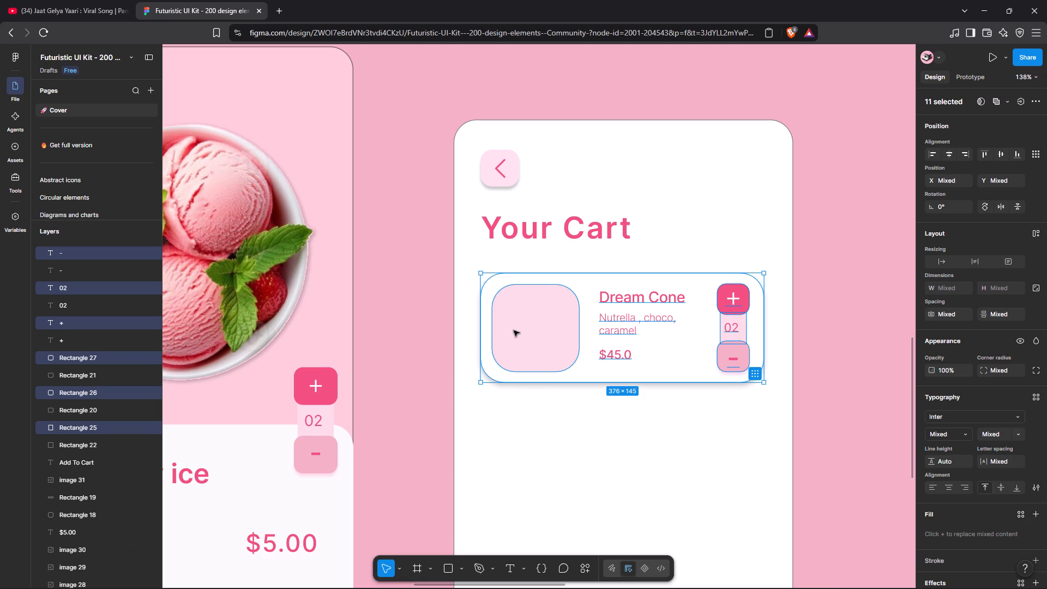
pyautogui.hotkey('ctrl', 'd')
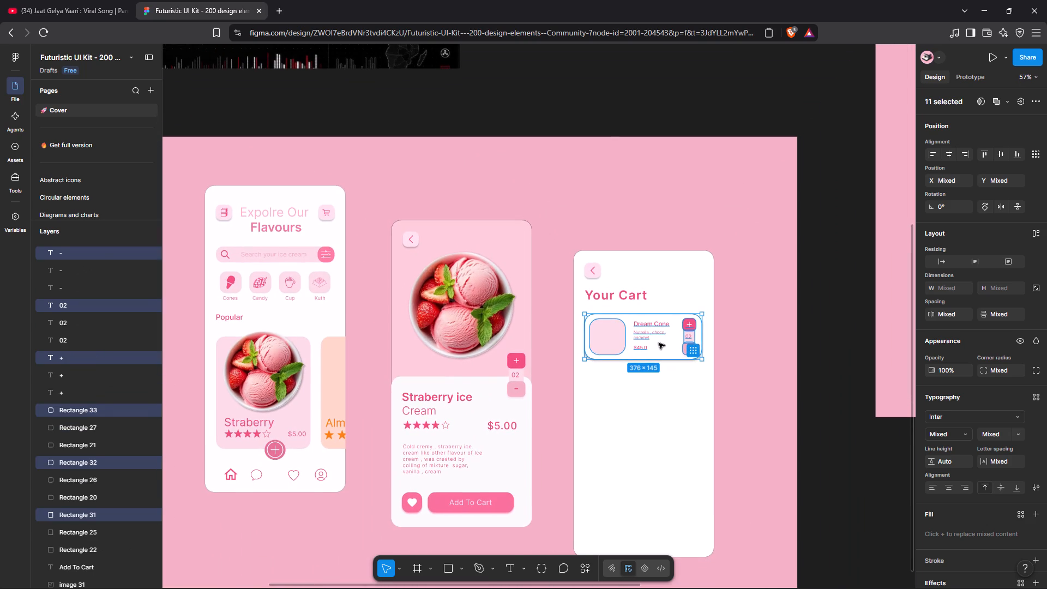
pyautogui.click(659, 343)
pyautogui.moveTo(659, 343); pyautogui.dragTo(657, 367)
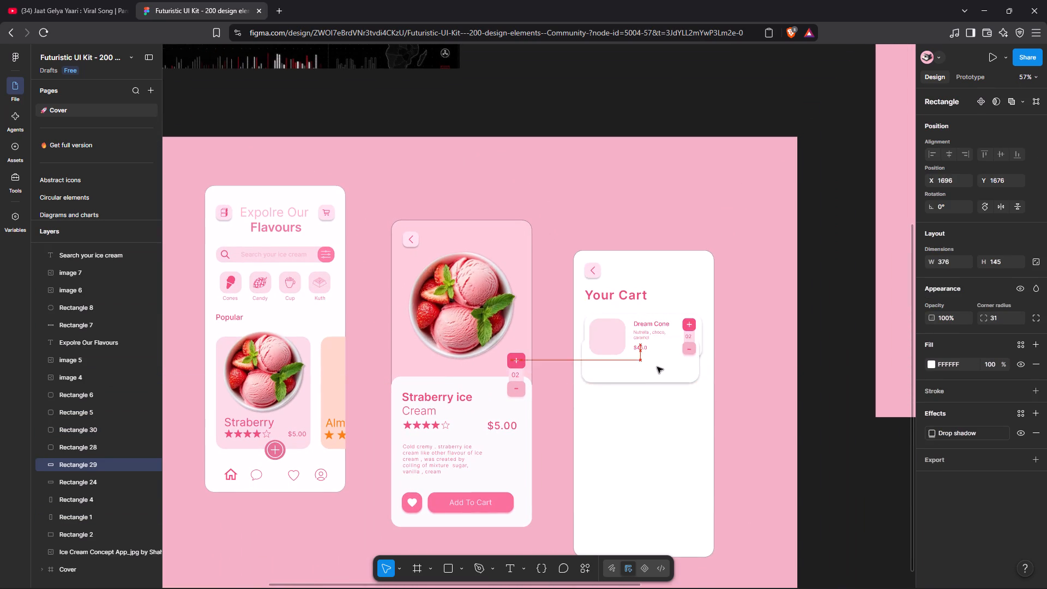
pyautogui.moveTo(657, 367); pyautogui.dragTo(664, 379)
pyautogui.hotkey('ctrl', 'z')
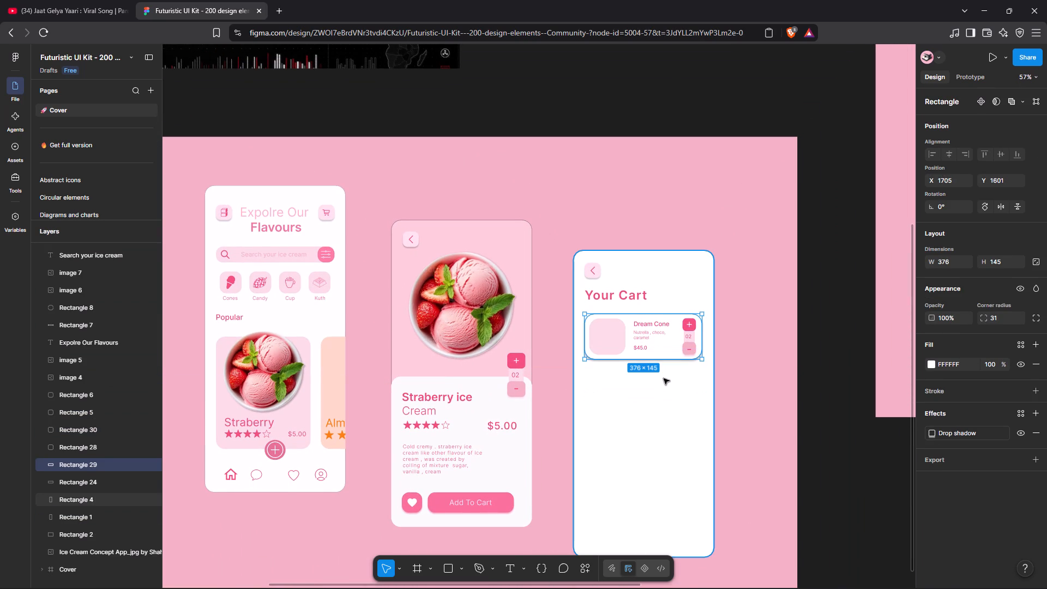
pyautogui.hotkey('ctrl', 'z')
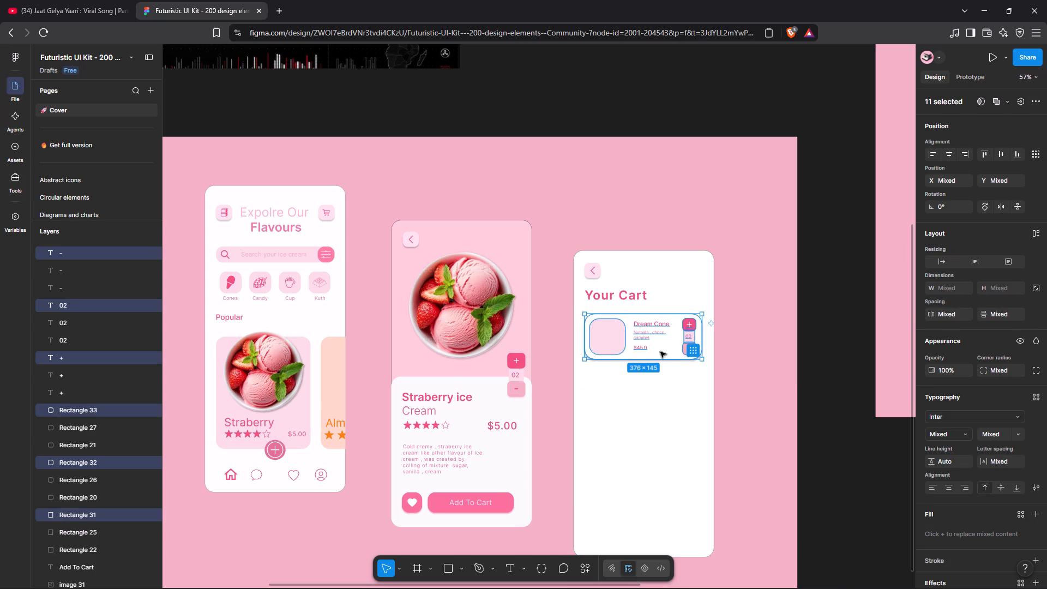
# Move the duplicated cart card straight down beneath the first card, keeping it aligned and leaving a small gap.
pyautogui.moveTo(659, 344); pyautogui.dragTo(660, 393)
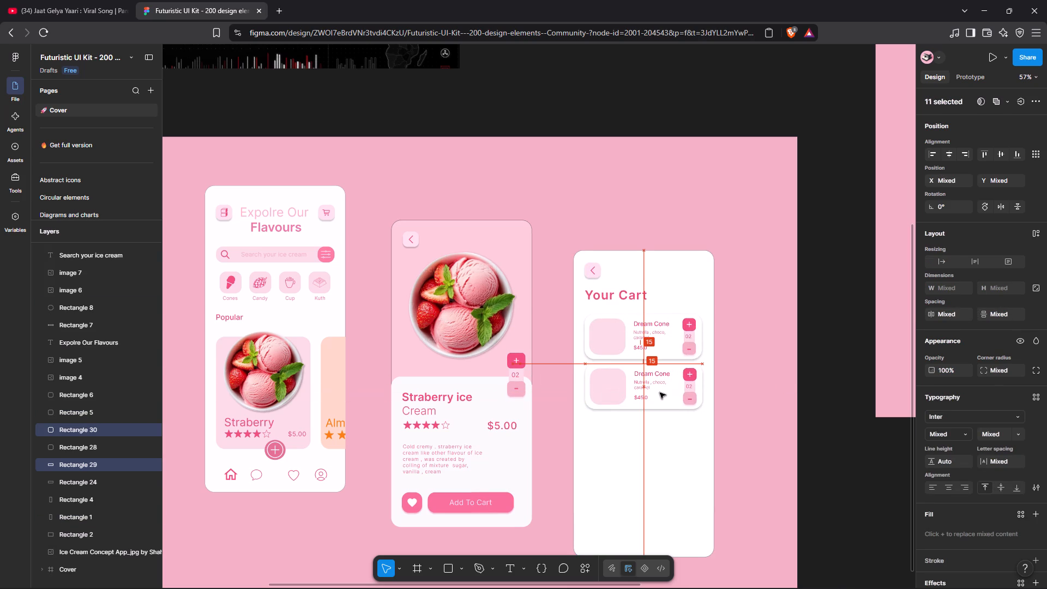
pyautogui.moveTo(660, 393); pyautogui.dragTo(660, 398)
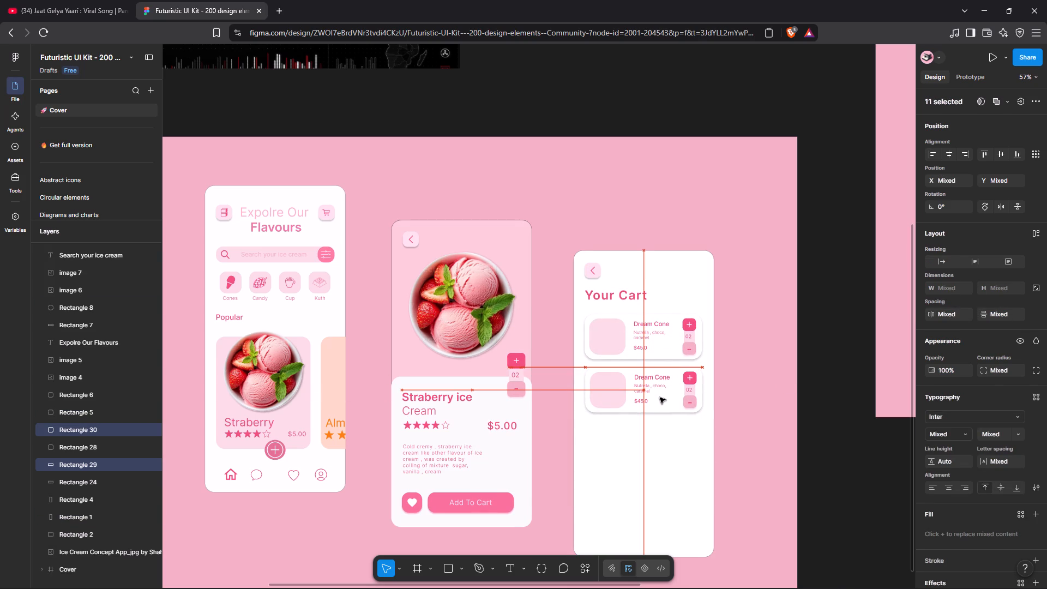
pyautogui.moveTo(660, 398); pyautogui.dragTo(660, 399)
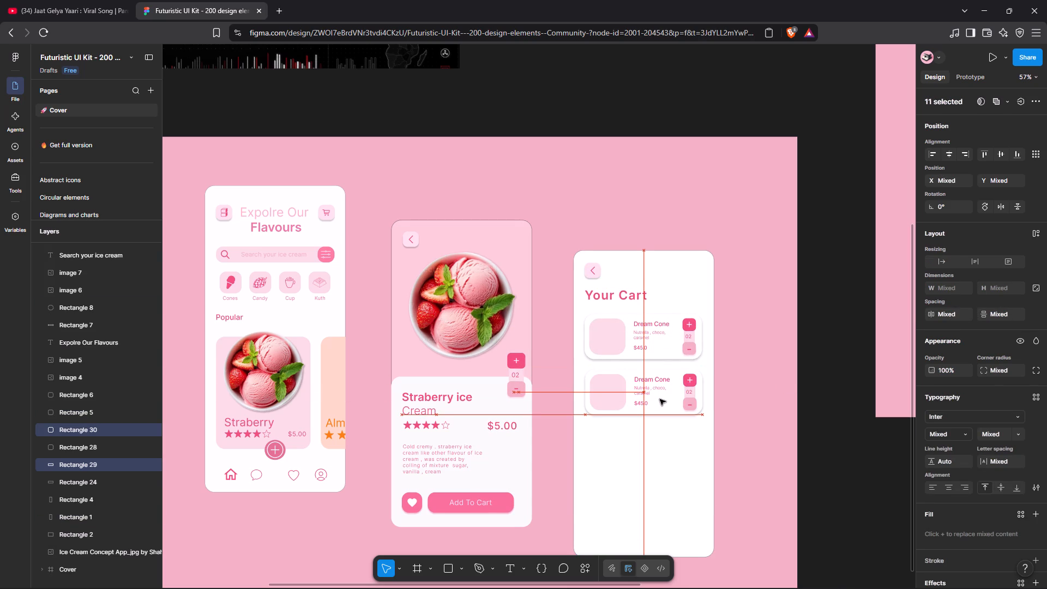
pyautogui.moveTo(660, 399); pyautogui.dragTo(658, 396)
# Duplicate the second cart card and place the copy beneath it as a third card with matching spacing.
pyautogui.hotkey('ctrl', 'd')
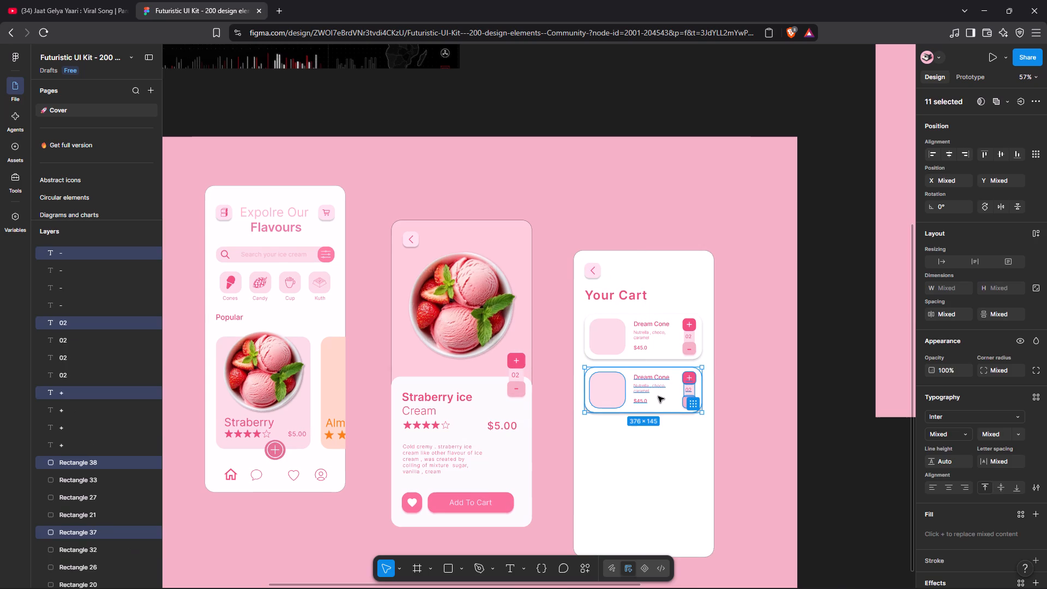
pyautogui.moveTo(658, 396); pyautogui.dragTo(659, 434)
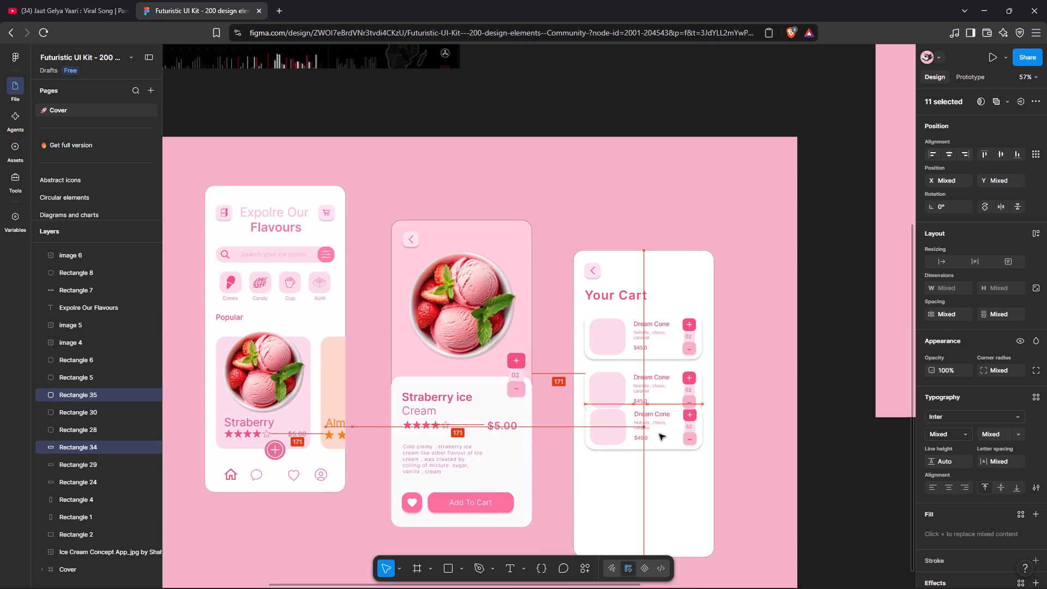
pyautogui.moveTo(659, 434); pyautogui.dragTo(659, 448)
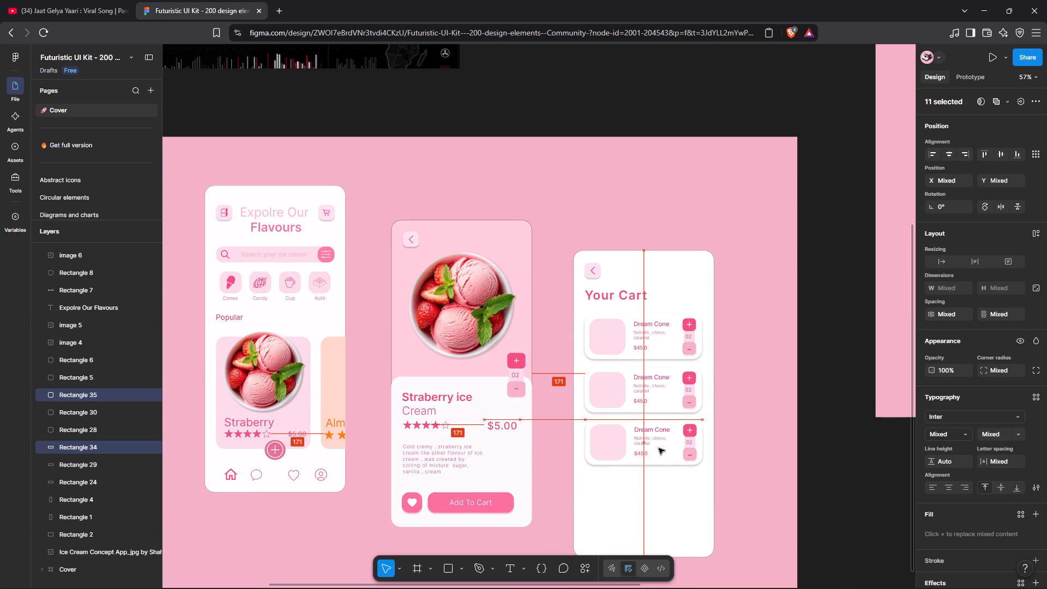
pyautogui.moveTo(659, 448); pyautogui.dragTo(659, 450)
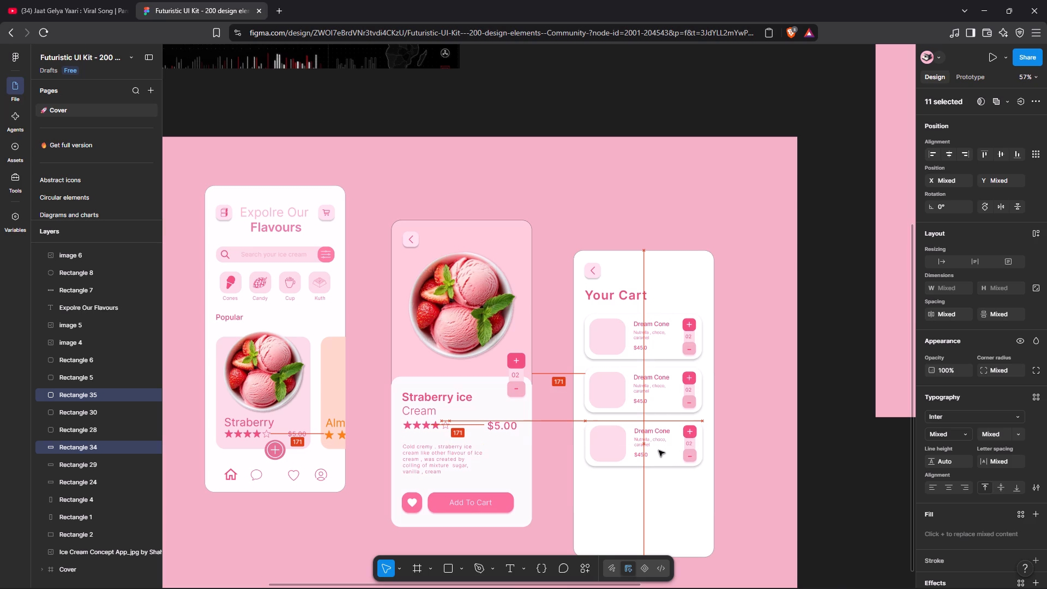
pyautogui.moveTo(659, 450); pyautogui.dragTo(659, 450)
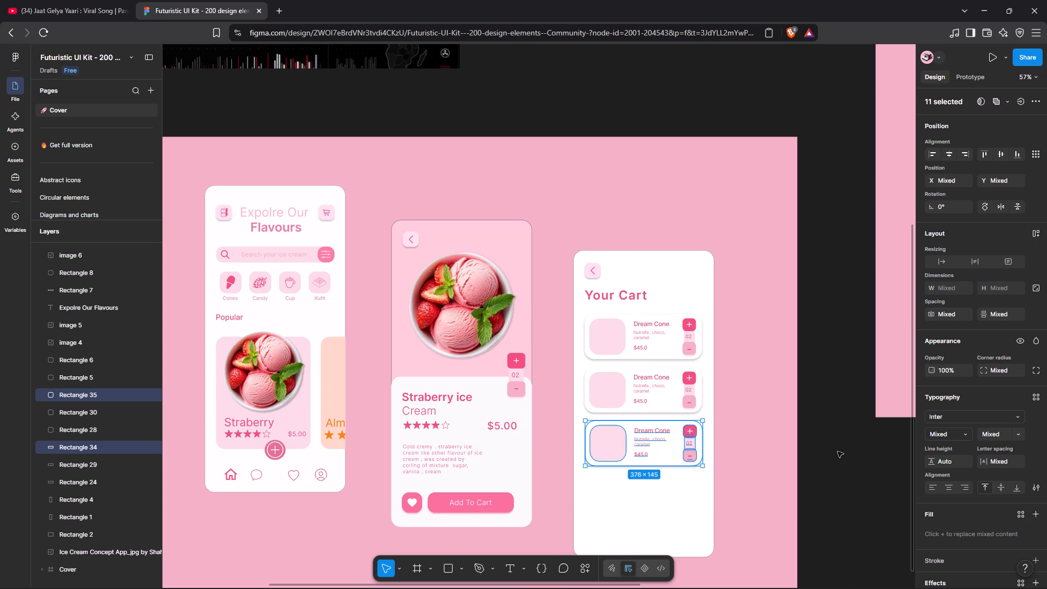
pyautogui.click(838, 452)
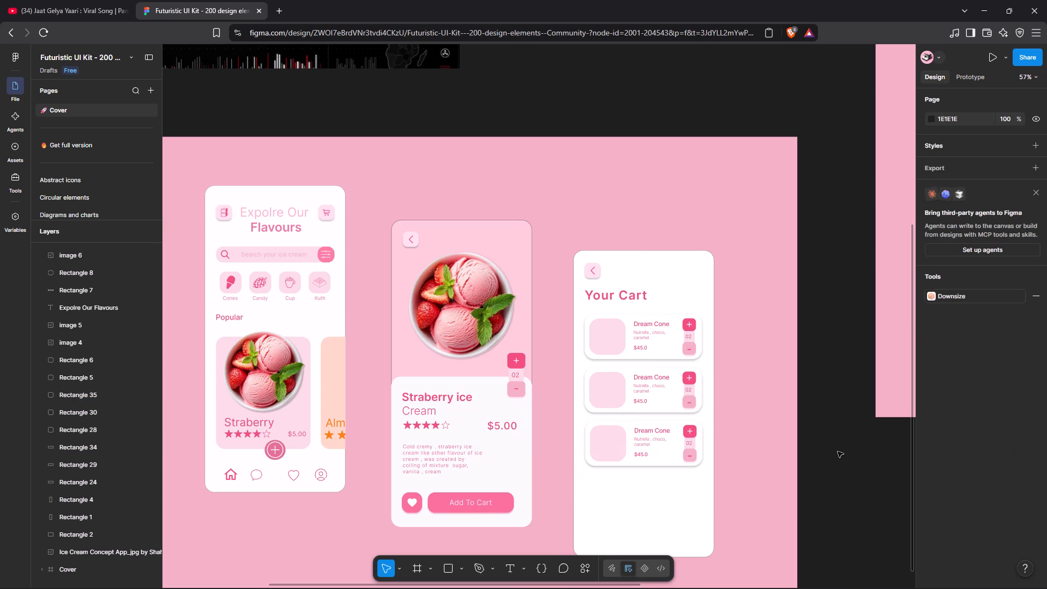
# Following the reference cart screen, replace the second card's name with "Berry-licious".
pyautogui.hscroll(-9, 838, 452)
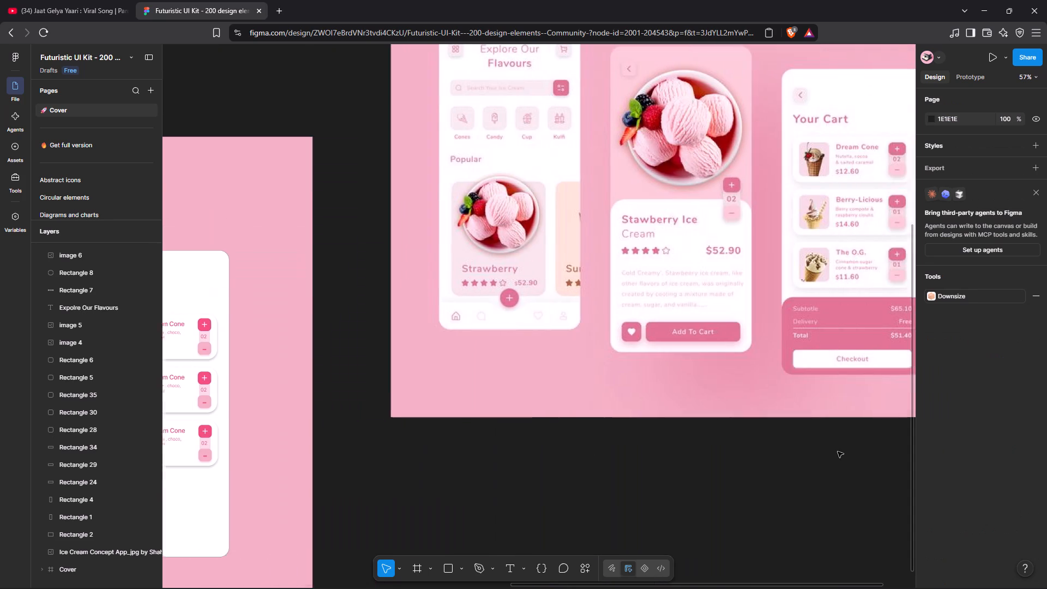
pyautogui.hscroll(-2, 838, 452)
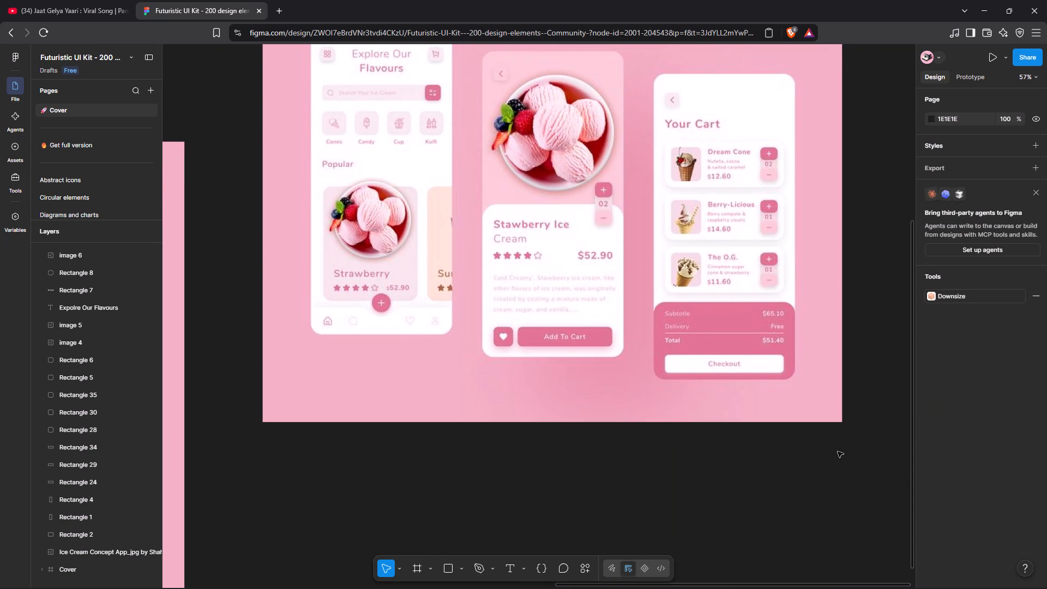
pyautogui.hscroll(7, 838, 452)
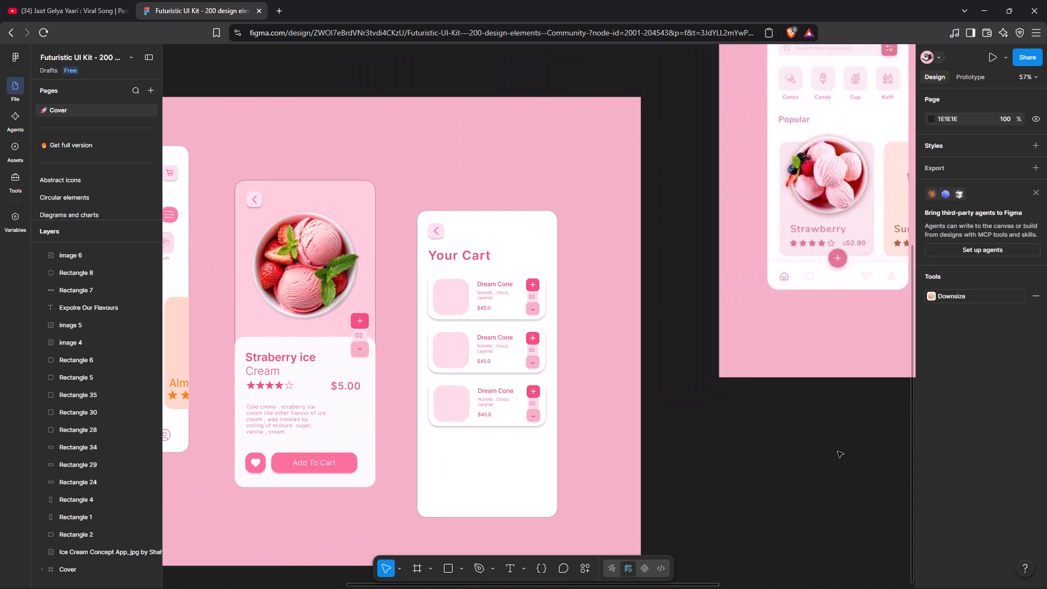
pyautogui.tripleClick(507, 338)
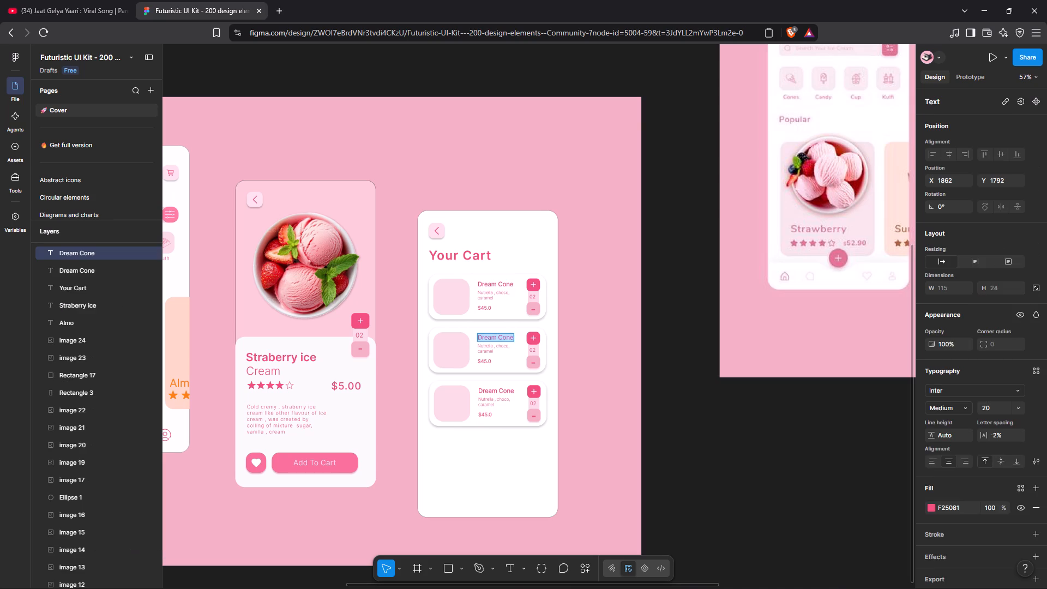
pyautogui.press('BackSpace')
pyautogui.write('Berry-')
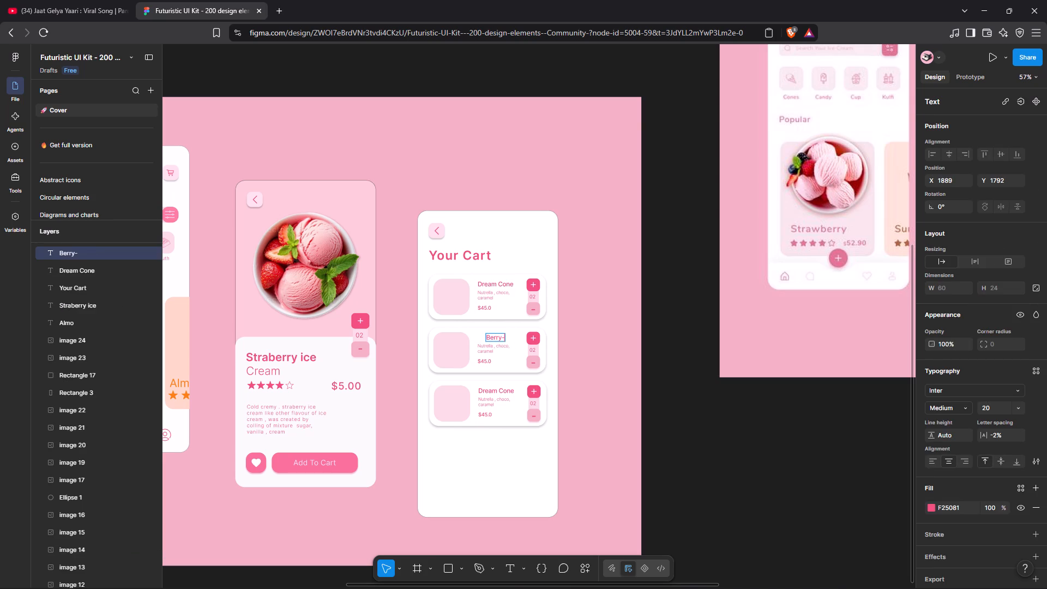
pyautogui.write('lici')
pyautogui.press('BackSpace')
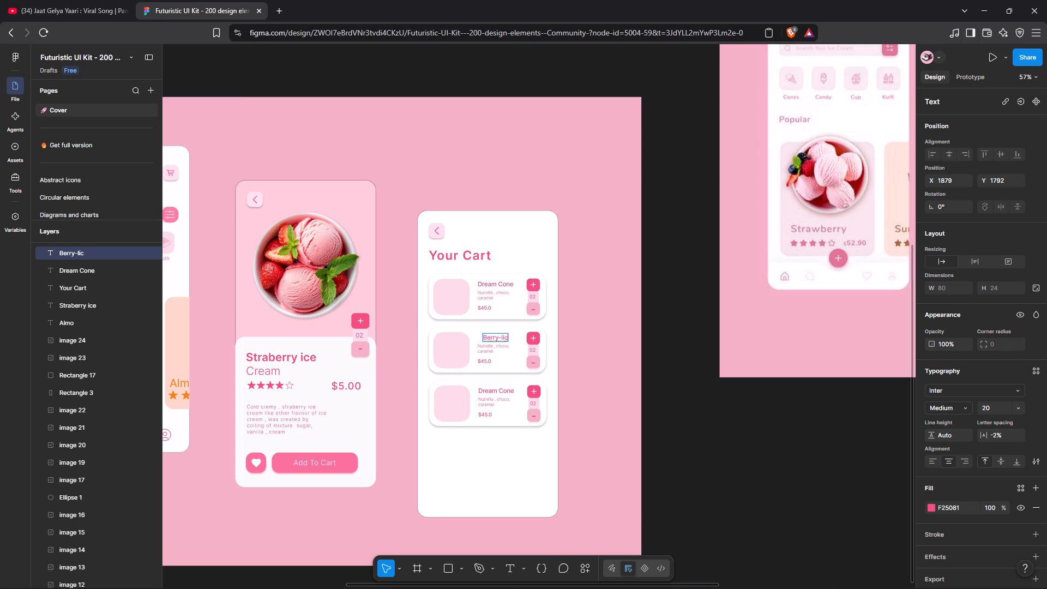
pyautogui.write('ous')
pyautogui.press('Left')
pyautogui.press('Left')
pyautogui.press('Left')
pyautogui.press('i')
pyautogui.click(725, 441)
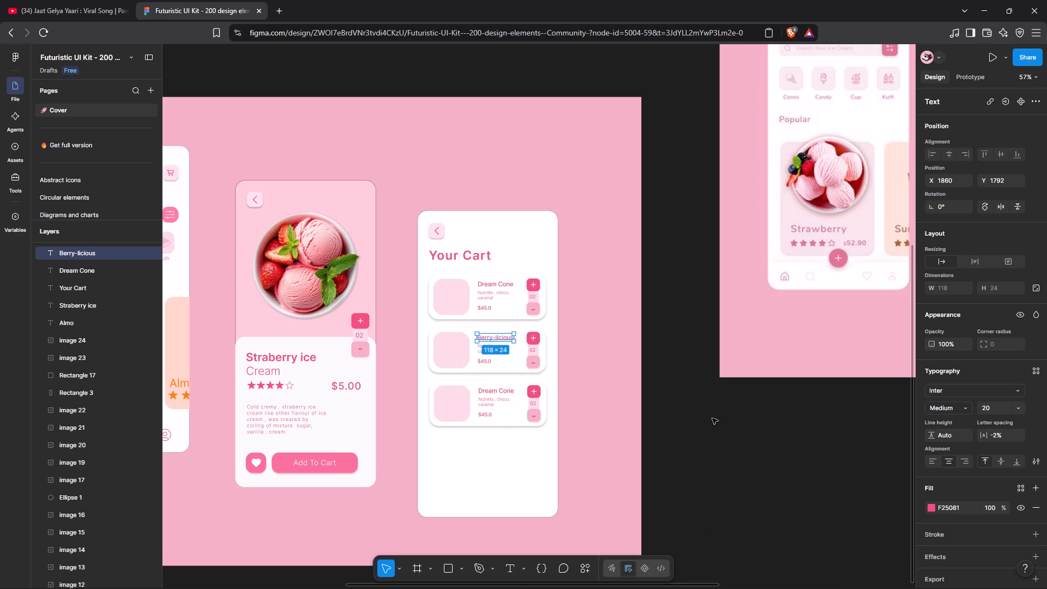
pyautogui.click(712, 418)
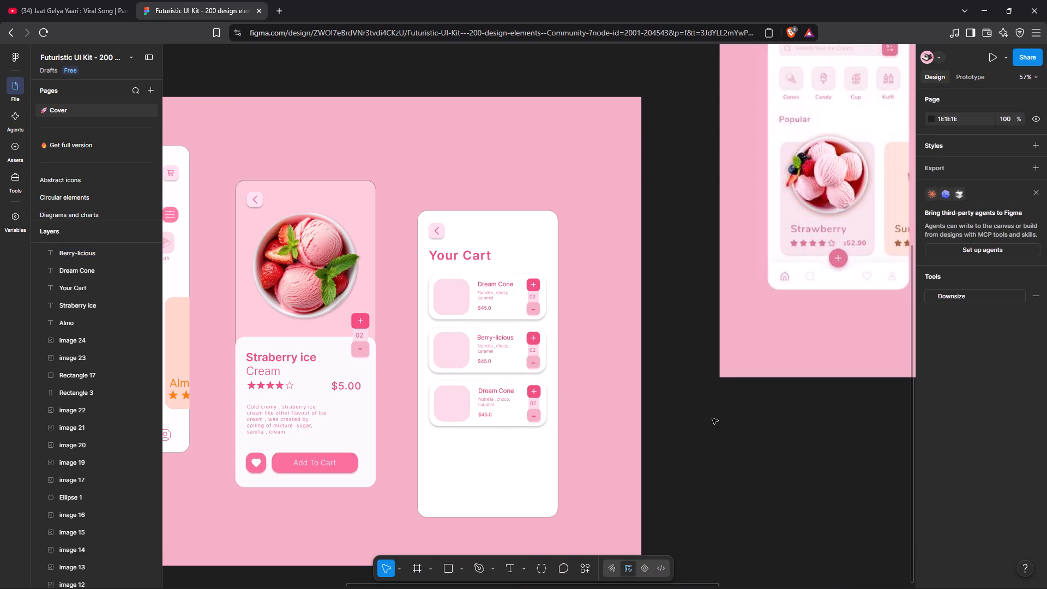
# Replace the second cart card's description with "Berry , canberry," and "cream" on a second line.
pyautogui.hscroll(-7, 712, 418)
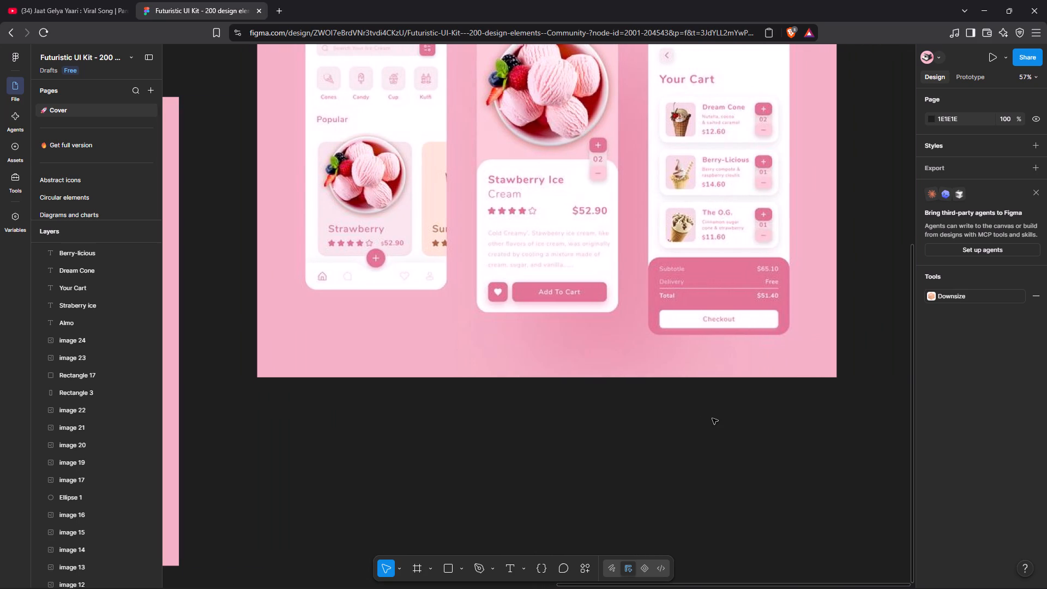
pyautogui.hscroll(6, 712, 418)
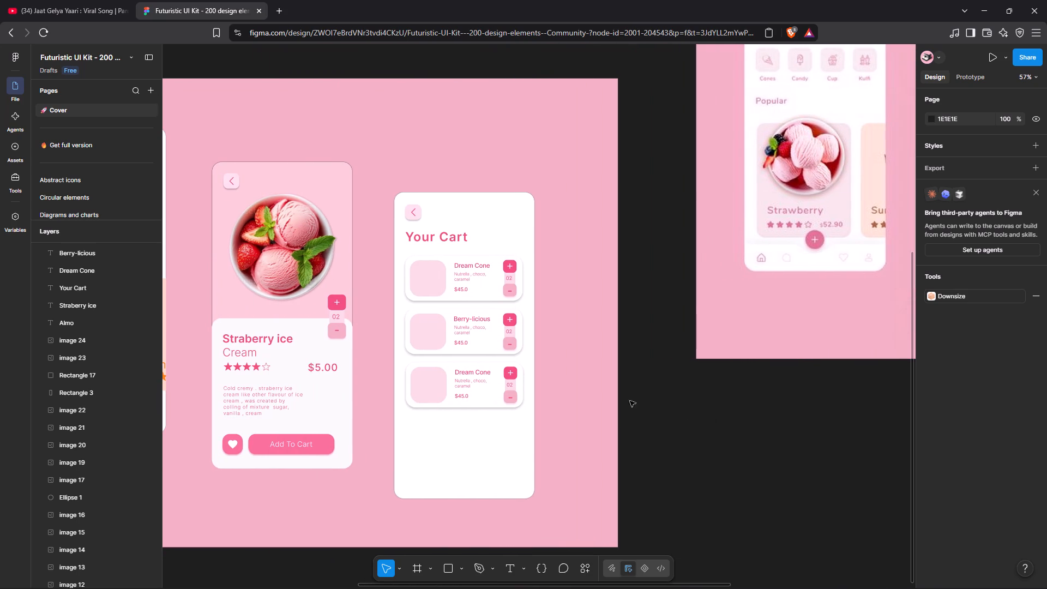
pyautogui.doubleClick(464, 326)
pyautogui.press('BackSpace')
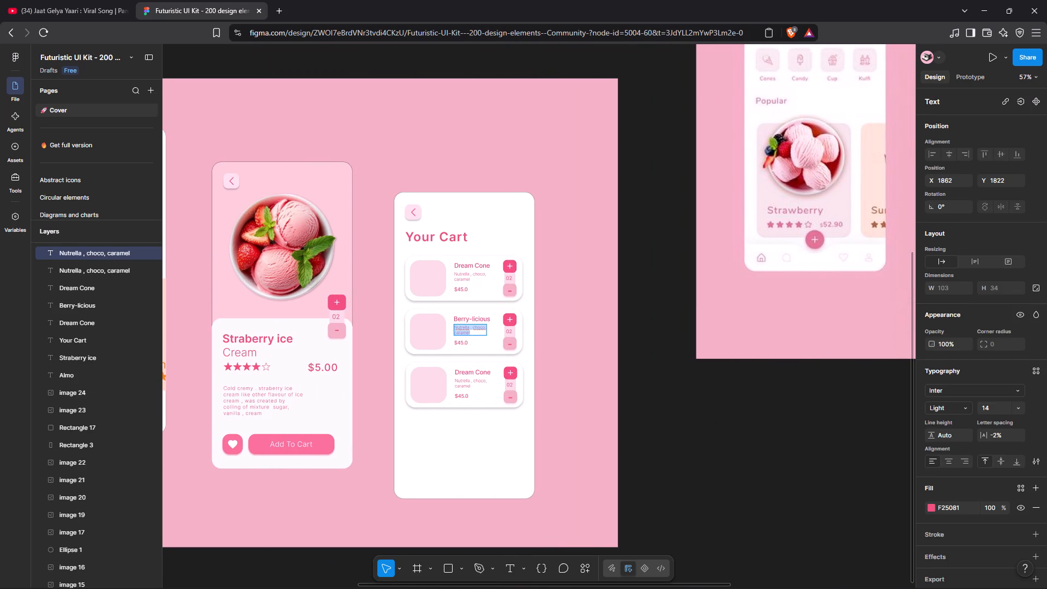
pyautogui.write('Berry ,')
pyautogui.press('space')
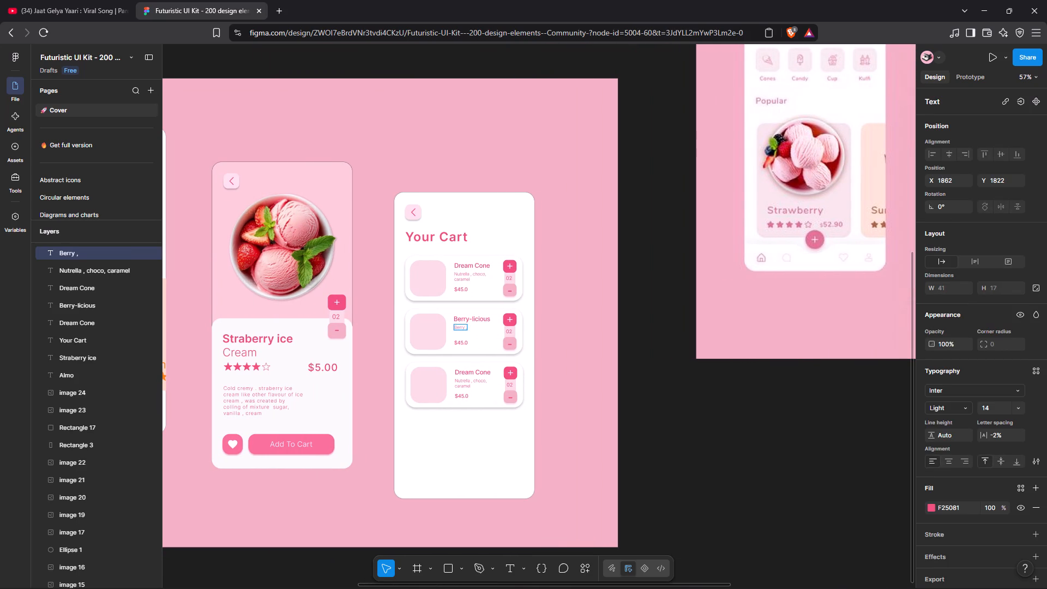
pyautogui.write('canbery')
pyautogui.press('BackSpace')
pyautogui.write('ry')
pyautogui.press('Return')
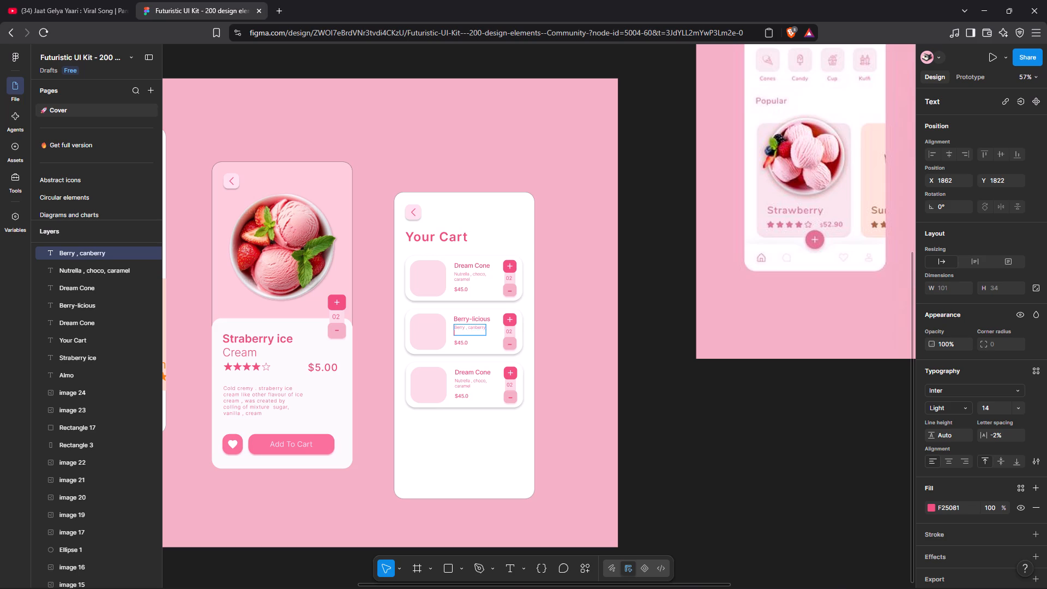
pyautogui.press(',')
pyautogui.press('BackSpace')
pyautogui.press('BackSpace')
pyautogui.press(',')
pyautogui.press('Return')
pyautogui.write('cream')
pyautogui.click(741, 424)
pyautogui.click(677, 406)
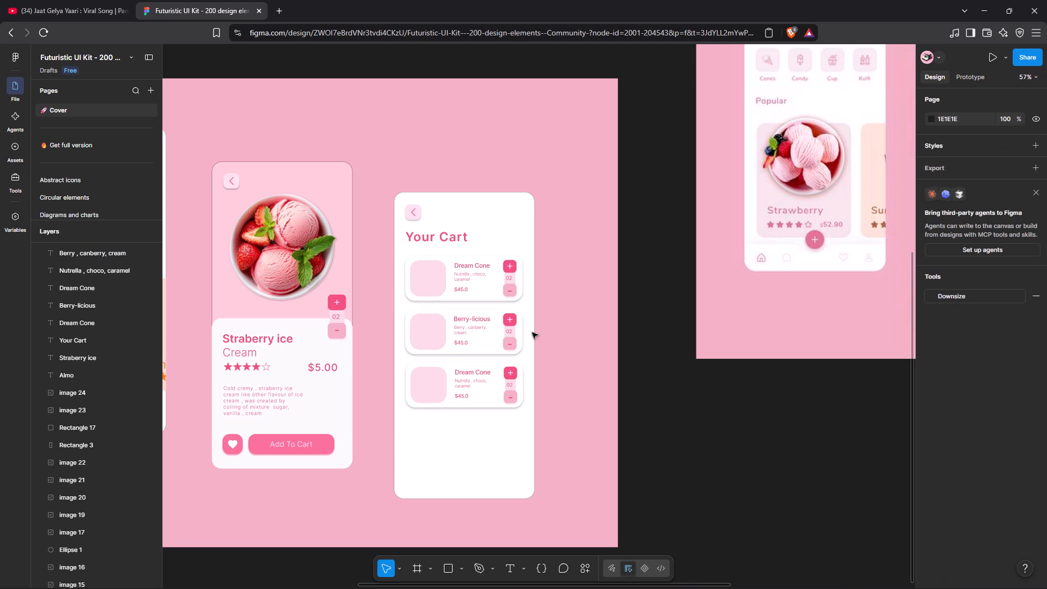
# Replace the third cart card's name with "Choco cake".
pyautogui.doubleClick(482, 376)
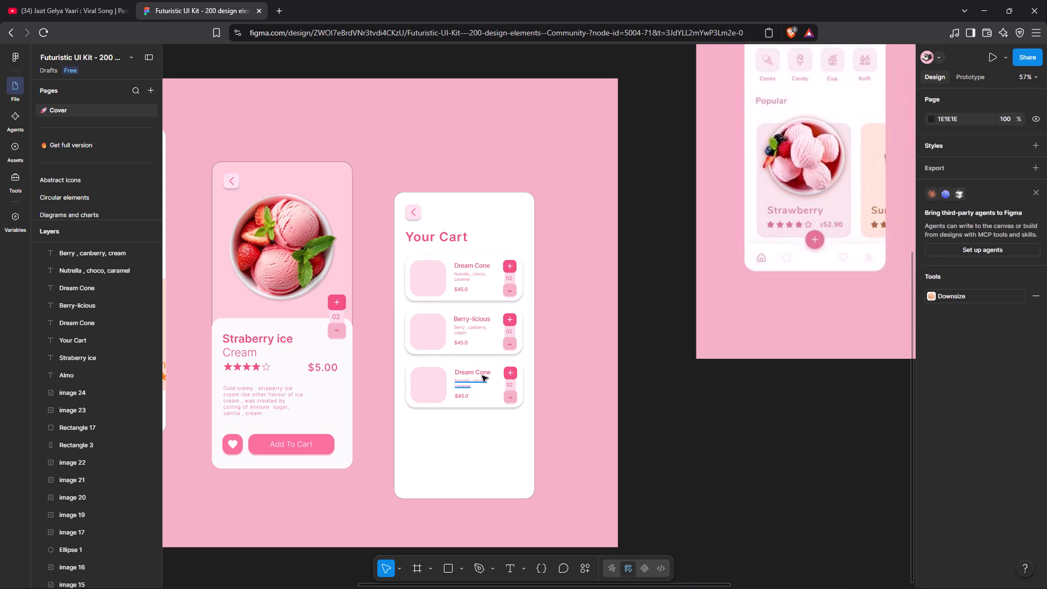
pyautogui.doubleClick(484, 372)
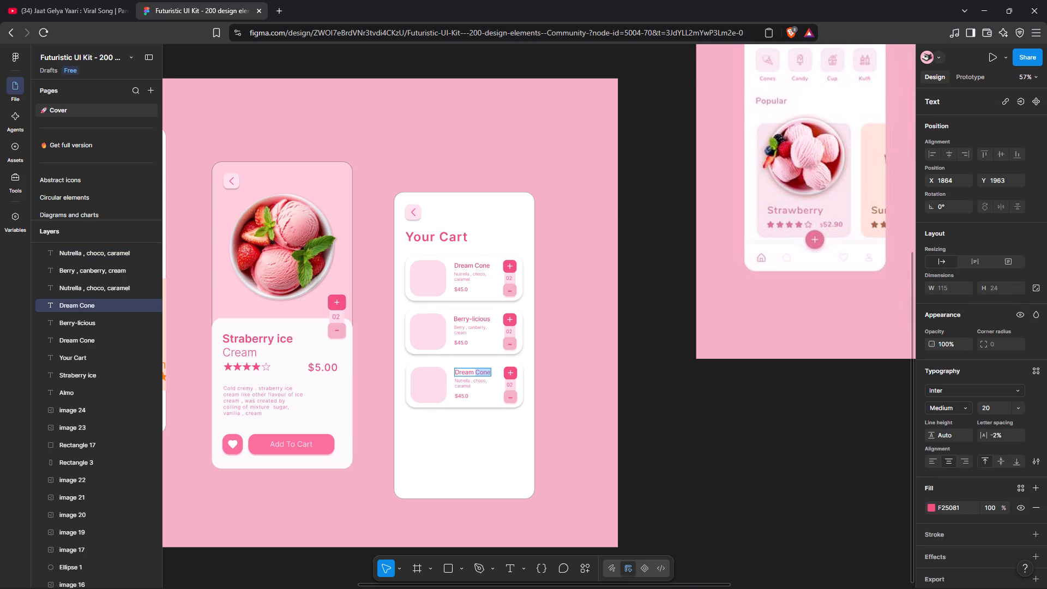
pyautogui.doubleClick(484, 372)
pyautogui.tripleClick(484, 372)
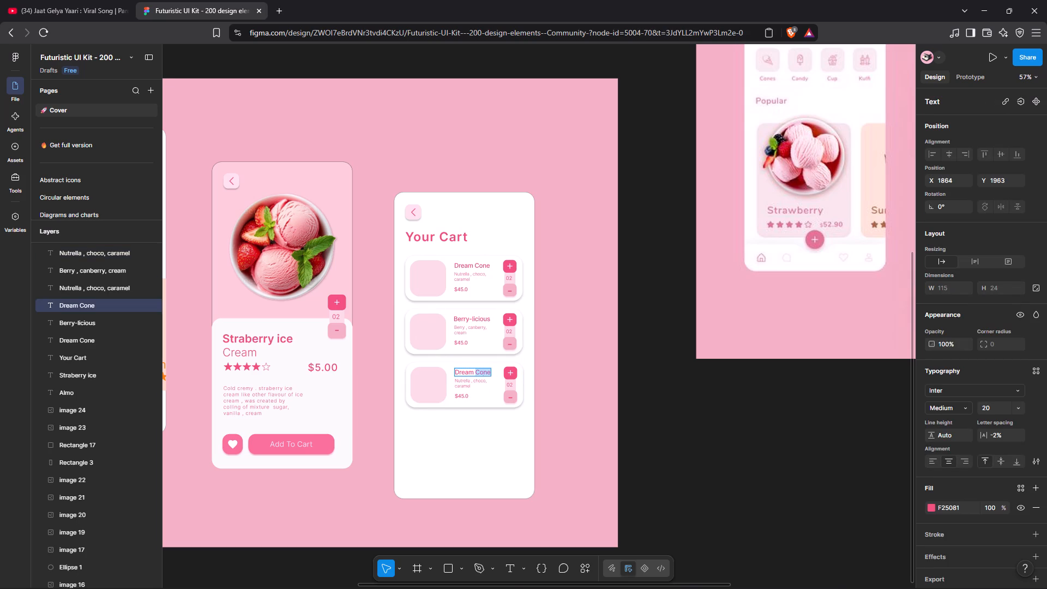
pyautogui.click(484, 372)
pyautogui.press('BackSpace')
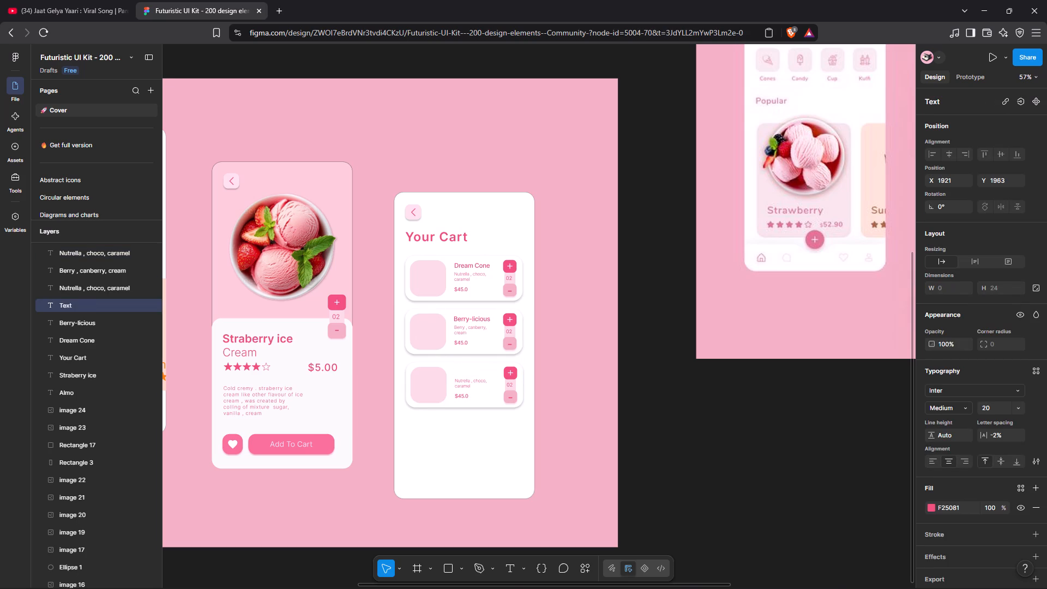
pyautogui.write('Cho')
pyautogui.write('co')
pyautogui.press('space')
pyautogui.write('CA')
pyautogui.press('BackSpace')
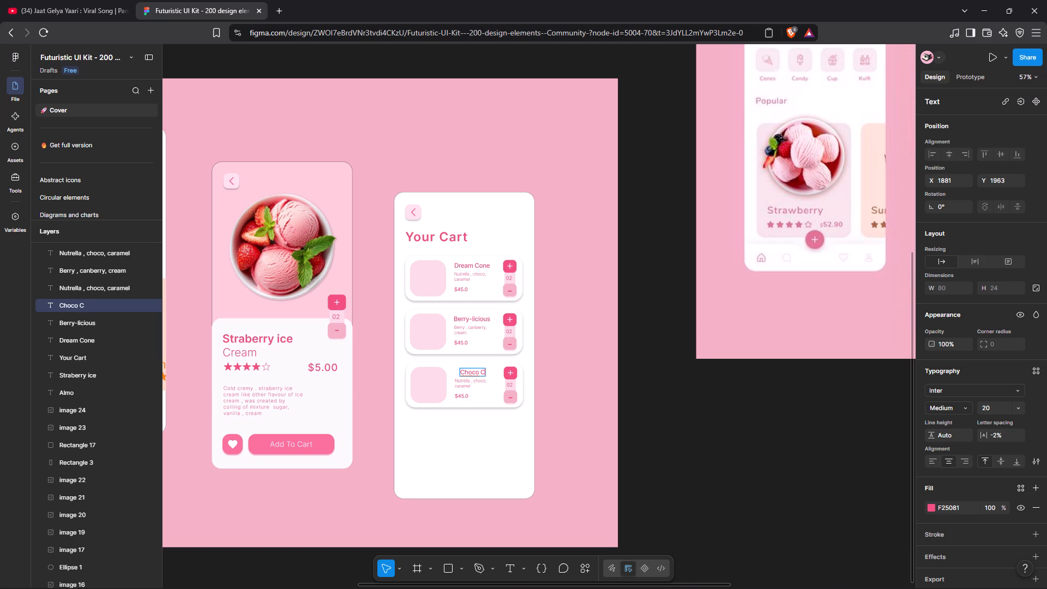
pyautogui.press('BackSpace')
pyautogui.press('space')
pyautogui.write('cake')
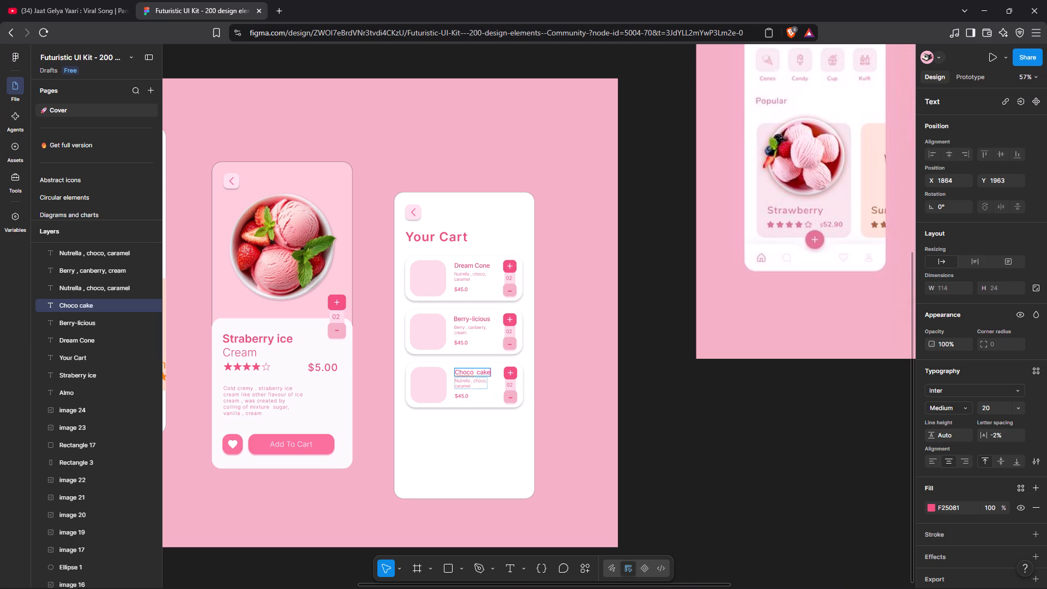
# In the third cart card's description, replace the last ingredient, caramel, with "cream".
pyautogui.doubleClick(469, 382)
pyautogui.doubleClick(469, 382)
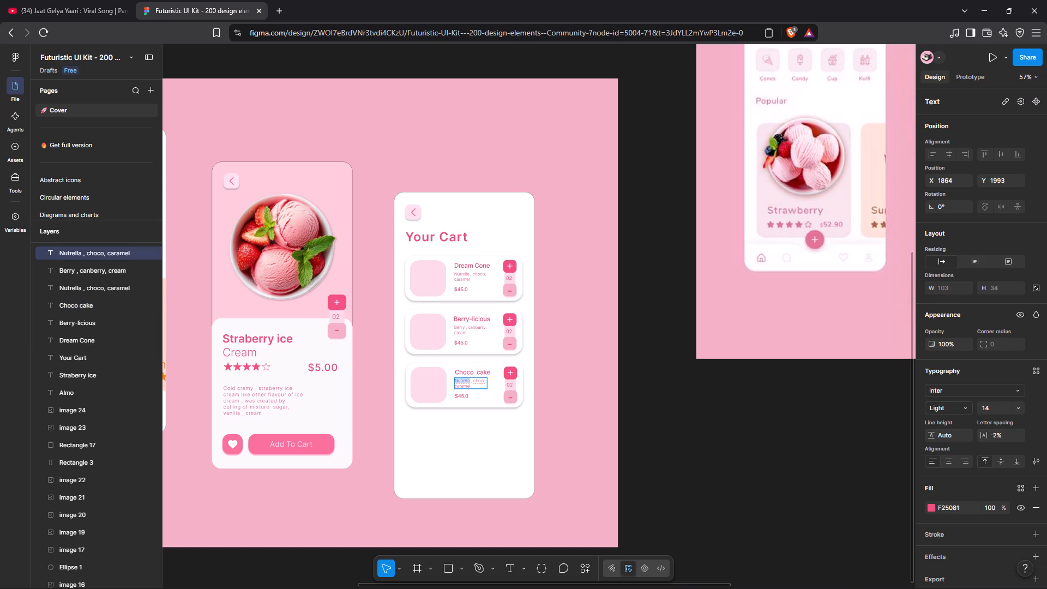
pyautogui.click(475, 386)
pyautogui.click(724, 430)
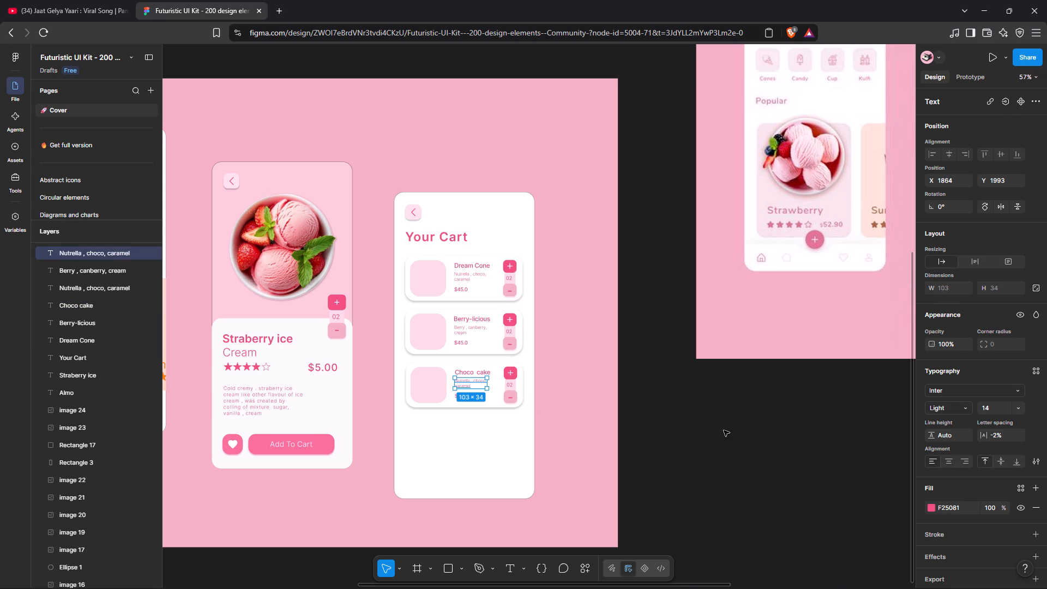
pyautogui.doubleClick(478, 384)
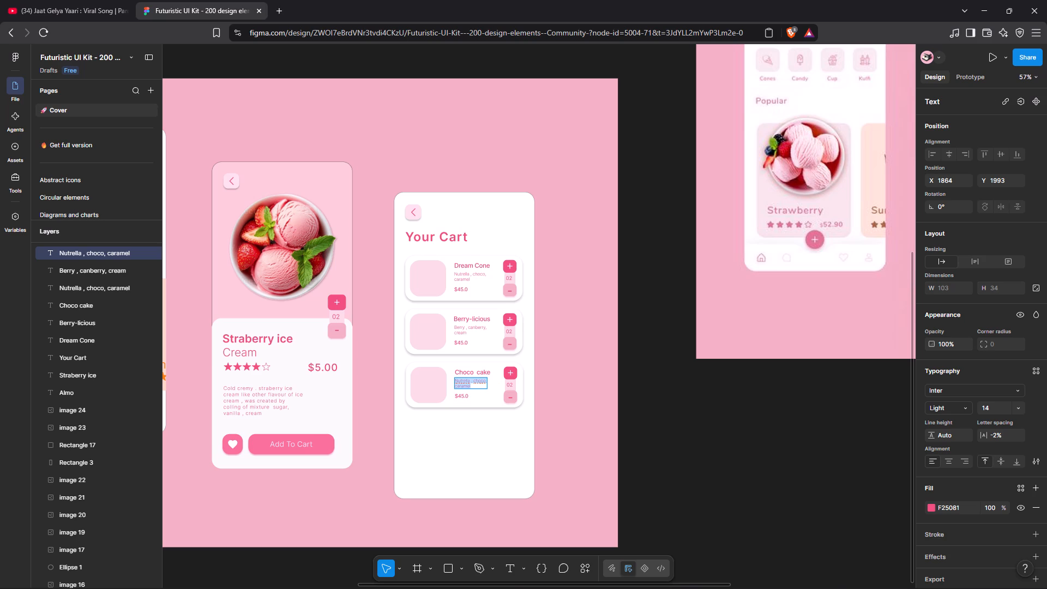
pyautogui.click(472, 384)
pyautogui.press('space')
pyautogui.hotkey('ctrl', 'BackSpace')
pyautogui.write('cream')
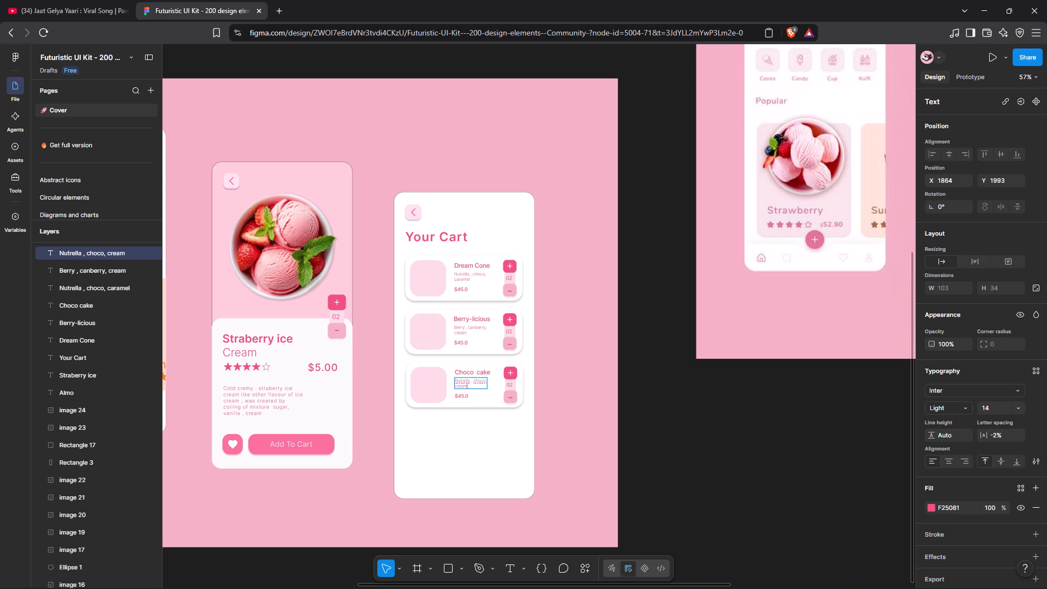
pyautogui.click(717, 429)
pyautogui.click(717, 429)
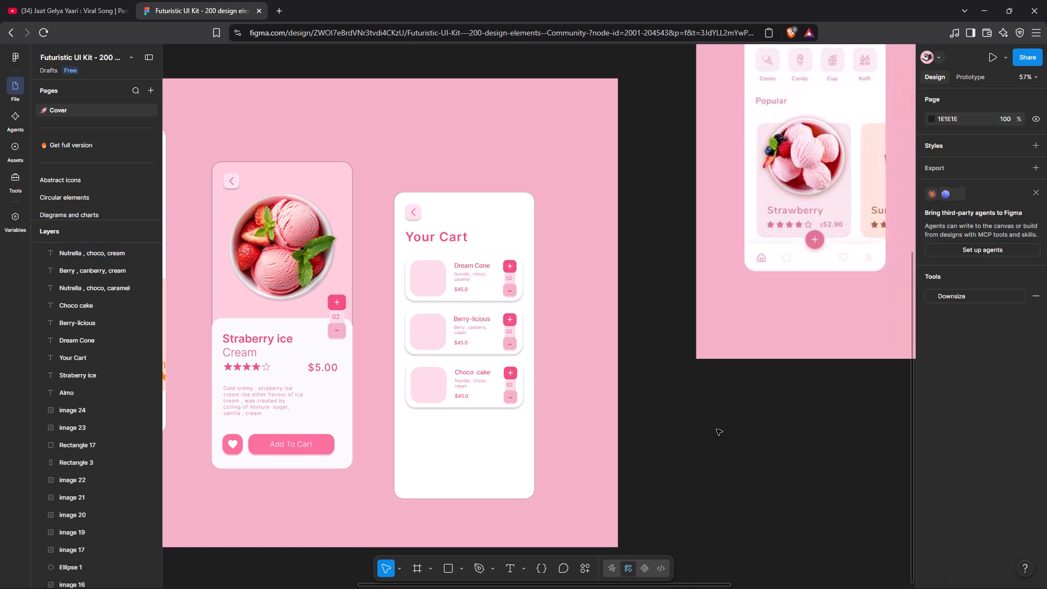
# Check the prices in the reference cart screen and set the Dream Cone card's price to $12.0.
pyautogui.hscroll(-8, 709, 398)
pyautogui.scroll(1, 709, 398)
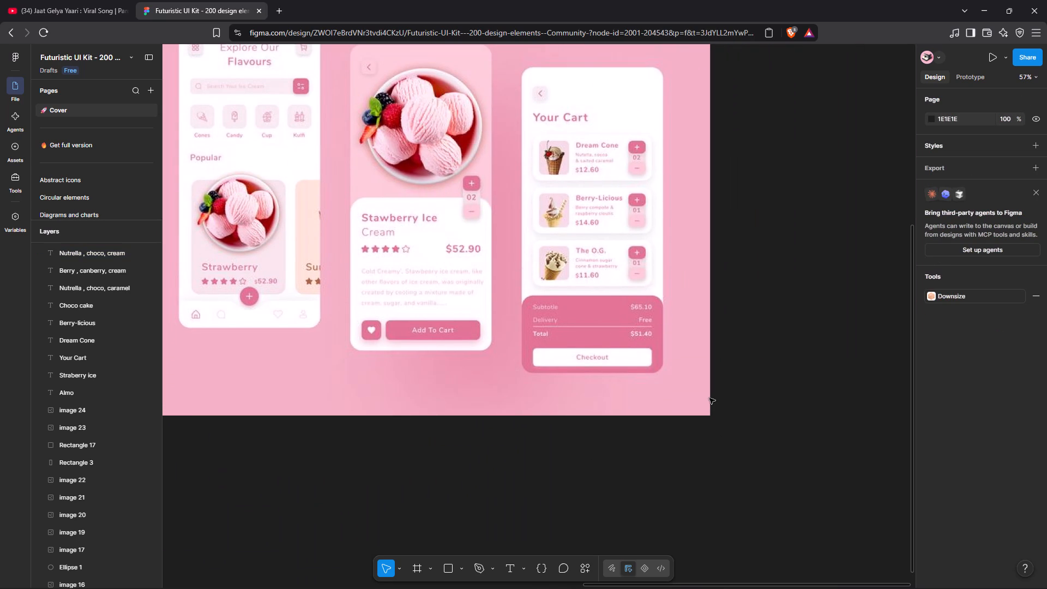
pyautogui.hscroll(7, 709, 398)
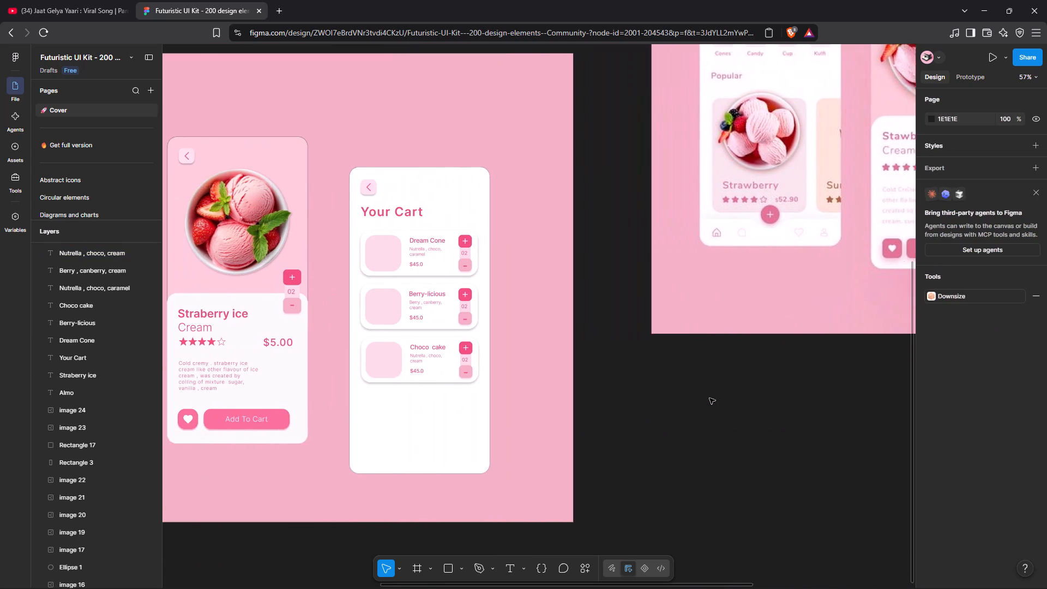
pyautogui.hscroll(1, 709, 398)
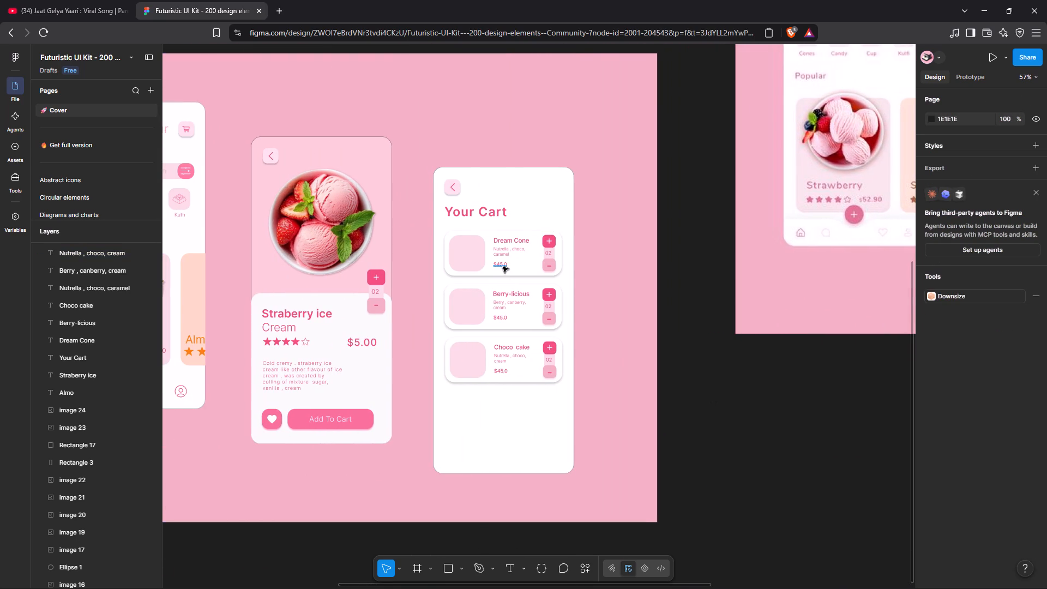
pyautogui.doubleClick(503, 266)
pyautogui.doubleClick(503, 266)
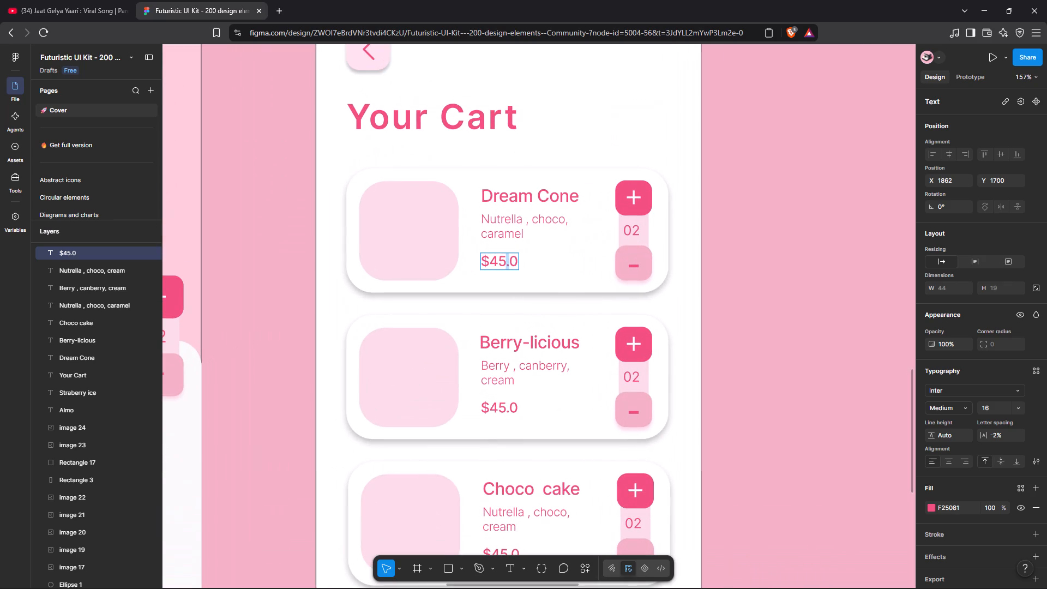
pyautogui.click(507, 261)
pyautogui.press('BackSpace')
pyautogui.press('BackSpace')
pyautogui.write('12')
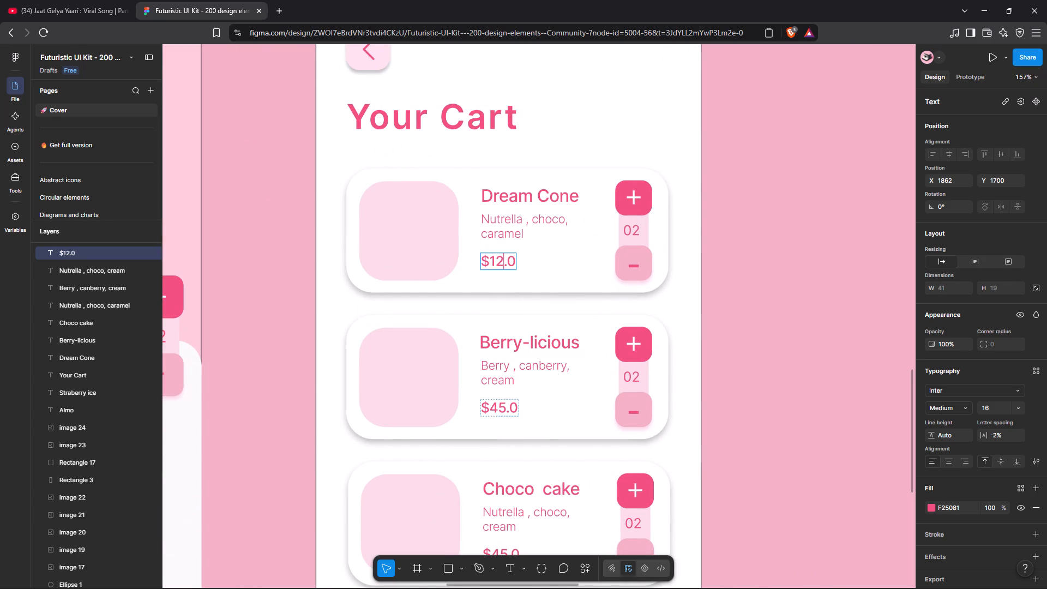
# Set the Berry-licious card's price to $15.0.
pyautogui.click(504, 410)
pyautogui.press('BackSpace')
pyautogui.press('BackSpace')
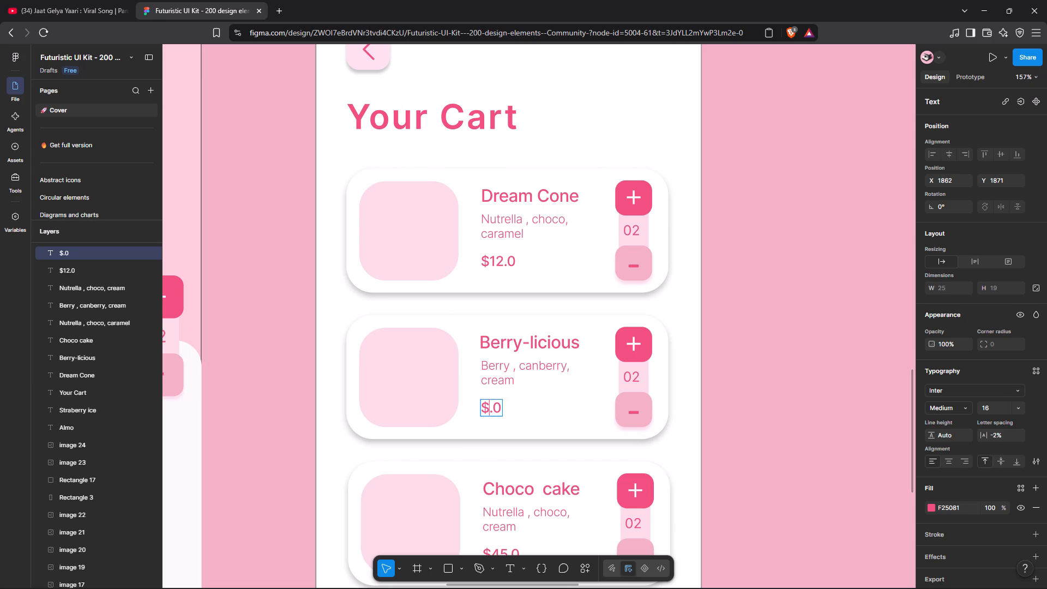
pyautogui.write('15')
# Set the Choco cake card's price to $25.0.
pyautogui.scroll(-4, 522, 434)
pyautogui.doubleClick(507, 389)
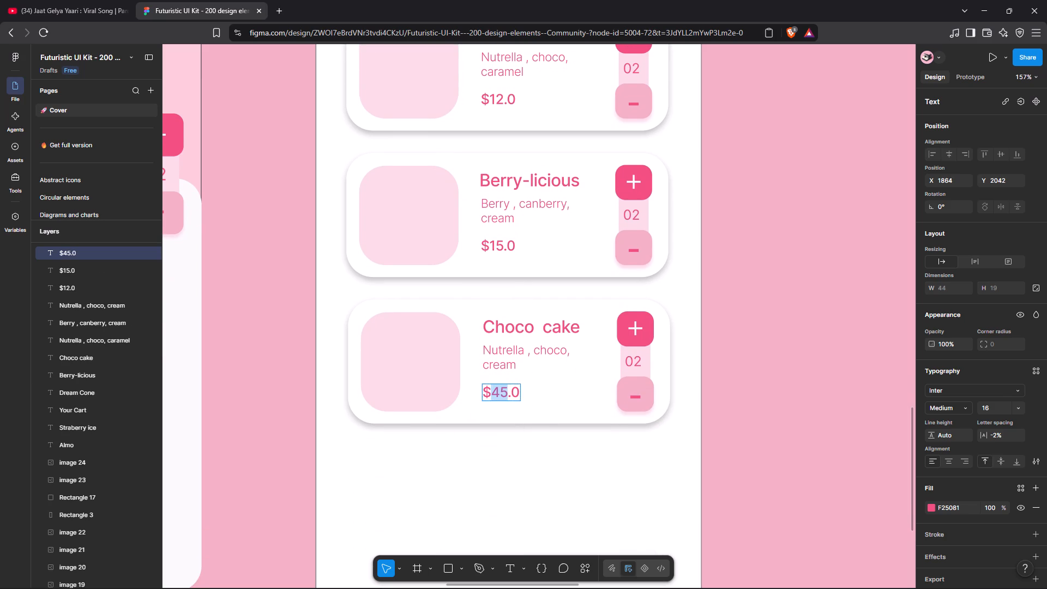
pyautogui.press('BackSpace')
pyautogui.write('25')
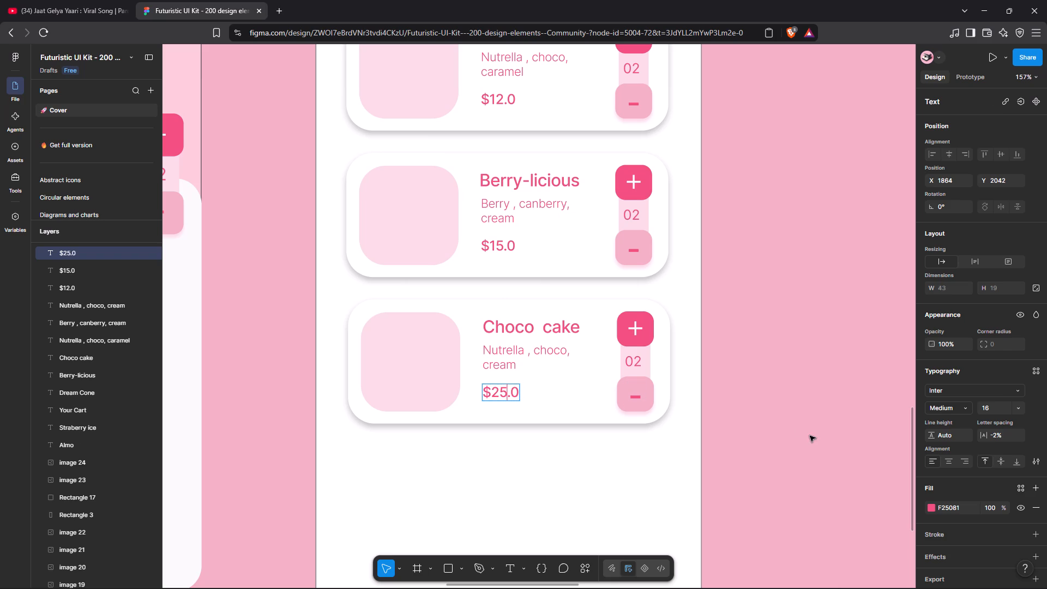
pyautogui.click(810, 436)
pyautogui.click(810, 436)
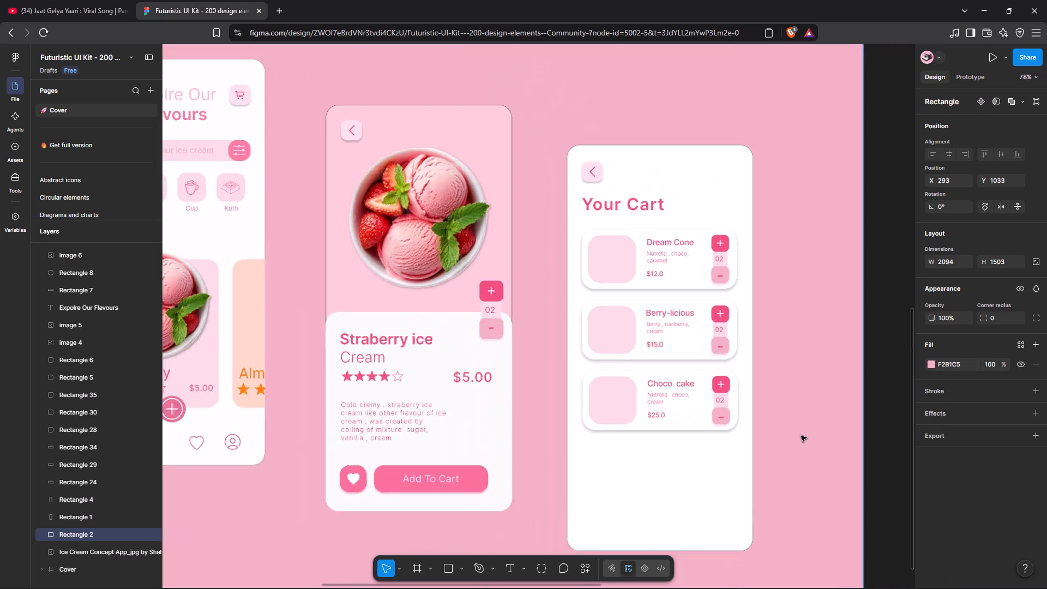
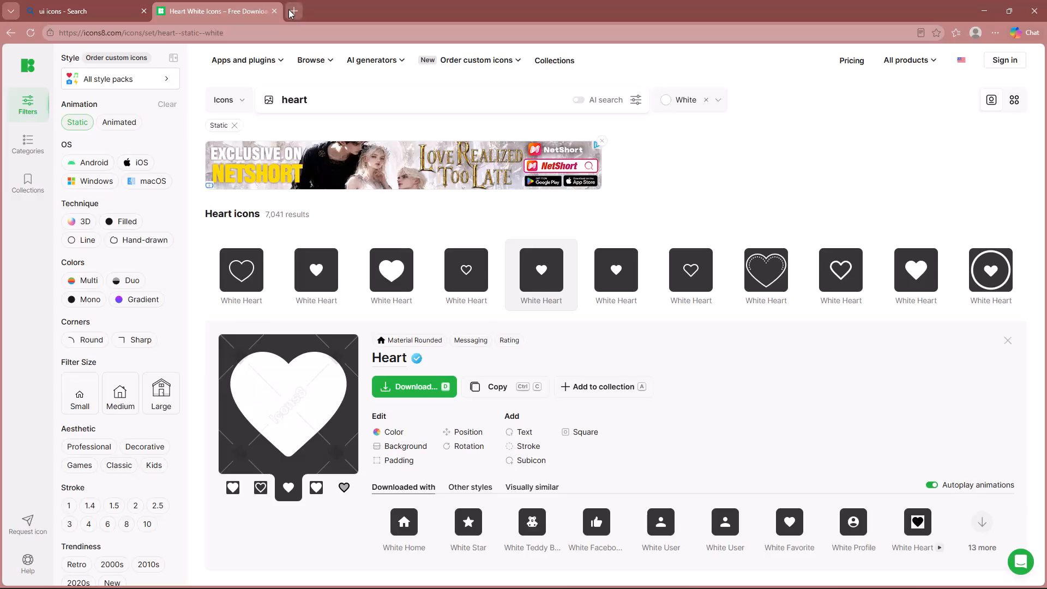
# Open the Pinterest website in a new tab using the earlier pinntrest web search.
pyautogui.click(464, 275)
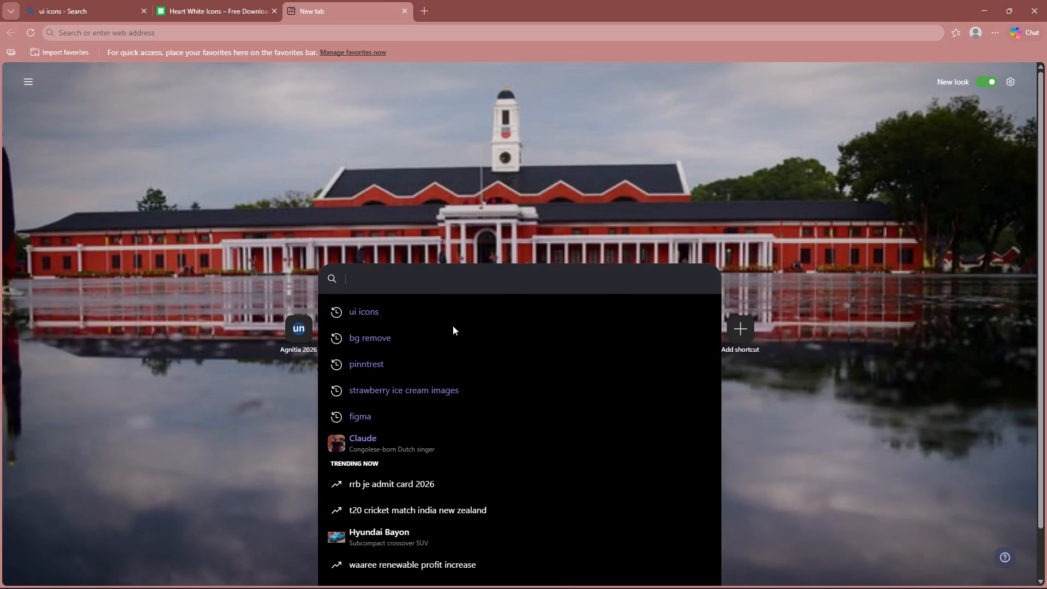
pyautogui.click(459, 355)
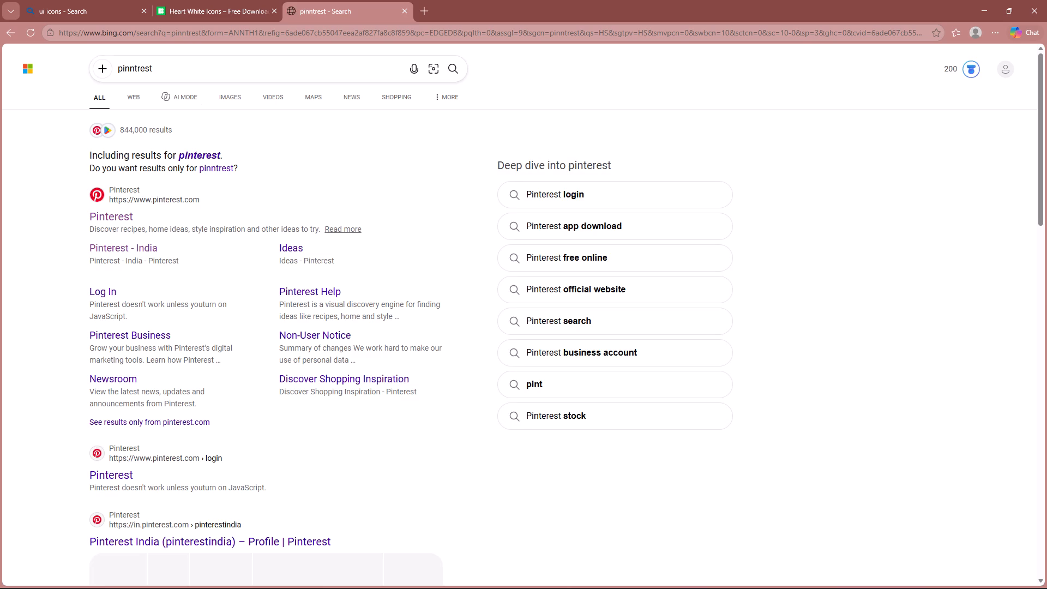
pyautogui.click(118, 218)
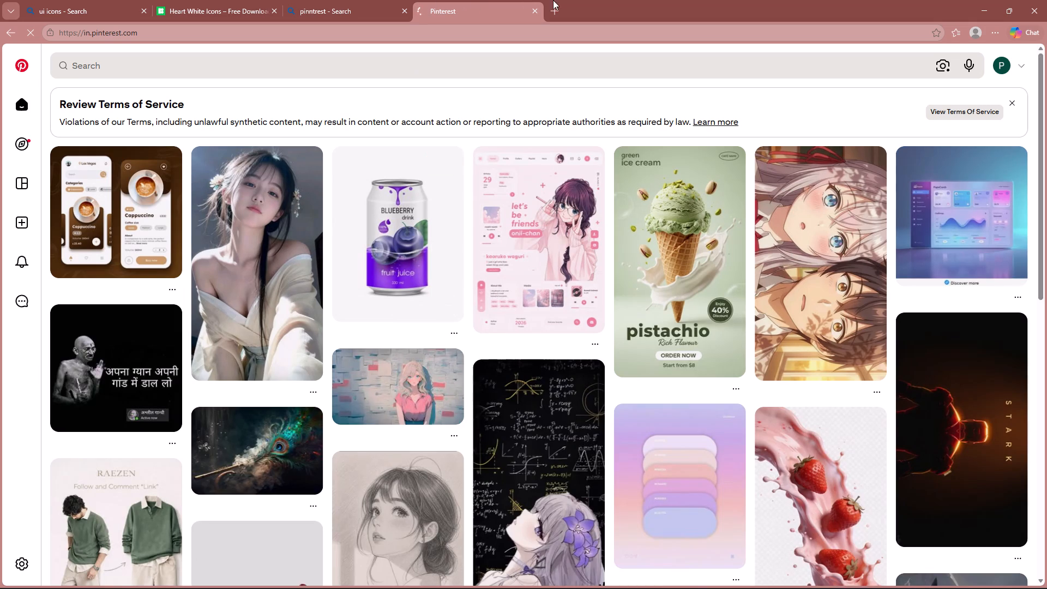
# Search Pinterest for icecream and download the image of the raspberry and chocolate sundae in a stemmed glass.
pyautogui.click(529, 72)
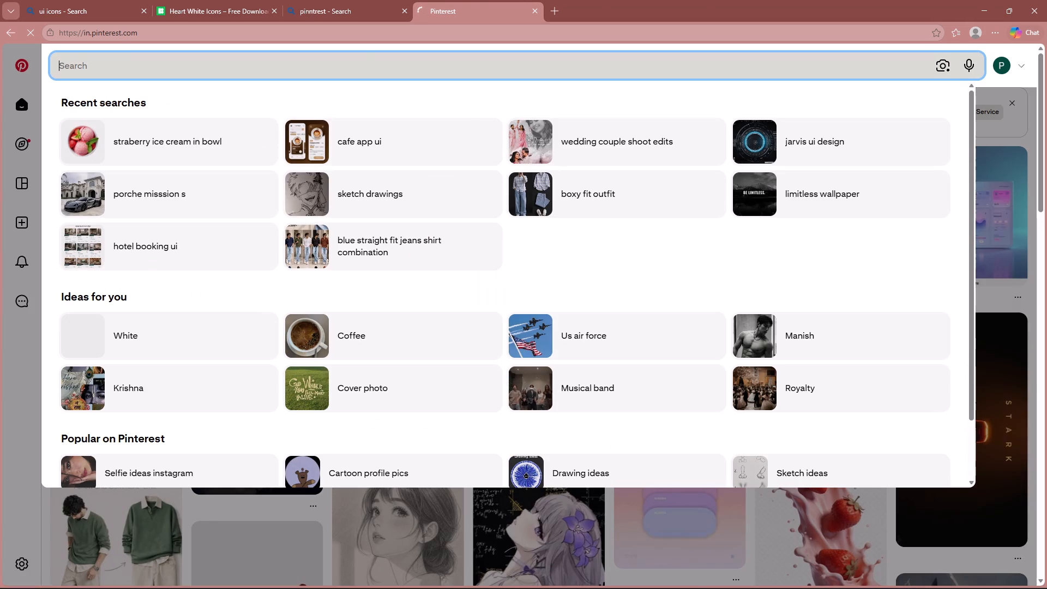
pyautogui.write('icecream')
pyautogui.press('Return')
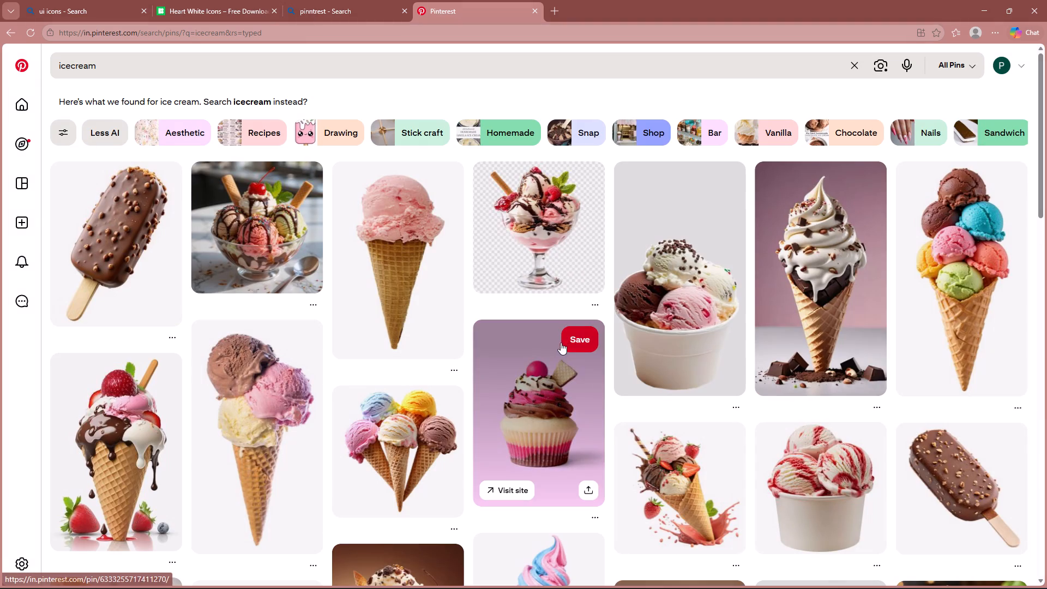
pyautogui.click(524, 242)
pyautogui.click(206, 98)
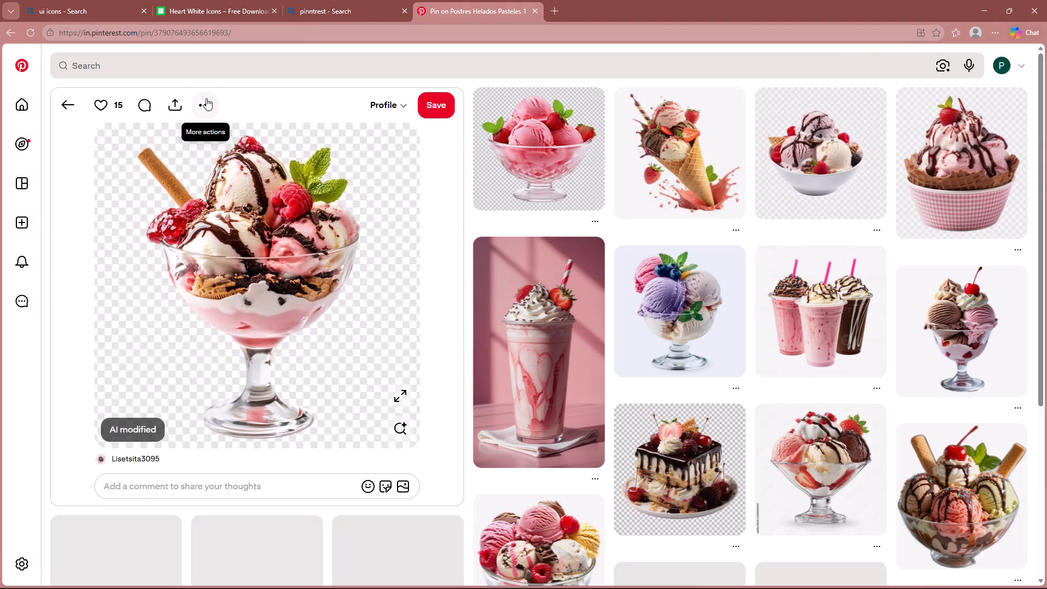
pyautogui.click(221, 188)
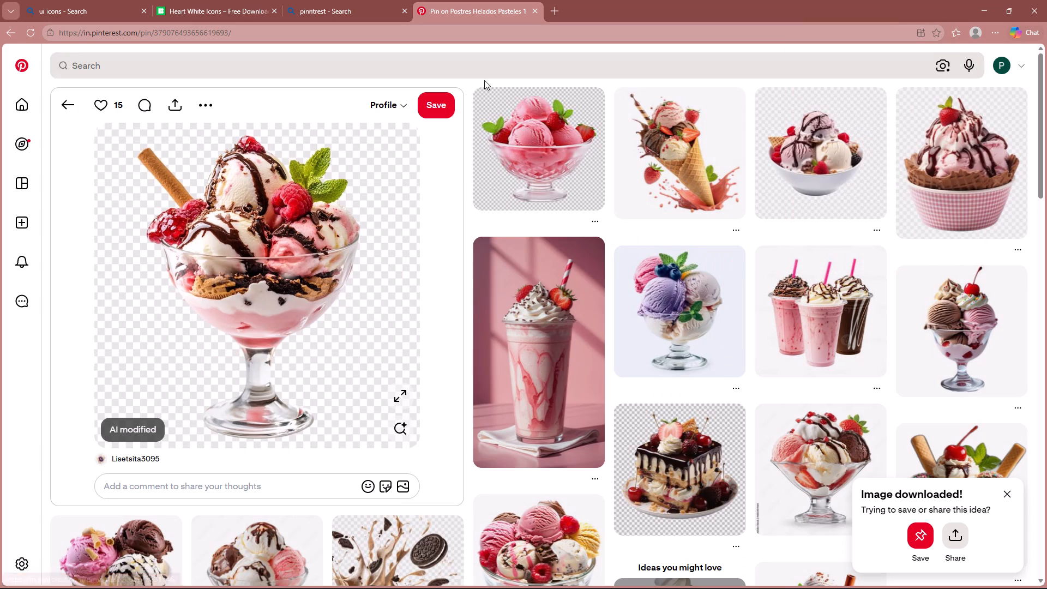
# Search Pinterest for berry licious and narrow the results to strawberry crunch cheesecake.
pyautogui.click(480, 71)
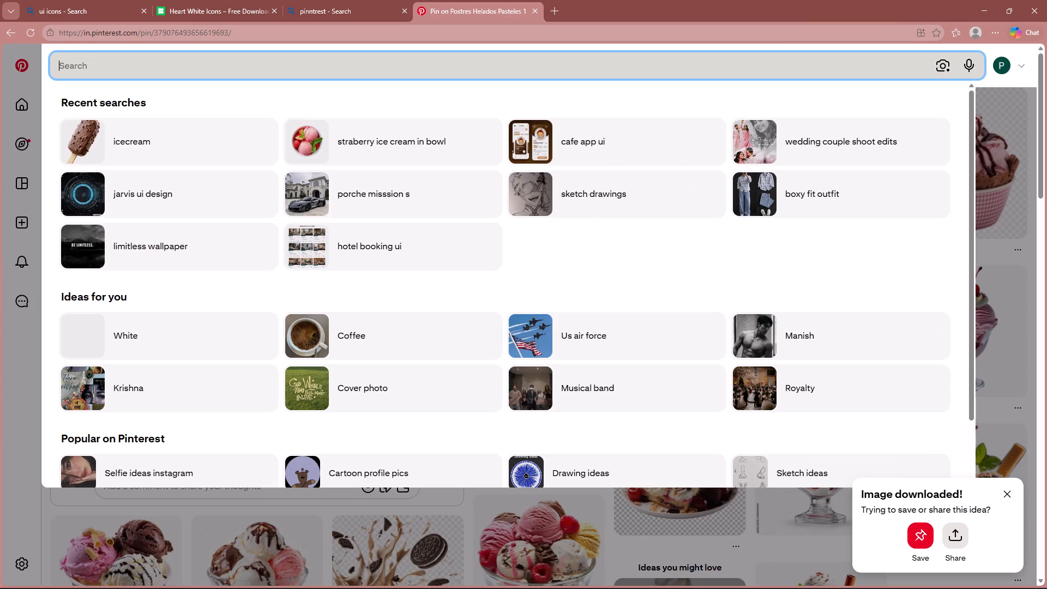
pyautogui.write('berry')
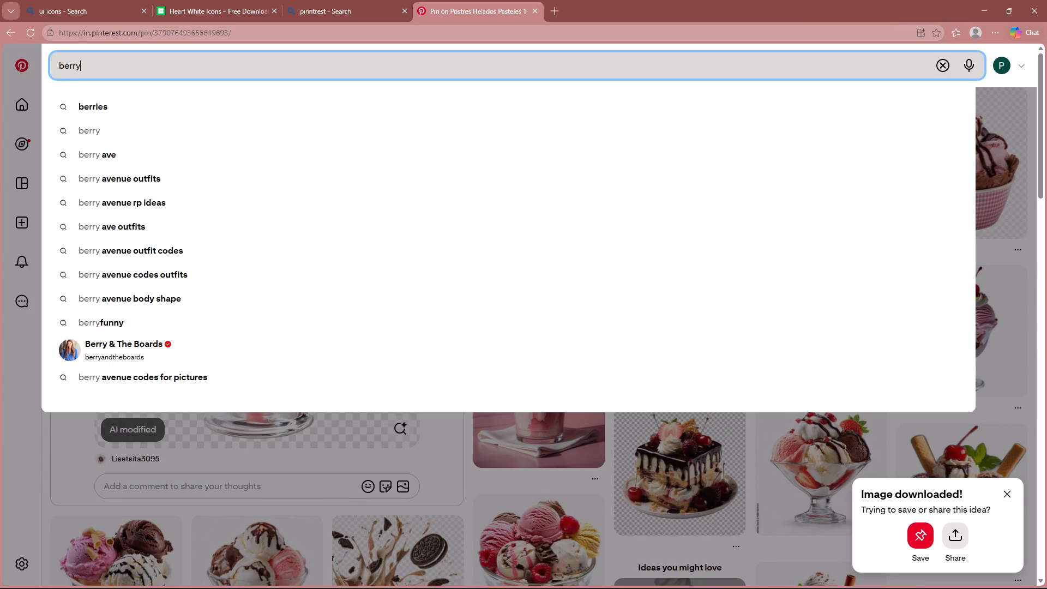
pyautogui.press('space')
pyautogui.write('li')
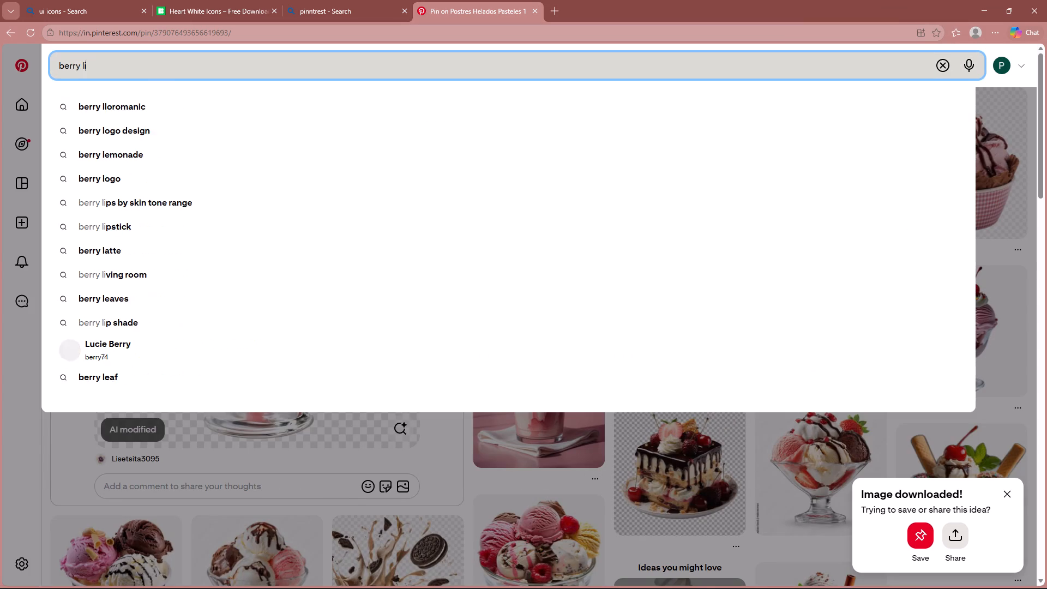
pyautogui.write('cious')
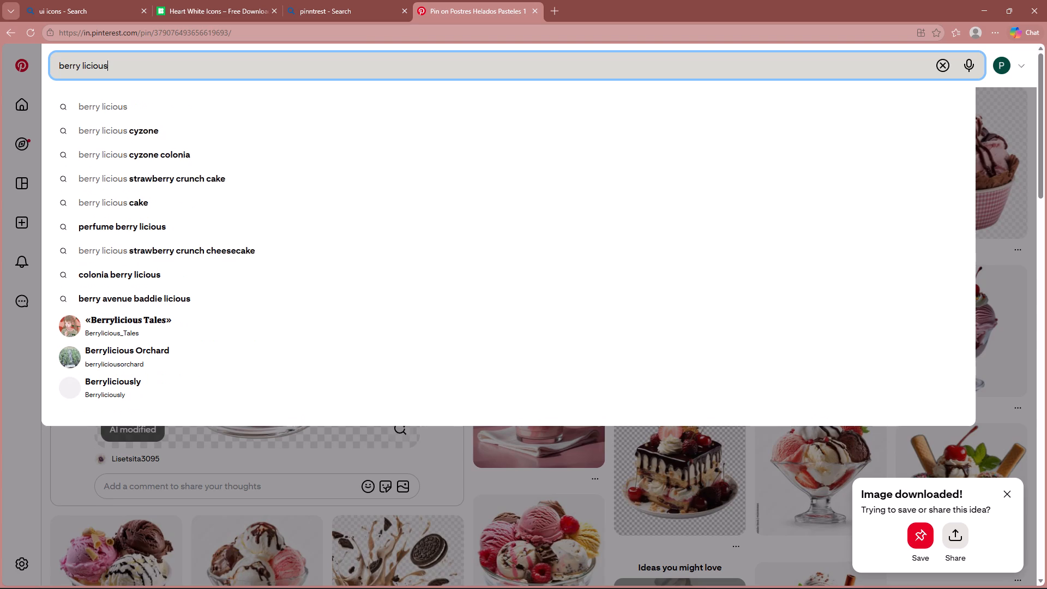
pyautogui.press('Return')
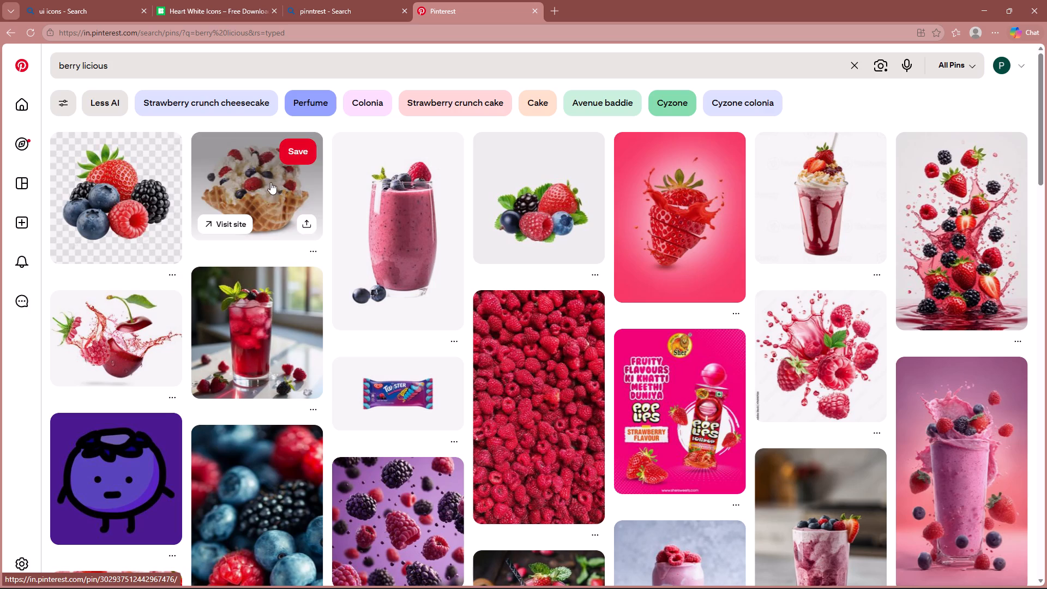
pyautogui.scroll(-7, 484, 308)
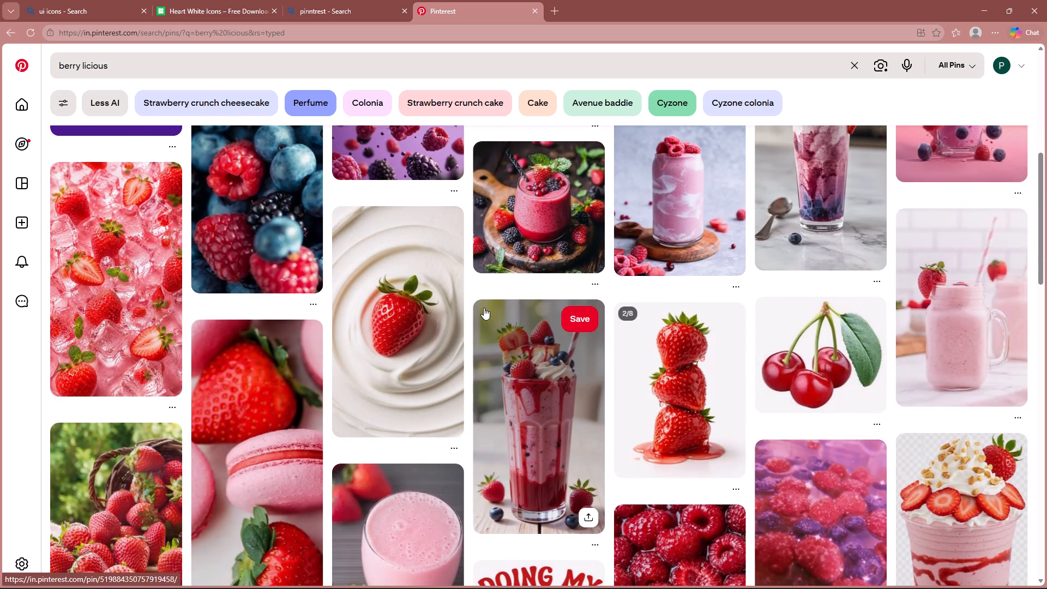
pyautogui.scroll(-6, 484, 308)
pyautogui.hscroll(1, 484, 308)
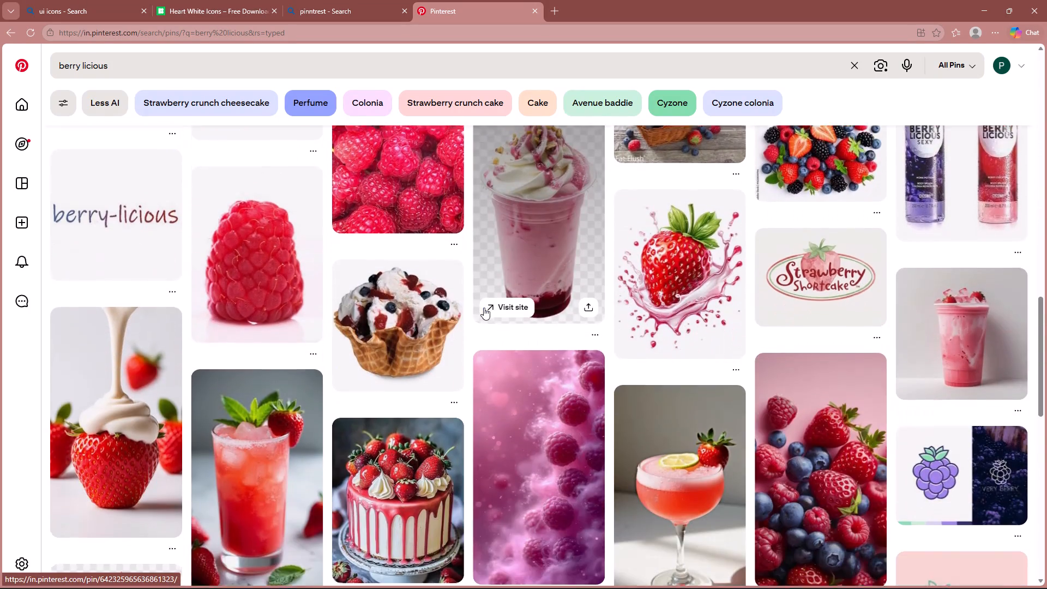
pyautogui.hscroll(1, 484, 308)
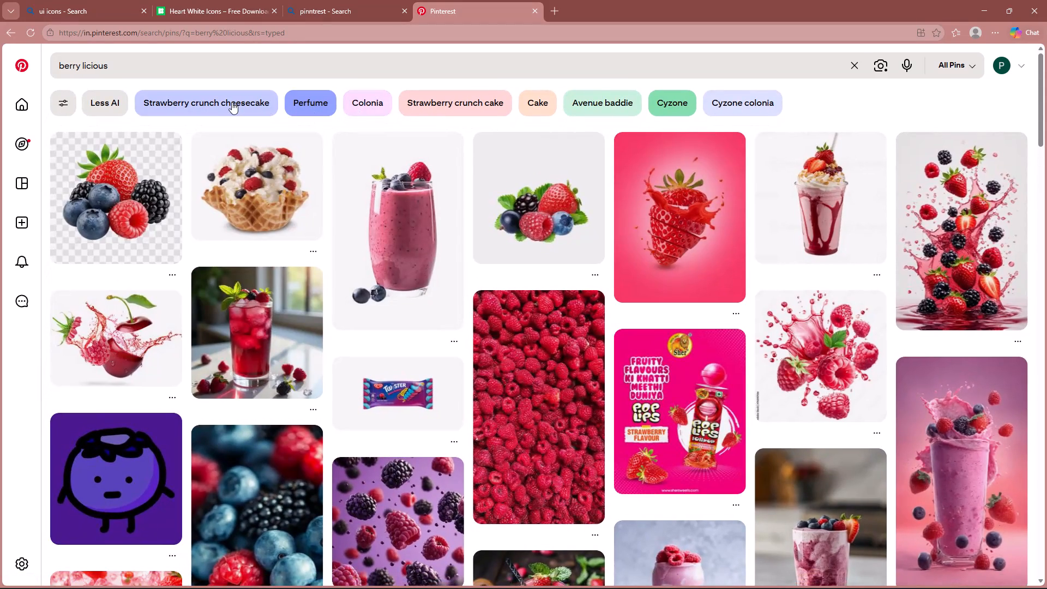
pyautogui.click(204, 103)
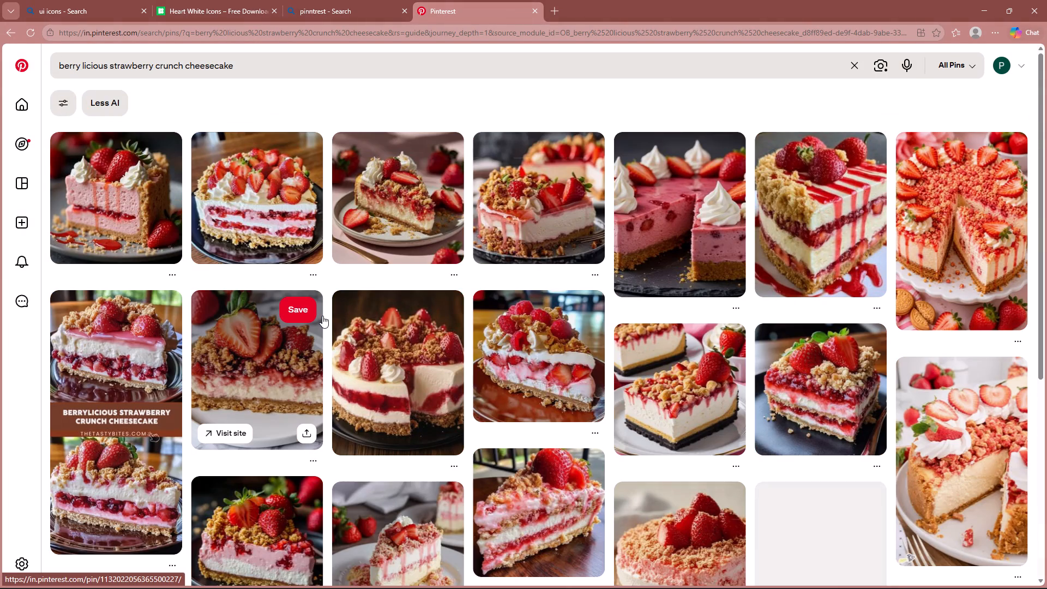
# From the pins related to the pink strawberry cheesecake slice, download the image of the berry-topped cheesecake on a black plate.
pyautogui.scroll(-4, 431, 338)
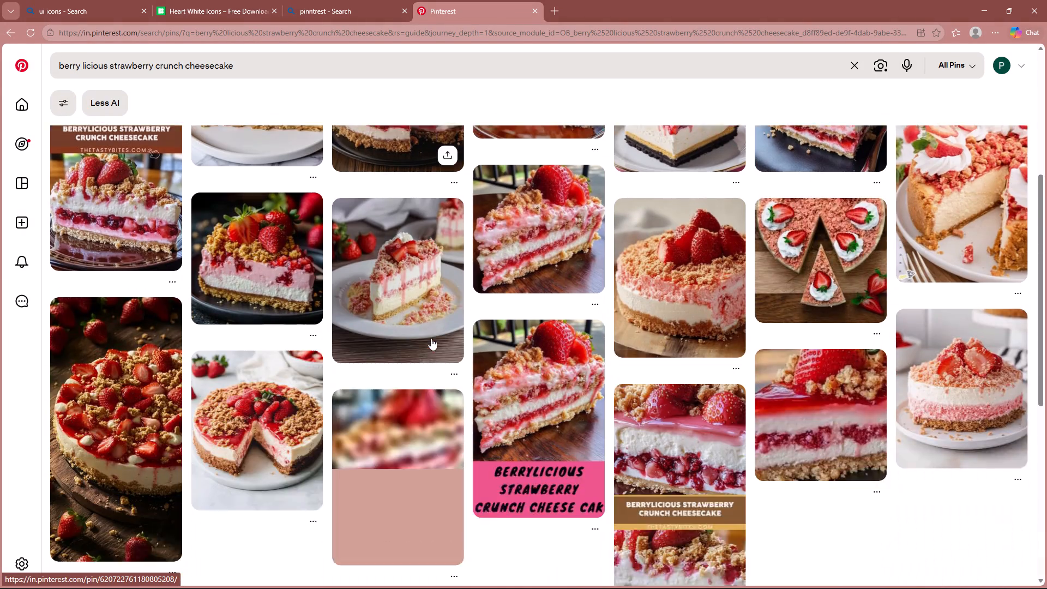
pyautogui.scroll(-3, 431, 338)
pyautogui.hscroll(2, 431, 338)
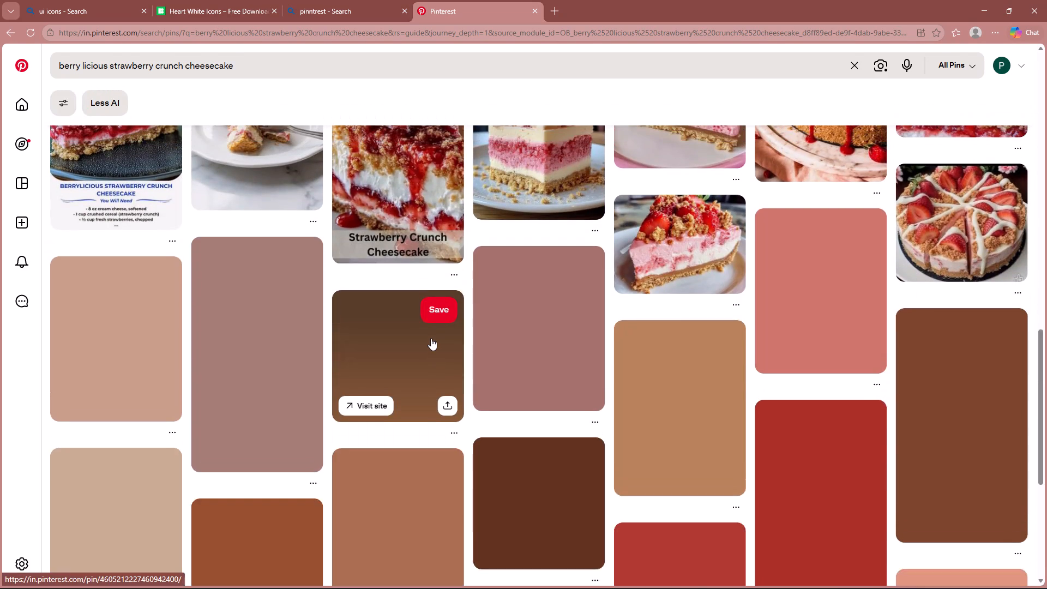
pyautogui.hscroll(1, 431, 338)
pyautogui.scroll(2, 431, 338)
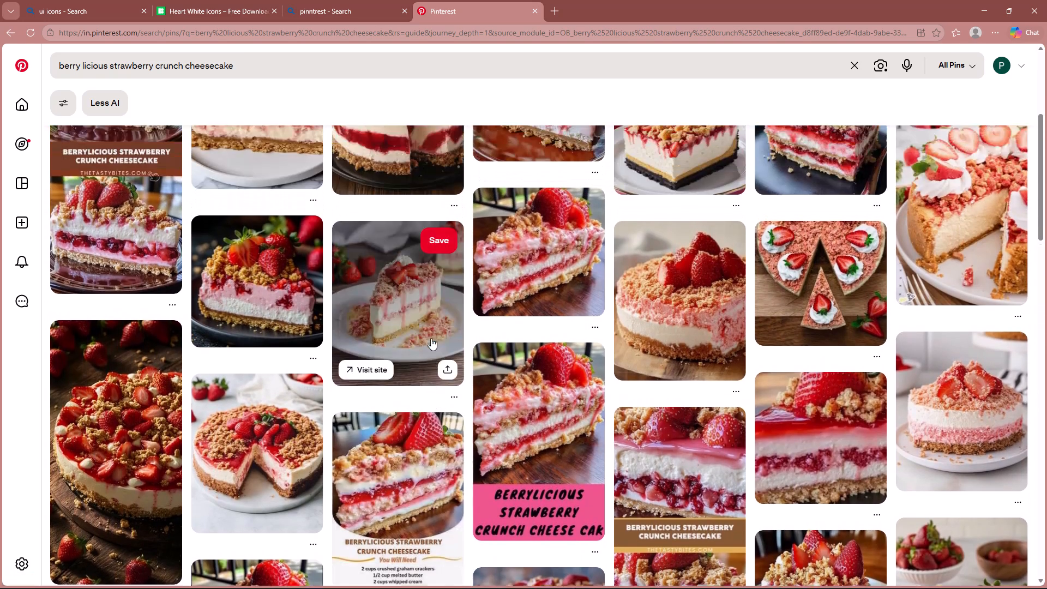
pyautogui.scroll(9, 431, 338)
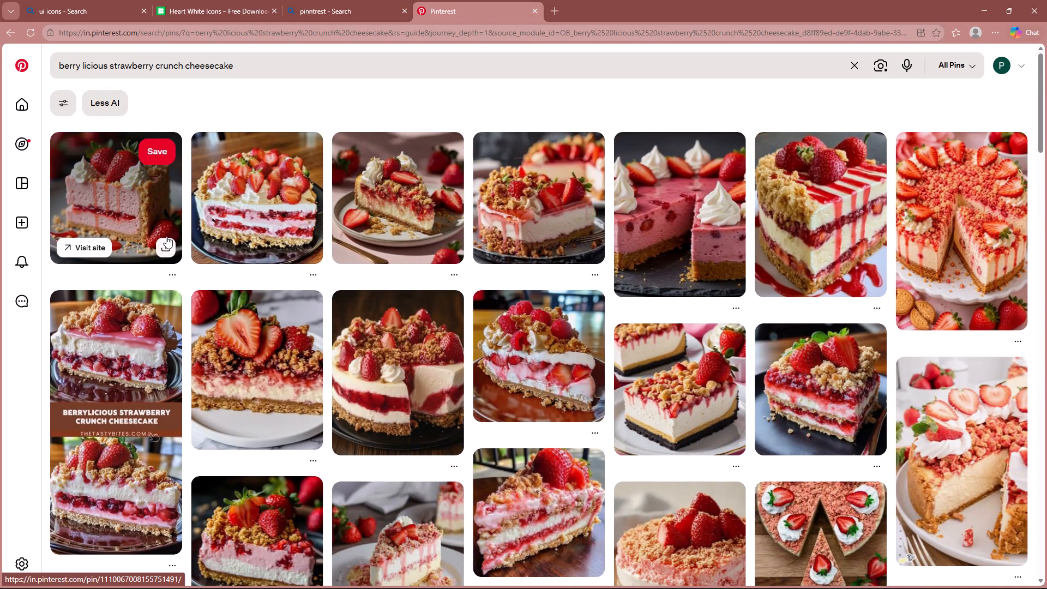
pyautogui.click(131, 201)
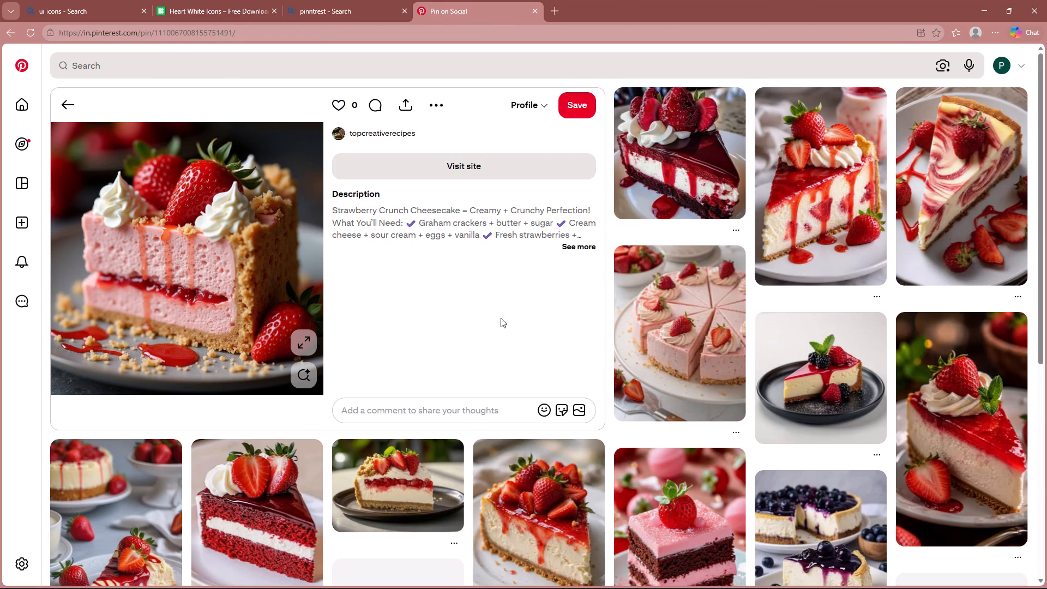
pyautogui.click(791, 376)
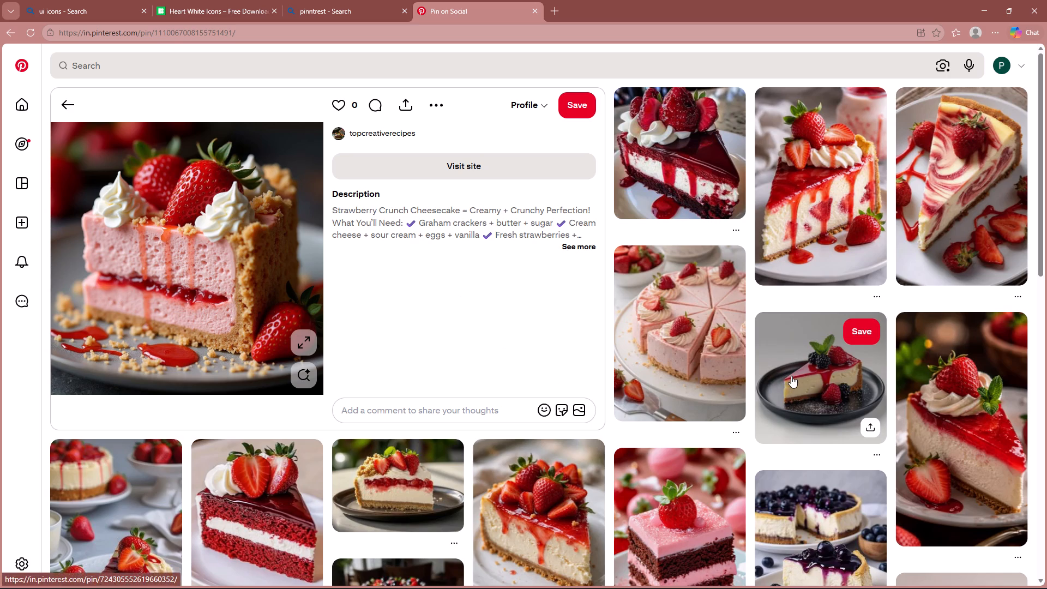
pyautogui.click(207, 103)
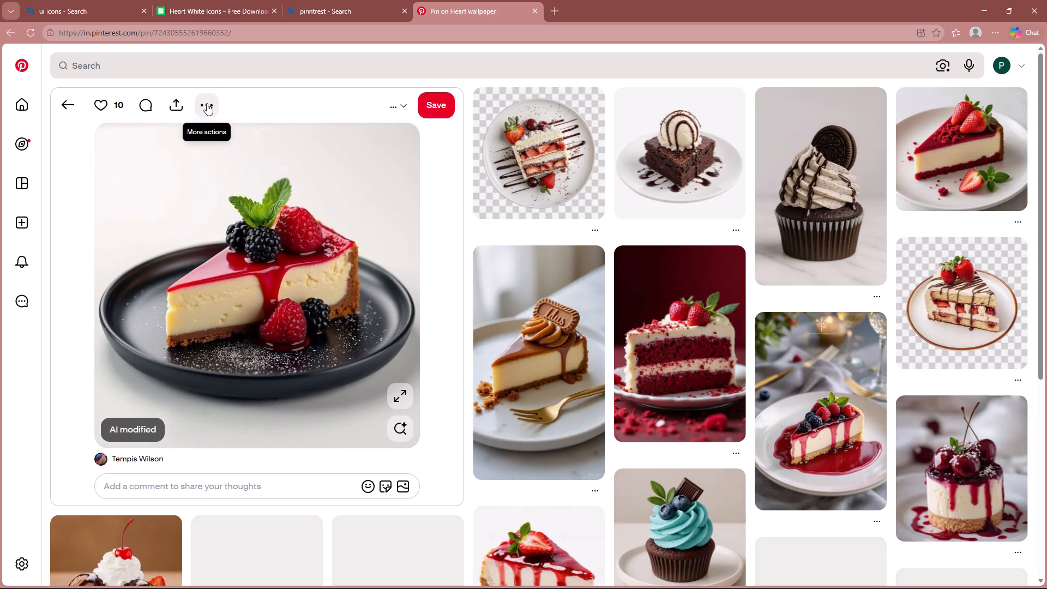
pyautogui.click(235, 191)
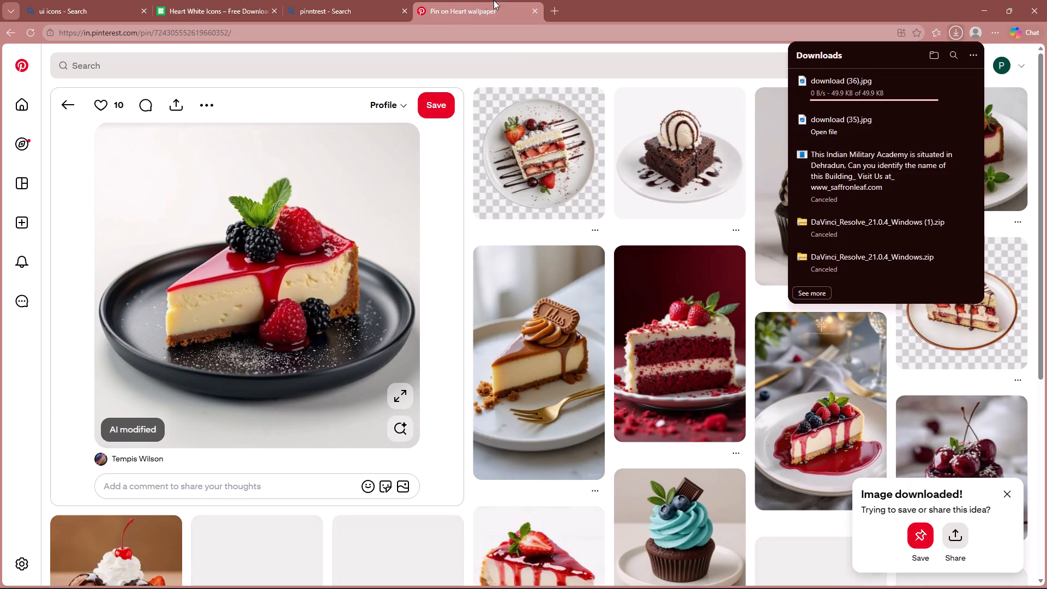
# Search Pinterest for choco cake.
pyautogui.click(141, 62)
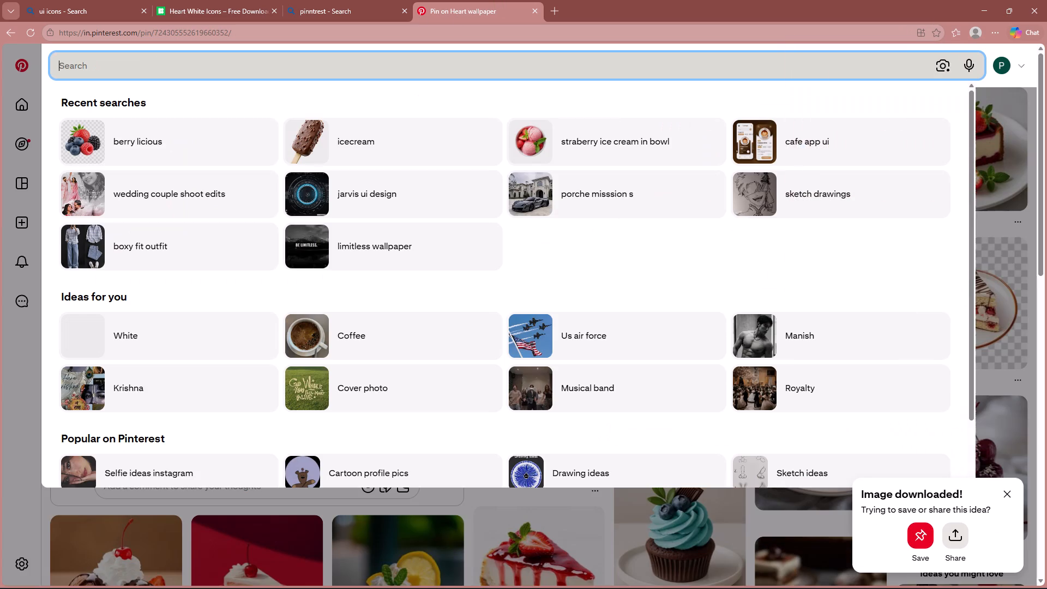
pyautogui.write('choco cake')
pyautogui.press('Return')
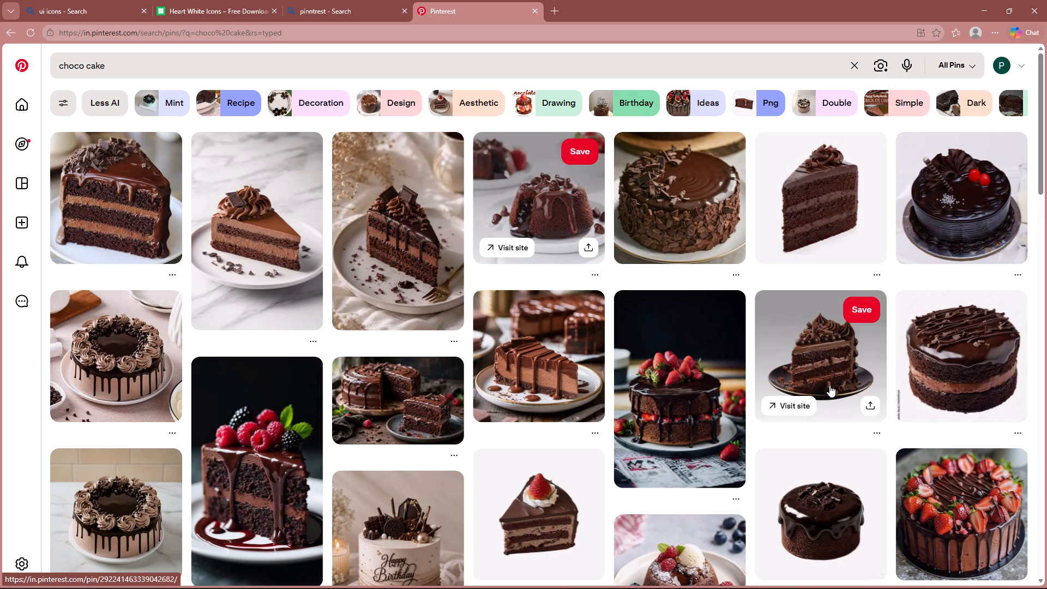
# Look through the choco cake pins for a chocolate cake image suited to a background cutout.
pyautogui.scroll(-4, 829, 385)
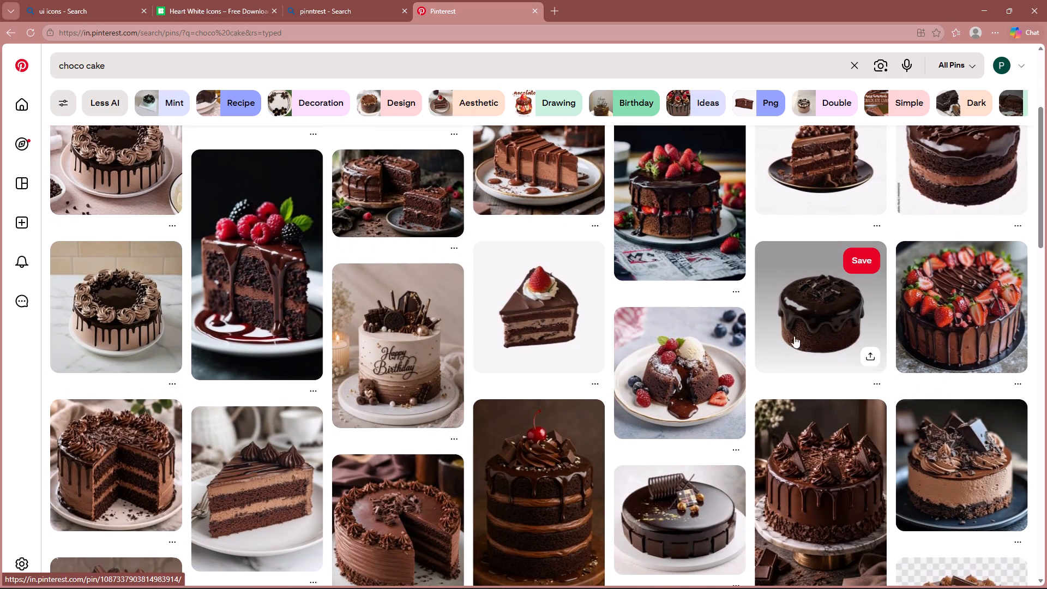
pyautogui.hscroll(1, 657, 401)
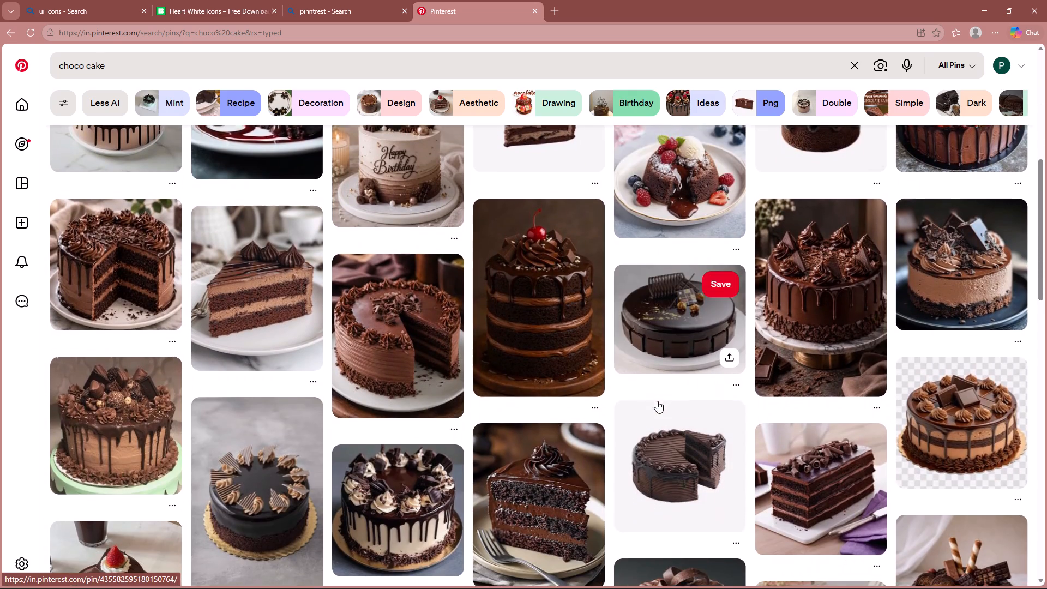
pyautogui.hscroll(1, 657, 401)
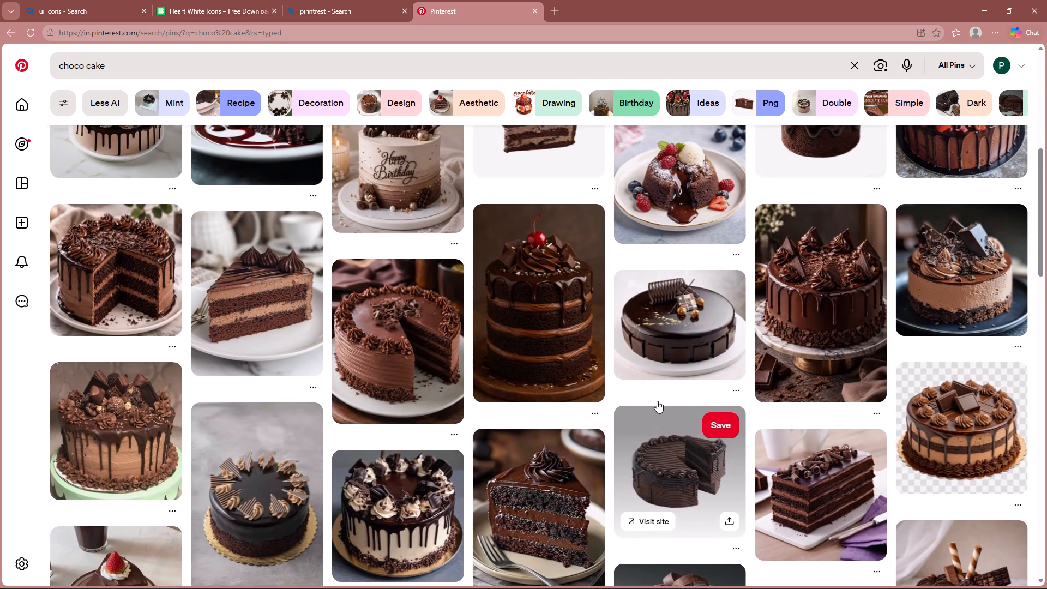
pyautogui.hscroll(1, 657, 401)
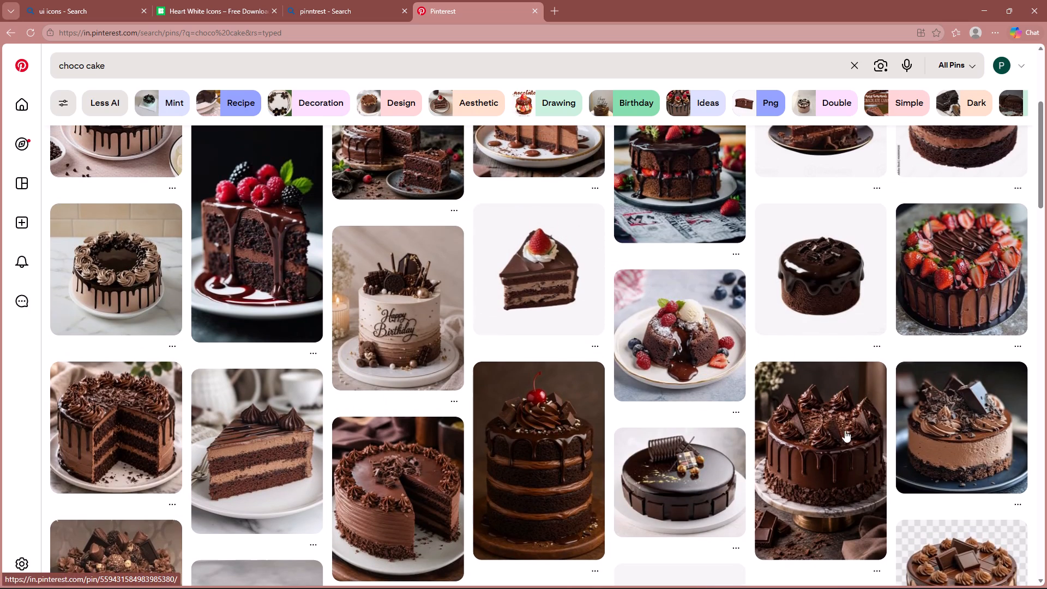
pyautogui.scroll(-7, 830, 287)
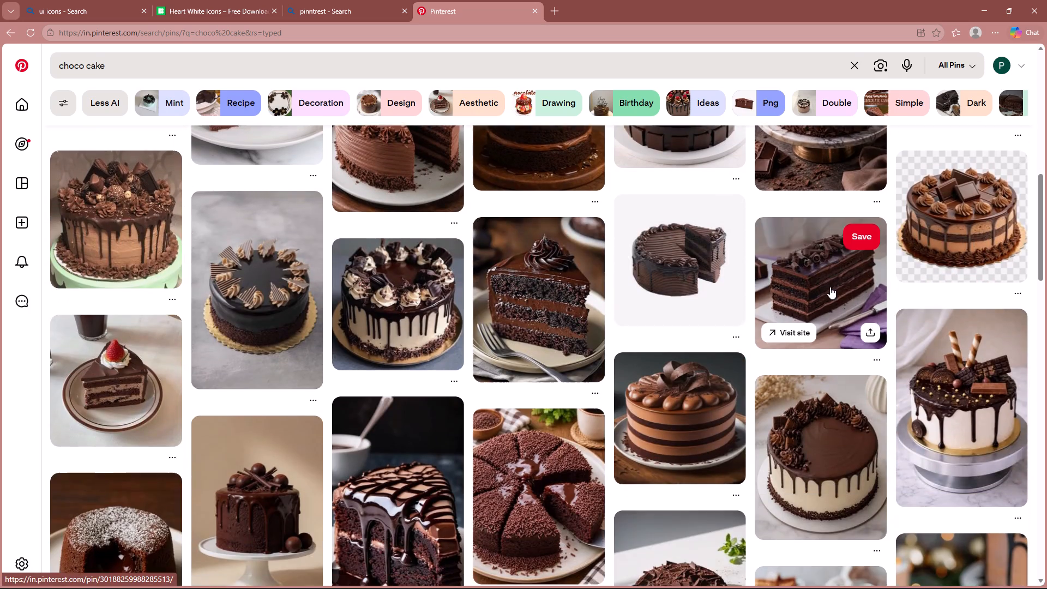
pyautogui.scroll(-5, 830, 287)
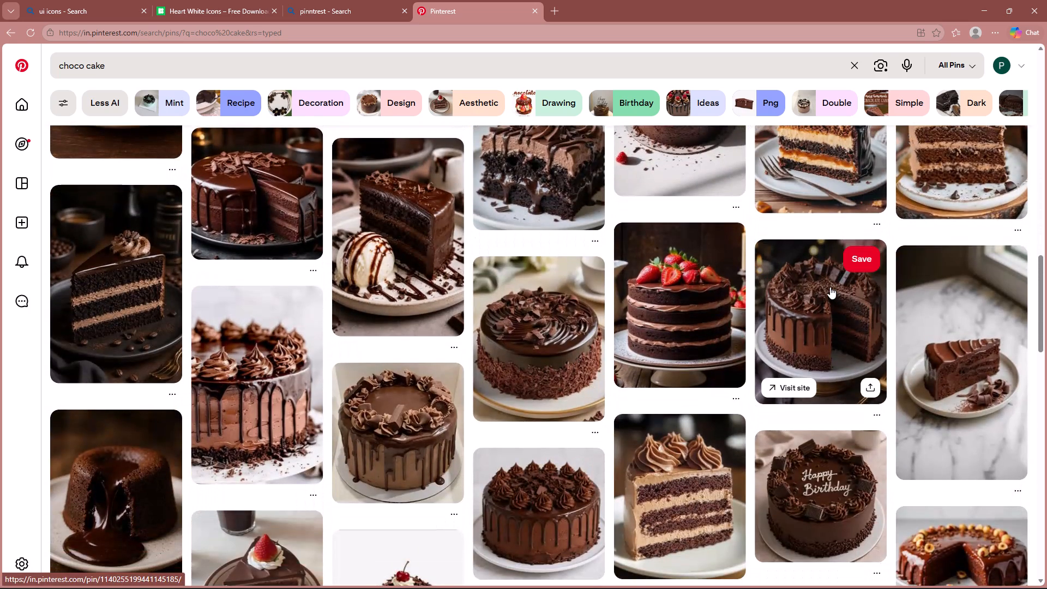
pyautogui.scroll(-5, 830, 287)
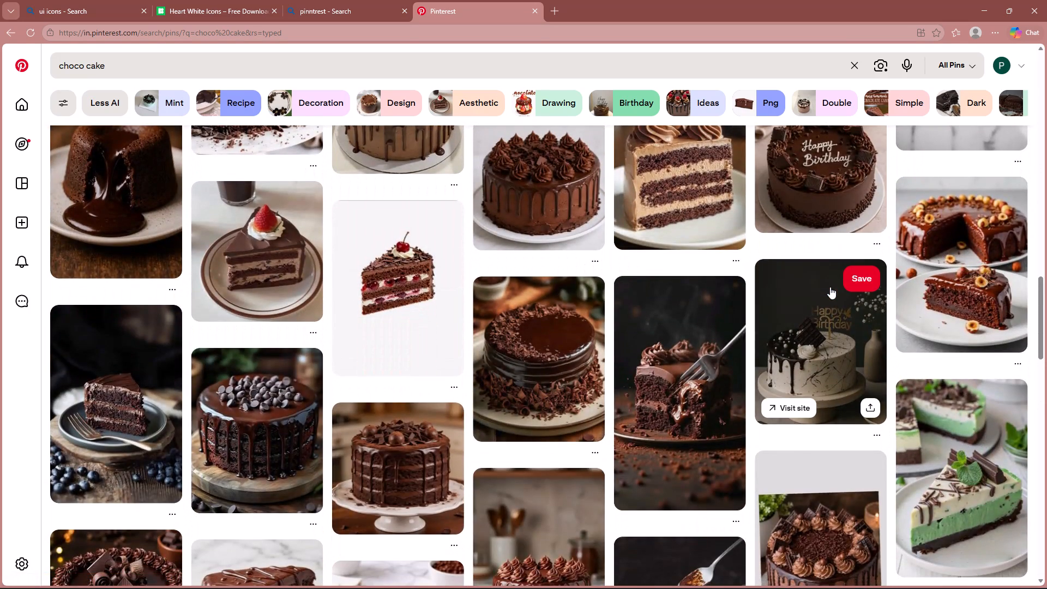
pyautogui.scroll(5, 434, 261)
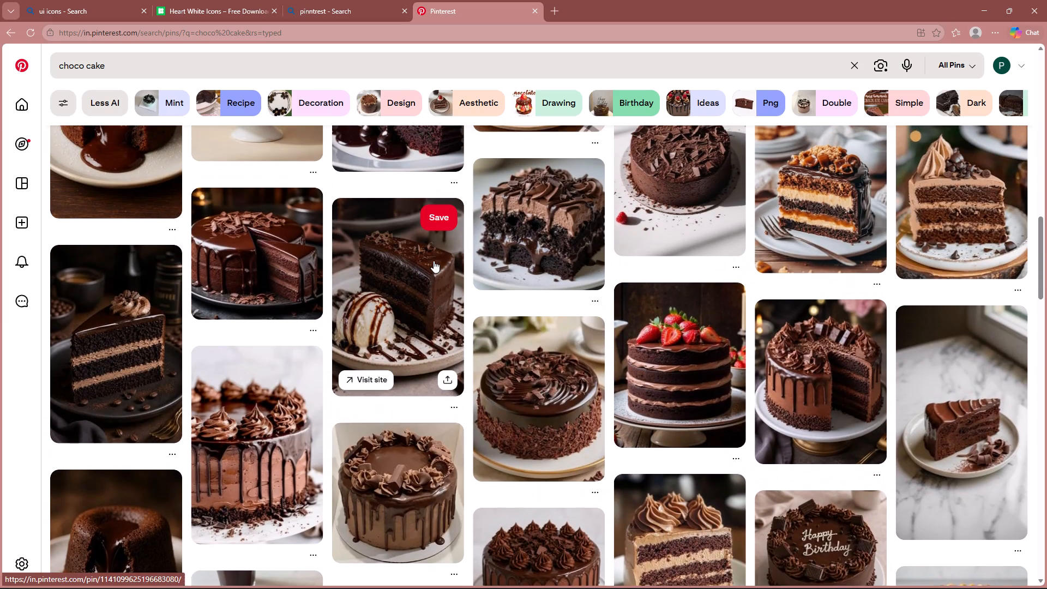
pyautogui.scroll(5, 501, 353)
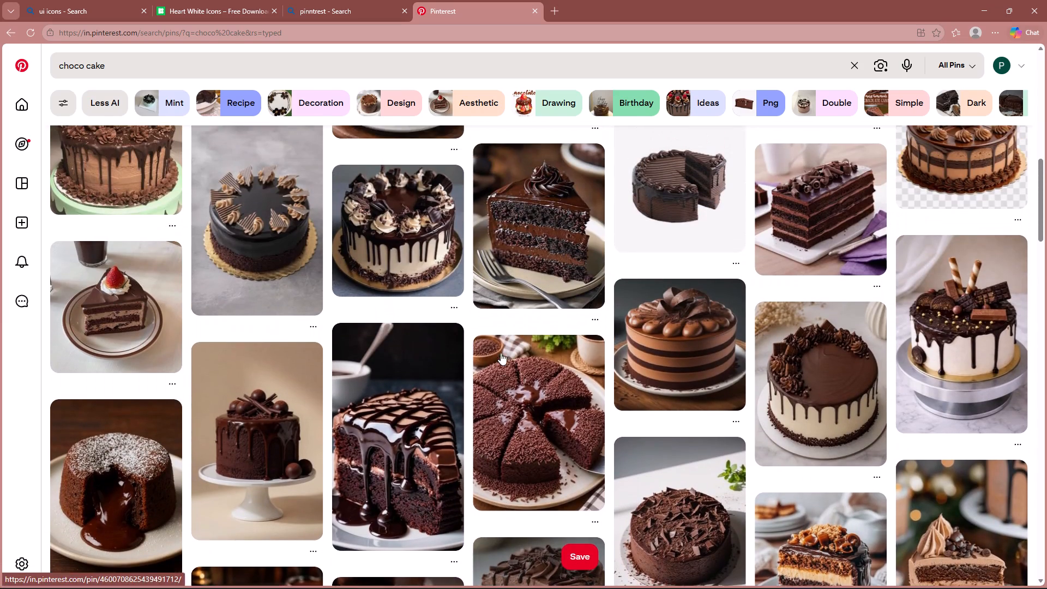
pyautogui.scroll(6, 501, 353)
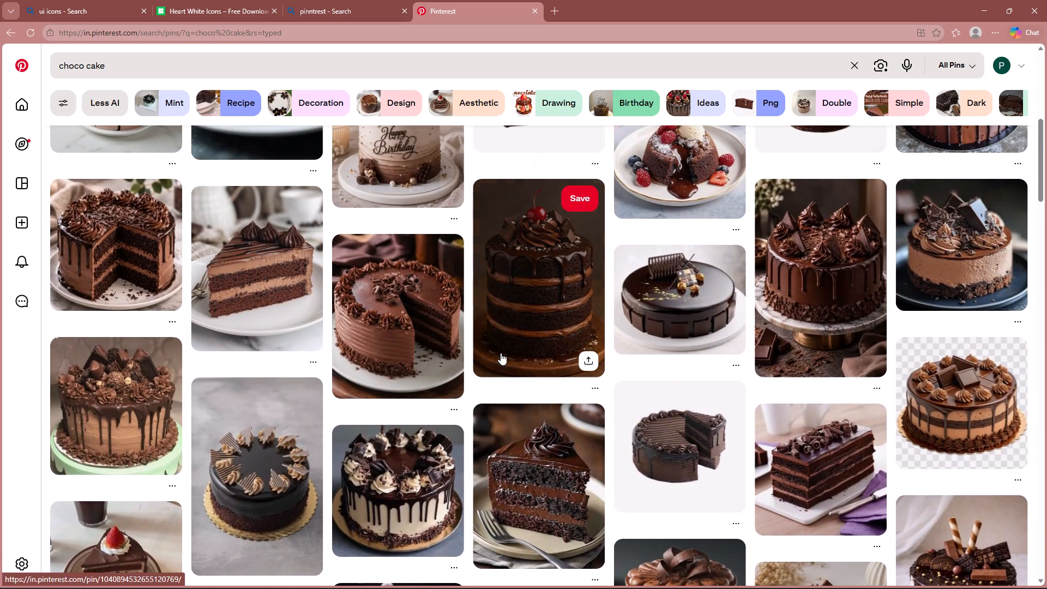
pyautogui.scroll(5, 501, 353)
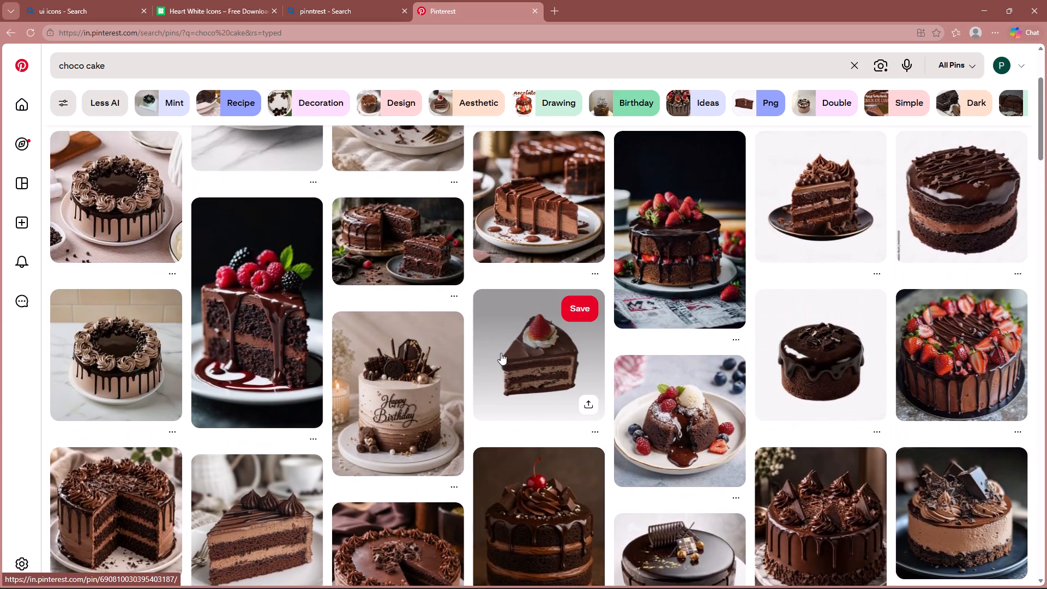
pyautogui.scroll(2, 501, 353)
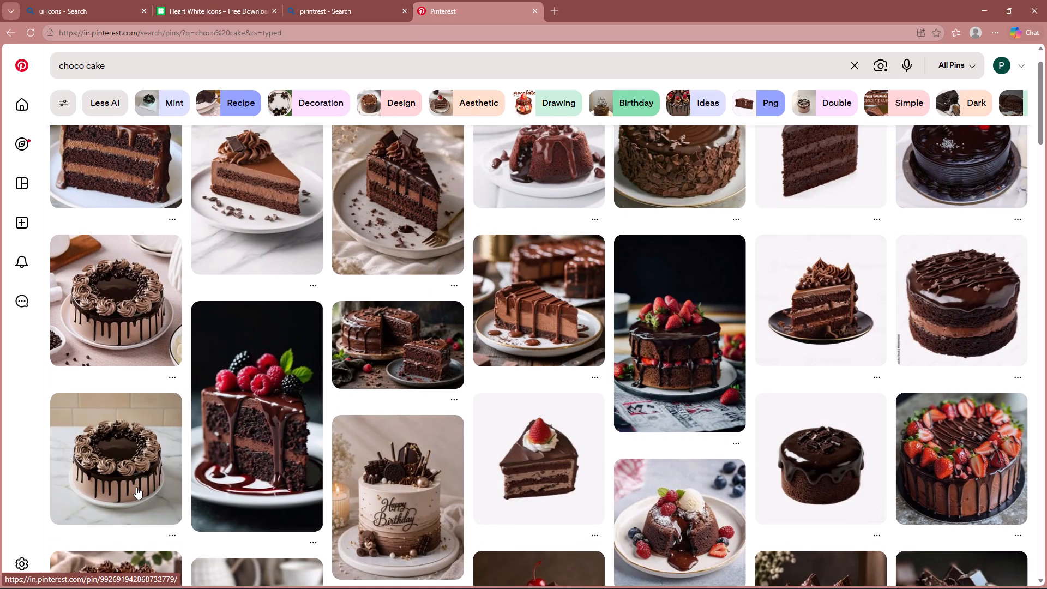
pyautogui.scroll(3, 565, 373)
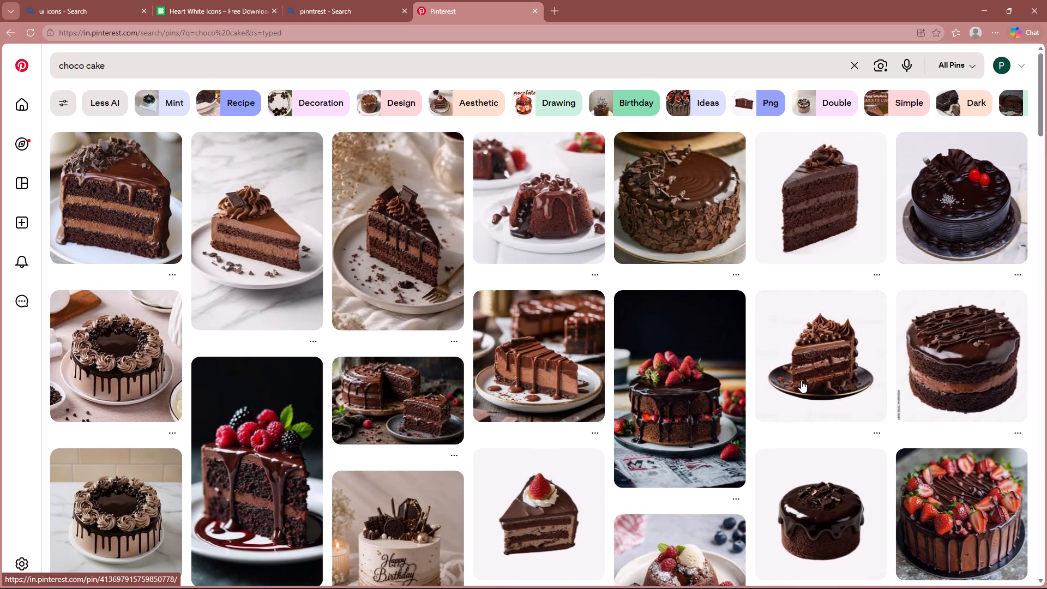
# Download the image of the chocolate cake slice with piped frosting on a black plate from its pin.
pyautogui.click(829, 342)
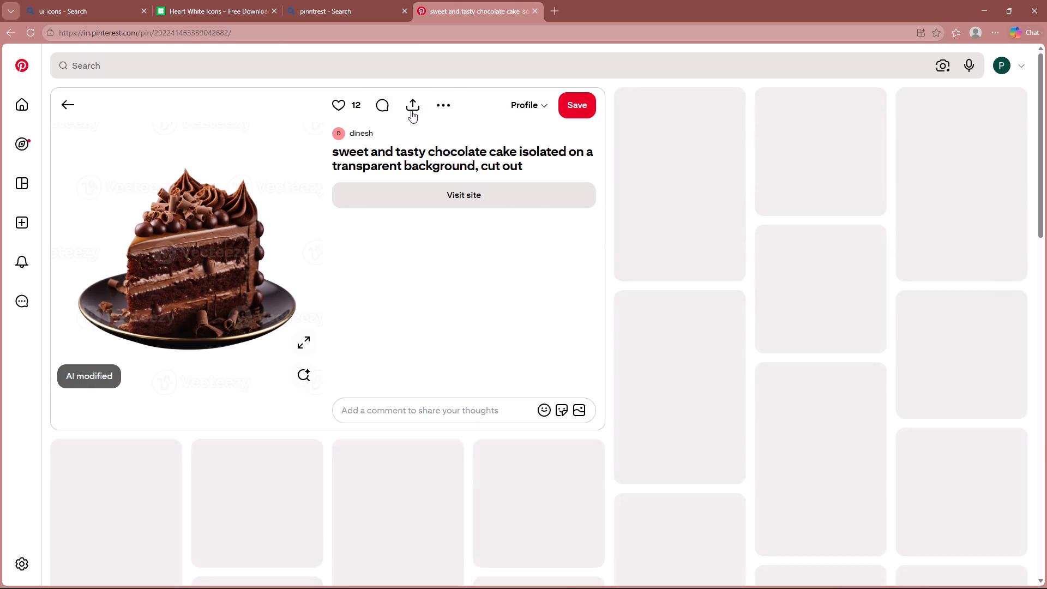
pyautogui.click(447, 112)
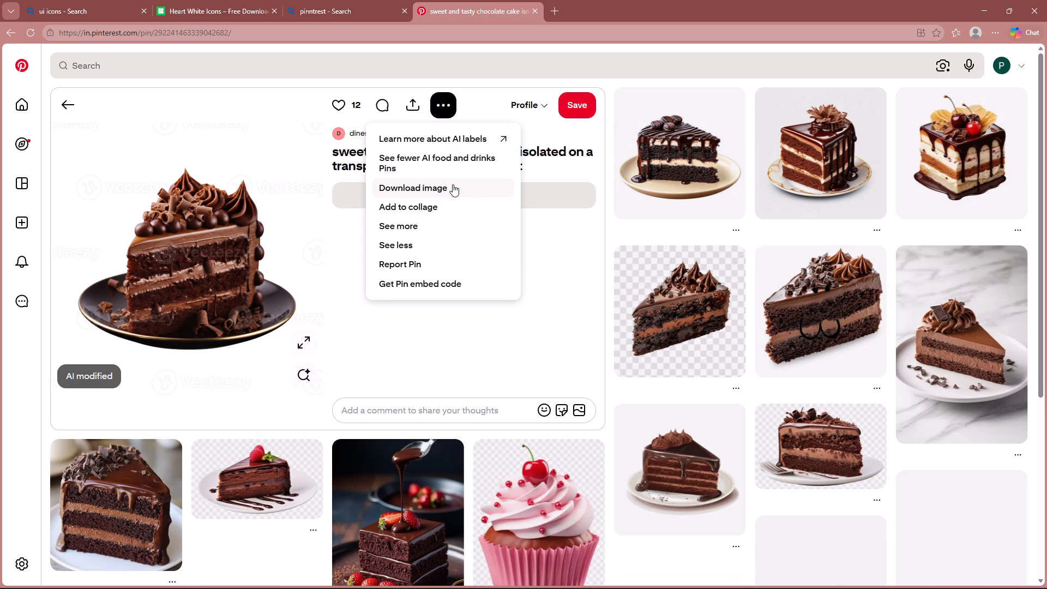
pyautogui.click(453, 184)
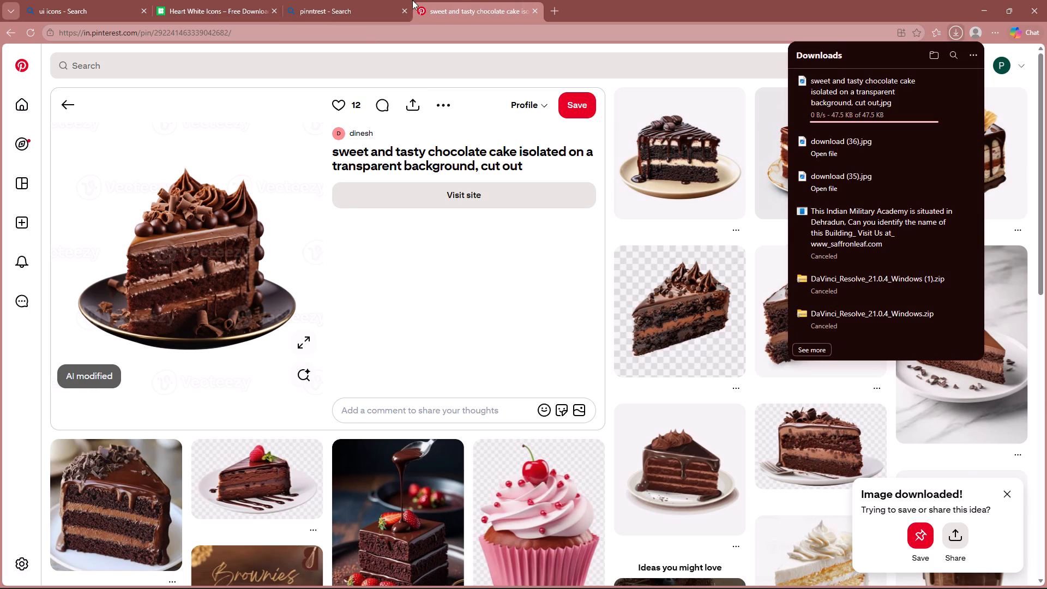
# Search the web for bg remove in a new tab and open the remove.bg website.
pyautogui.click(552, 8)
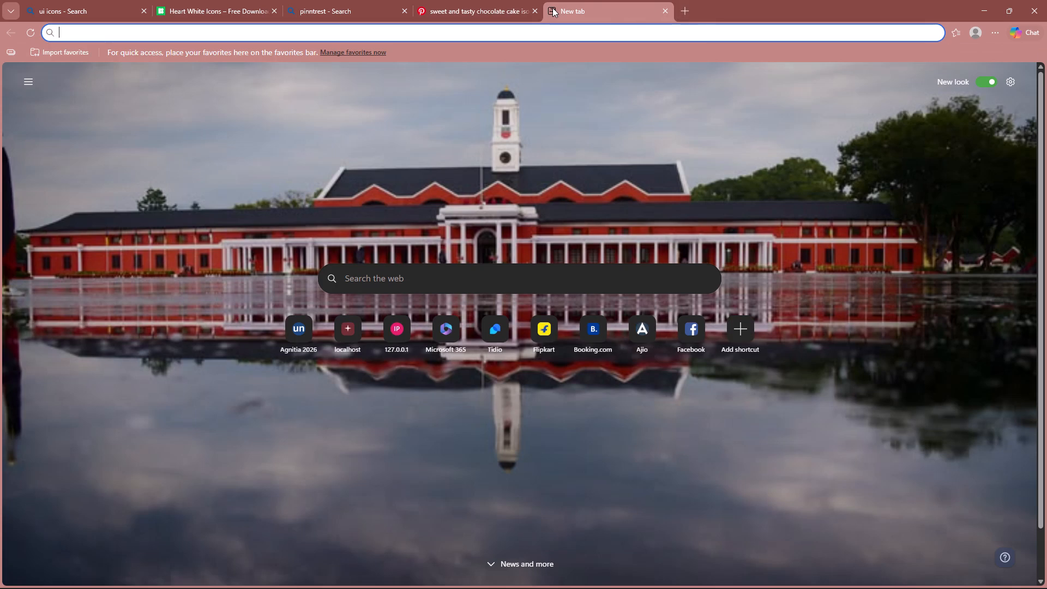
pyautogui.write('bg remove')
pyautogui.press('Return')
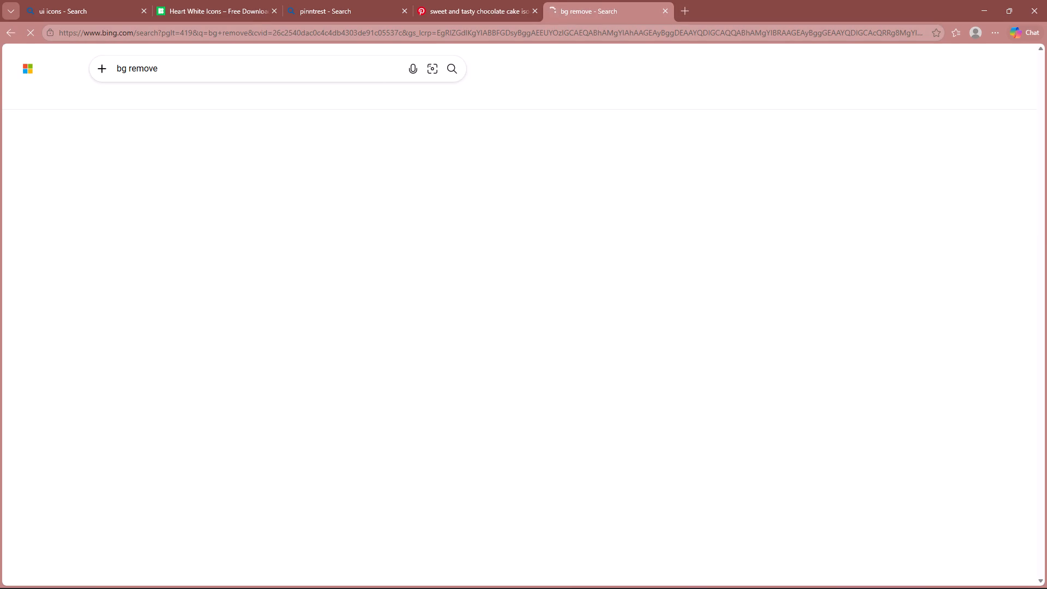
pyautogui.scroll(-2, 171, 328)
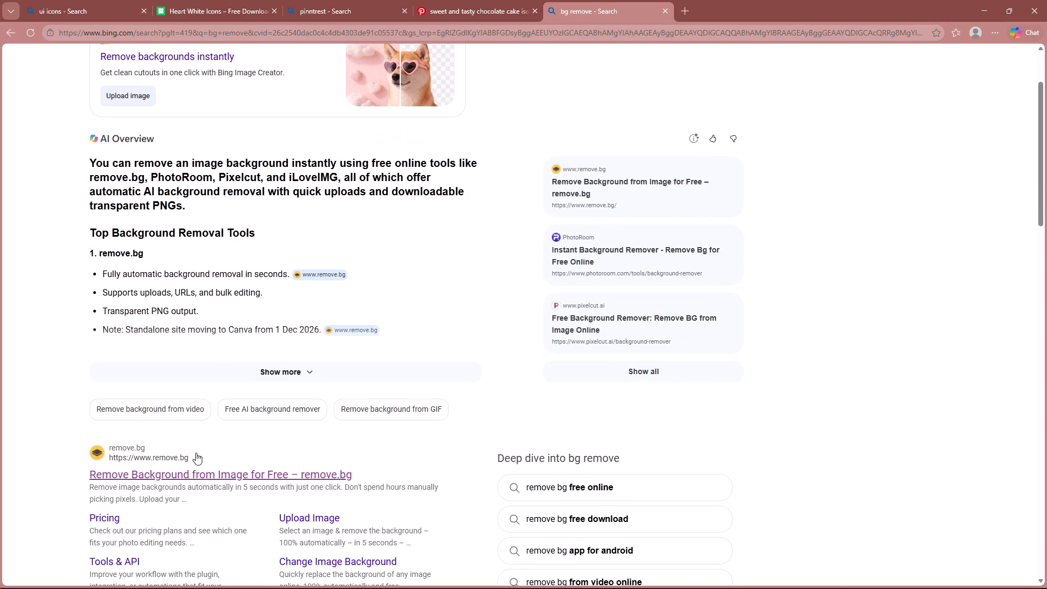
pyautogui.click(213, 474)
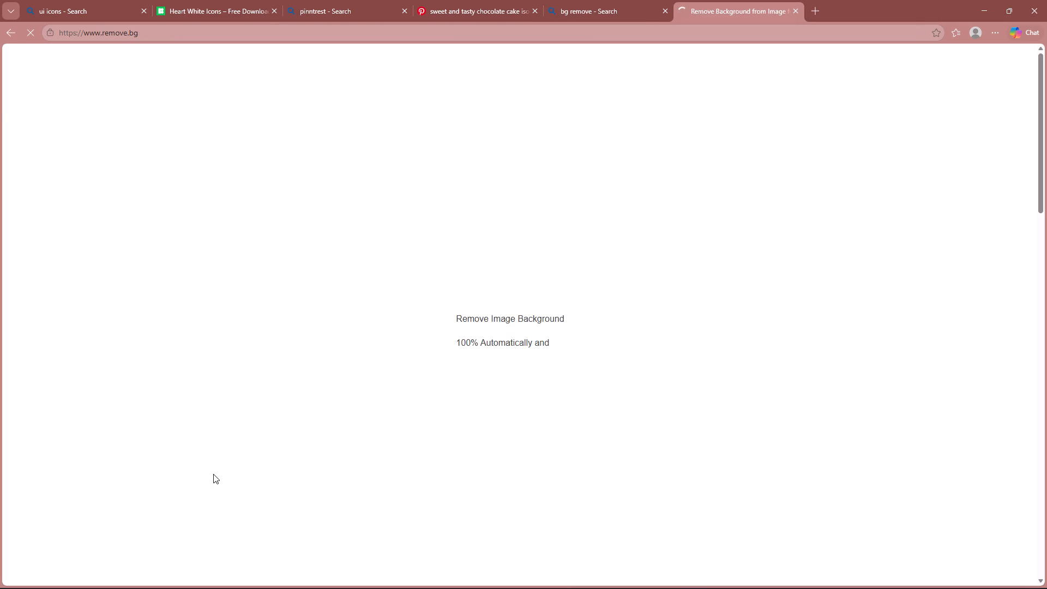
# Upload the downloaded sweet and tasty chocolate cake image to remove.bg for background removal.
pyautogui.click(677, 356)
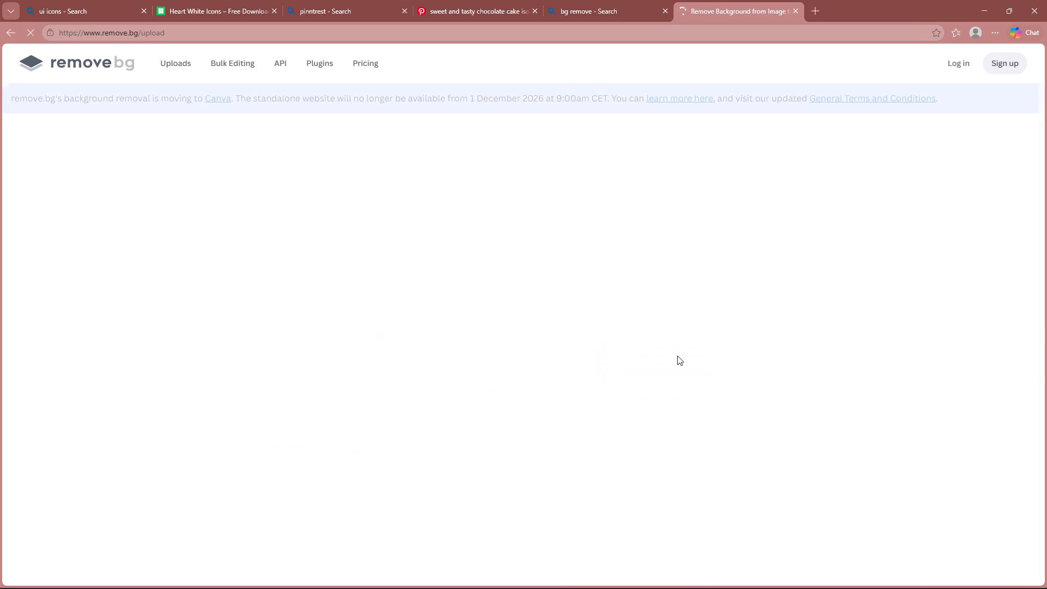
pyautogui.click(224, 86)
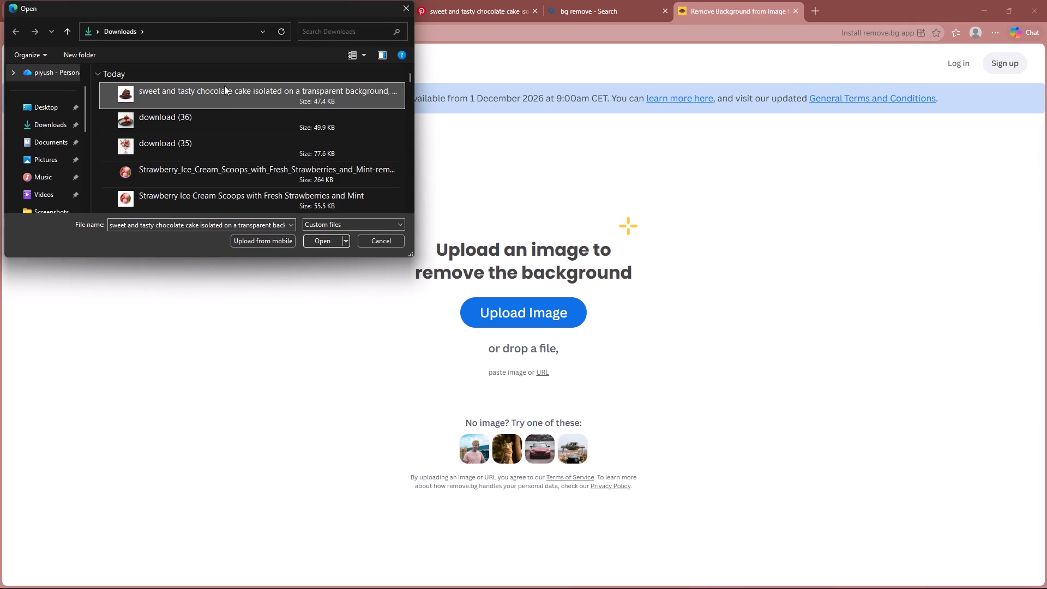
pyautogui.click(325, 243)
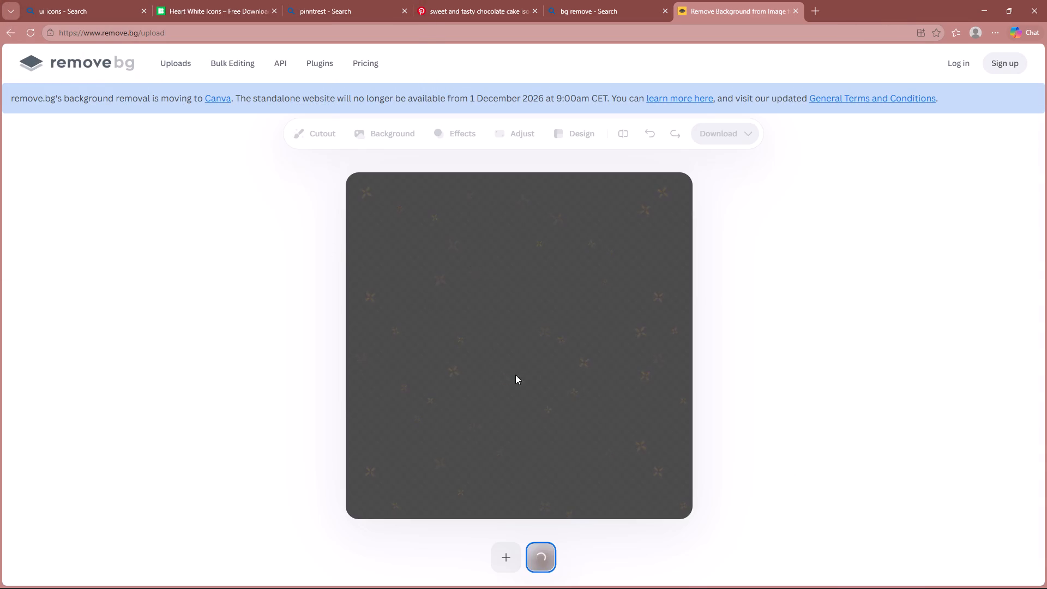
# Add the berry cheesecake image, download (36), to remove.bg for background removal.
pyautogui.click(511, 558)
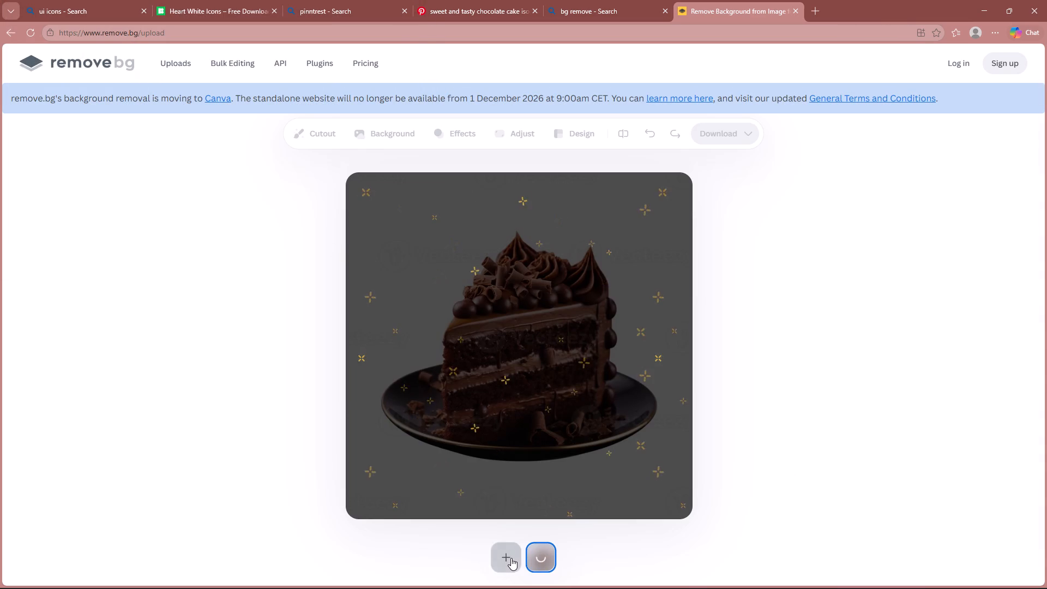
pyautogui.click(243, 118)
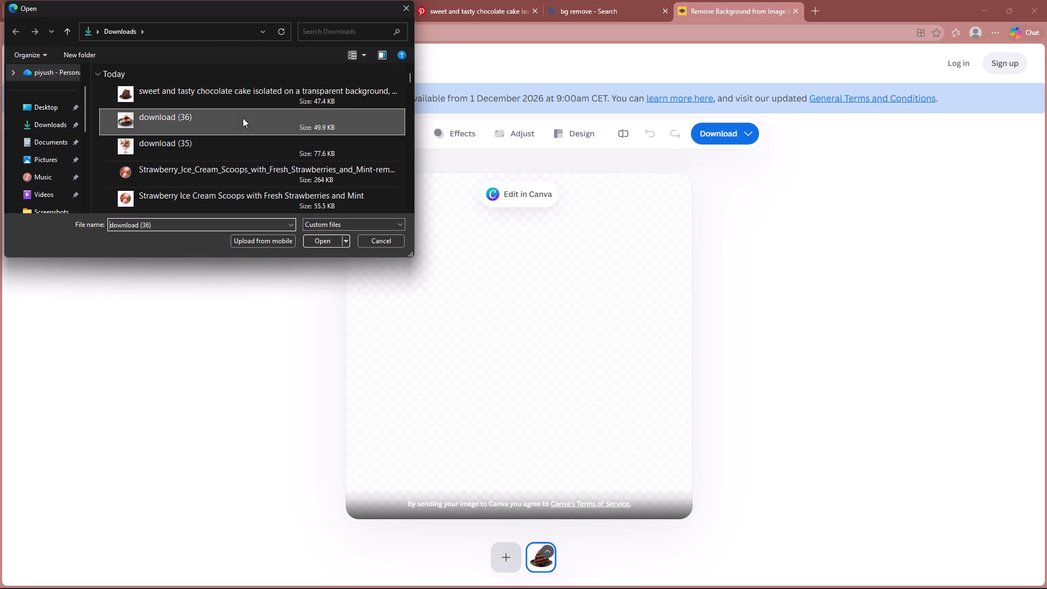
pyautogui.click(323, 241)
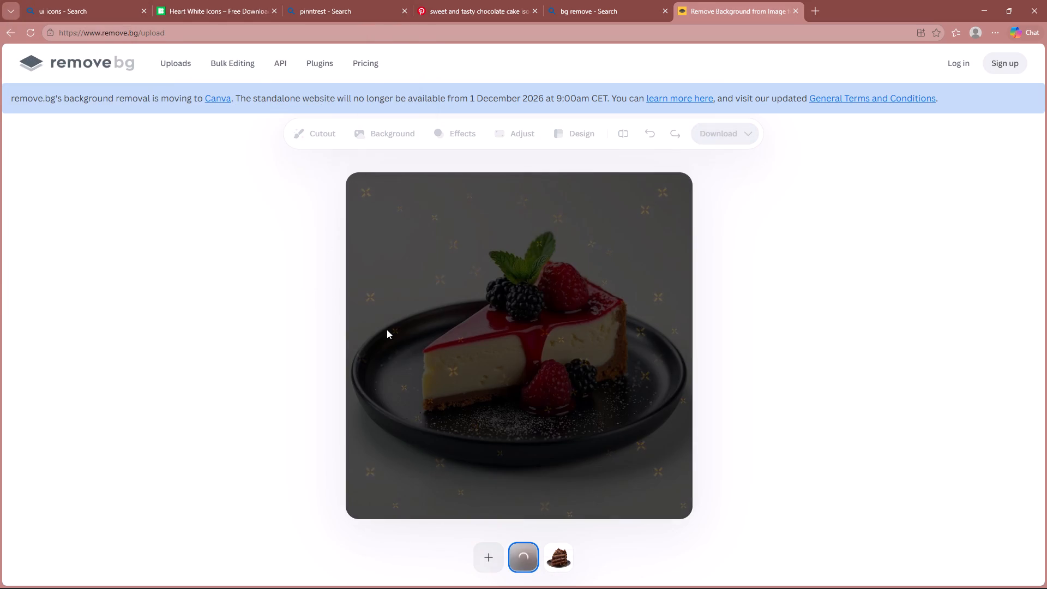
# Add the ice cream sundae image, download (35), to remove.bg for background removal.
pyautogui.click(479, 557)
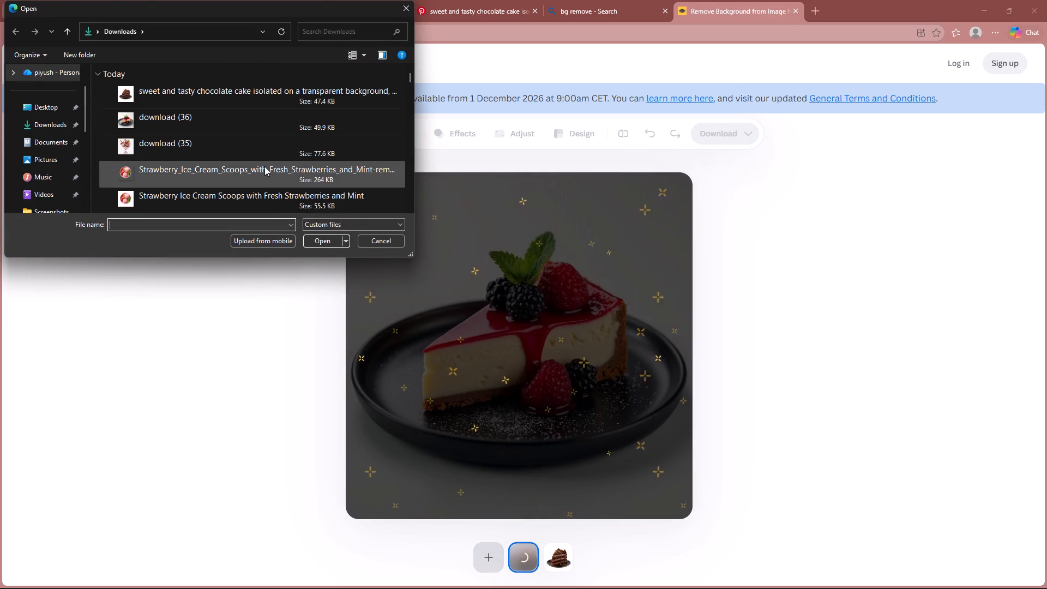
pyautogui.click(258, 157)
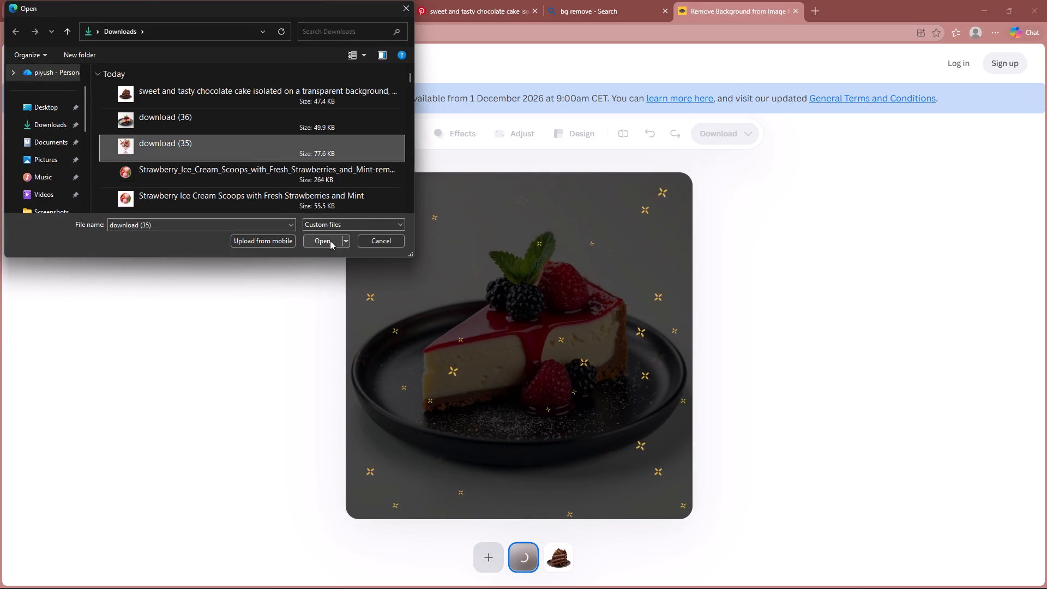
pyautogui.click(330, 241)
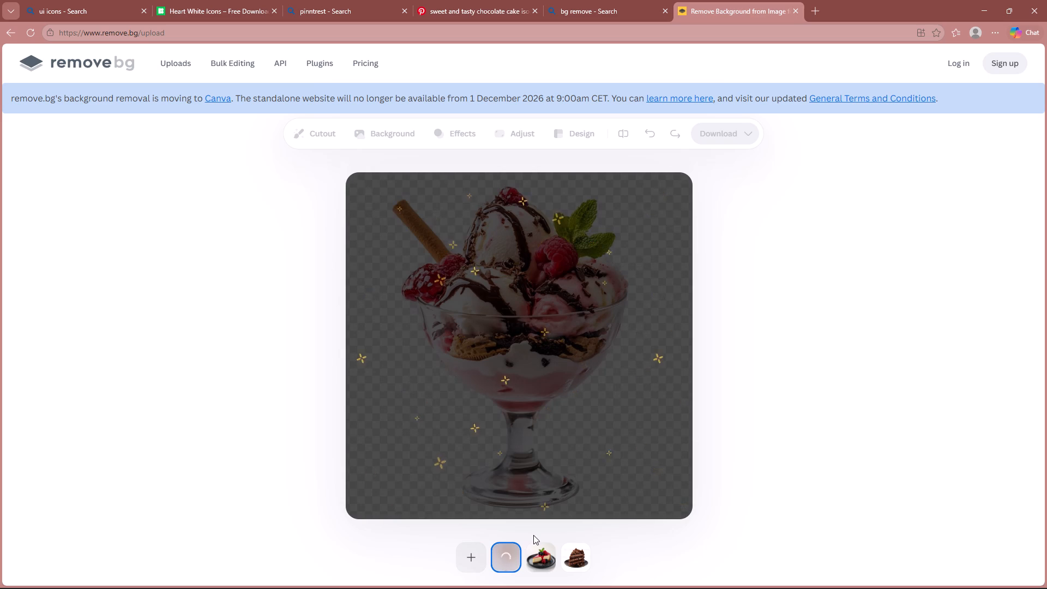
# Download the chocolate cake cutout as the free 500 x 500 Preview.
pyautogui.click(577, 565)
pyautogui.click(721, 139)
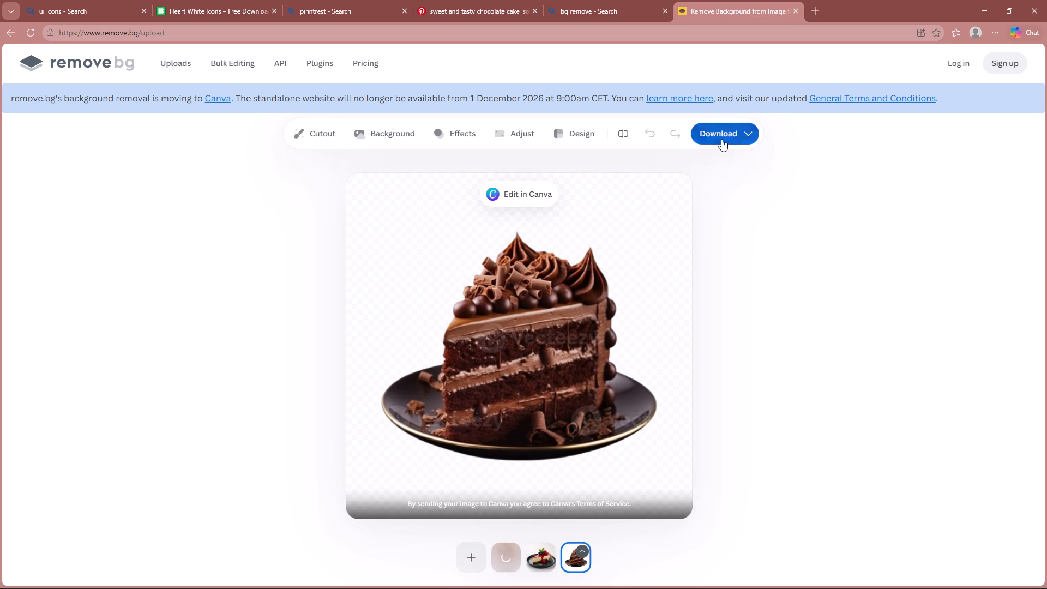
pyautogui.click(712, 175)
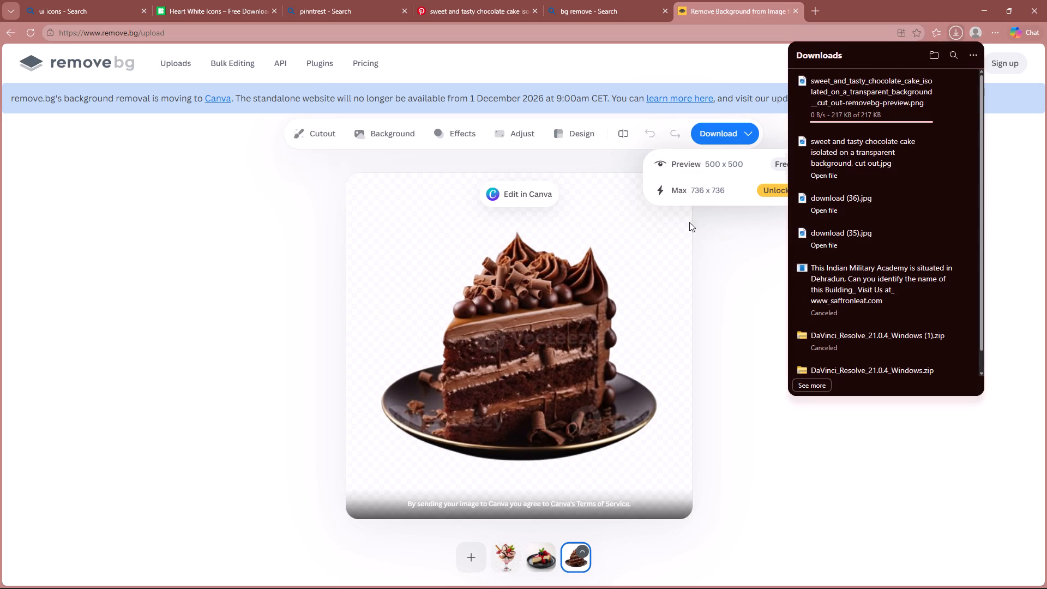
# Download the berry cheesecake cutout as the free 500 x 500 Preview.
pyautogui.click(546, 548)
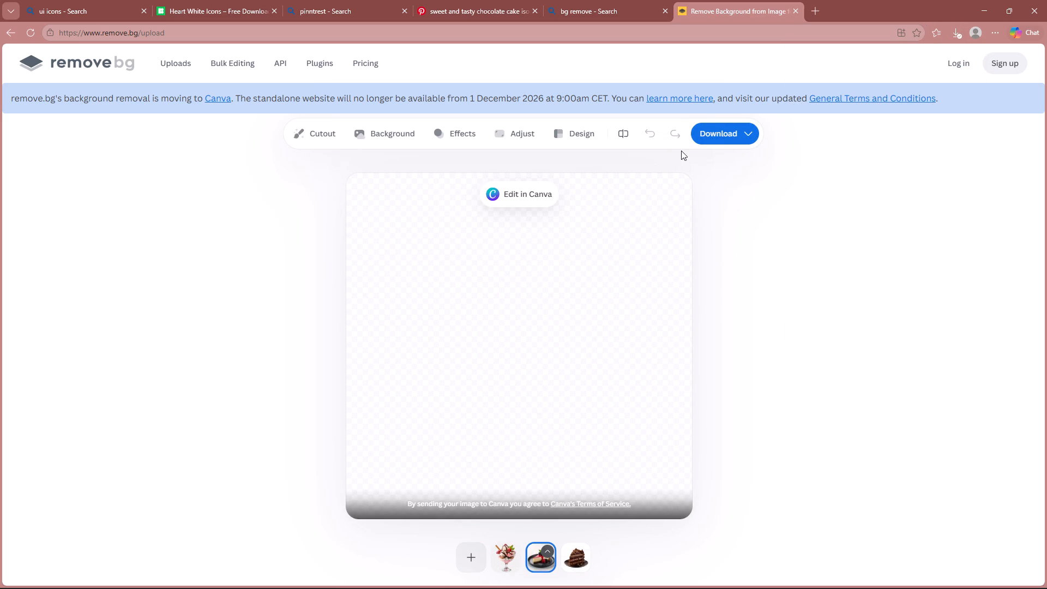
pyautogui.click(748, 130)
pyautogui.click(702, 168)
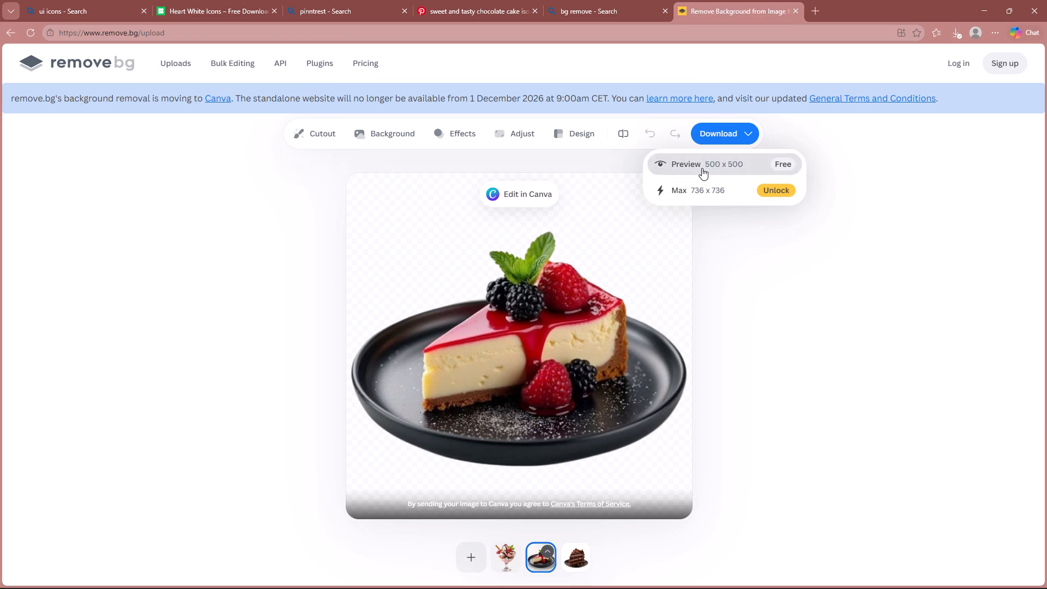
# Download the ice cream sundae cutout as the free 500 x 500 Preview.
pyautogui.click(510, 550)
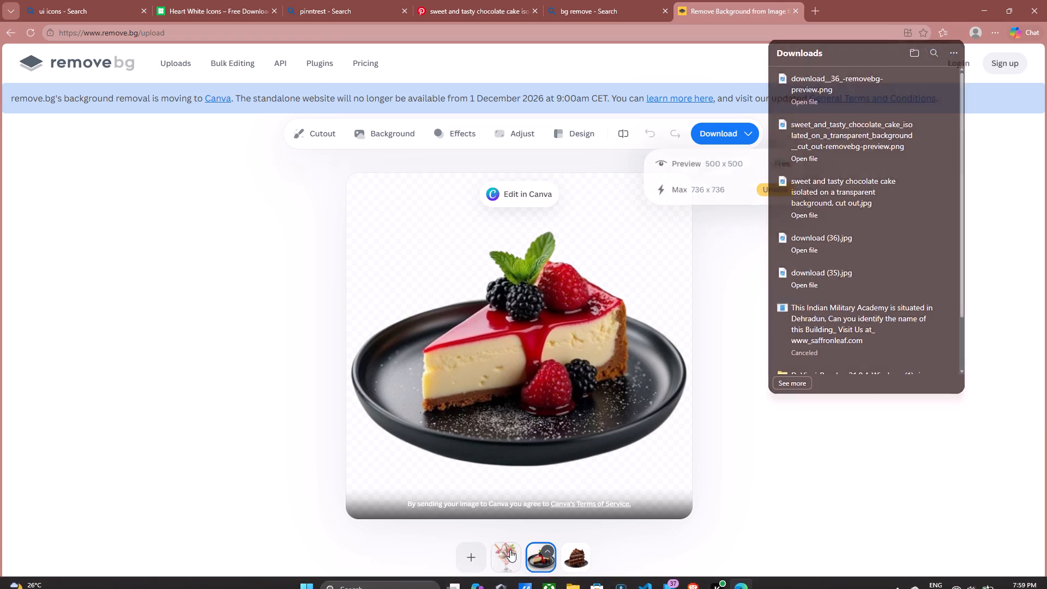
pyautogui.click(723, 130)
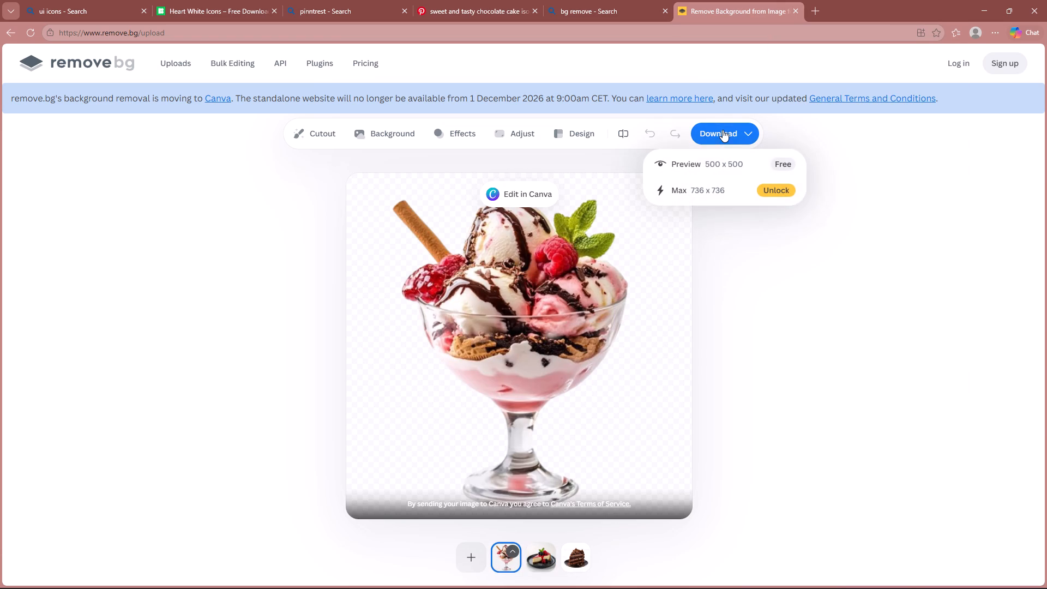
pyautogui.click(723, 160)
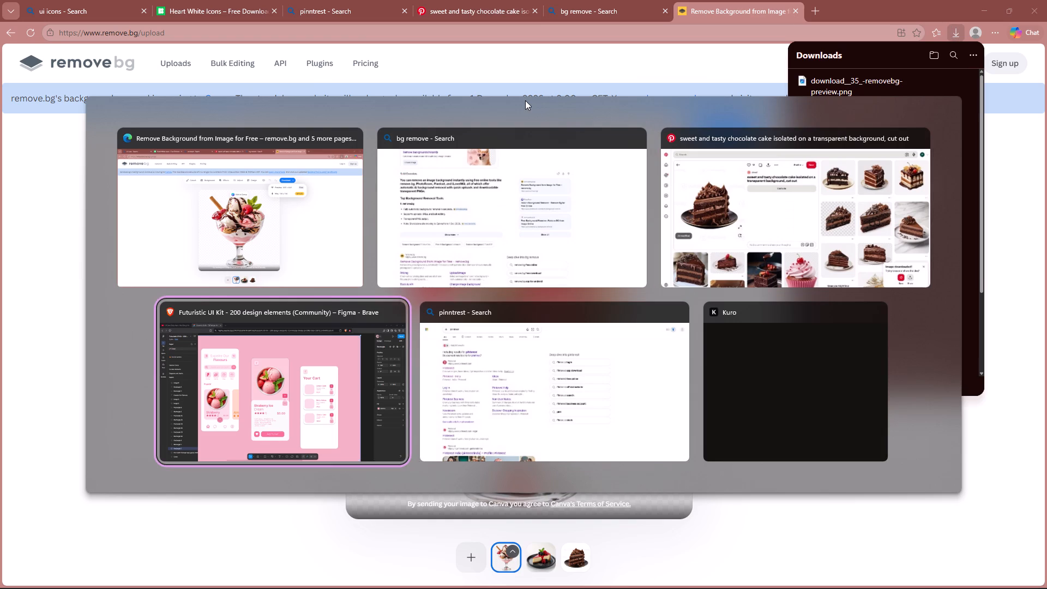
# Switch to the Figma design and place the sundae cutout, download__35_-removebg-preview, from the Downloads folder onto the Your Cart screen.
pyautogui.click(893, 214)
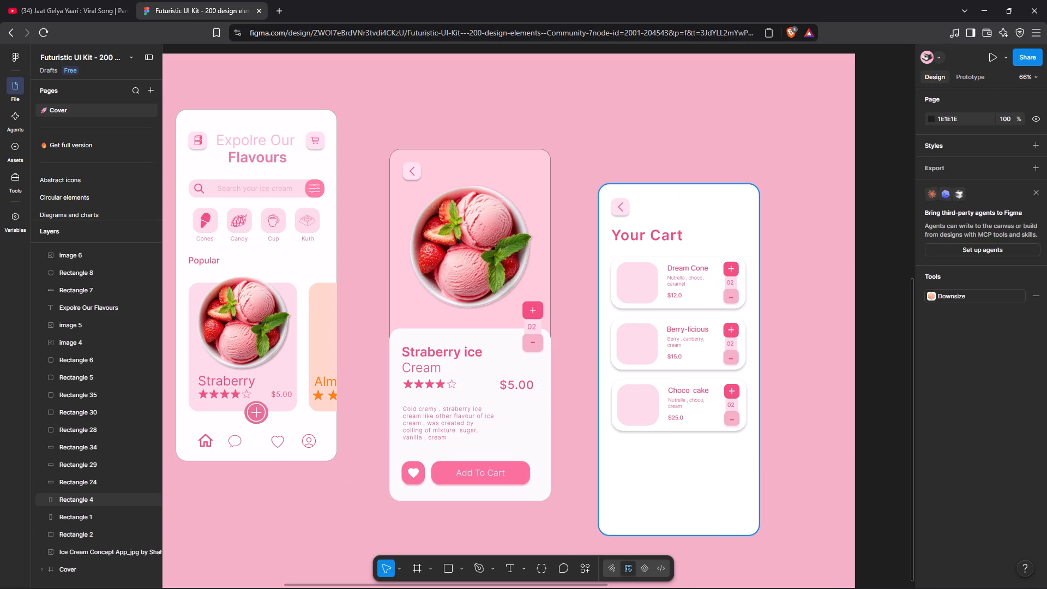
pyautogui.click(573, 575)
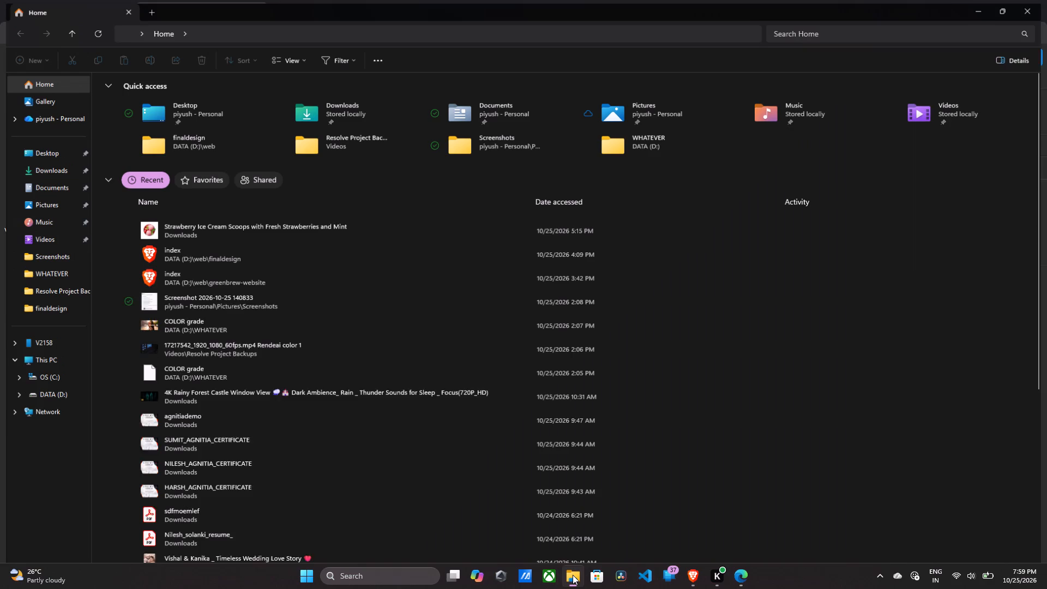
pyautogui.click(62, 173)
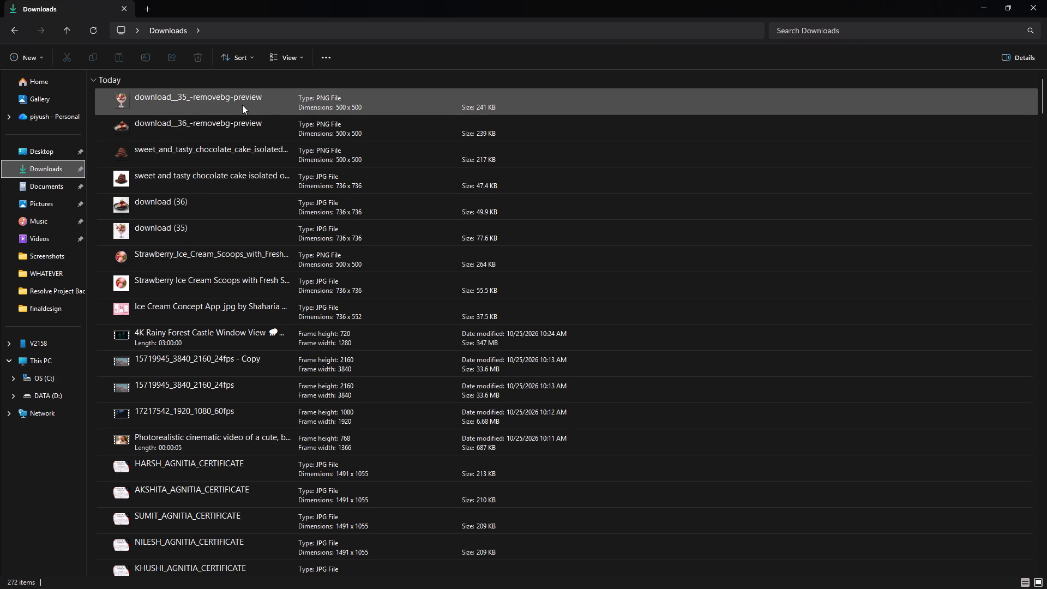
pyautogui.moveTo(130, 100); pyautogui.dragTo(535, 356)
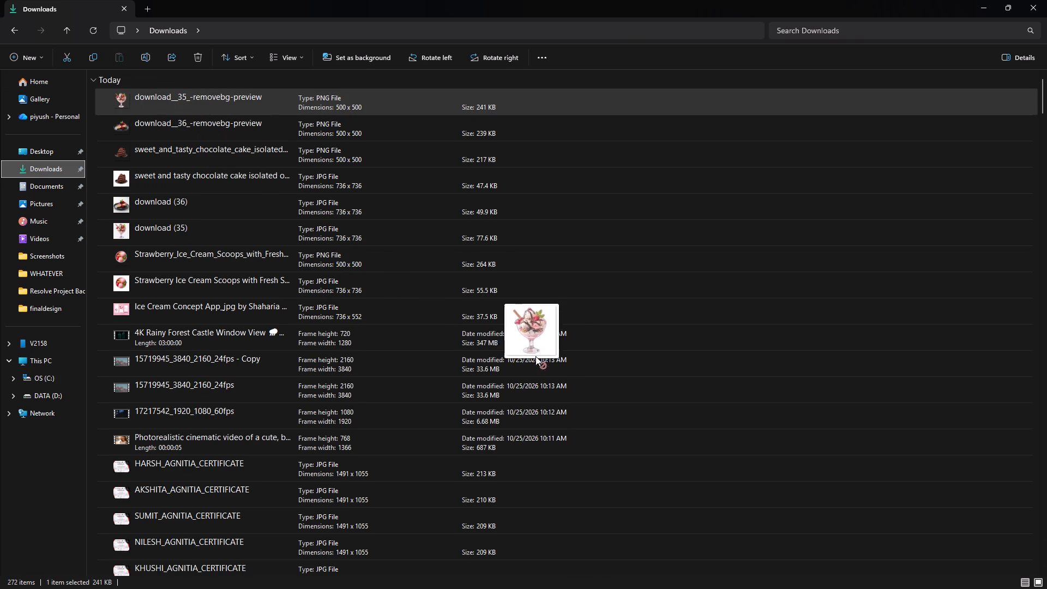
pyautogui.moveTo(535, 356); pyautogui.dragTo(666, 576)
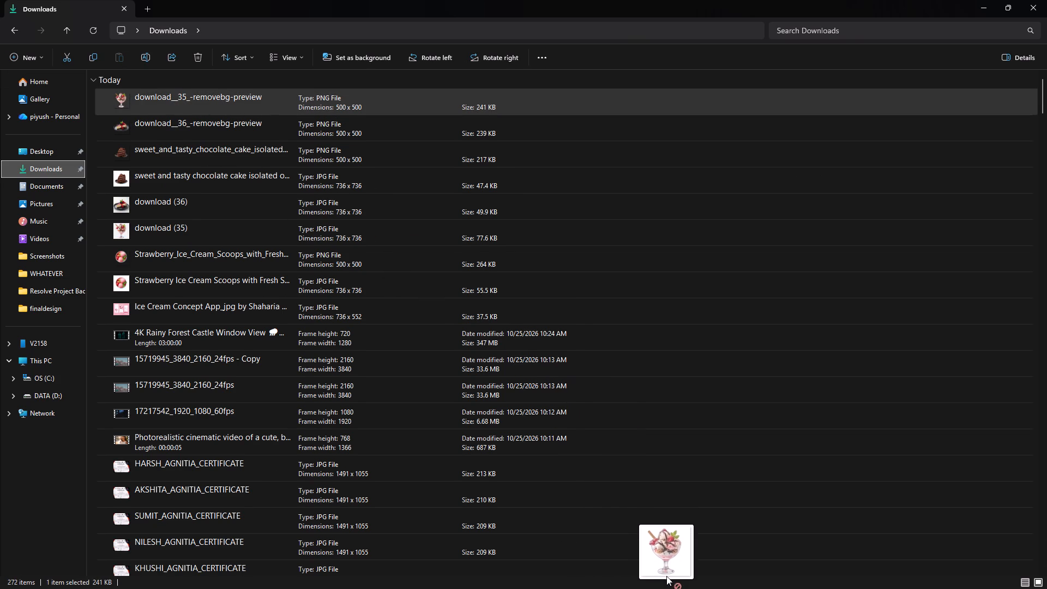
pyautogui.moveTo(666, 576); pyautogui.dragTo(637, 405)
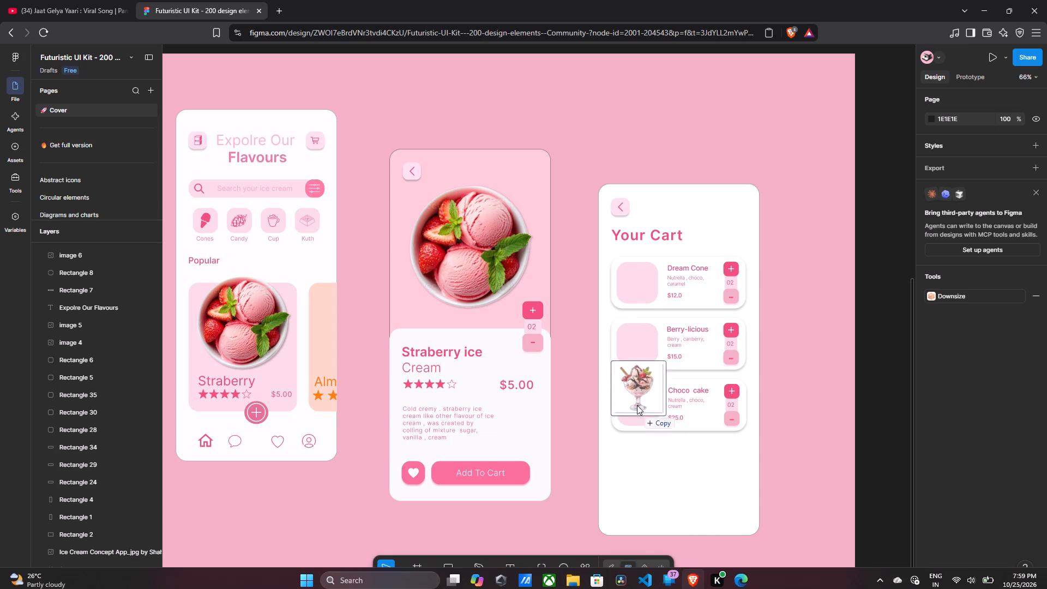
pyautogui.moveTo(637, 405); pyautogui.dragTo(629, 291)
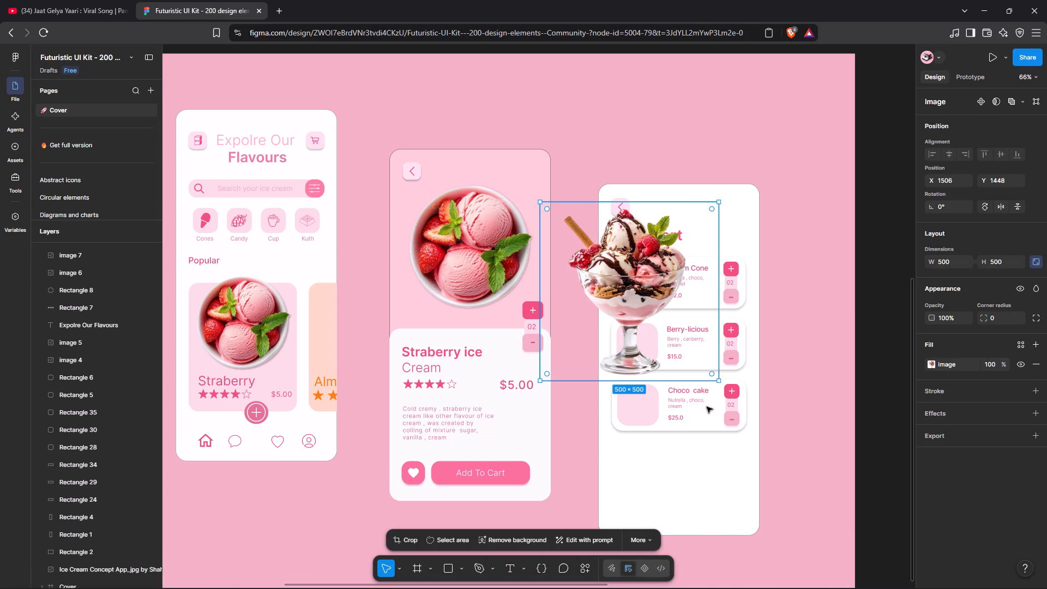
# Scale the sundae image down to about 88 × 88 and centre it in the Dream Cone card's pink thumbnail square.
pyautogui.moveTo(718, 382); pyautogui.dragTo(565, 239)
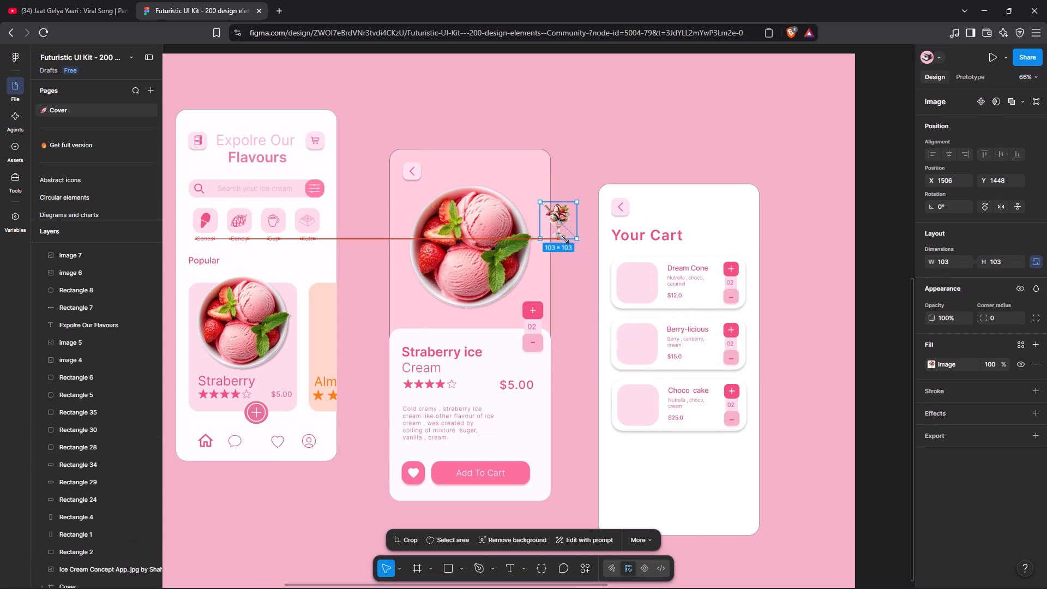
pyautogui.moveTo(565, 239); pyautogui.dragTo(571, 238)
pyautogui.moveTo(563, 218); pyautogui.dragTo(641, 281)
pyautogui.click(889, 273)
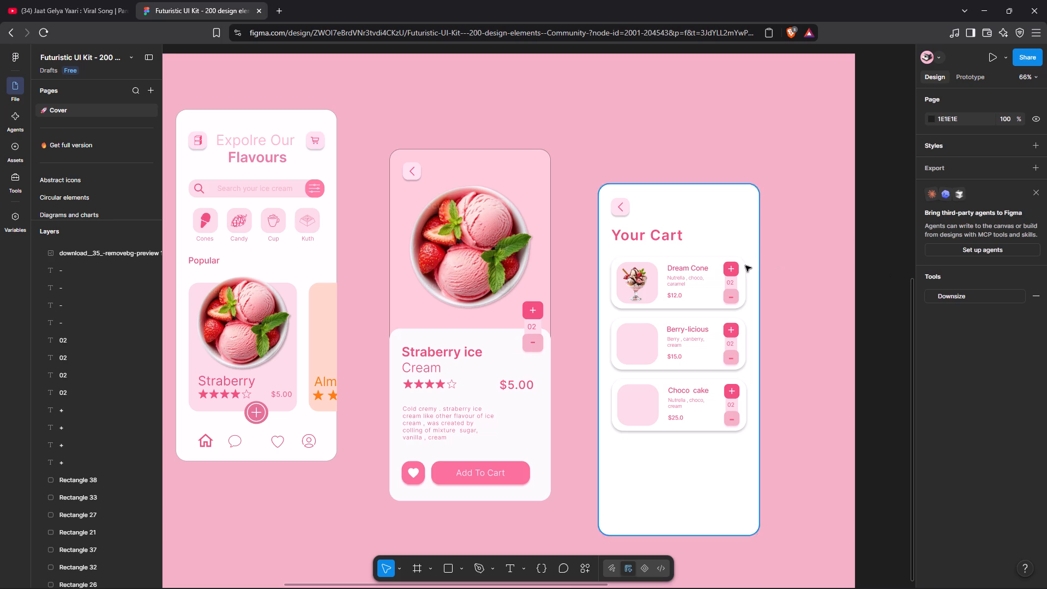
pyautogui.scroll(1, 629, 280)
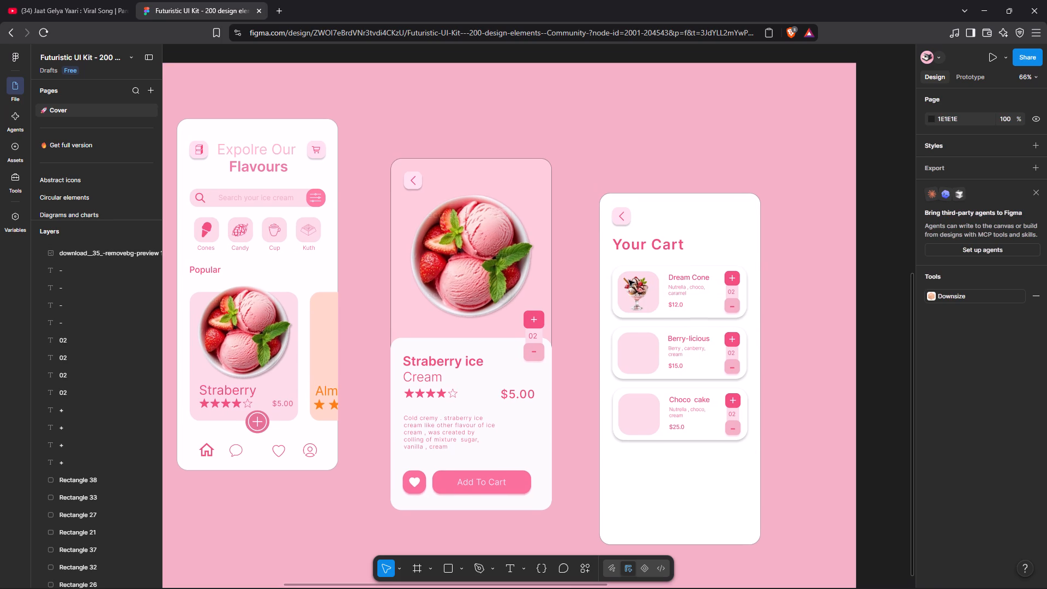
pyautogui.click(651, 305)
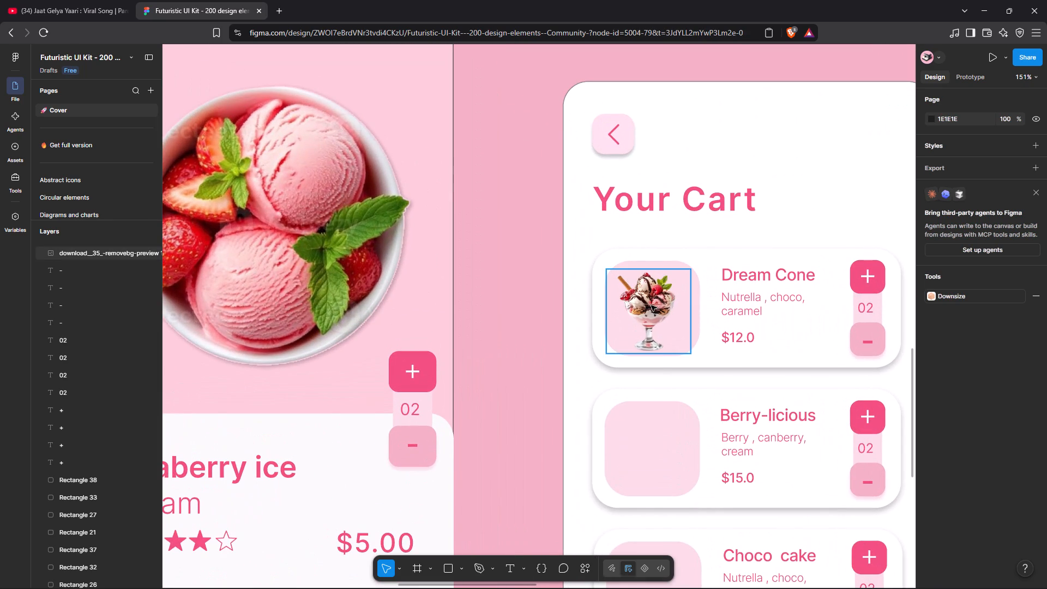
pyautogui.moveTo(690, 352); pyautogui.dragTo(678, 339)
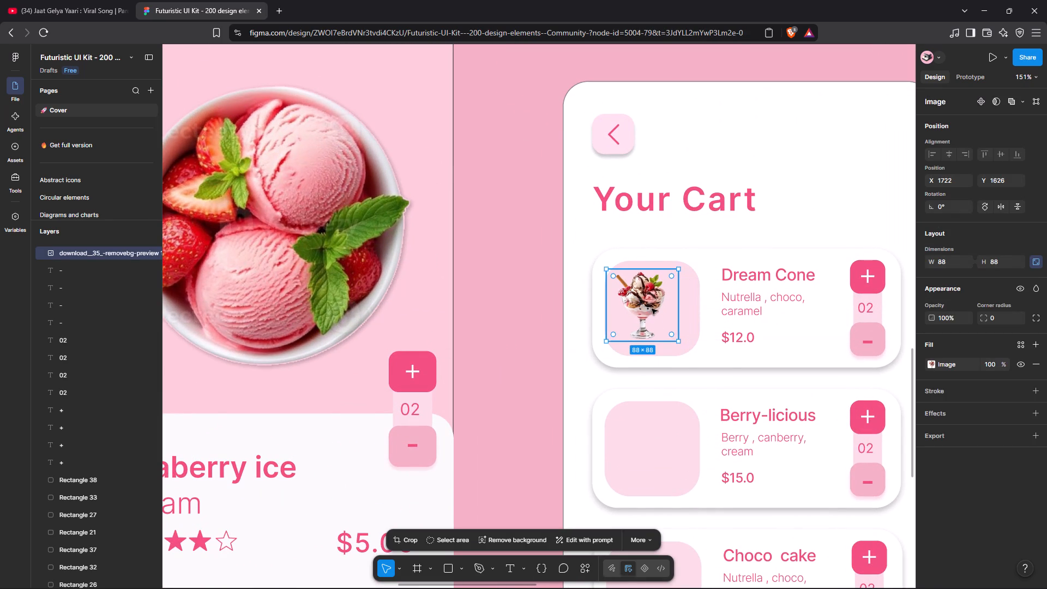
pyautogui.click(649, 306)
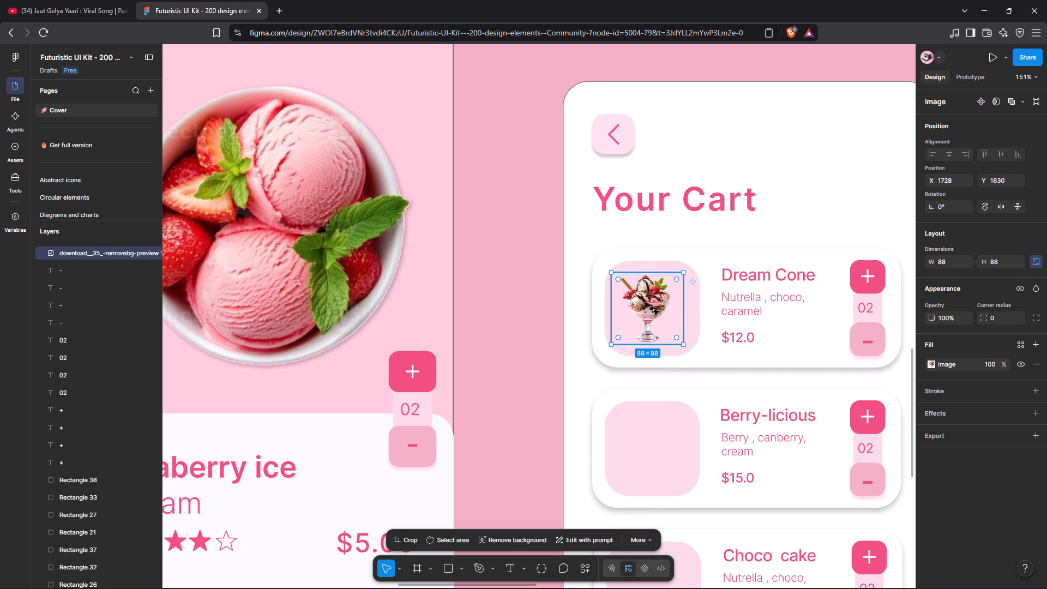
# Add a drop shadow to the Dream Cone sundae image with an X offset of 7 and a larger blur.
pyautogui.click(1037, 414)
pyautogui.click(1008, 451)
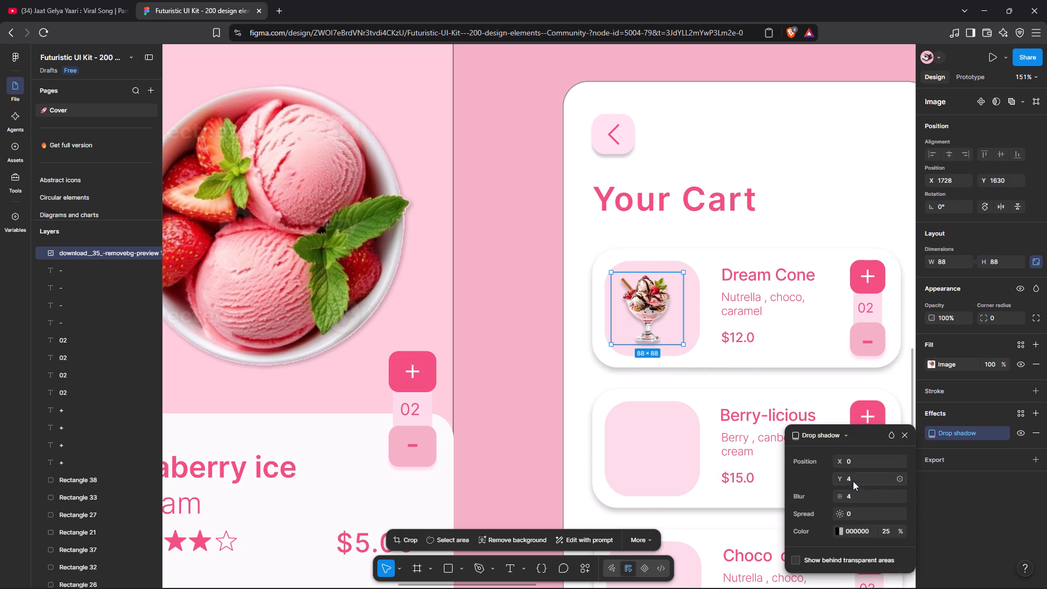
pyautogui.moveTo(846, 462); pyautogui.dragTo(860, 459)
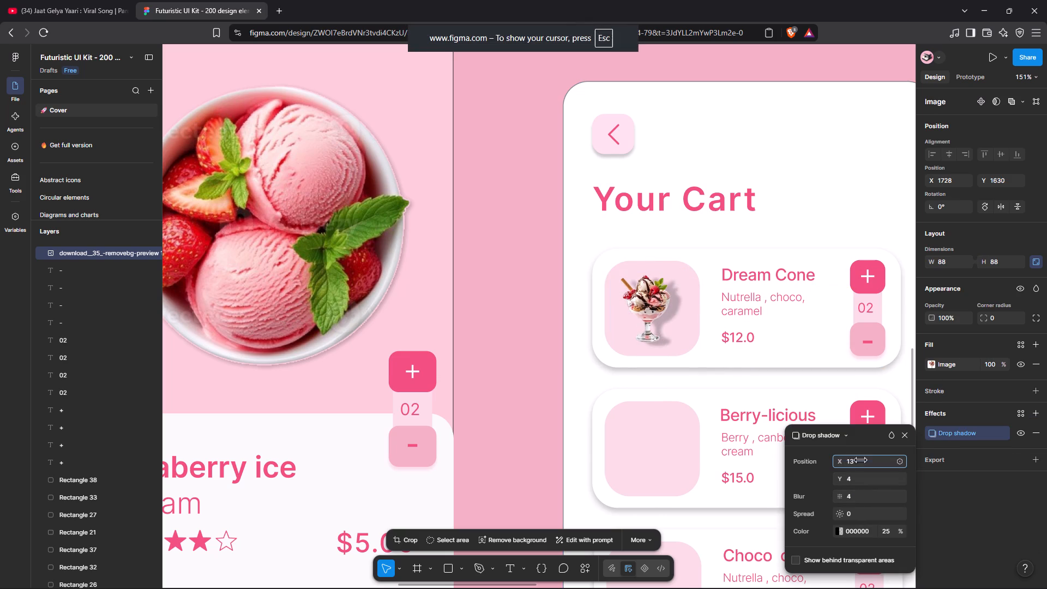
pyautogui.moveTo(860, 459); pyautogui.dragTo(857, 458)
pyautogui.moveTo(857, 458); pyautogui.dragTo(853, 456)
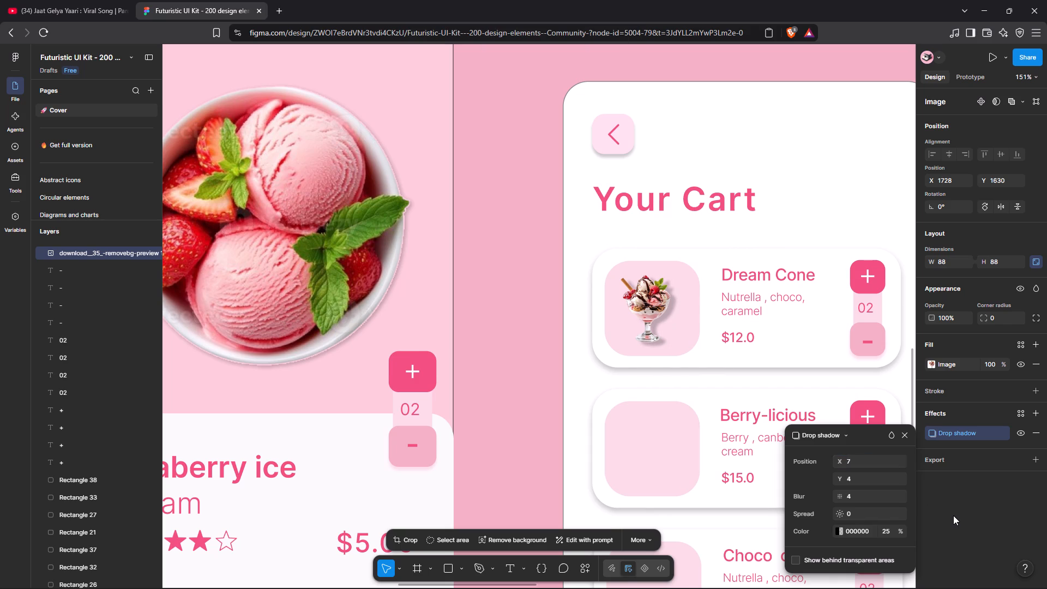
pyautogui.click(953, 515)
pyautogui.click(943, 432)
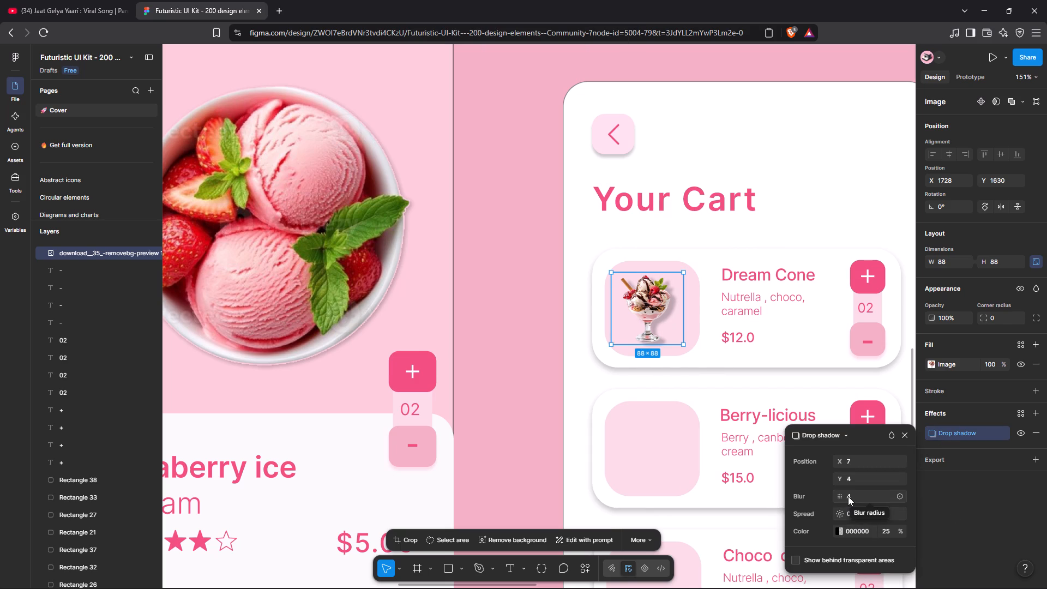
pyautogui.moveTo(841, 496); pyautogui.dragTo(859, 495)
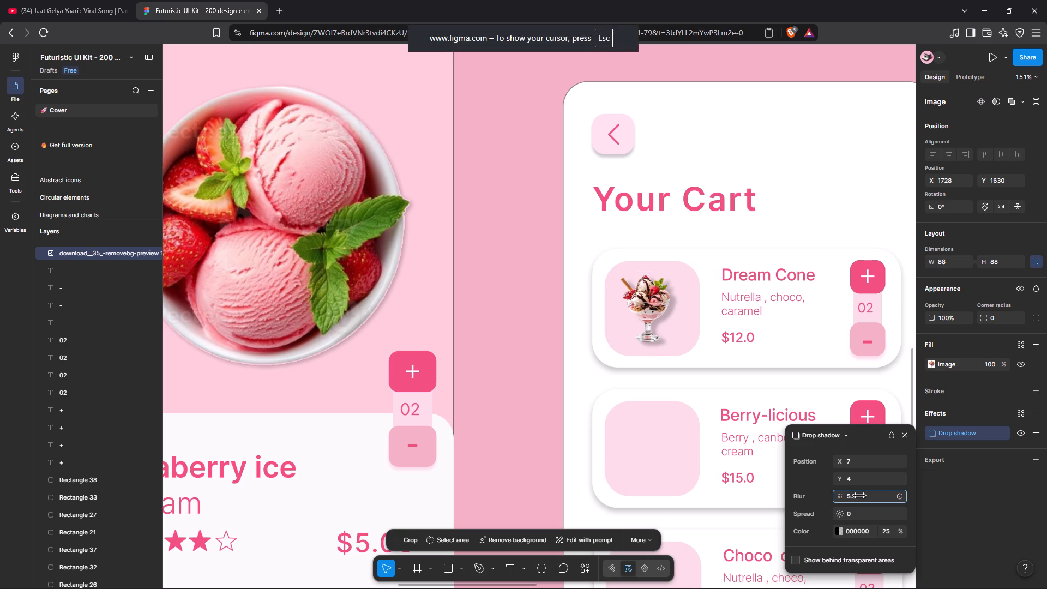
pyautogui.moveTo(859, 495); pyautogui.dragTo(886, 495)
pyautogui.click(934, 530)
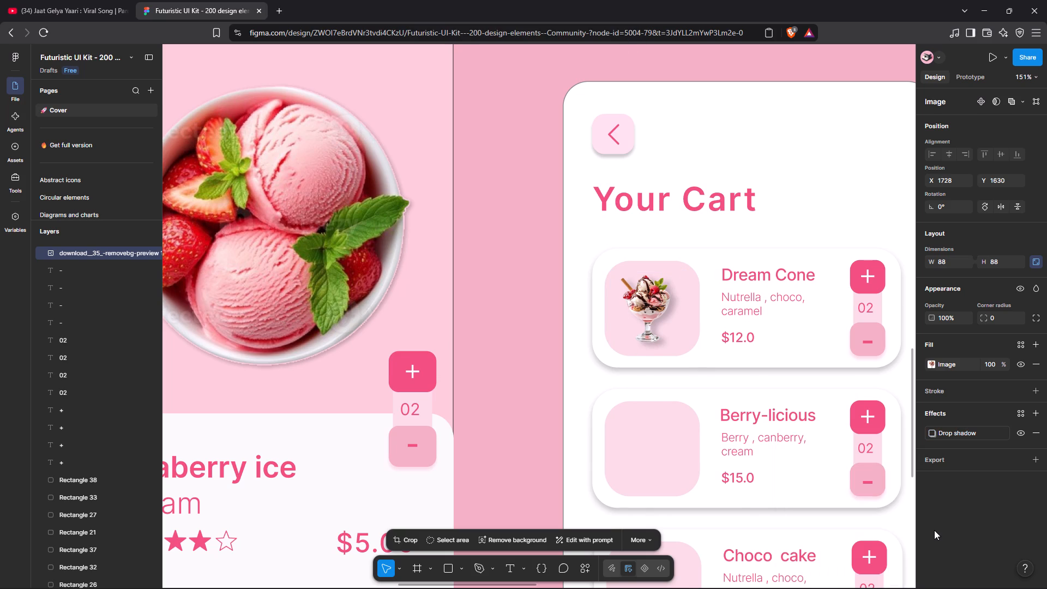
pyautogui.click(753, 68)
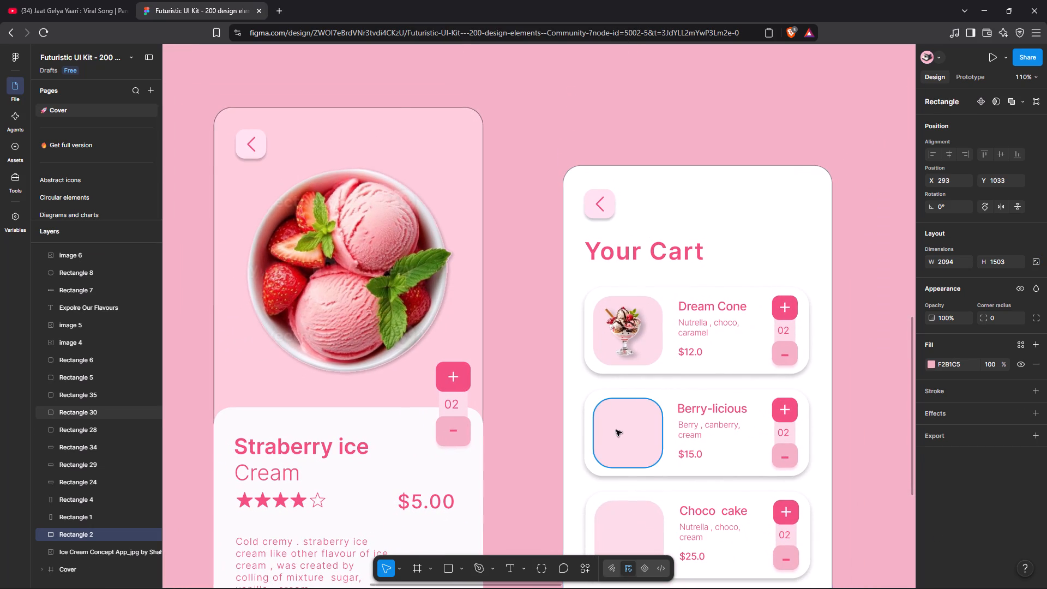
# Place the berry cheesecake cutout, download__36_-removebg-preview, from the Downloads folder onto the Your Cart screen in Figma.
pyautogui.click(567, 575)
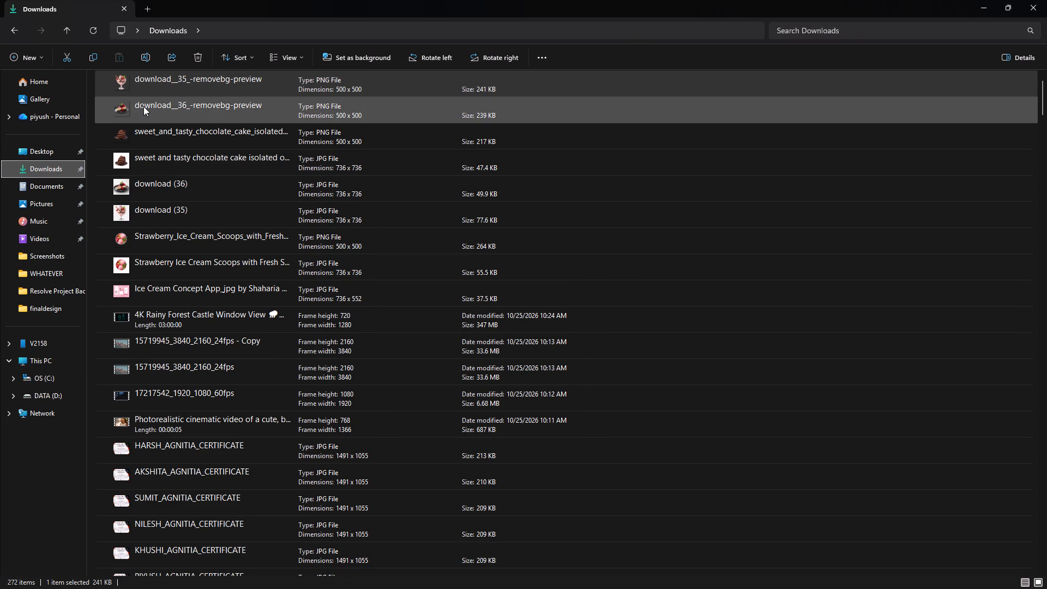
pyautogui.moveTo(143, 106); pyautogui.dragTo(661, 588)
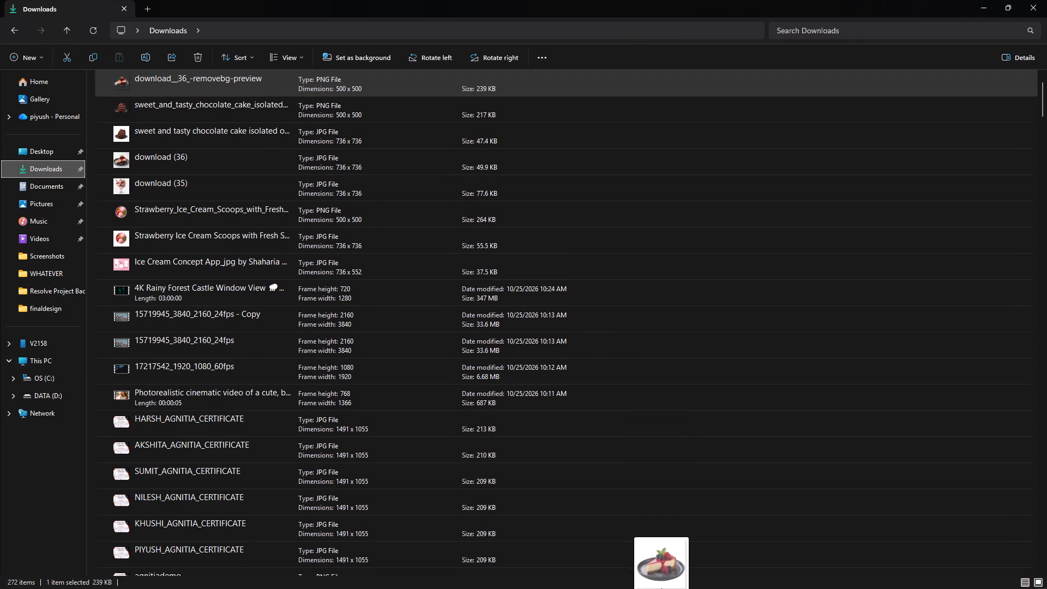
pyautogui.moveTo(661, 588); pyautogui.dragTo(635, 481)
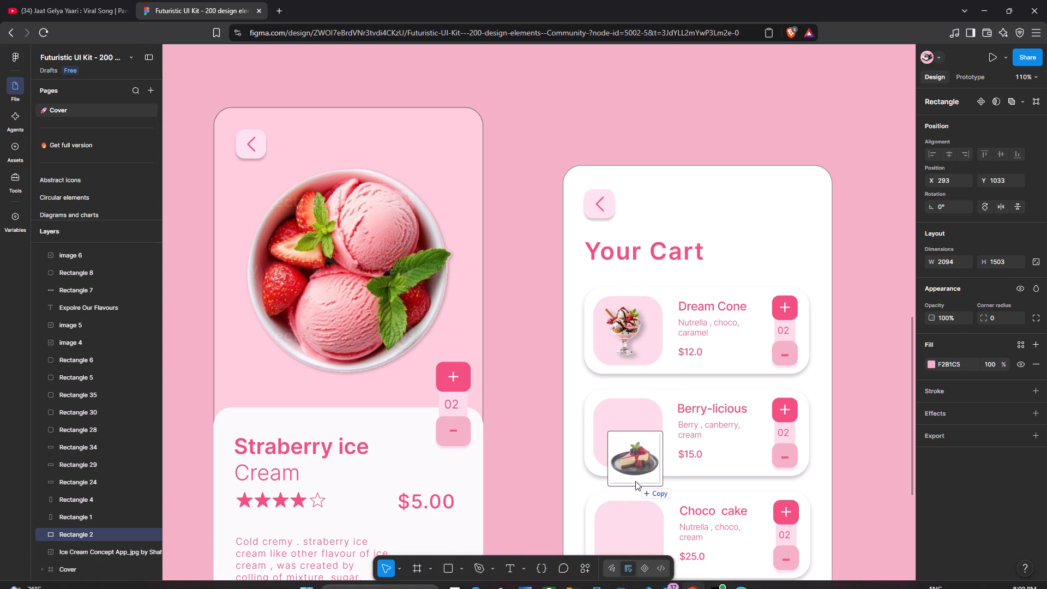
pyautogui.moveTo(635, 481); pyautogui.dragTo(633, 472)
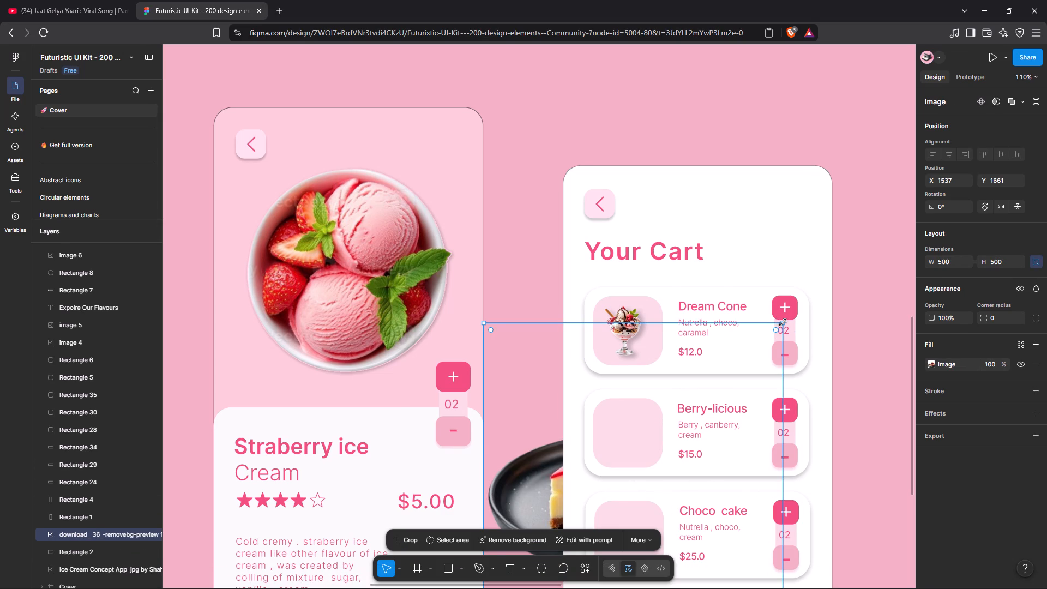
# Shrink the cheesecake image to about 219 × 219, shift it beside the cart screen and bring it to the front.
pyautogui.moveTo(783, 323); pyautogui.dragTo(615, 493)
pyautogui.moveTo(522, 521); pyautogui.dragTo(569, 411)
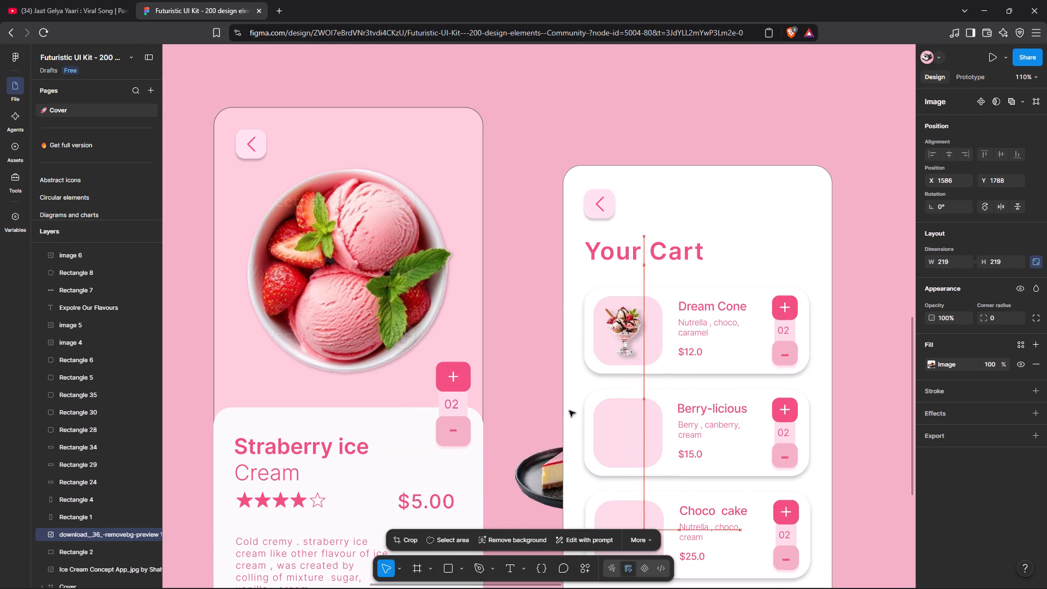
pyautogui.moveTo(569, 411); pyautogui.dragTo(535, 411)
pyautogui.rightClick(535, 411)
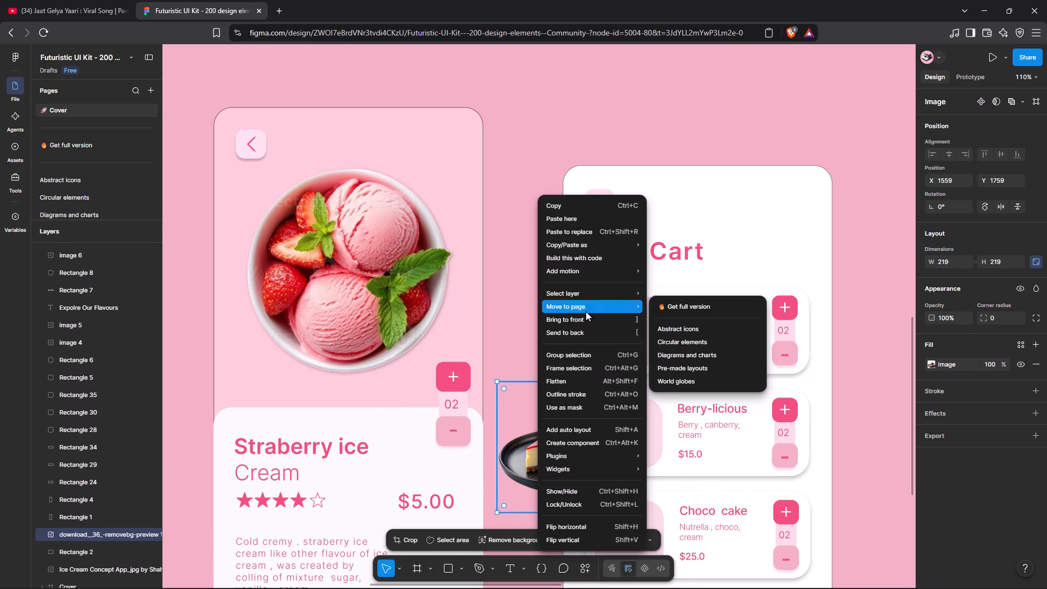
pyautogui.click(588, 317)
# Scale the cheesecake image down to about 76 × 76 and centre it in the Berry-licious card's pink thumbnail square.
pyautogui.moveTo(568, 469); pyautogui.dragTo(622, 434)
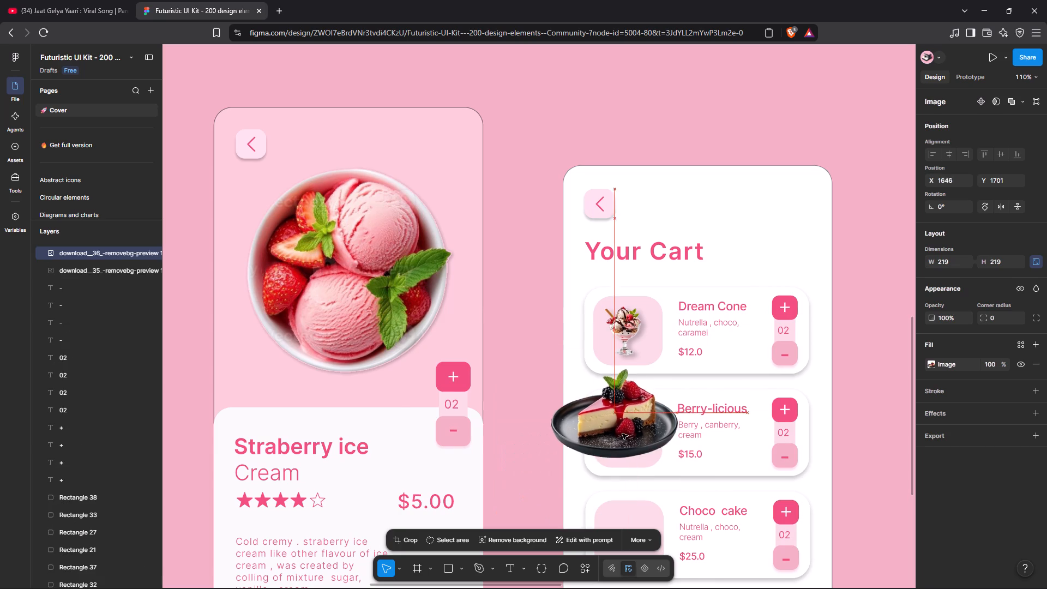
pyautogui.moveTo(622, 434); pyautogui.dragTo(622, 438)
pyautogui.moveTo(679, 483); pyautogui.dragTo(643, 457)
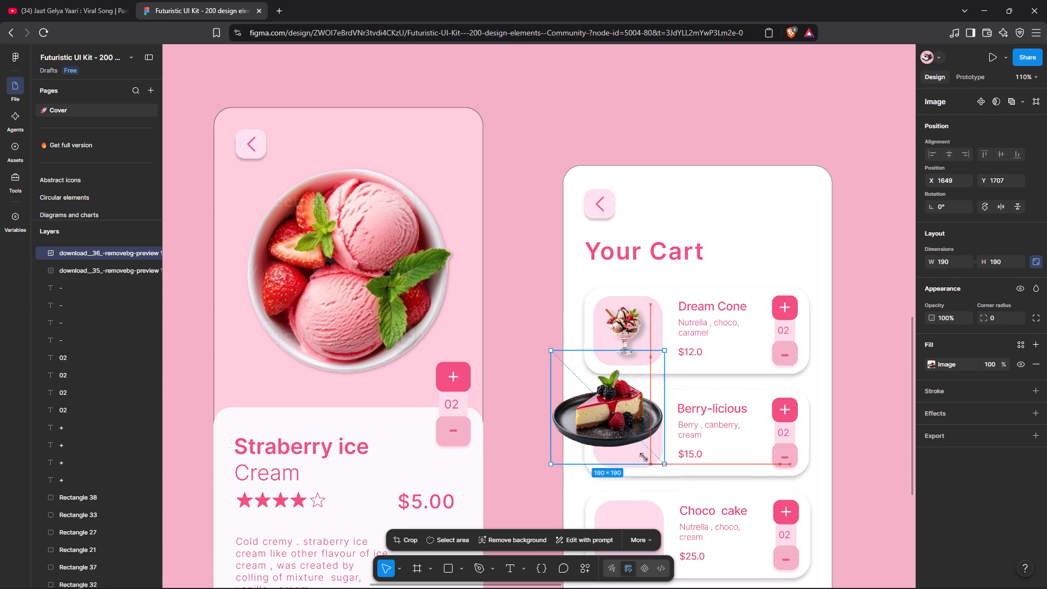
pyautogui.moveTo(643, 457); pyautogui.dragTo(584, 388)
pyautogui.moveTo(577, 369); pyautogui.dragTo(628, 420)
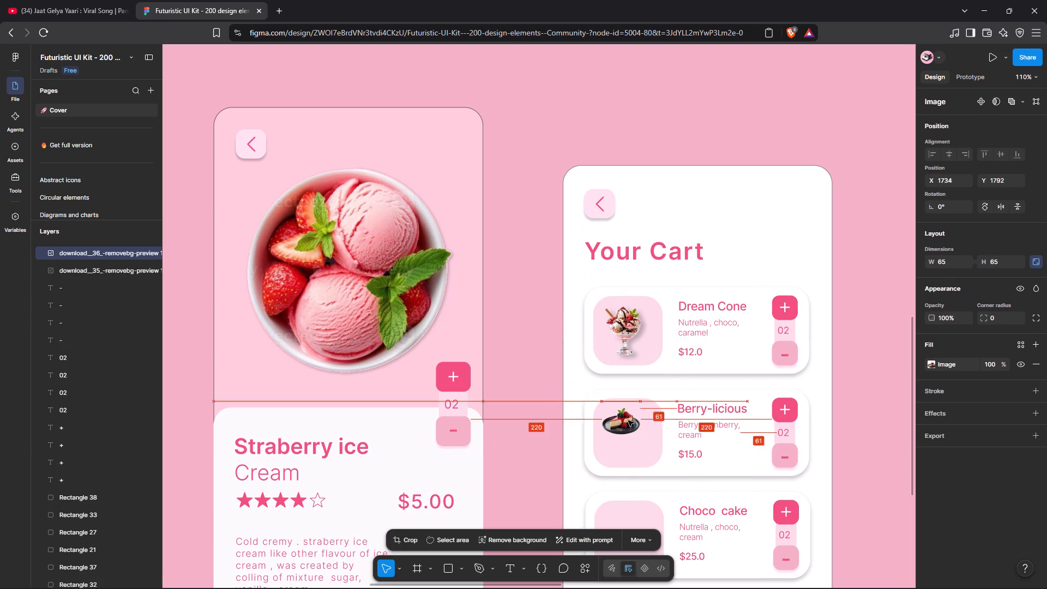
pyautogui.moveTo(628, 420); pyautogui.dragTo(632, 422)
pyautogui.moveTo(643, 442); pyautogui.dragTo(647, 444)
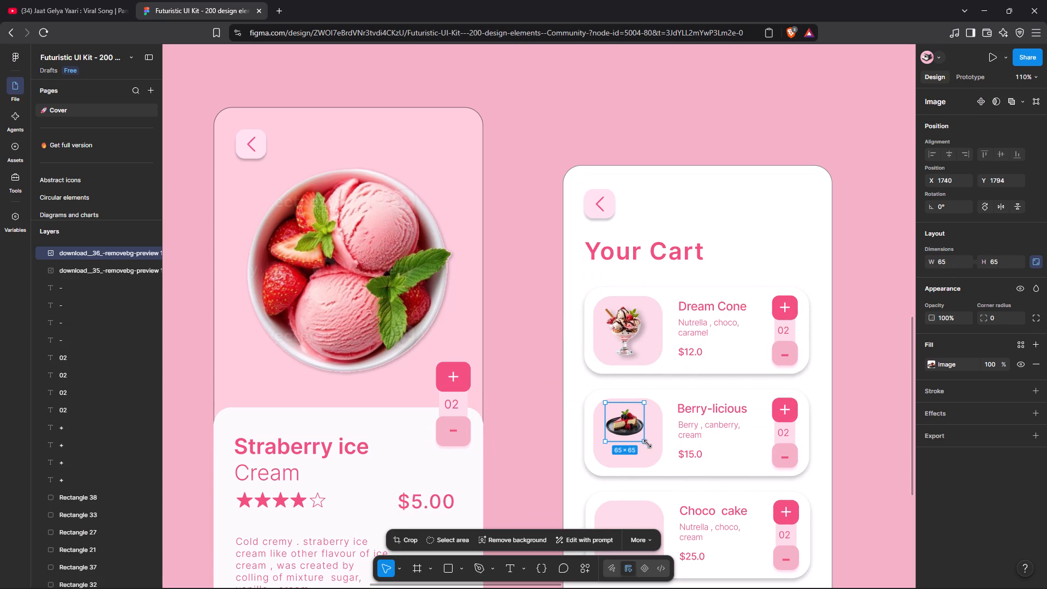
pyautogui.moveTo(647, 444); pyautogui.dragTo(651, 447)
pyautogui.moveTo(637, 430); pyautogui.dragTo(636, 442)
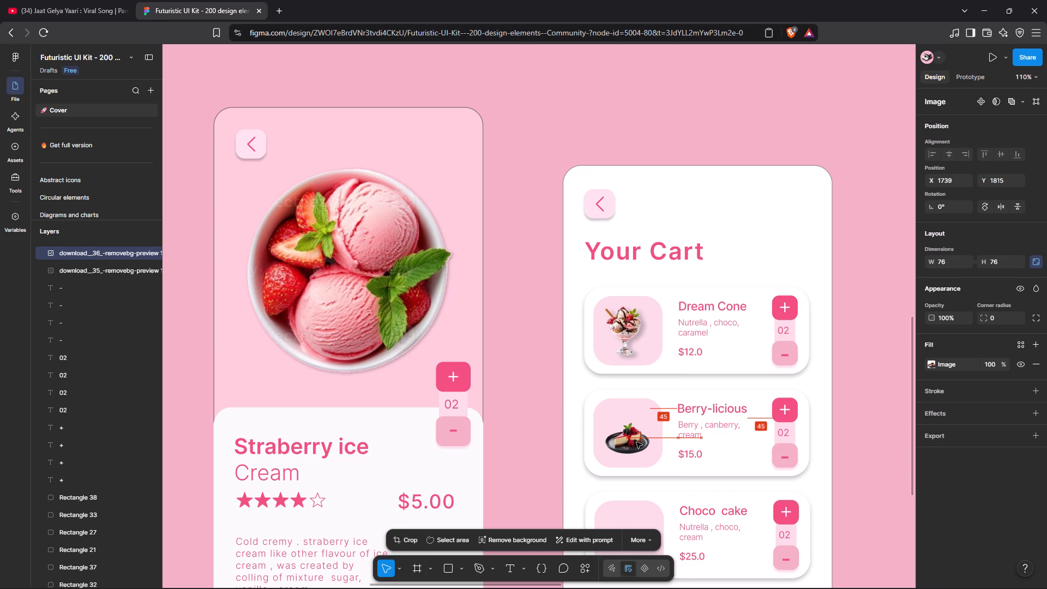
pyautogui.moveTo(636, 442); pyautogui.dragTo(636, 440)
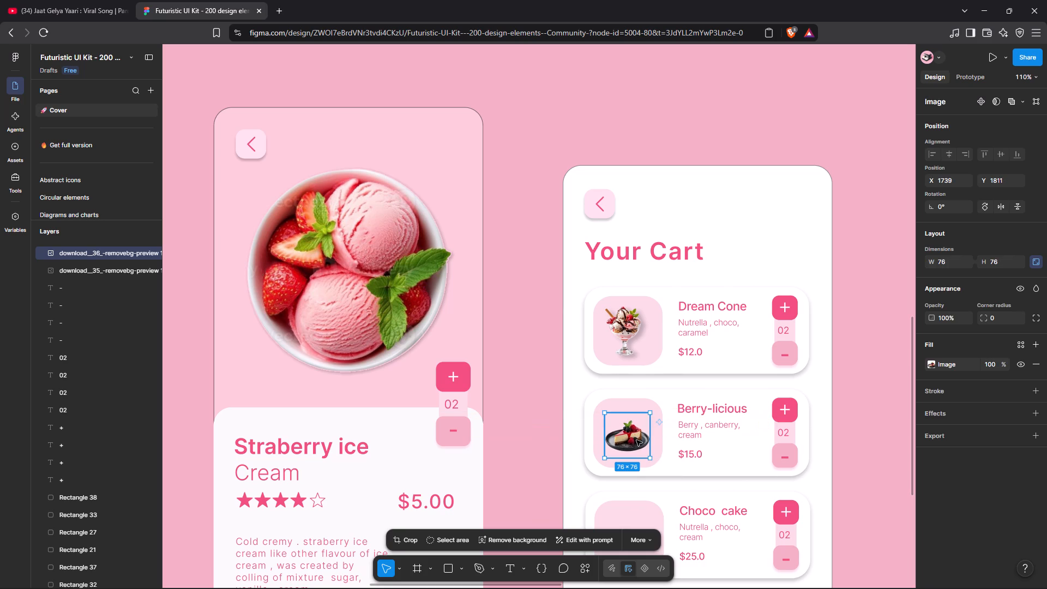
# Add a drop shadow with the default settings to the cheesecake image in the Berry-licious card.
pyautogui.click(1039, 416)
pyautogui.click(1019, 450)
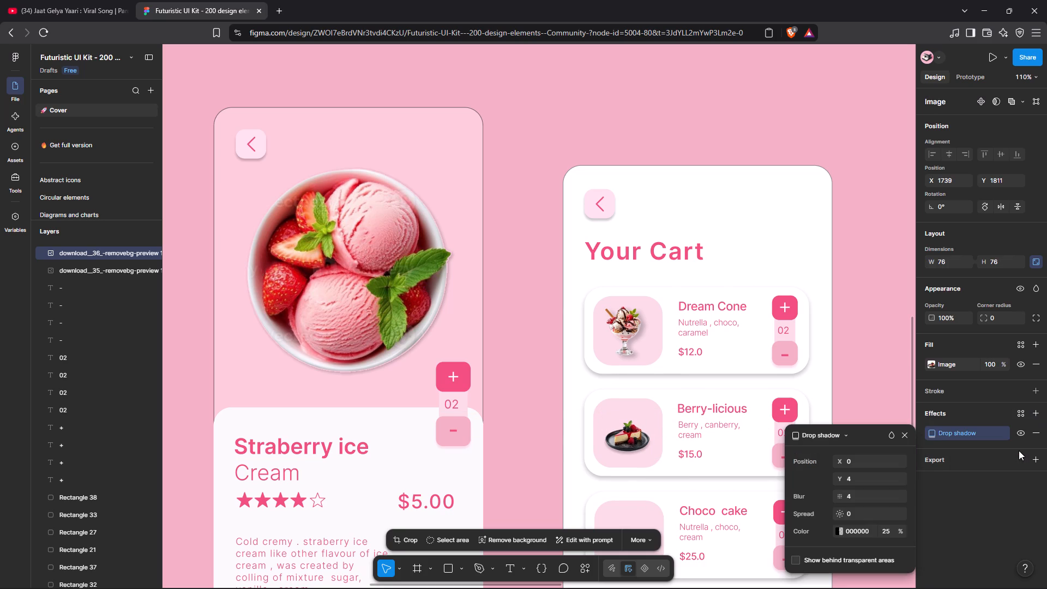
pyautogui.click(888, 393)
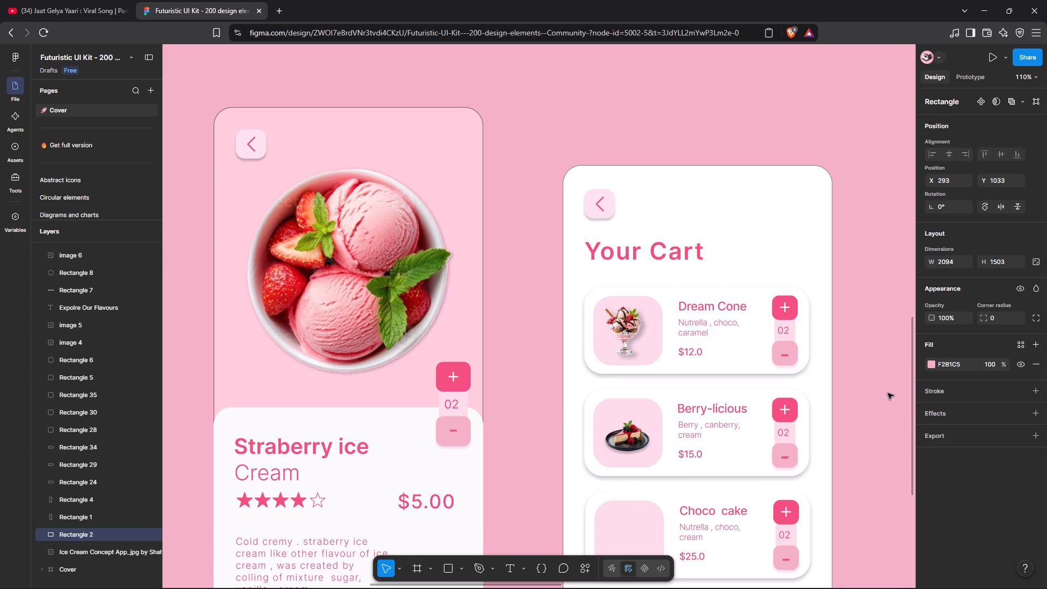
# Place the background-free chocolate cake PNG, sweet_and_tasty_chocolate_cake_isolated, from the Downloads folder onto the Your Cart screen in Figma.
pyautogui.scroll(-2, 702, 485)
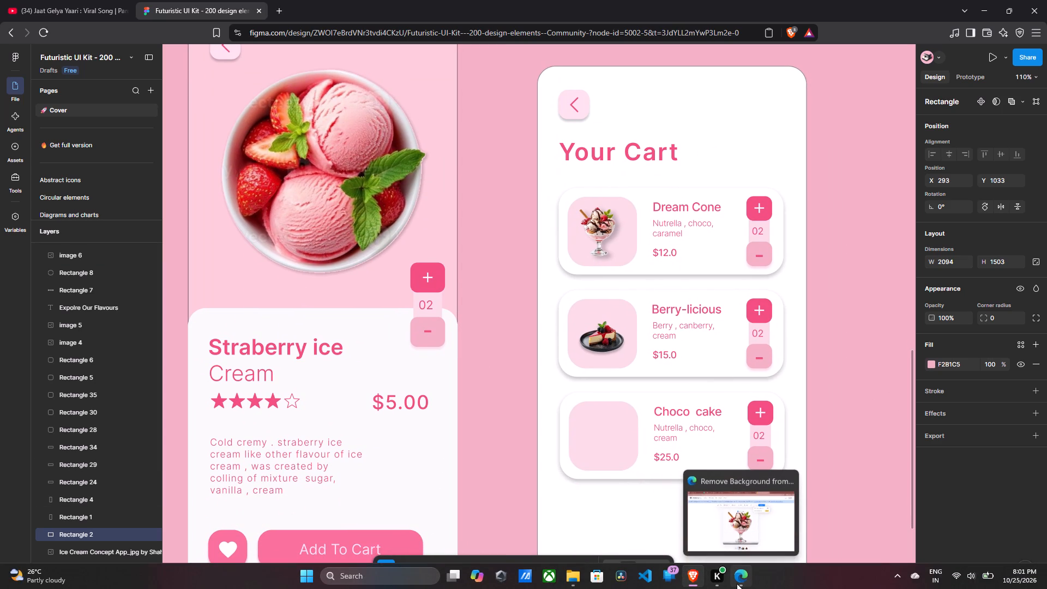
pyautogui.click(568, 575)
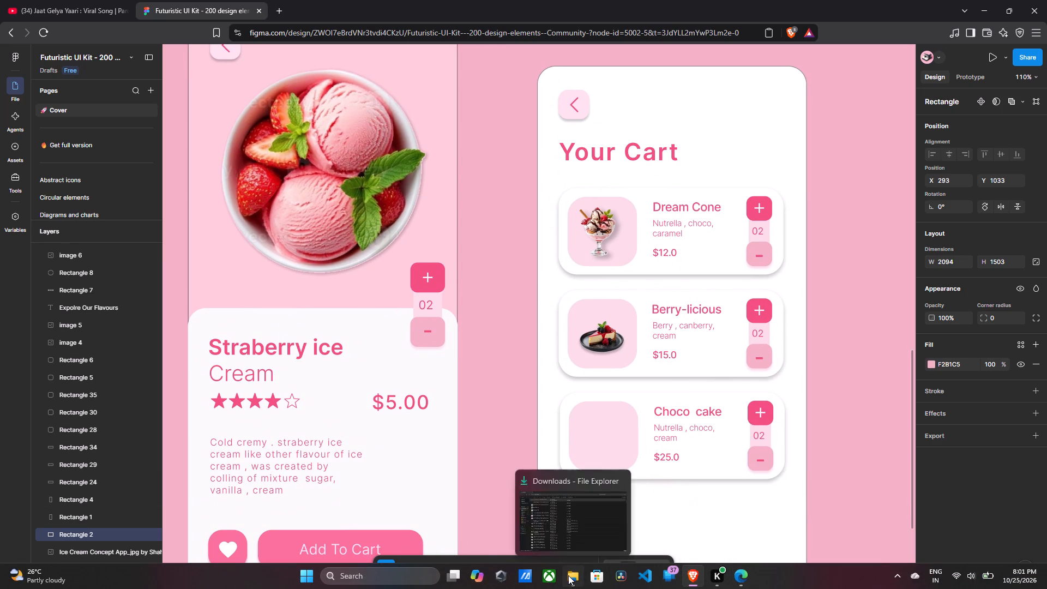
pyautogui.moveTo(233, 166); pyautogui.dragTo(270, 213)
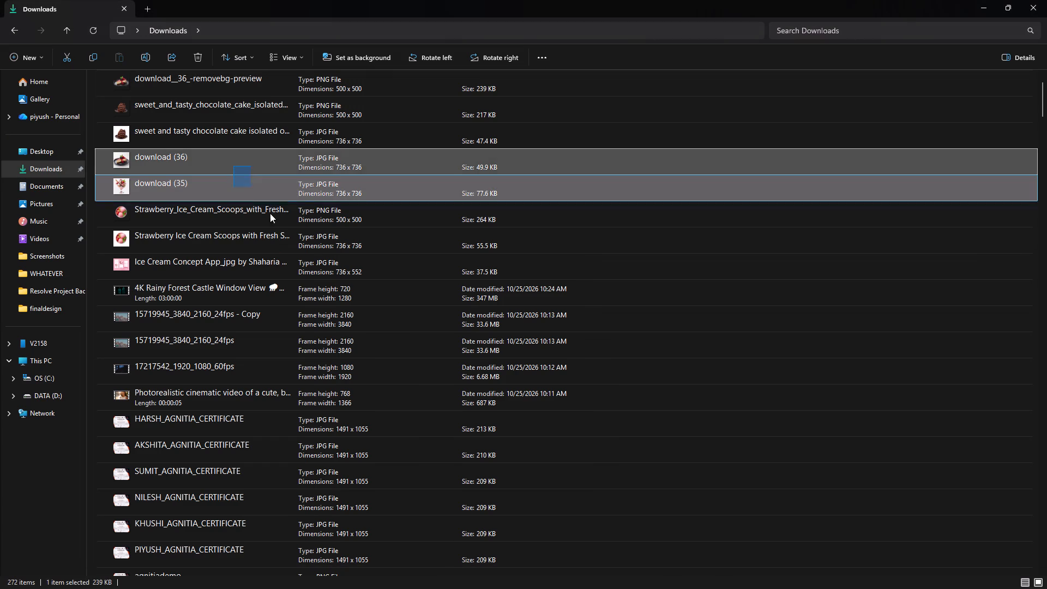
pyautogui.moveTo(270, 213); pyautogui.dragTo(359, 151)
pyautogui.click(301, 151)
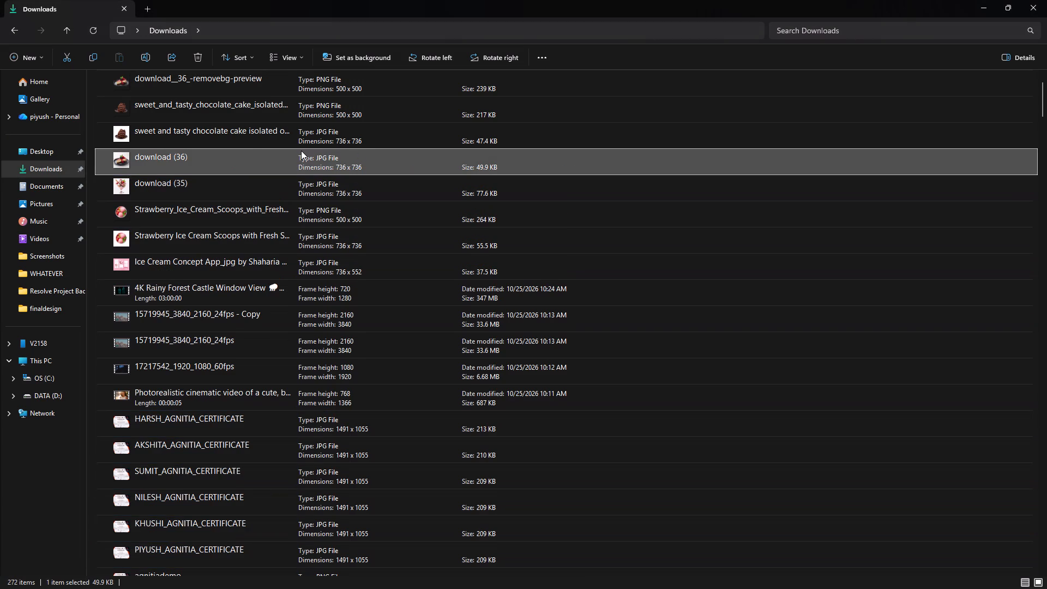
pyautogui.moveTo(163, 153); pyautogui.dragTo(187, 164)
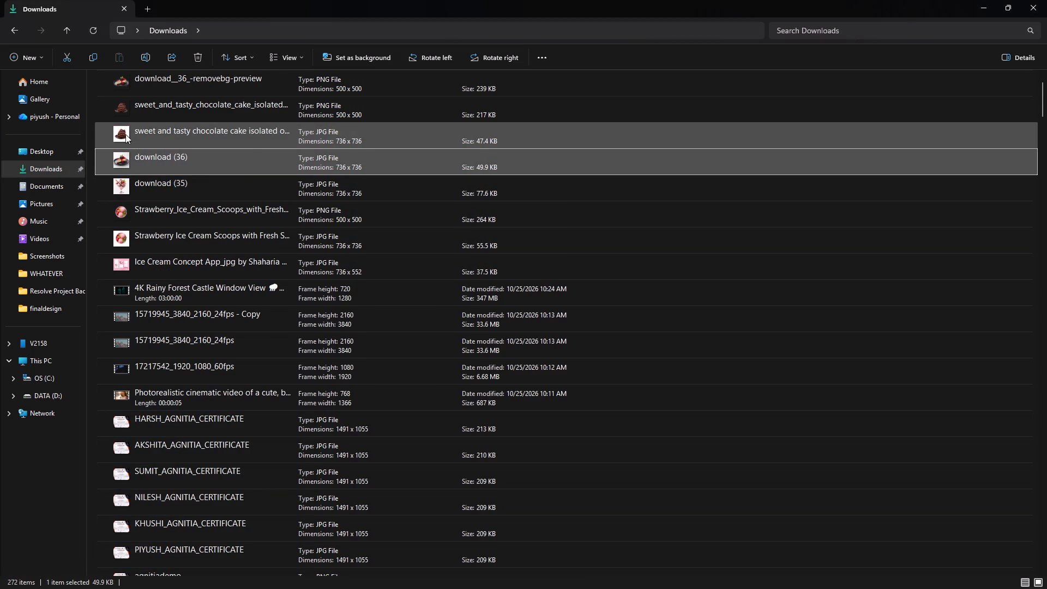
pyautogui.moveTo(124, 113); pyautogui.dragTo(529, 566)
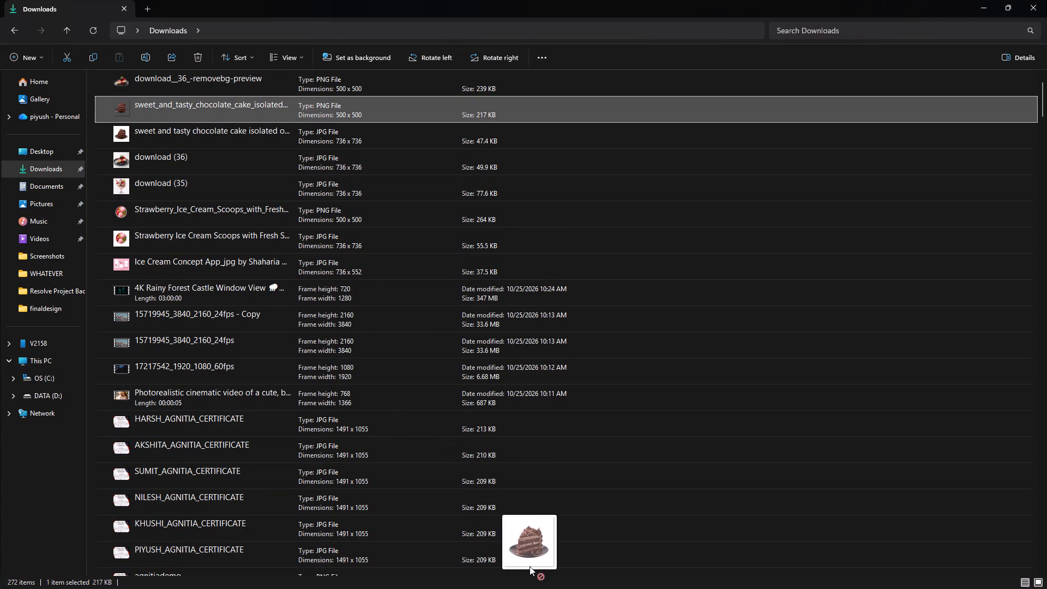
pyautogui.moveTo(529, 566); pyautogui.dragTo(671, 583)
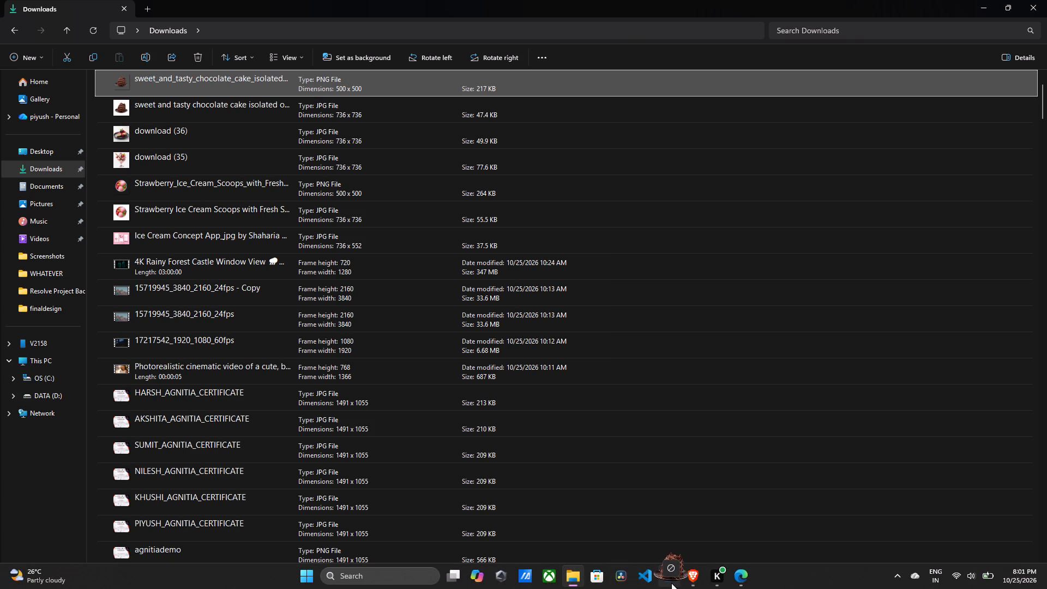
pyautogui.moveTo(671, 583); pyautogui.dragTo(588, 436)
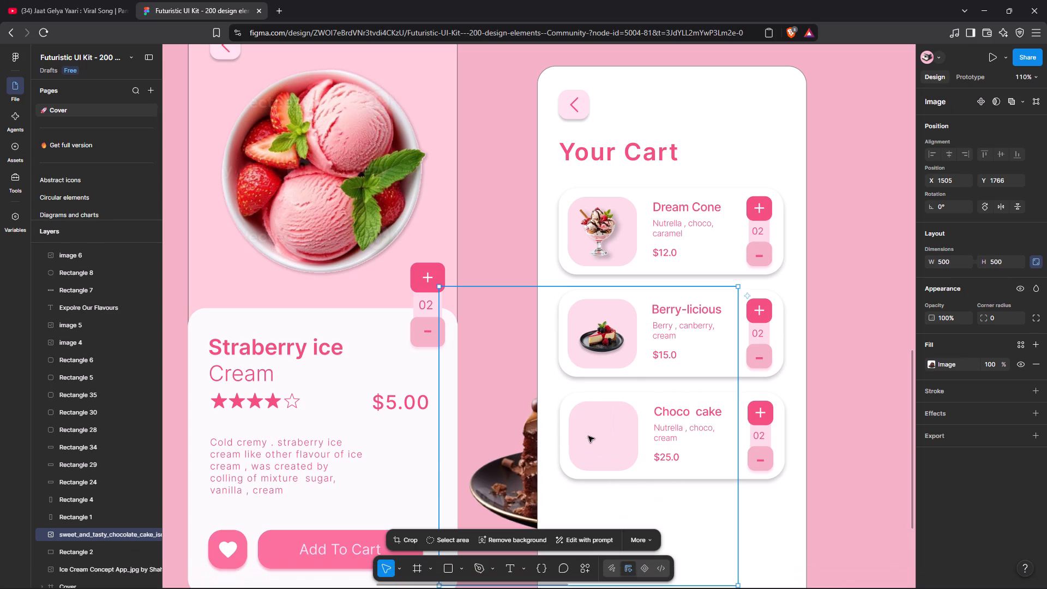
# Bring the chocolate cake image to the front of the Your Cart screen.
pyautogui.rightClick(483, 364)
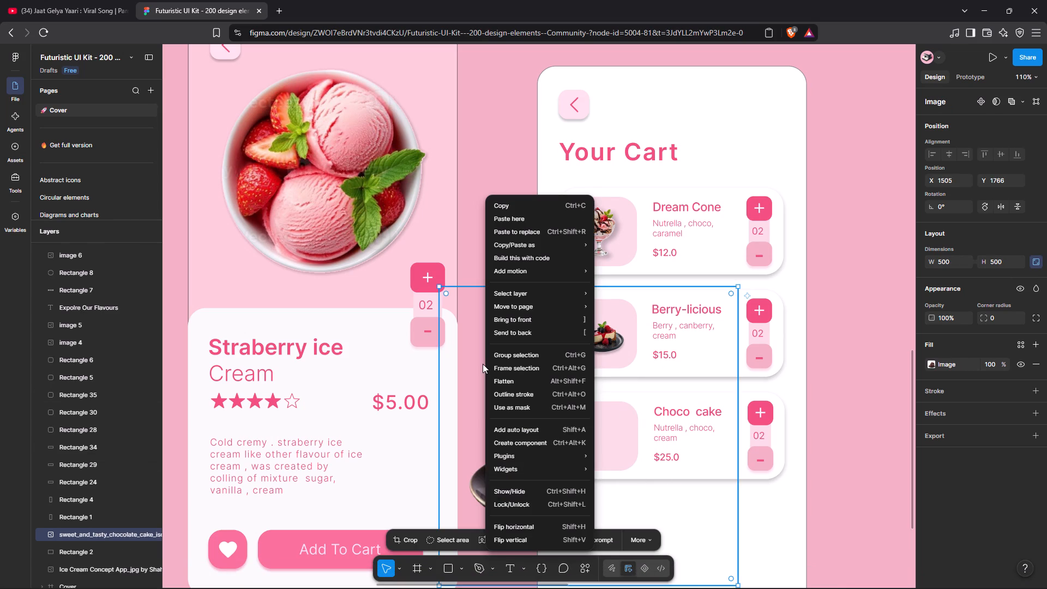
pyautogui.click(540, 315)
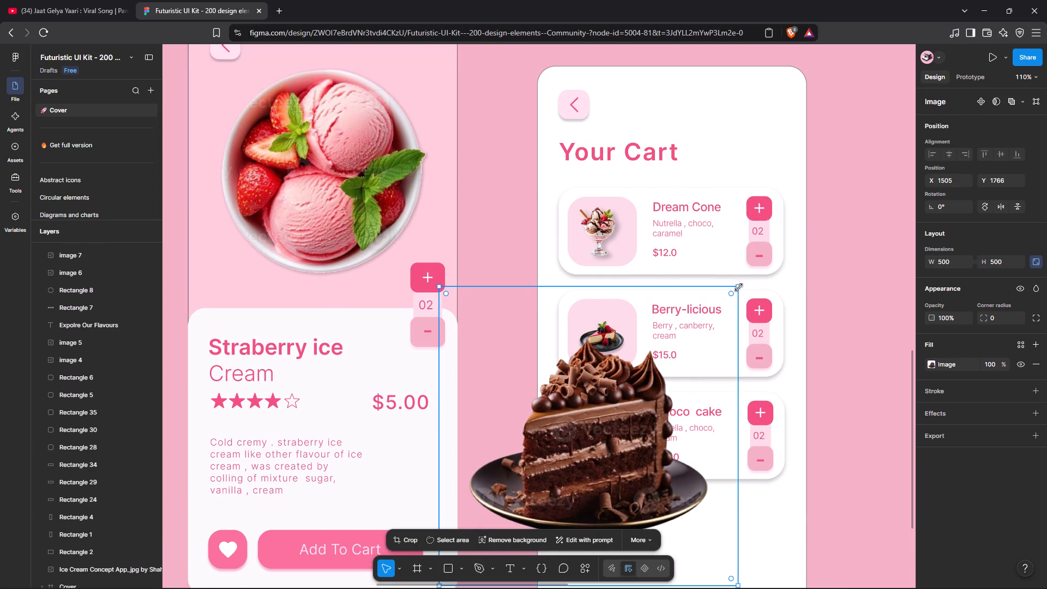
# Scale the chocolate cake image down to about 98 × 98 and centre it in the Choco cake card's pink thumbnail square.
pyautogui.moveTo(739, 287); pyautogui.dragTo(544, 489)
pyautogui.moveTo(488, 509); pyautogui.dragTo(540, 453)
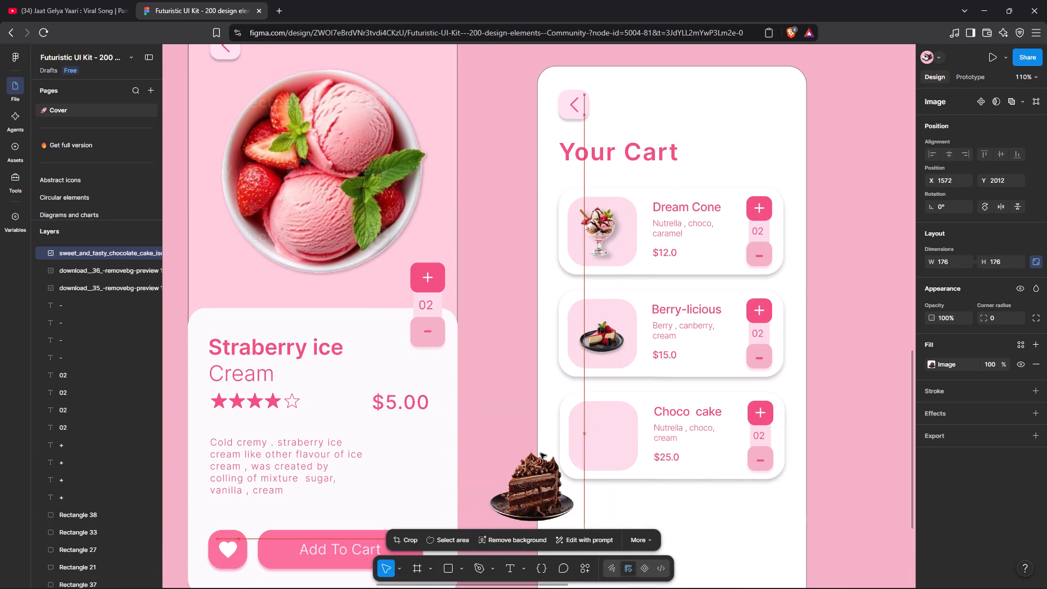
pyautogui.moveTo(540, 453); pyautogui.dragTo(589, 416)
pyautogui.moveTo(647, 493); pyautogui.dragTo(598, 446)
pyautogui.moveTo(568, 417); pyautogui.dragTo(587, 431)
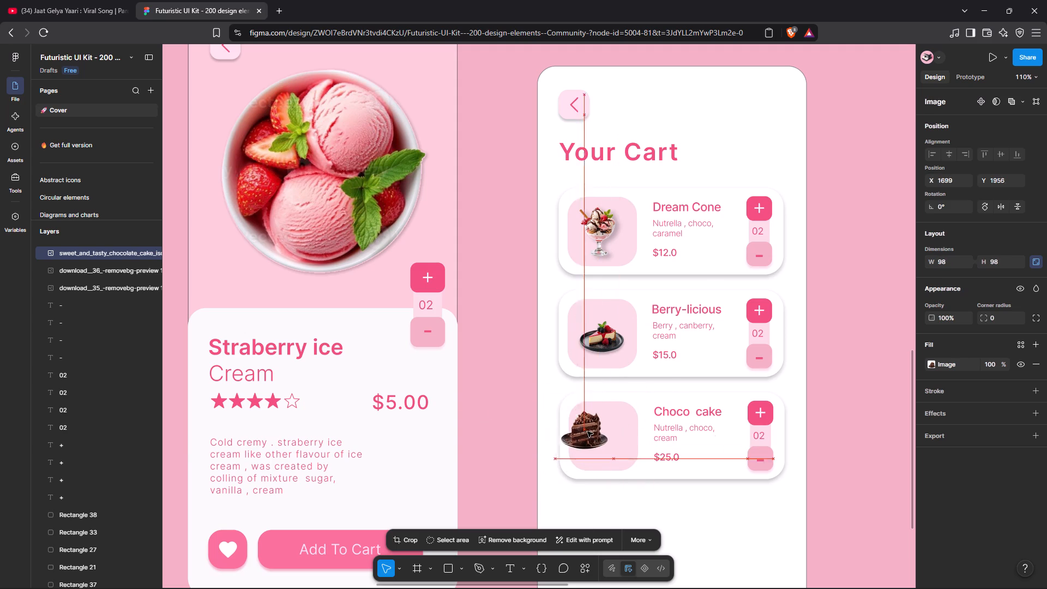
pyautogui.moveTo(587, 431); pyautogui.dragTo(601, 438)
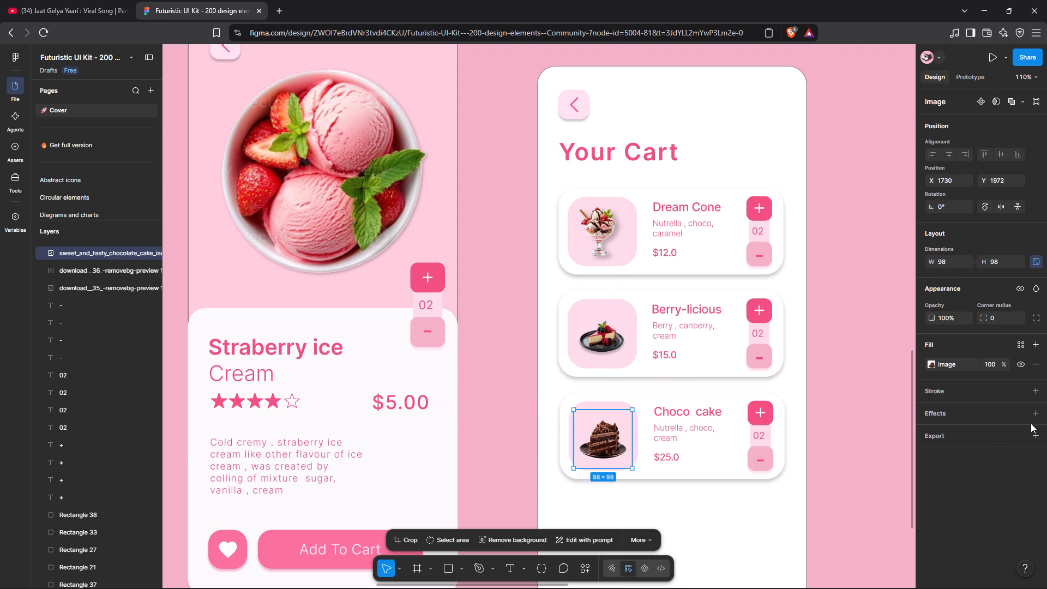
# Add a drop shadow to the chocolate cake image in the Choco cake card.
pyautogui.click(1037, 417)
pyautogui.click(1020, 447)
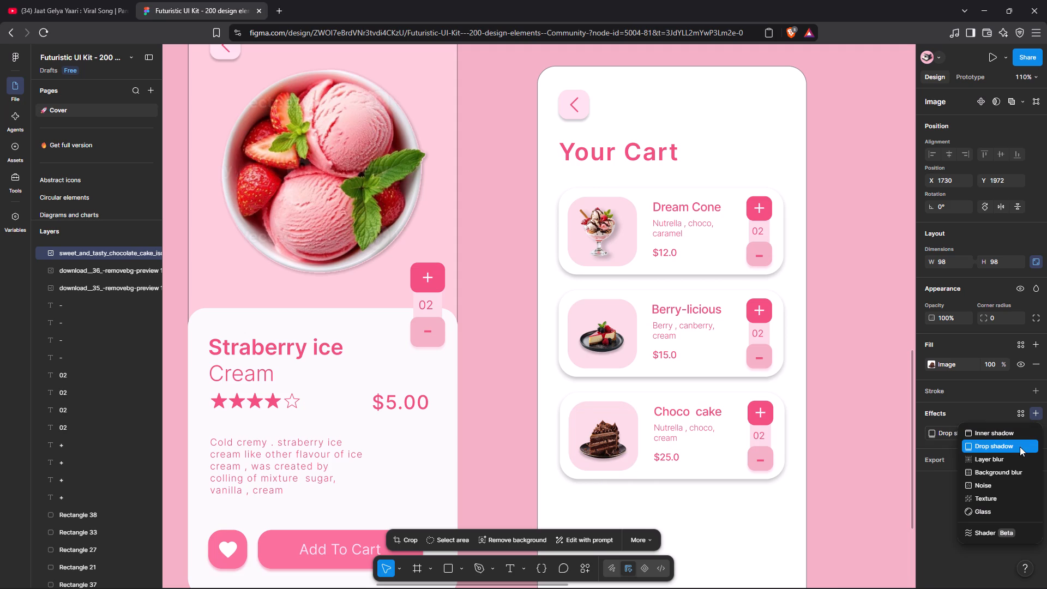
pyautogui.click(874, 377)
pyautogui.click(874, 377)
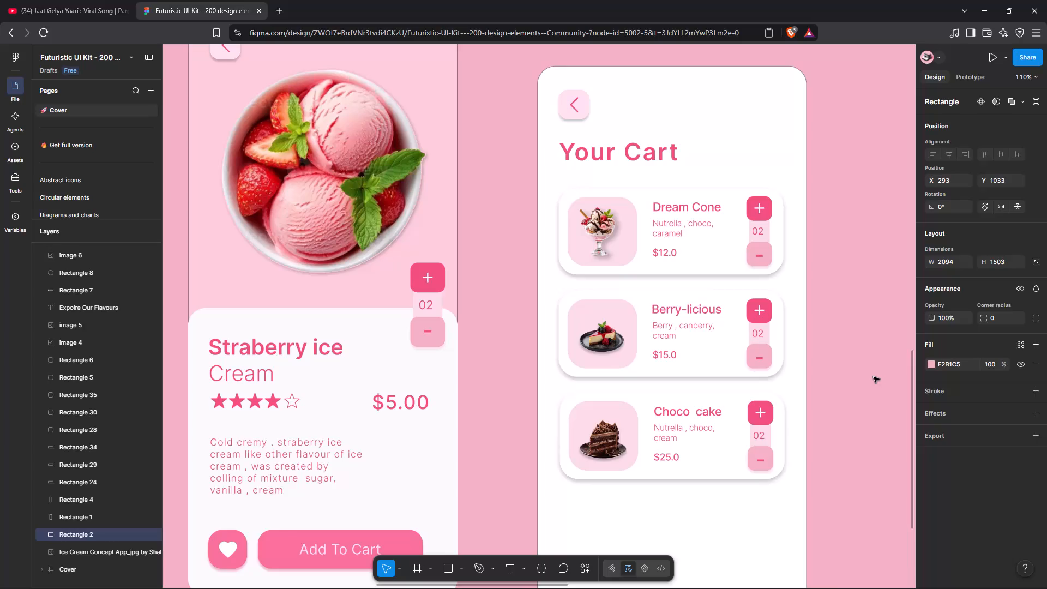
# Set the chocolate cake shadow's X offset to 4 and fine-tune its blur to slightly above 4.
pyautogui.click(596, 446)
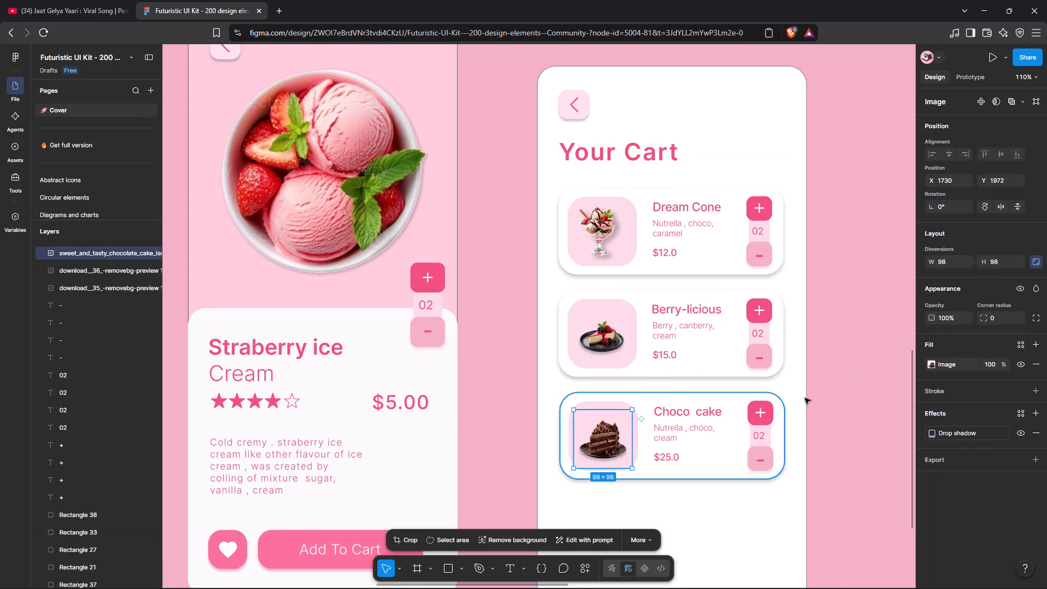
pyautogui.click(931, 435)
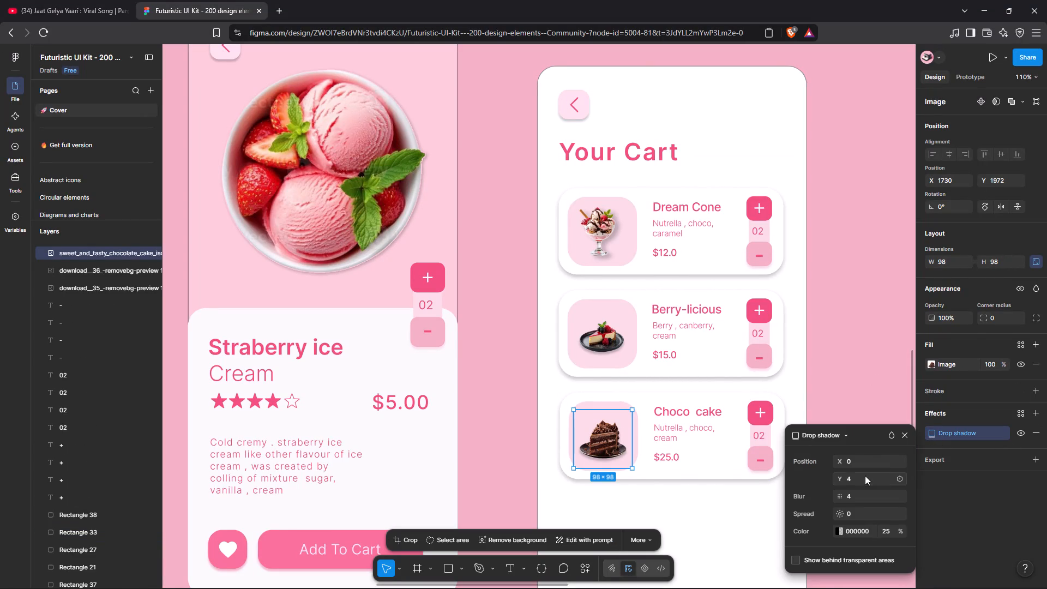
pyautogui.click(841, 461)
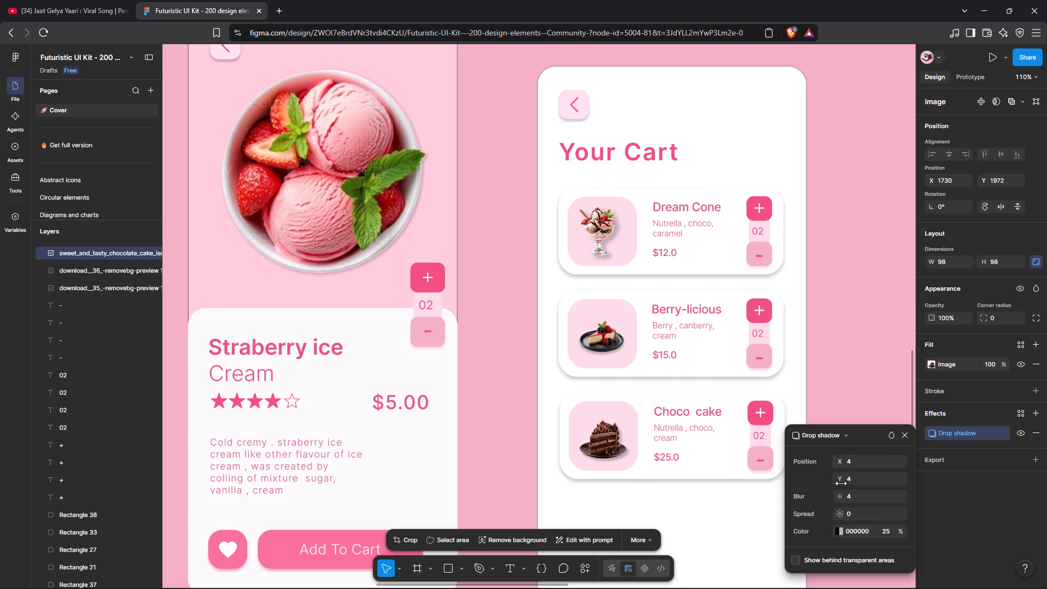
pyautogui.moveTo(841, 492); pyautogui.dragTo(524, 316)
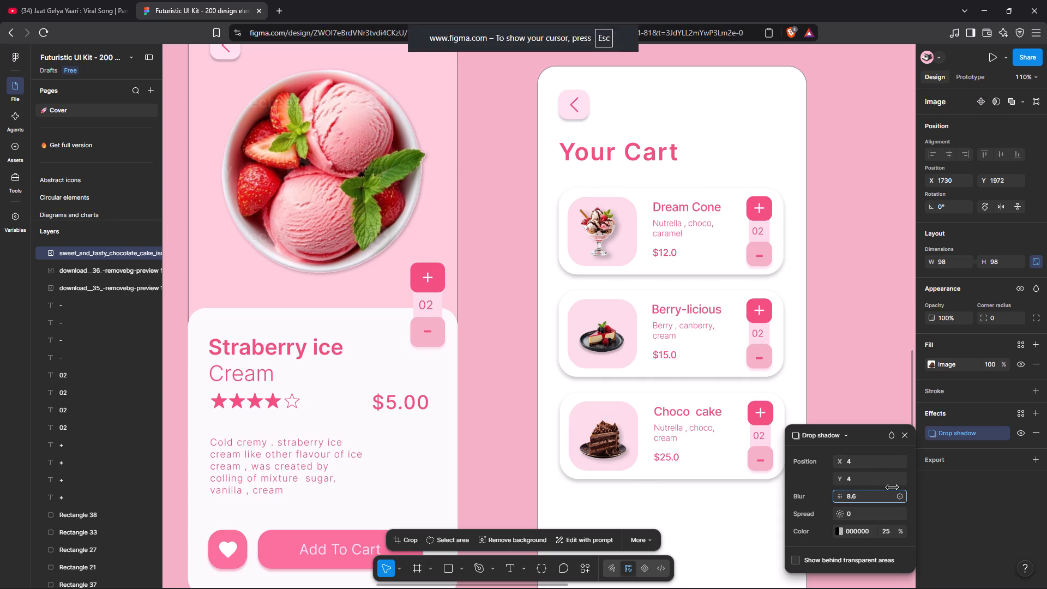
pyautogui.moveTo(524, 316); pyautogui.dragTo(476, 316)
pyautogui.moveTo(476, 316); pyautogui.dragTo(482, 317)
pyautogui.click(886, 368)
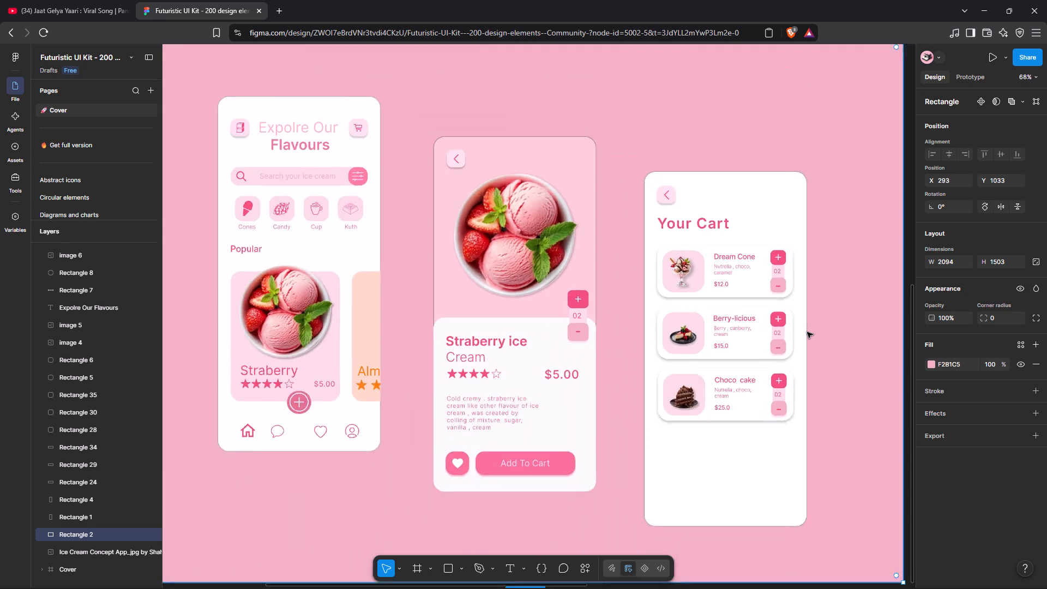
# Examine the reference ice cream app design, focusing on the checkout summary block beneath its Your Cart items.
pyautogui.click(278, 333)
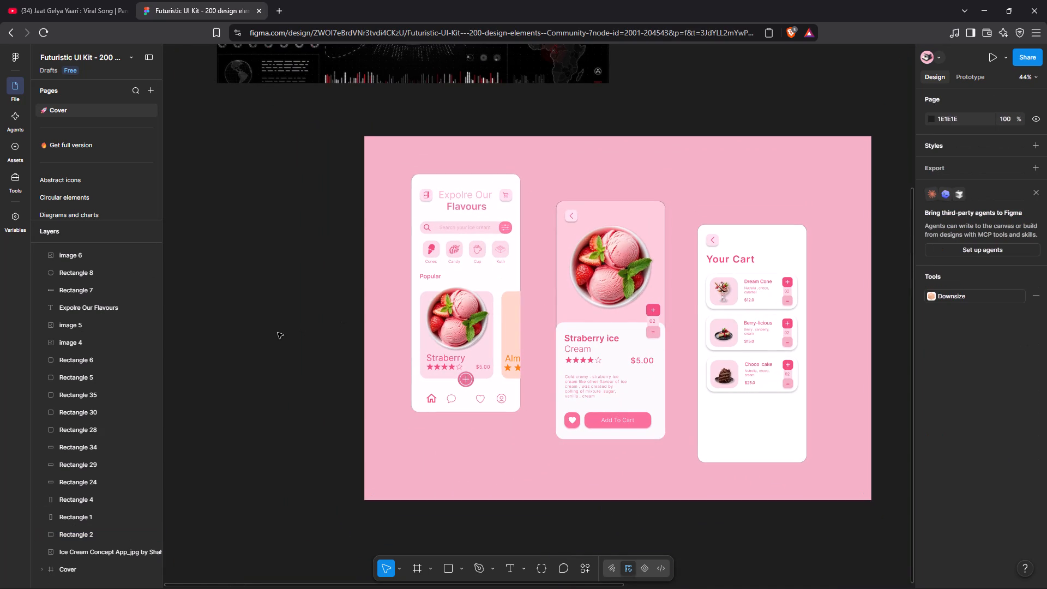
pyautogui.click(278, 333)
pyautogui.hscroll(-8, 278, 333)
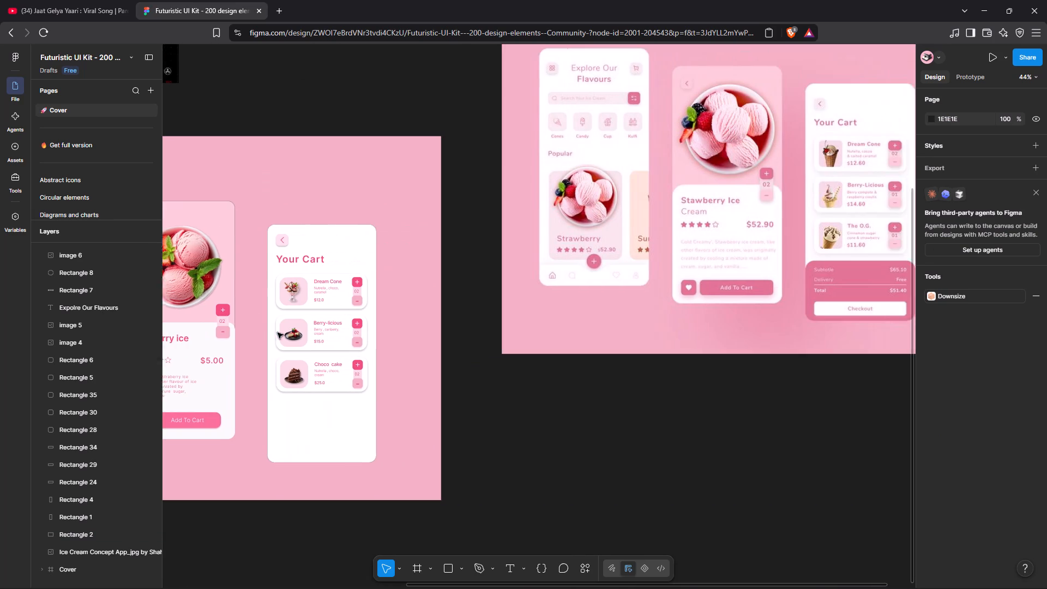
pyautogui.scroll(3, 278, 333)
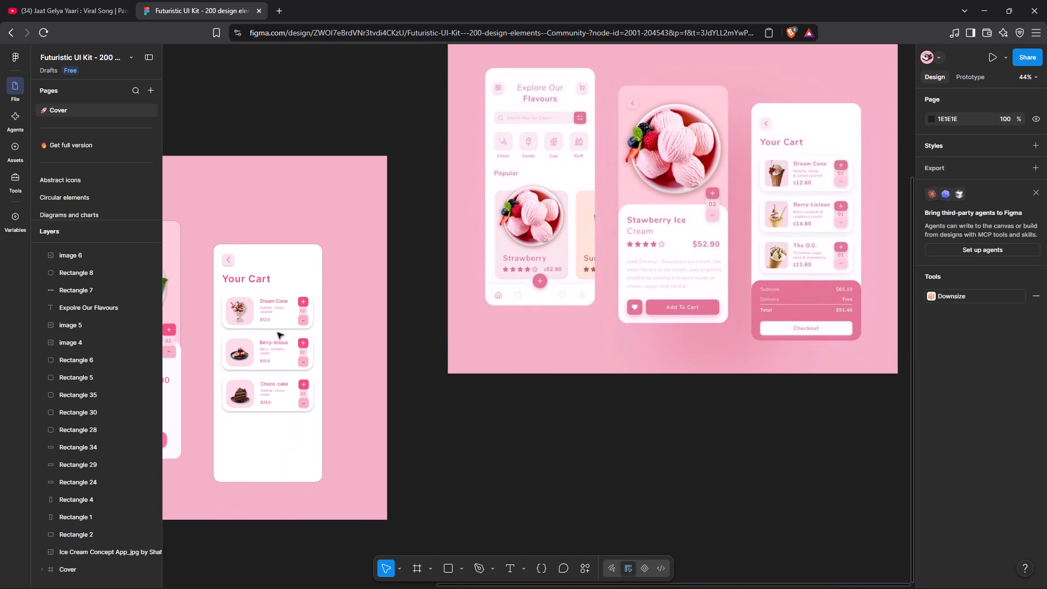
pyautogui.hscroll(-3, 278, 333)
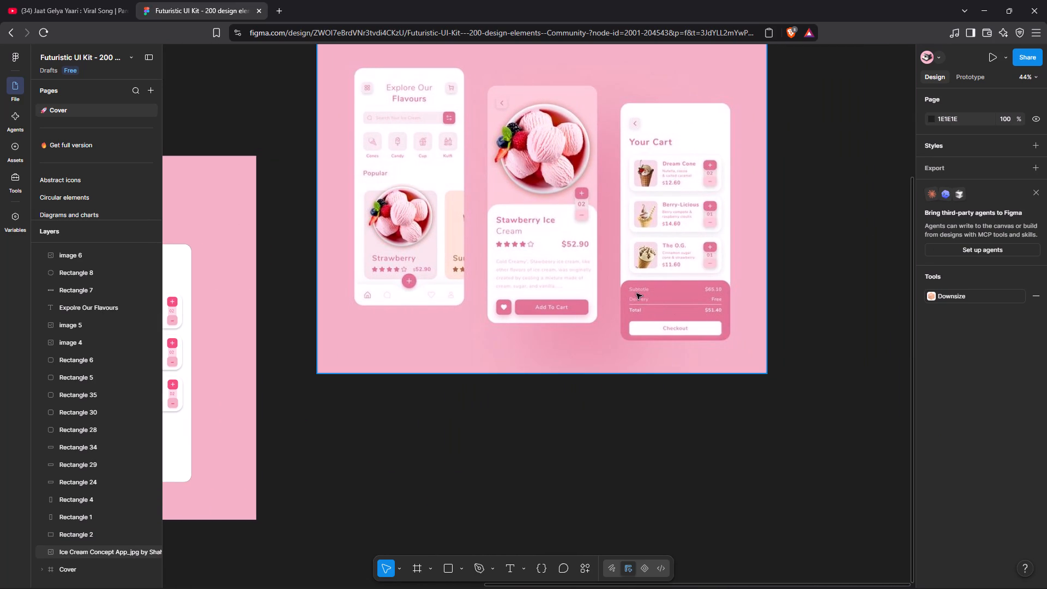
pyautogui.hscroll(1, 644, 323)
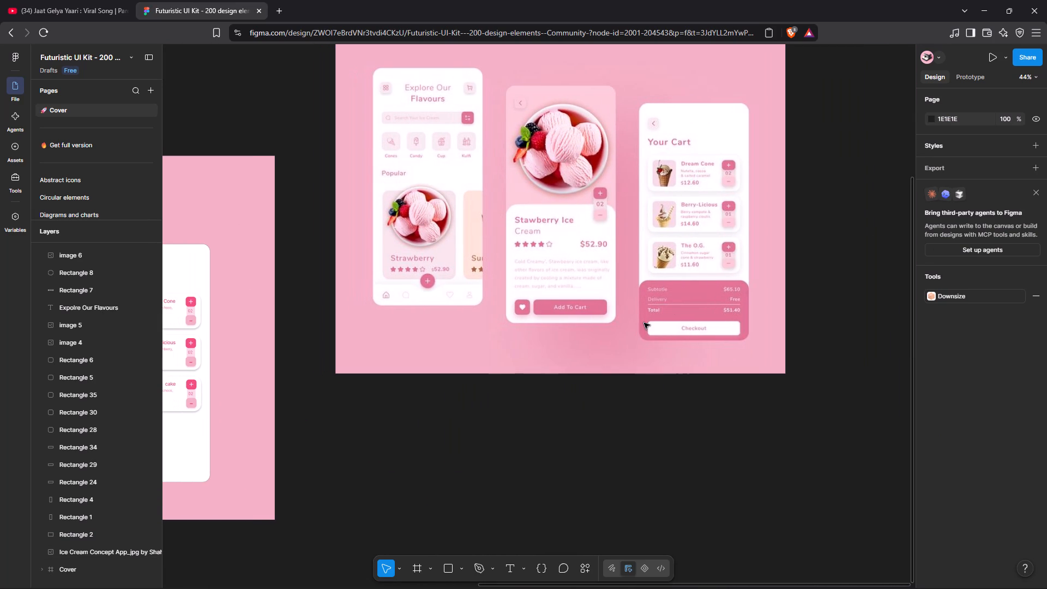
pyautogui.hscroll(1, 644, 323)
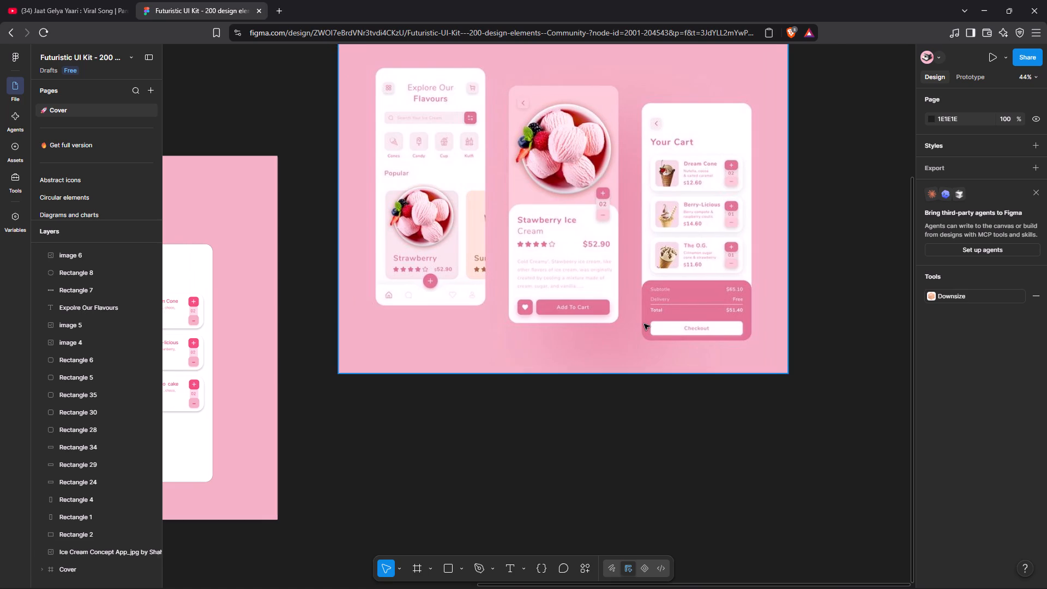
# Duplicate the Your Cart screen's white background panel and shrink the copy to a 451 × 245 block along its bottom edge.
pyautogui.hscroll(6, 644, 324)
pyautogui.click(481, 437)
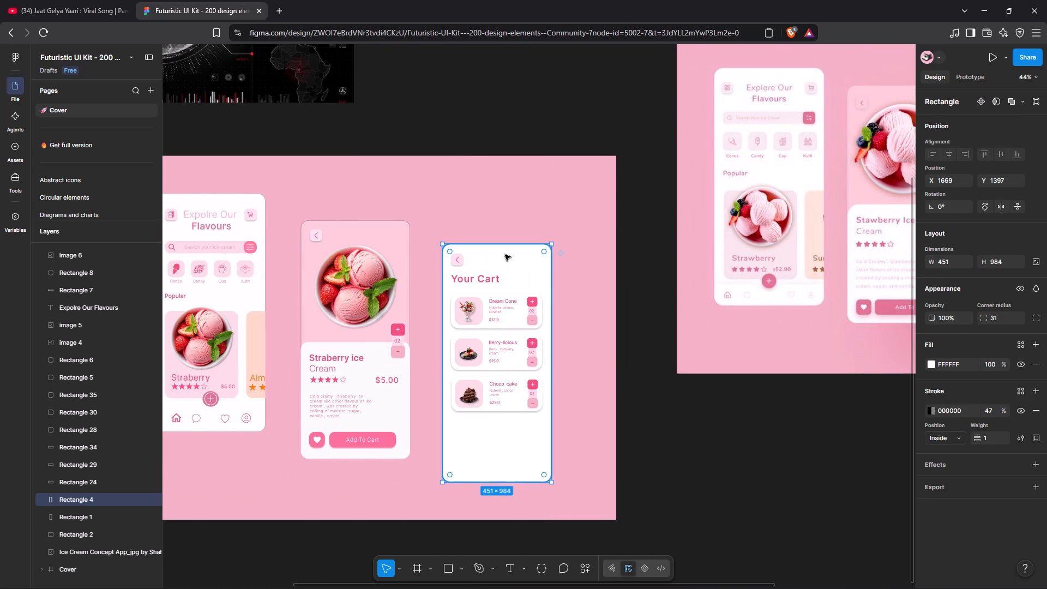
pyautogui.hotkey('ctrl', 'd')
pyautogui.moveTo(509, 242); pyautogui.dragTo(508, 270)
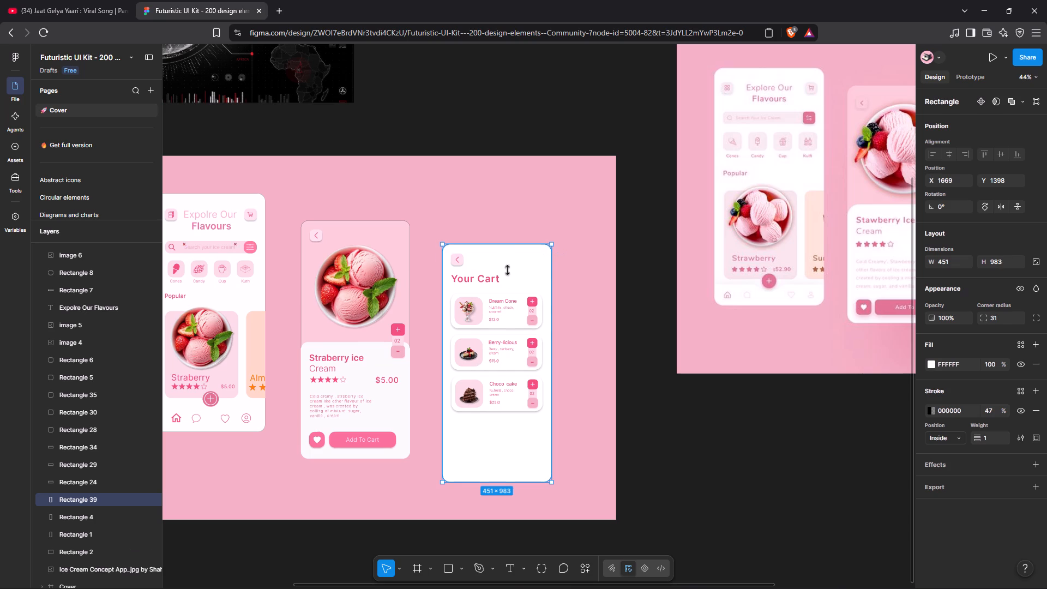
pyautogui.moveTo(508, 270); pyautogui.dragTo(515, 420)
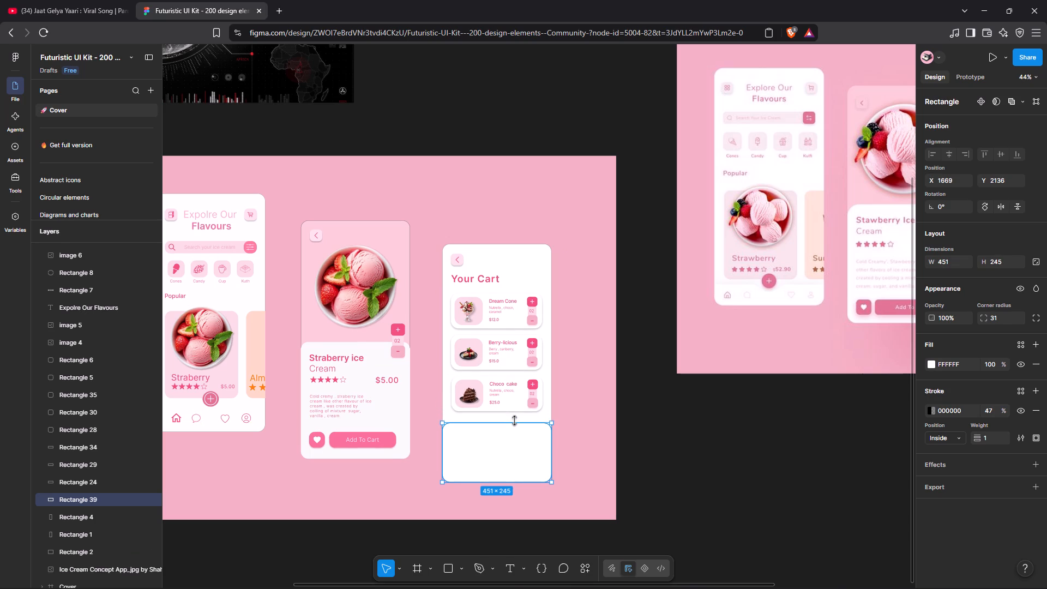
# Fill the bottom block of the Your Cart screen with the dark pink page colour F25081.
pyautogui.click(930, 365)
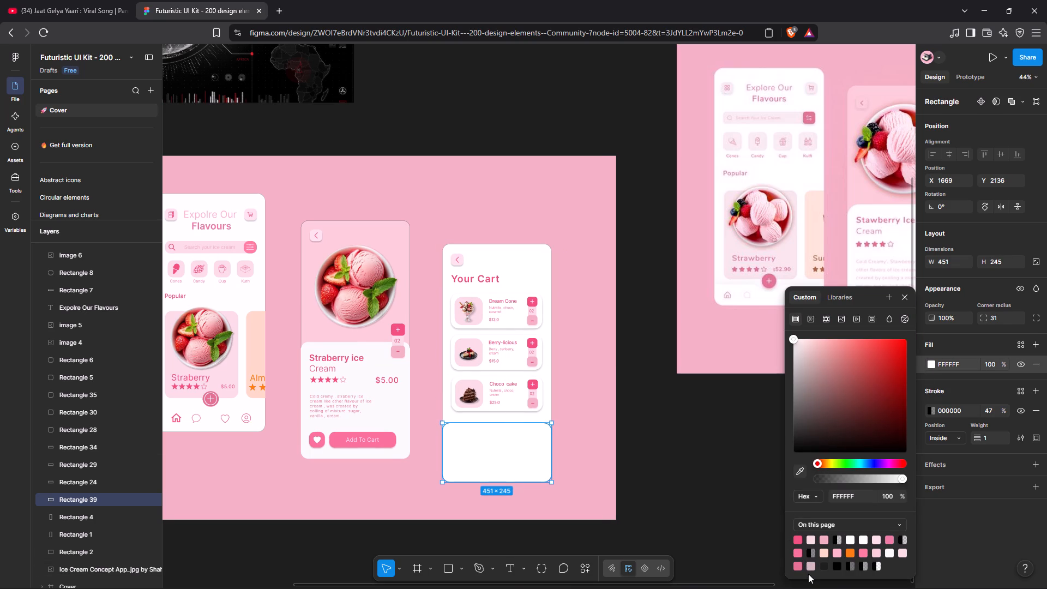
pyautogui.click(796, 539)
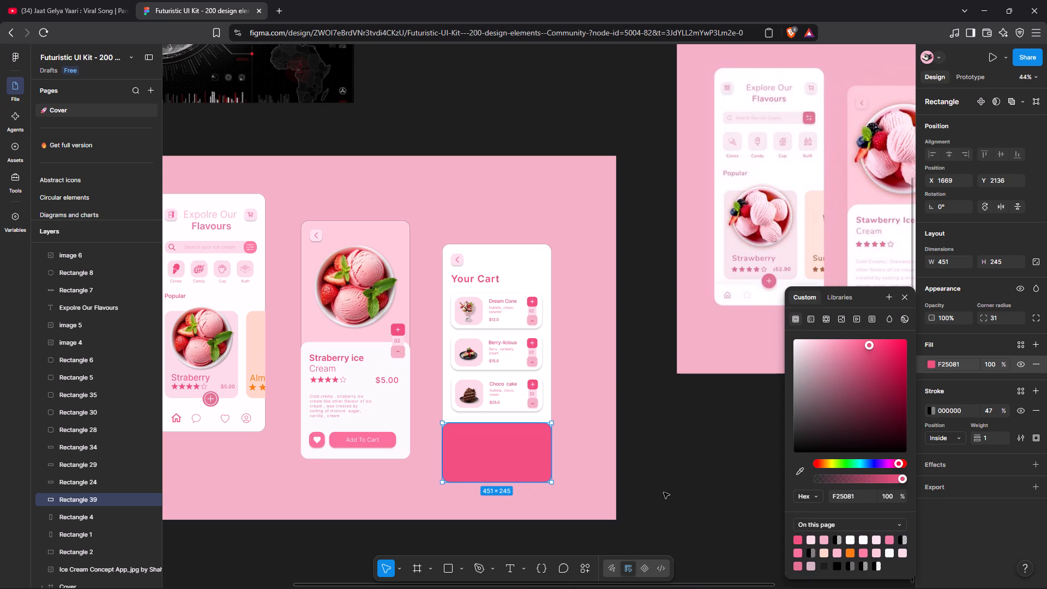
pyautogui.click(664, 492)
# Compare the bottom block with the reference and recolour it F9709A, sampled from the Add To Cart button.
pyautogui.hscroll(-10, 664, 492)
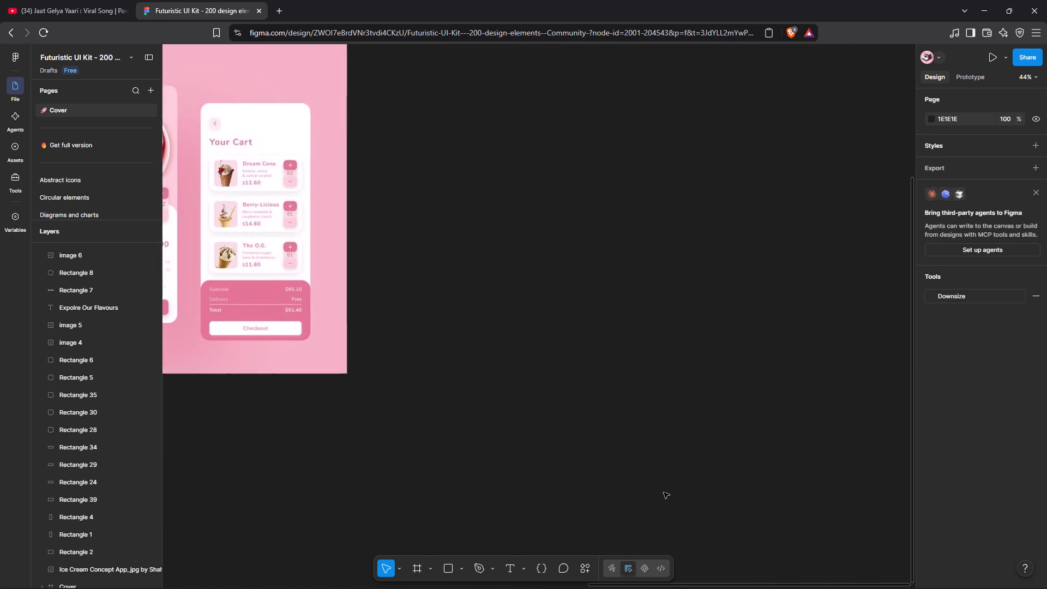
pyautogui.hscroll(-2, 664, 492)
pyautogui.hscroll(10, 664, 492)
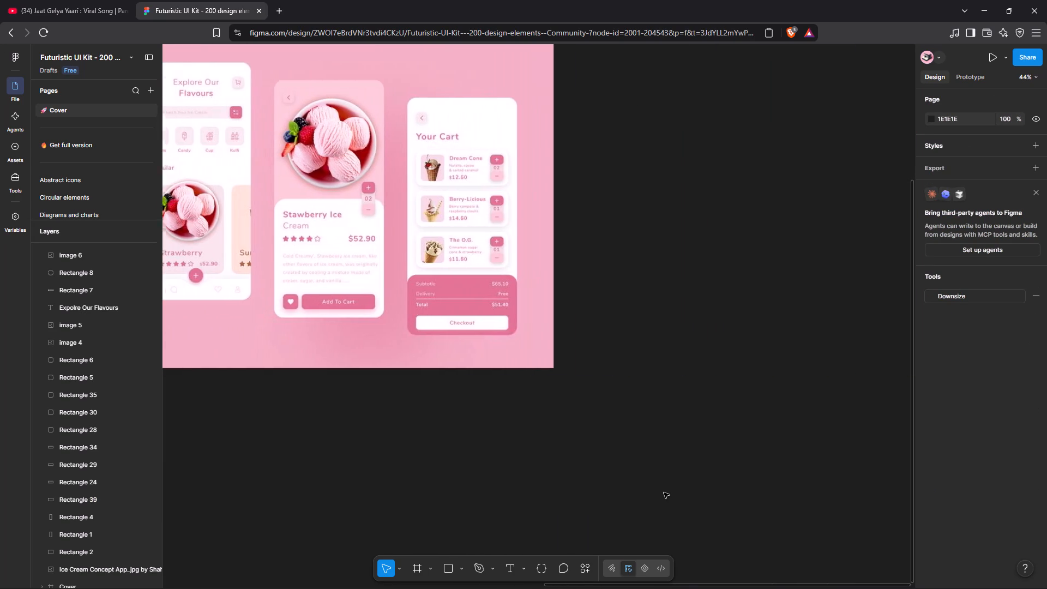
pyautogui.hscroll(6, 664, 492)
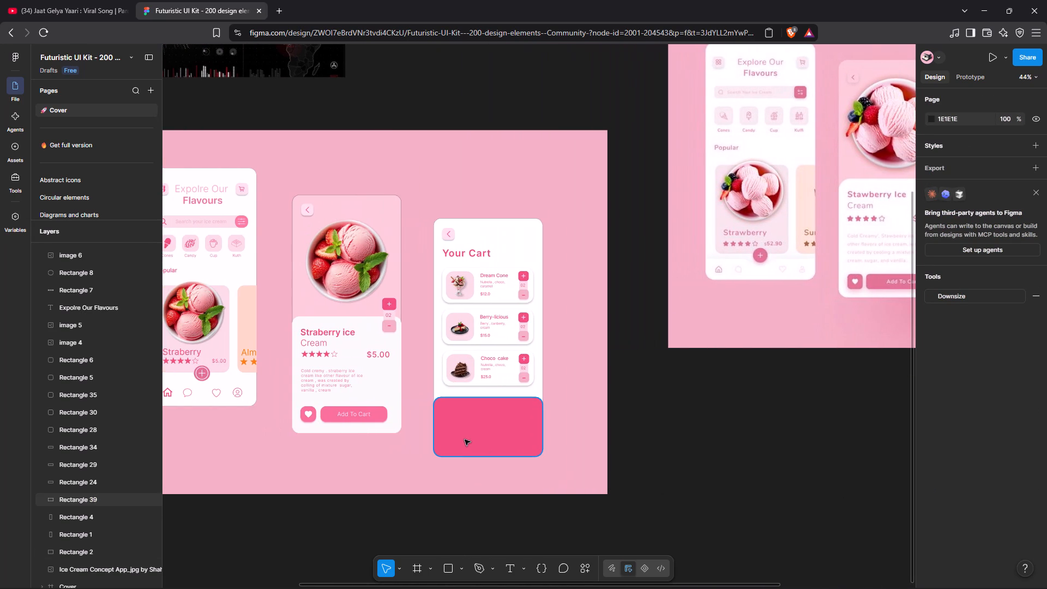
pyautogui.click(465, 440)
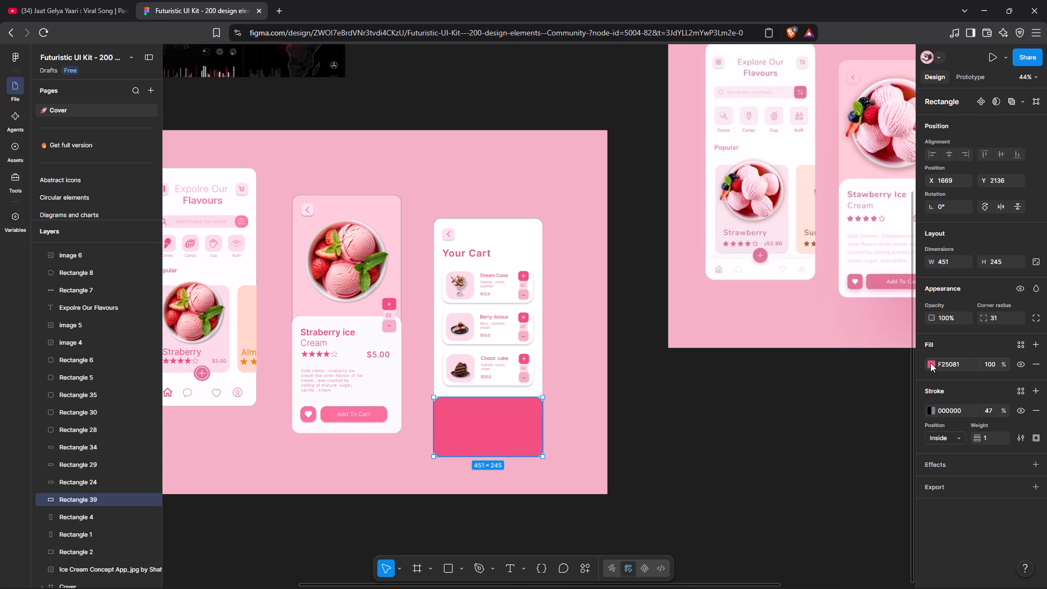
pyautogui.click(930, 363)
pyautogui.click(800, 468)
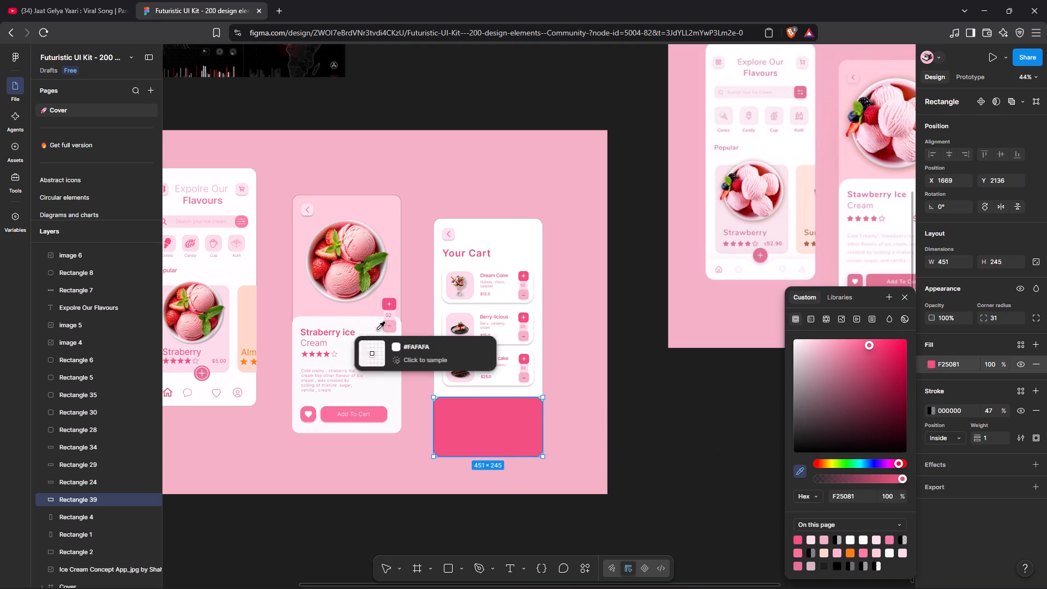
pyautogui.click(379, 412)
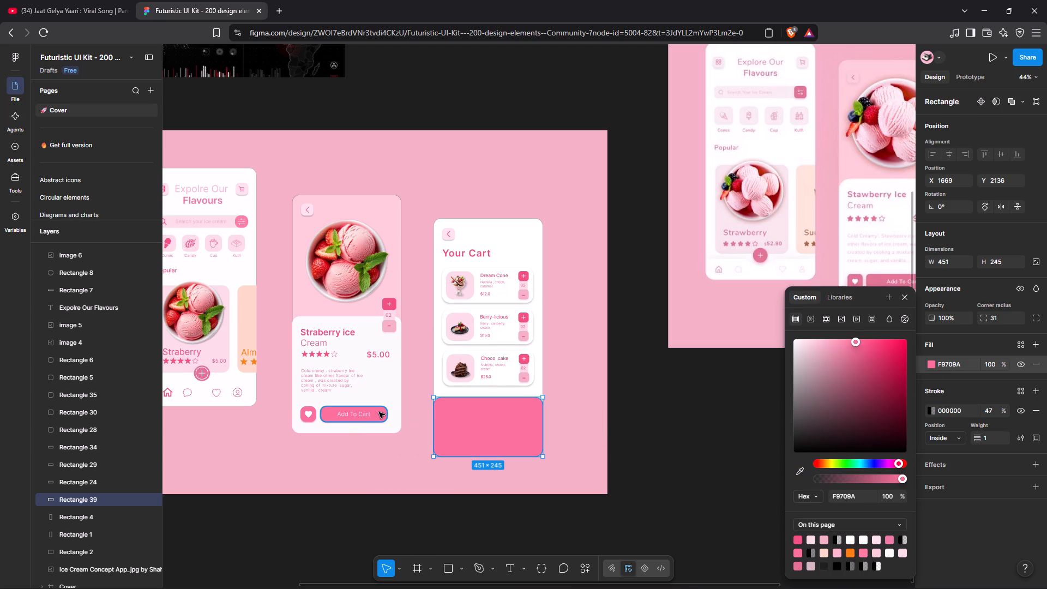
pyautogui.click(677, 441)
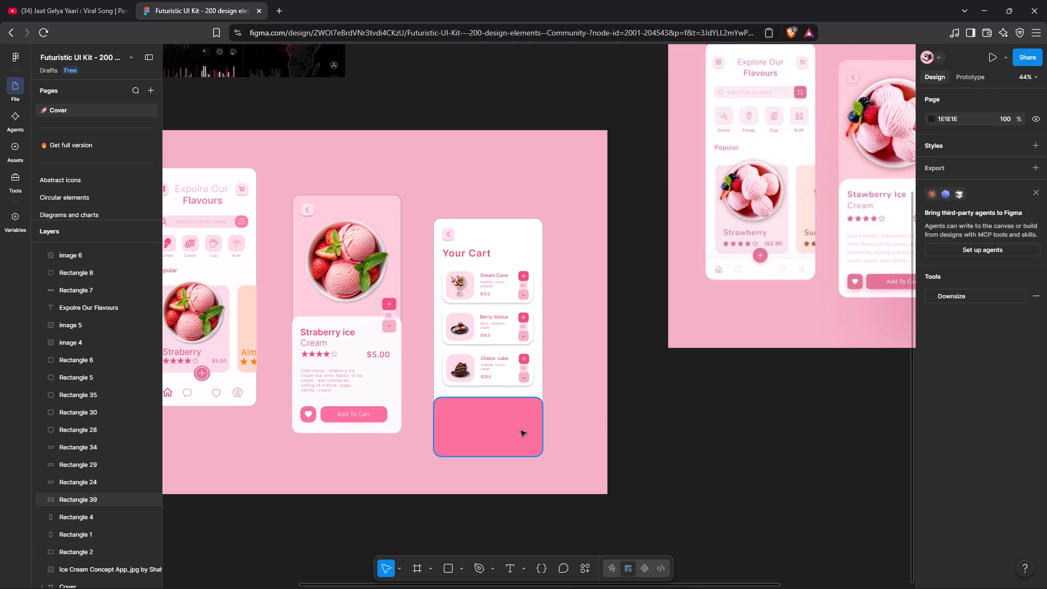
# Remove the stroke from the pink block at the bottom of the Your Cart screen.
pyautogui.click(521, 431)
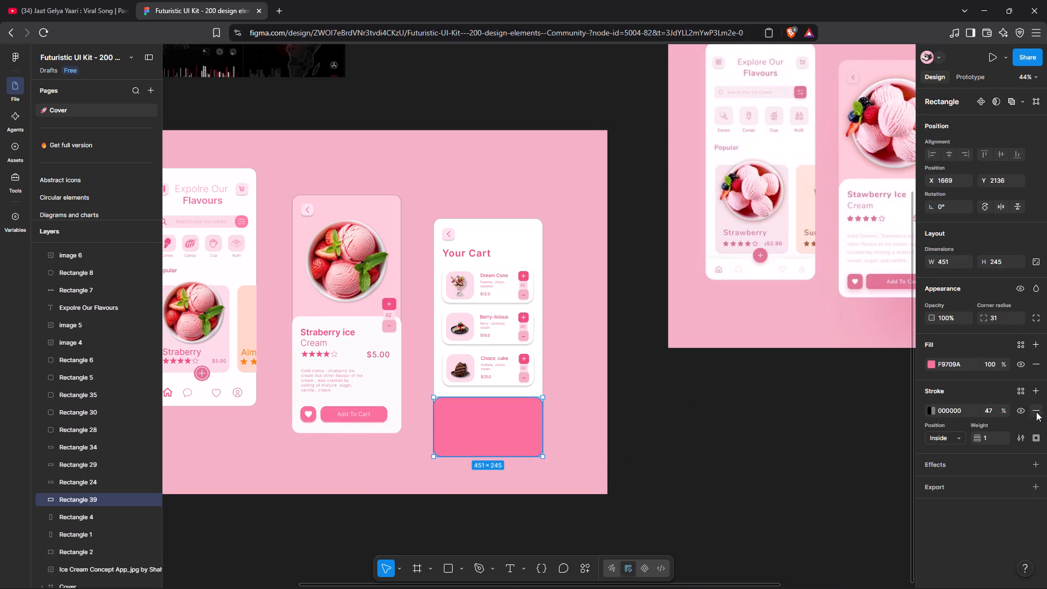
pyautogui.click(1036, 412)
pyautogui.click(786, 420)
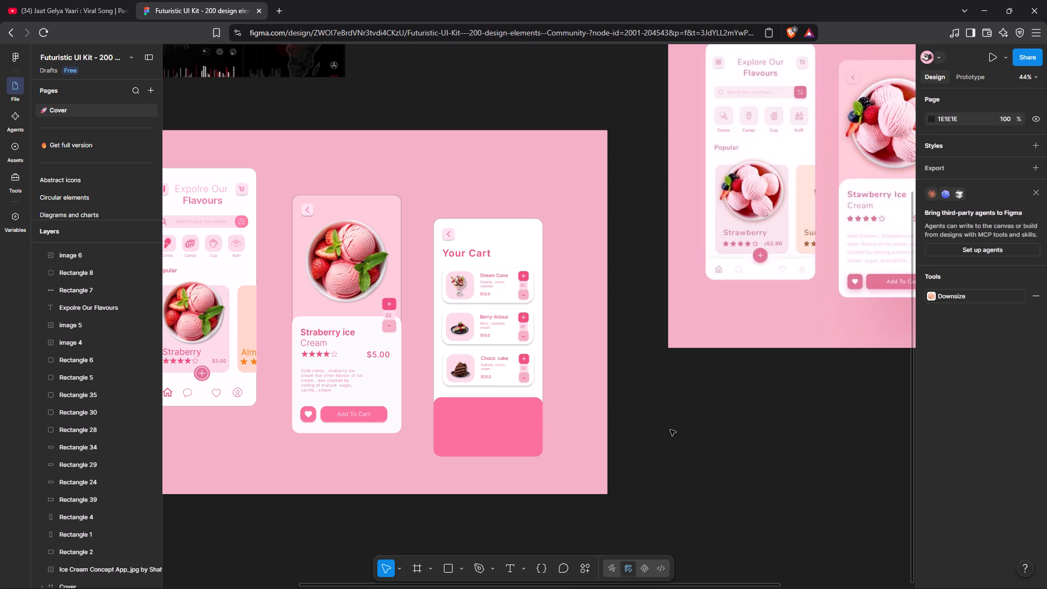
# Duplicate the Choco cake description text and place the copy in the pink block's upper-left corner, at about X 1713, Y 2159.
pyautogui.hscroll(-3, 670, 430)
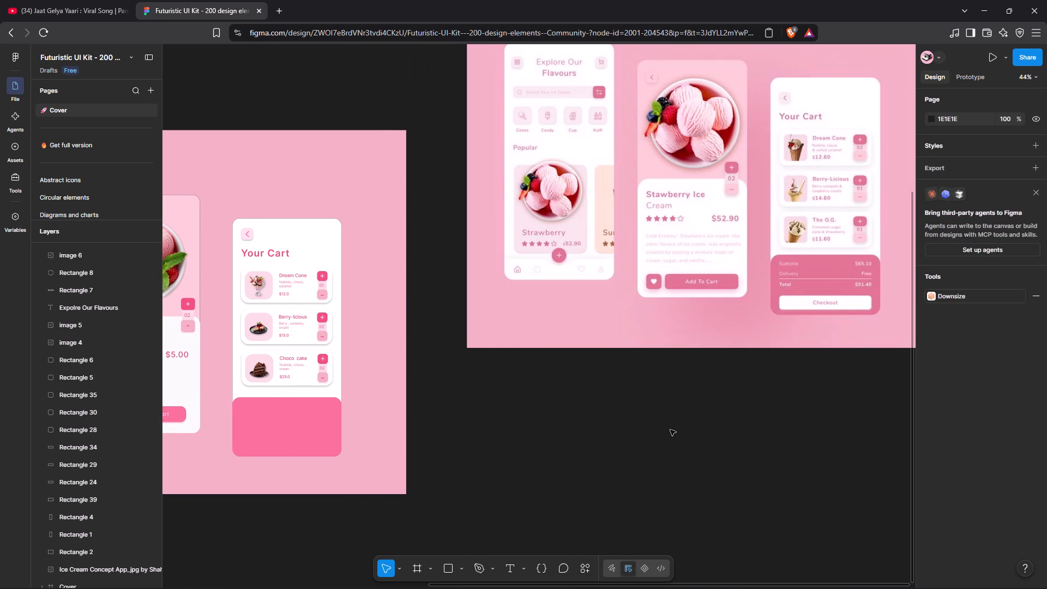
pyautogui.hscroll(3, 670, 430)
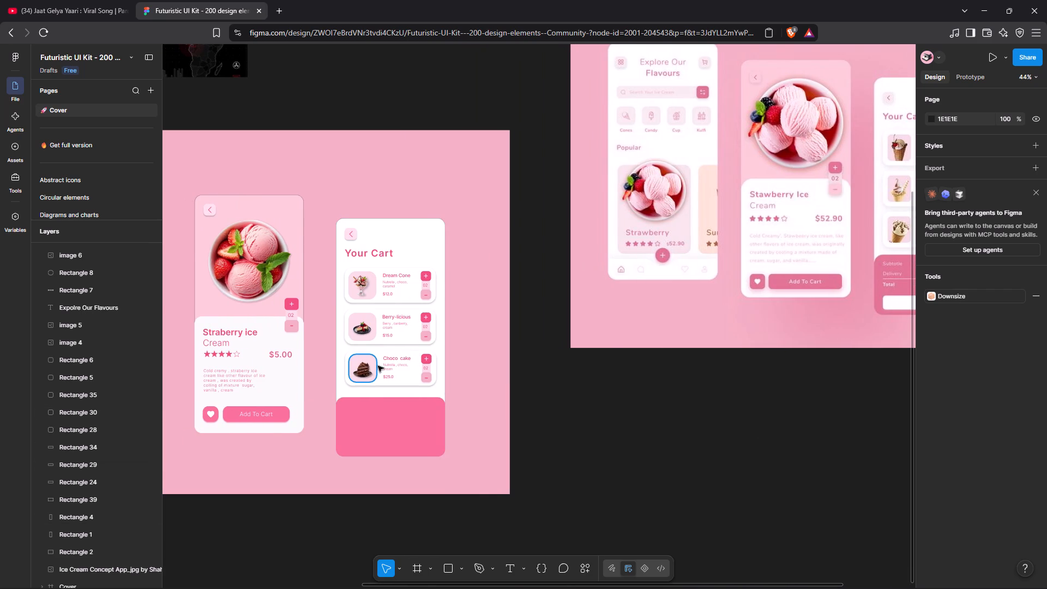
pyautogui.click(411, 373)
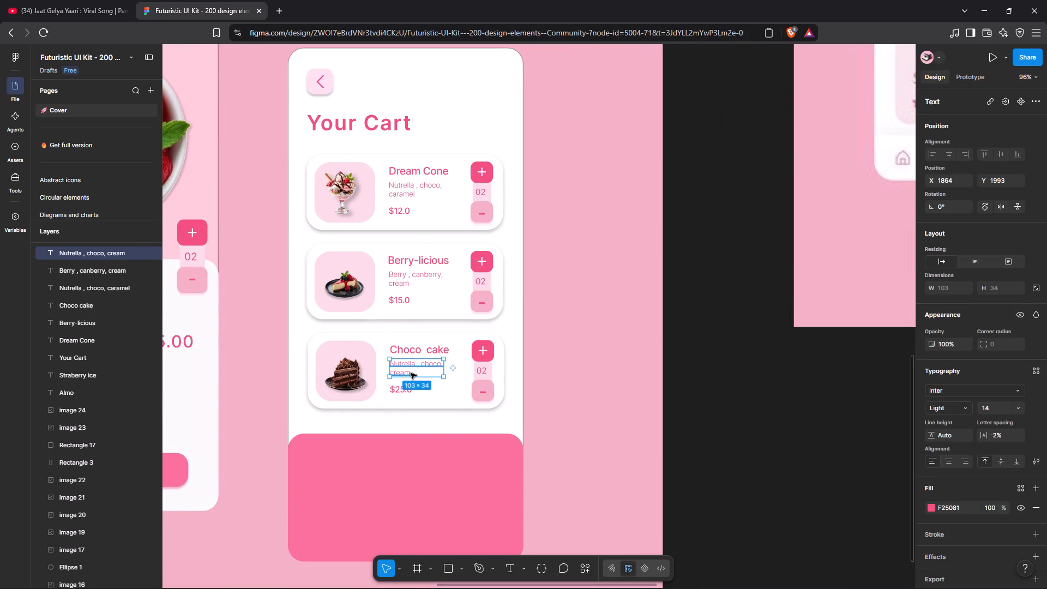
pyautogui.hotkey('ctrl', 'd')
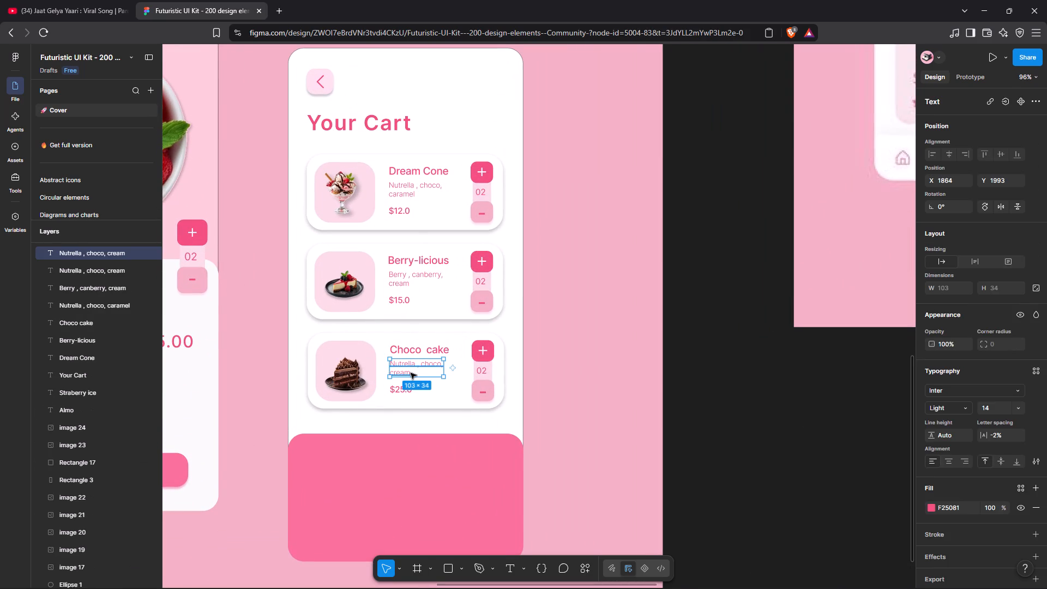
pyautogui.moveTo(411, 373); pyautogui.dragTo(335, 456)
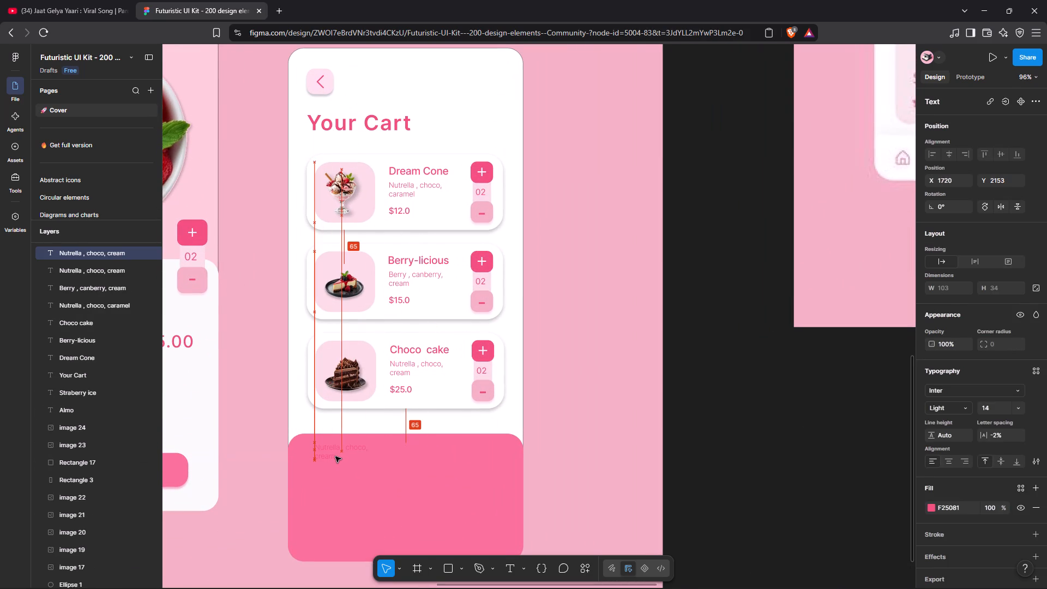
pyautogui.moveTo(335, 456); pyautogui.dragTo(332, 460)
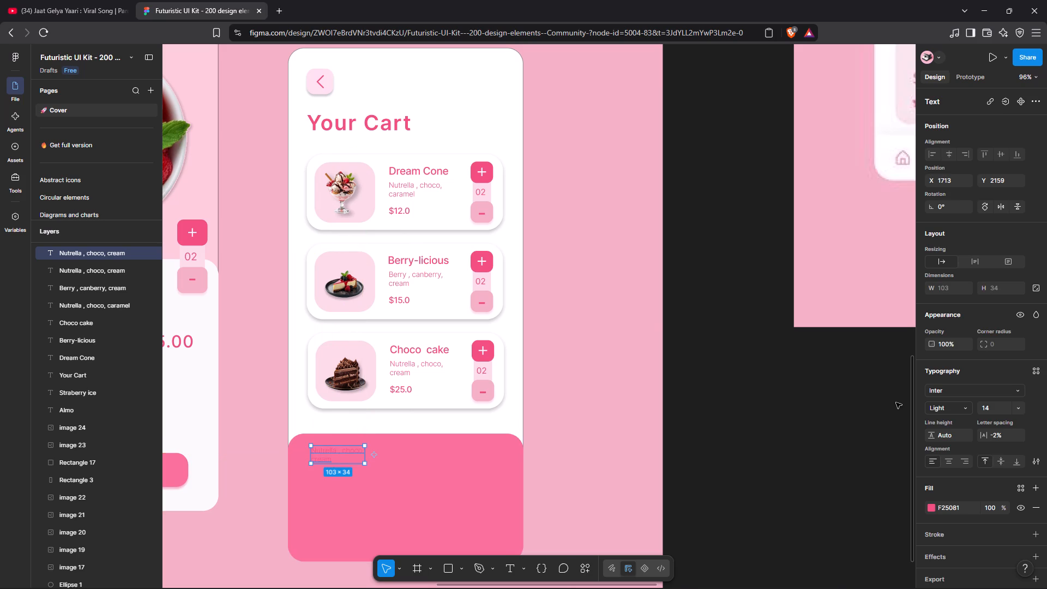
# Change the copied text's fill to the light pink F9DCE7.
pyautogui.hscroll(-7, 896, 402)
pyautogui.hscroll(1, 896, 402)
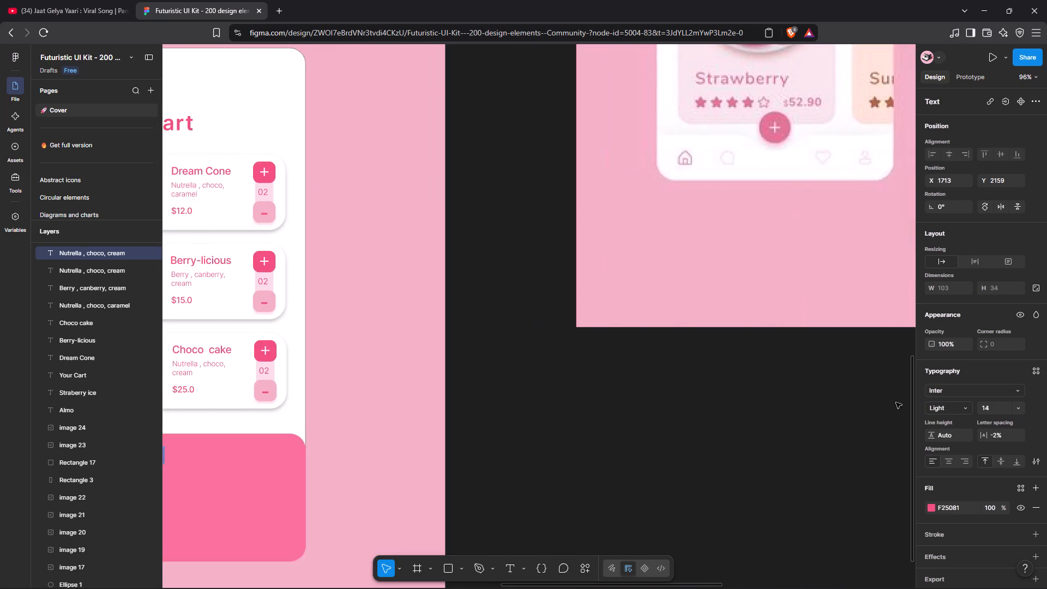
pyautogui.hscroll(2, 896, 402)
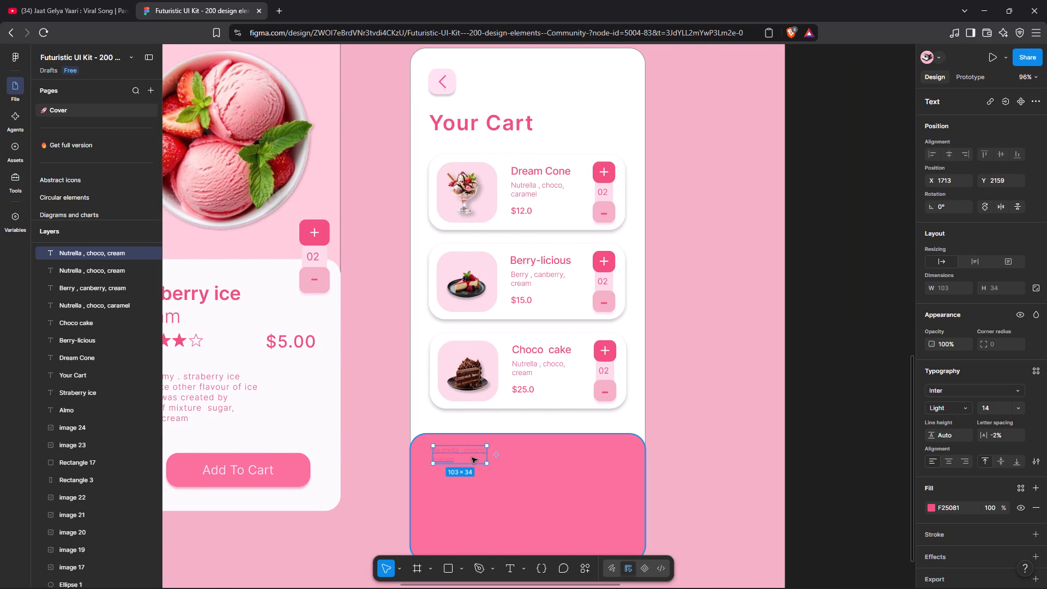
pyautogui.click(931, 507)
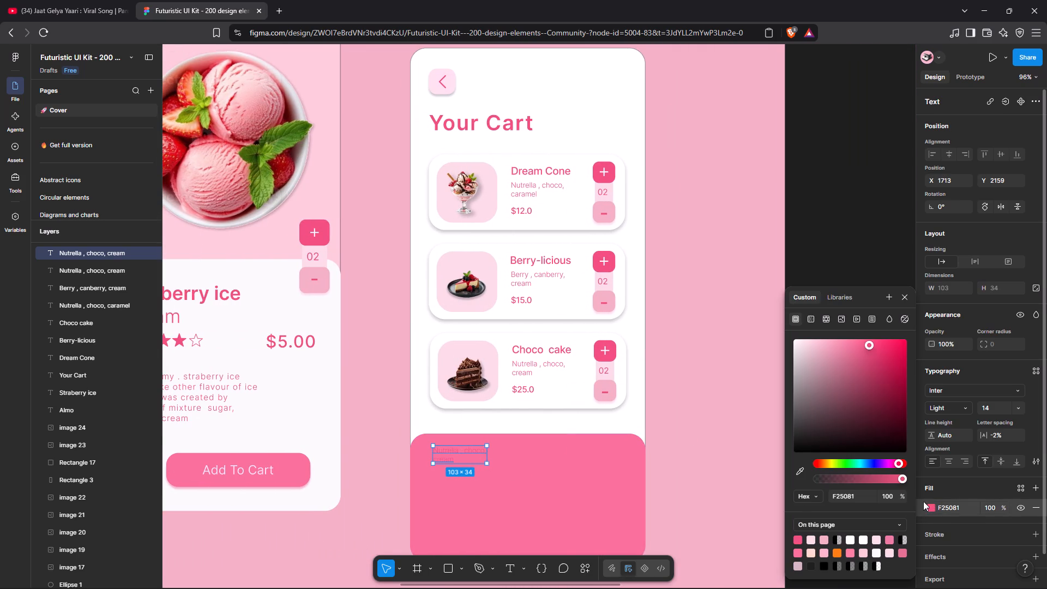
pyautogui.click(811, 540)
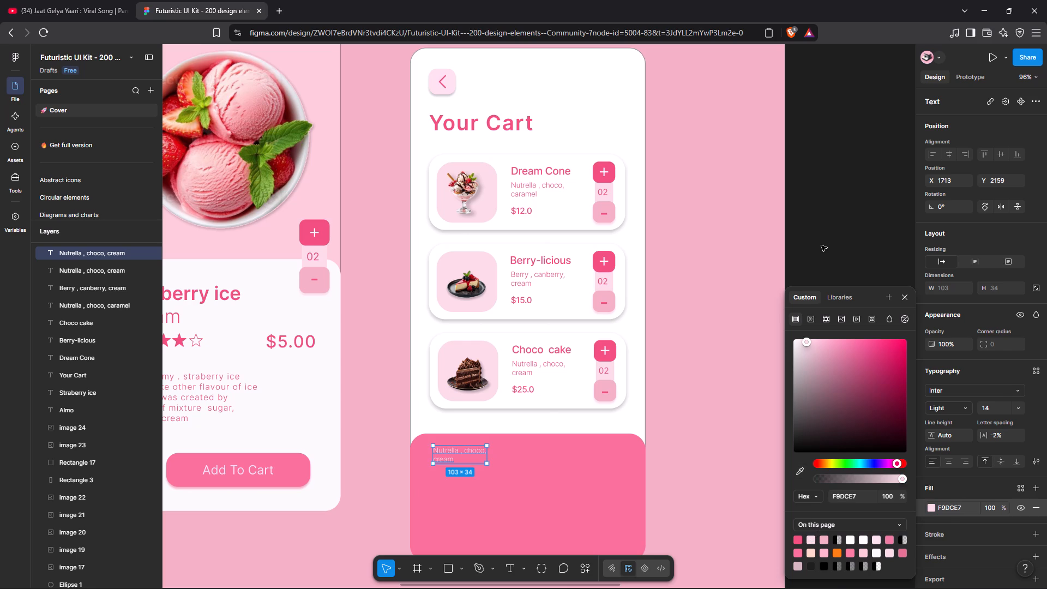
pyautogui.click(821, 243)
# Replace the copied text in the pink block with "Sub title".
pyautogui.doubleClick(457, 454)
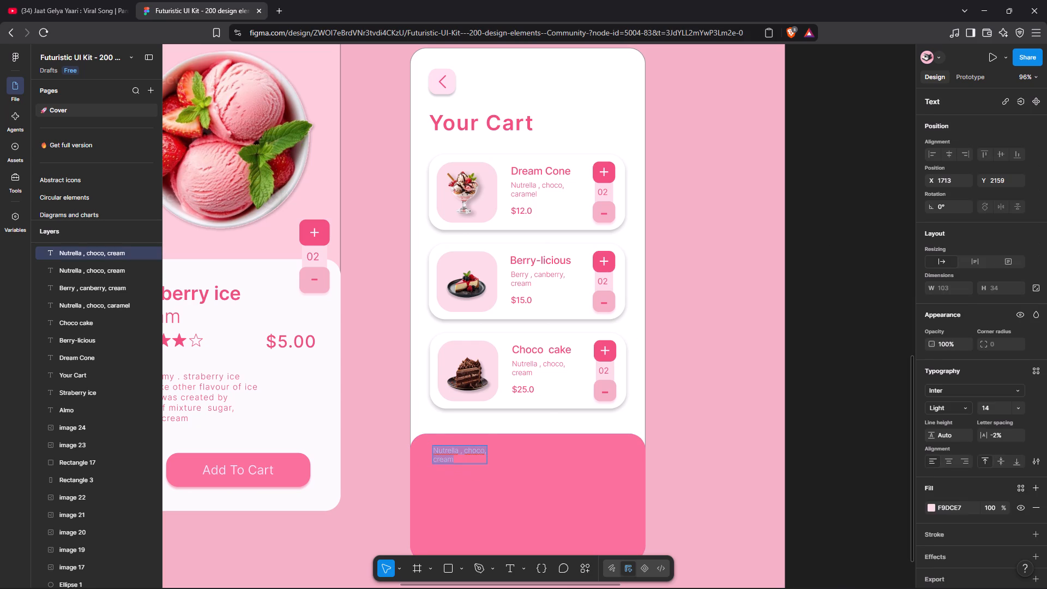
pyautogui.press('BackSpace')
pyautogui.write('Sub')
pyautogui.press('space')
pyautogui.write('ti')
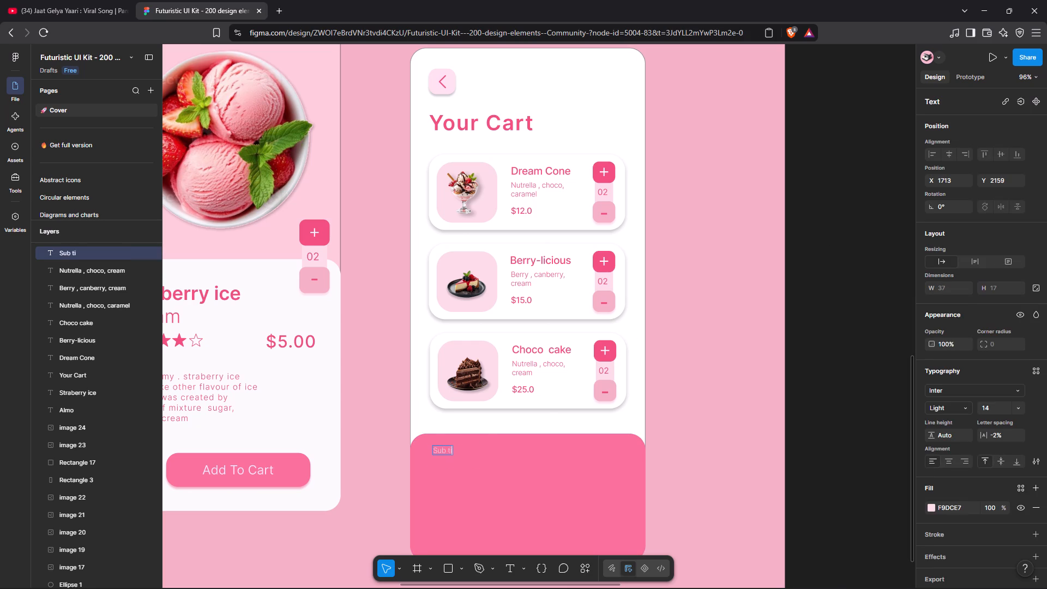
pyautogui.write('tle')
pyautogui.click(852, 422)
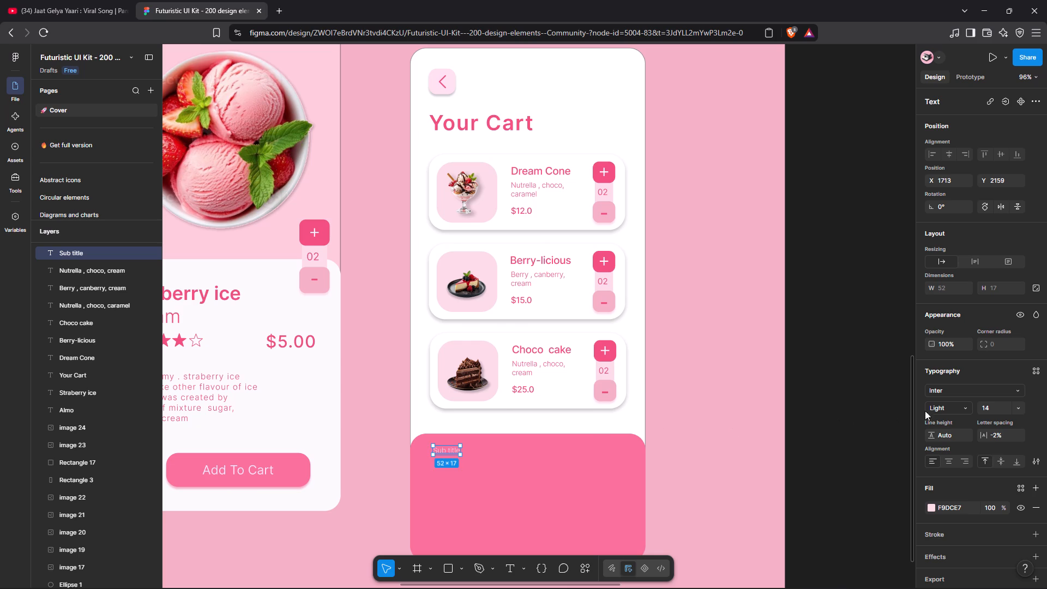
# Set the "Sub title" text to font size 20 and Regular weight.
pyautogui.click(1025, 409)
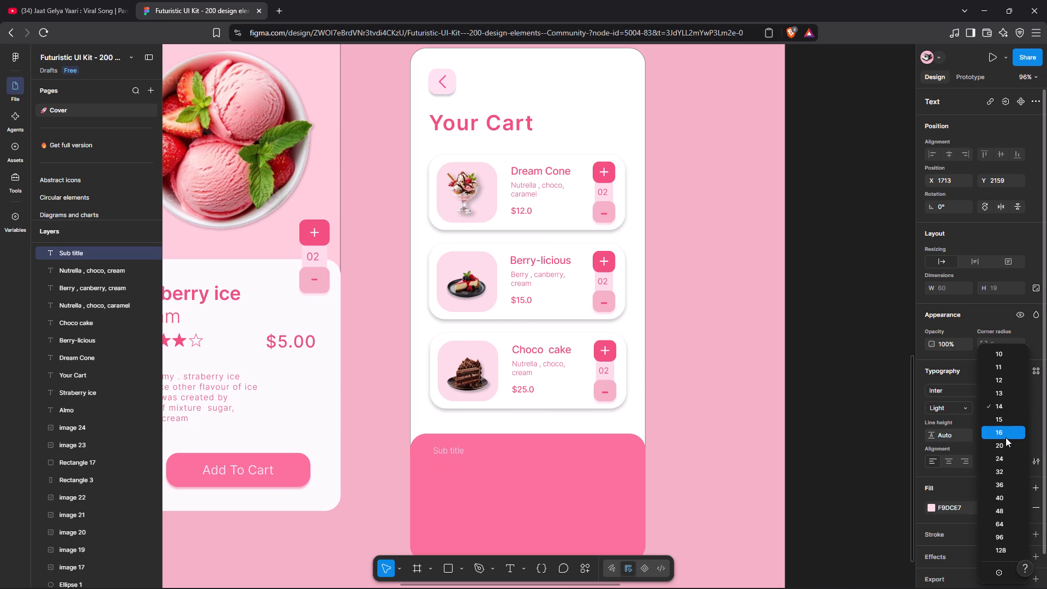
pyautogui.click(1007, 449)
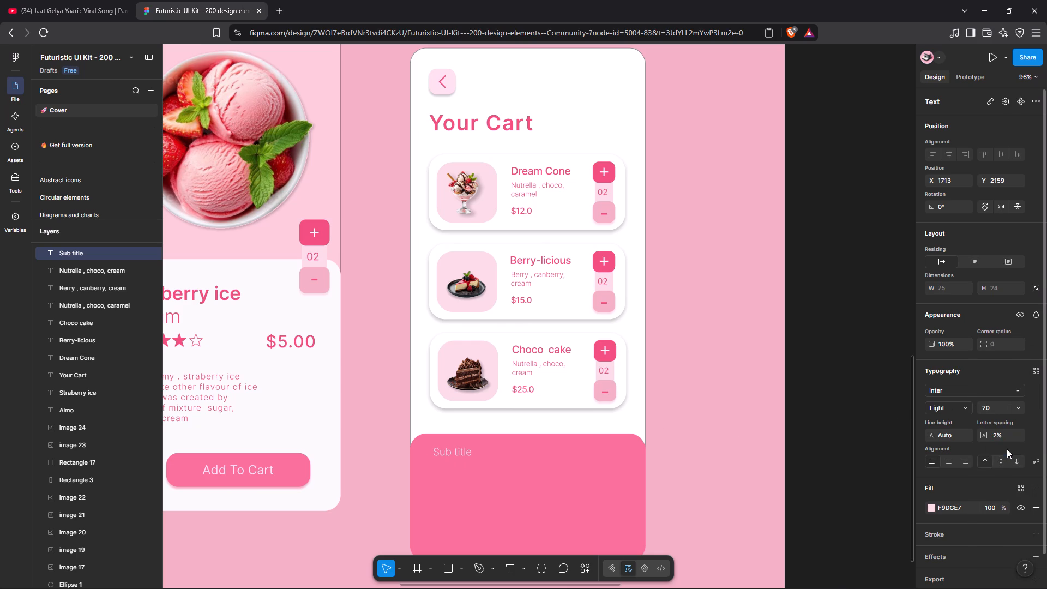
pyautogui.click(966, 411)
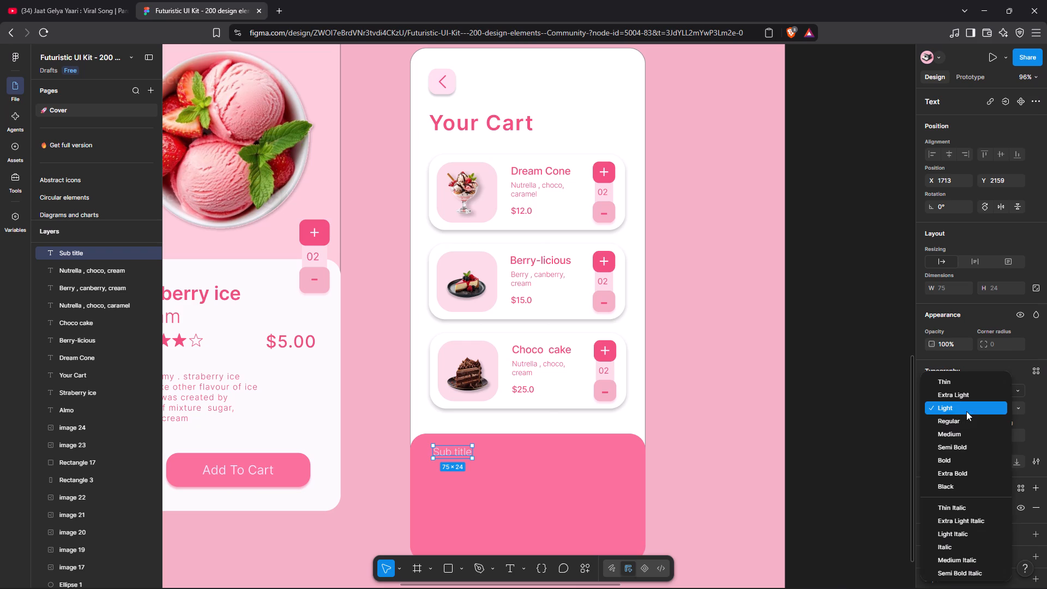
pyautogui.click(965, 419)
pyautogui.click(883, 417)
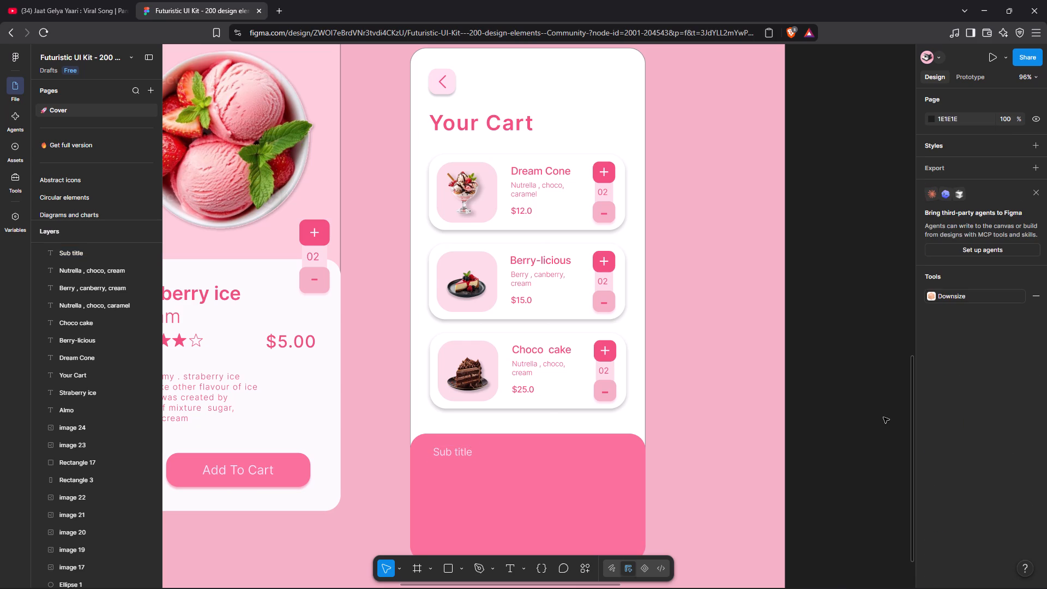
# Examine the text rows and Checkout button in the reference design's checkout summary block.
pyautogui.hscroll(-15, 883, 417)
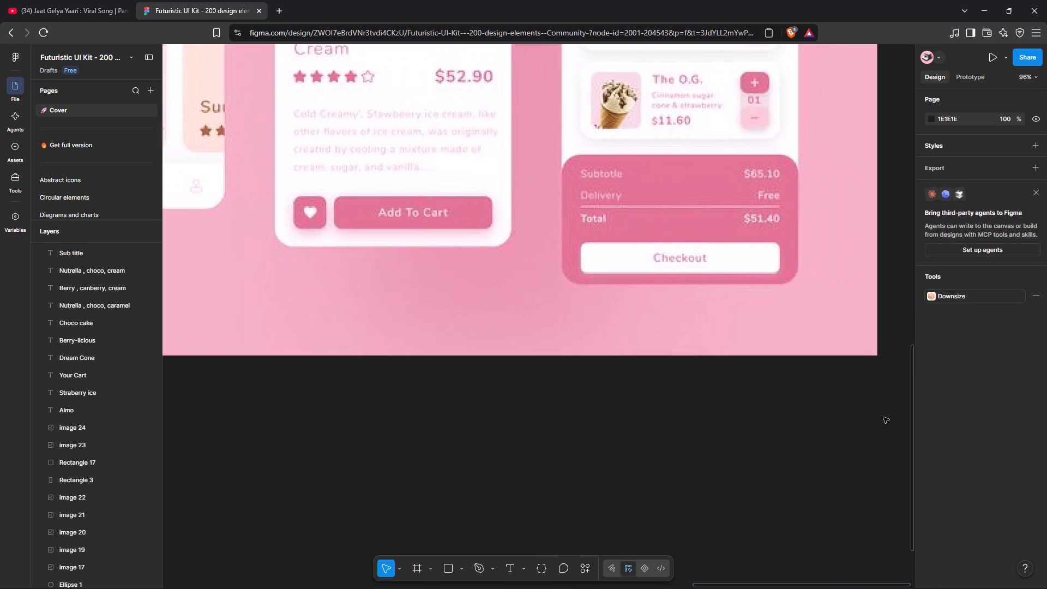
pyautogui.hscroll(8, 883, 417)
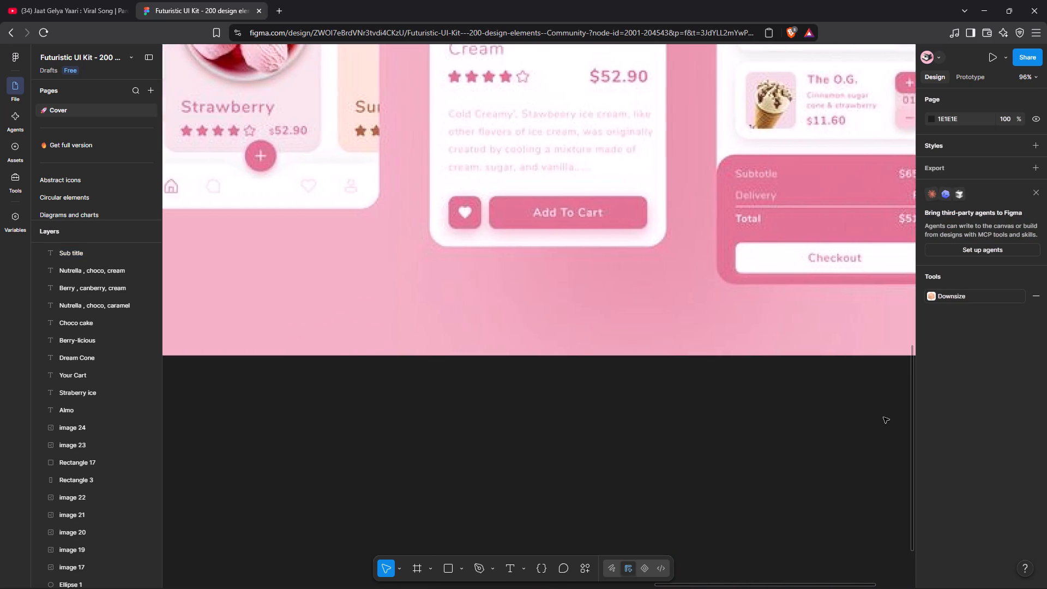
pyautogui.hscroll(6, 883, 417)
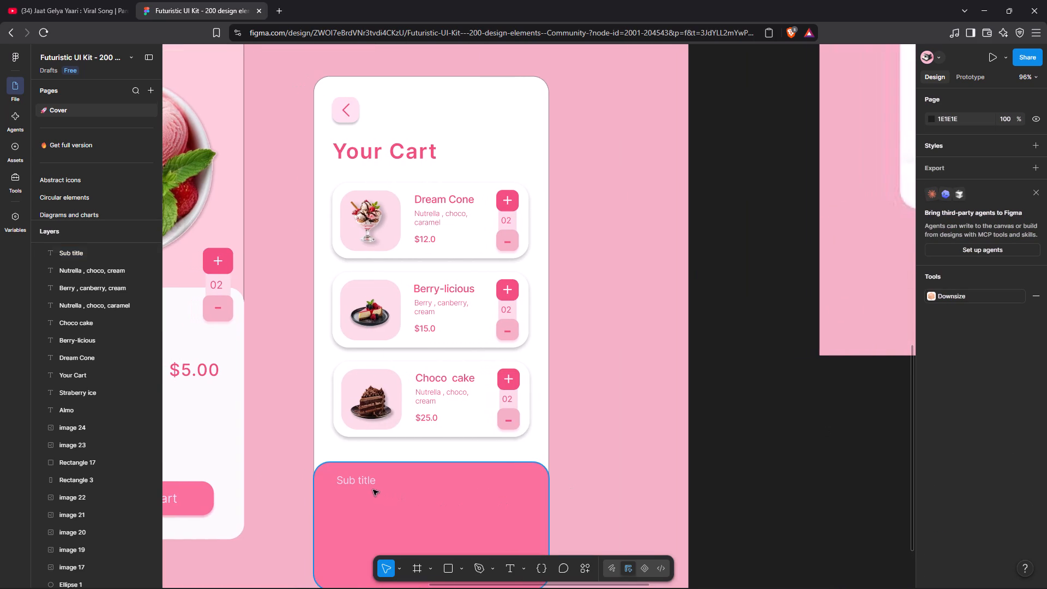
# Remove the space in the "Sub title" text so it reads "Subtitle".
pyautogui.doubleClick(367, 484)
pyautogui.click(358, 480)
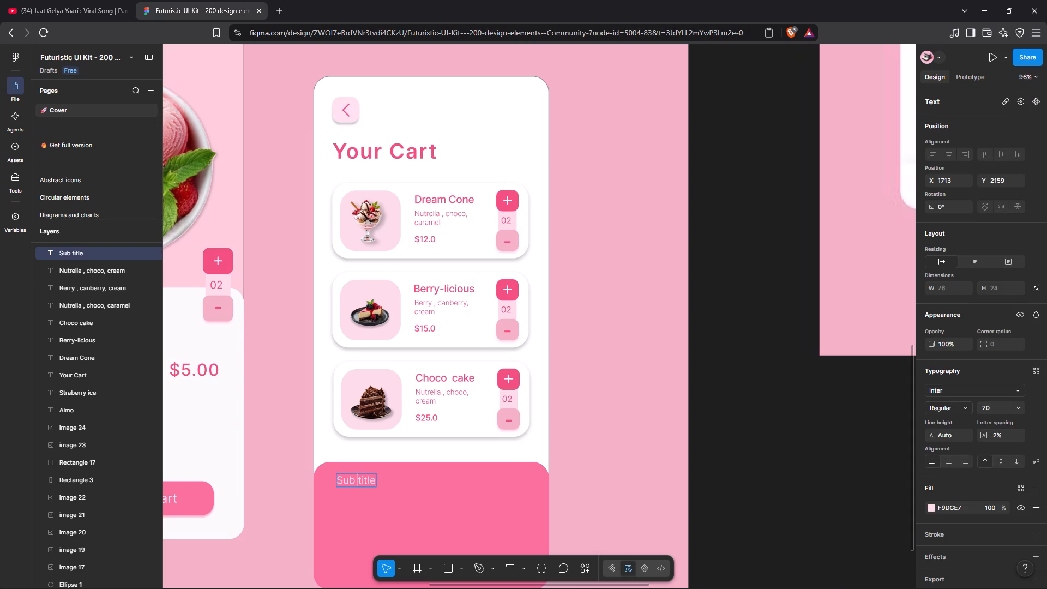
pyautogui.press('BackSpace')
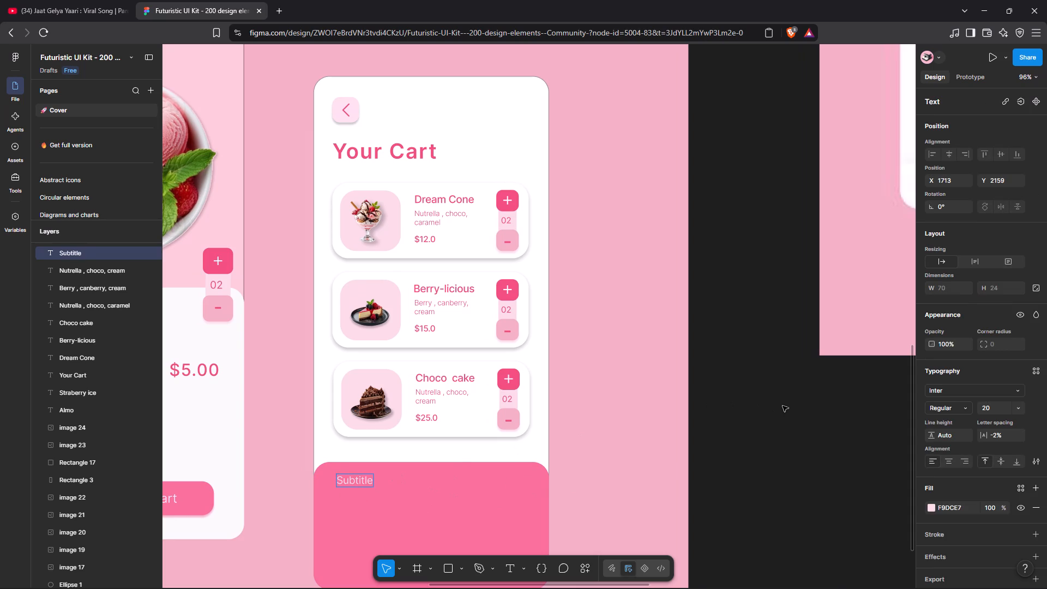
pyautogui.click(783, 406)
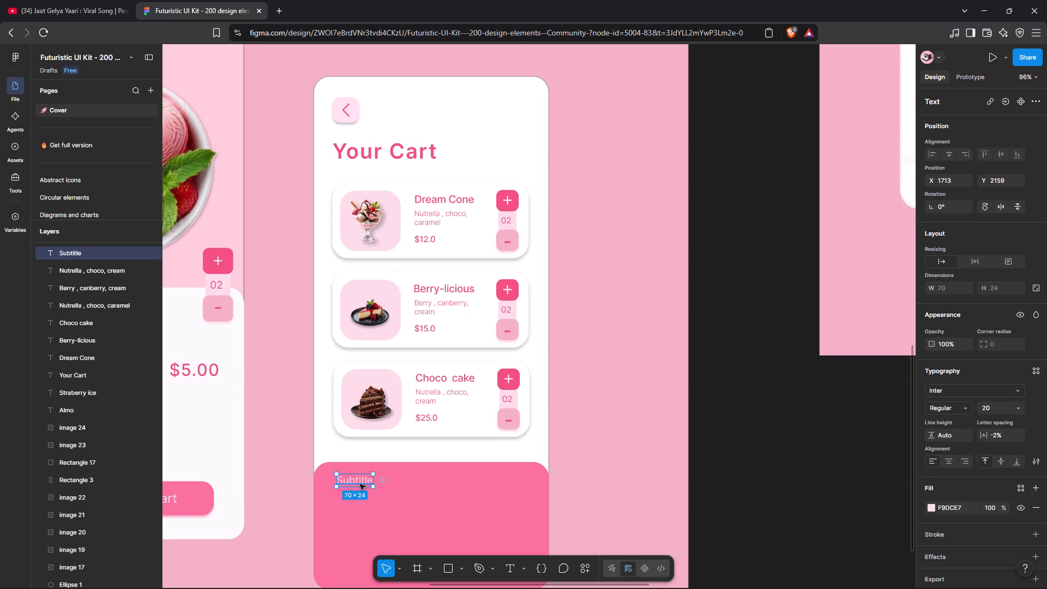
# Duplicate the "Subtitle" text and place the copy level with it near the pink block's right edge.
pyautogui.click(358, 482)
pyautogui.hotkey('ctrl', 'd')
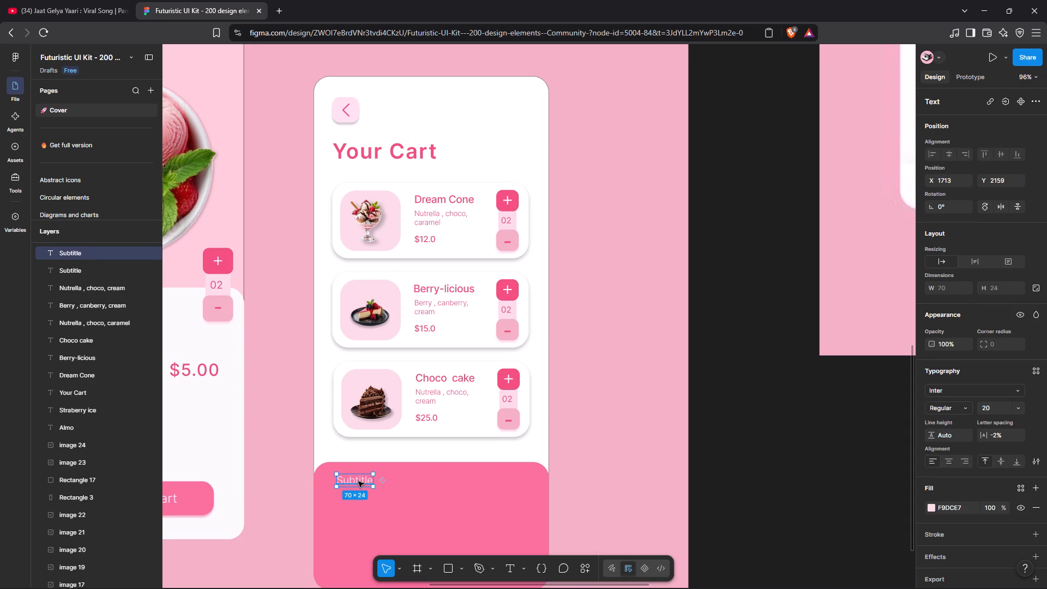
pyautogui.moveTo(358, 482); pyautogui.dragTo(519, 483)
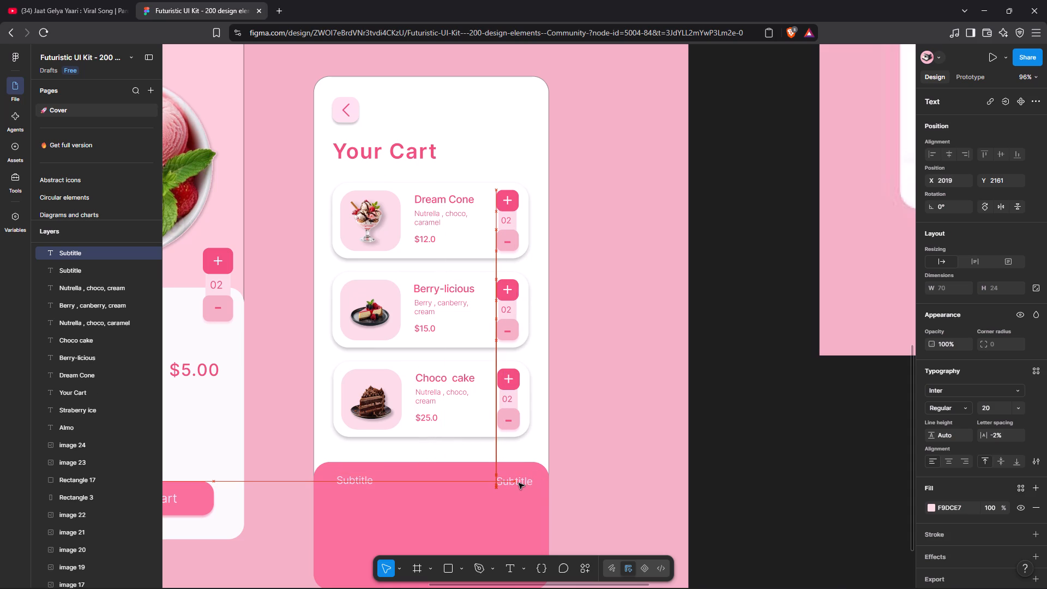
pyautogui.moveTo(519, 483); pyautogui.dragTo(519, 482)
# Replace the copied "Subtitle" text at the row's right end with the price "$45.0".
pyautogui.doubleClick(519, 482)
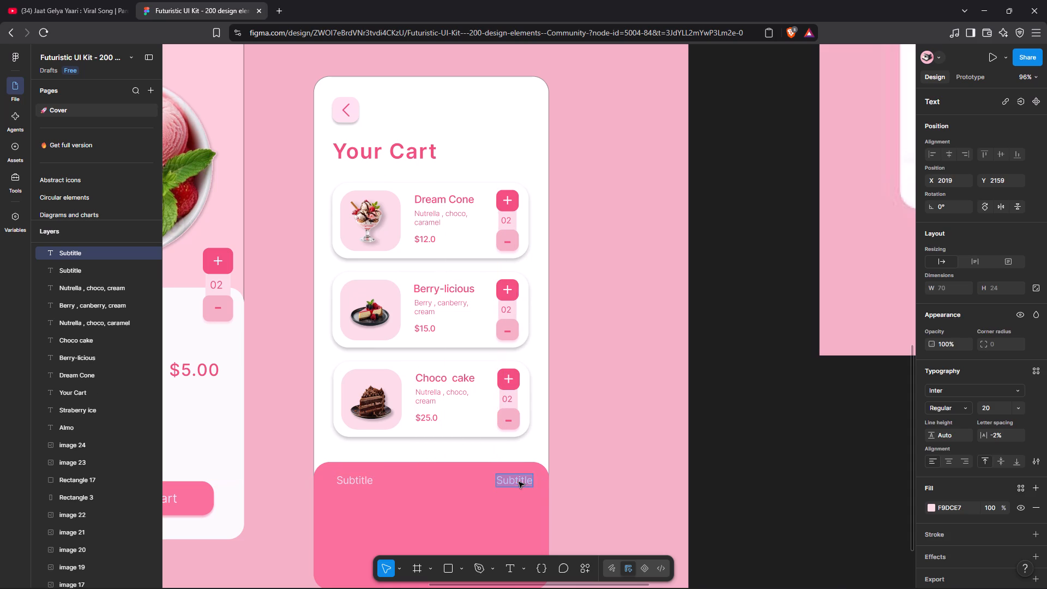
pyautogui.press('BackSpace')
pyautogui.hotkey('shift', '$')
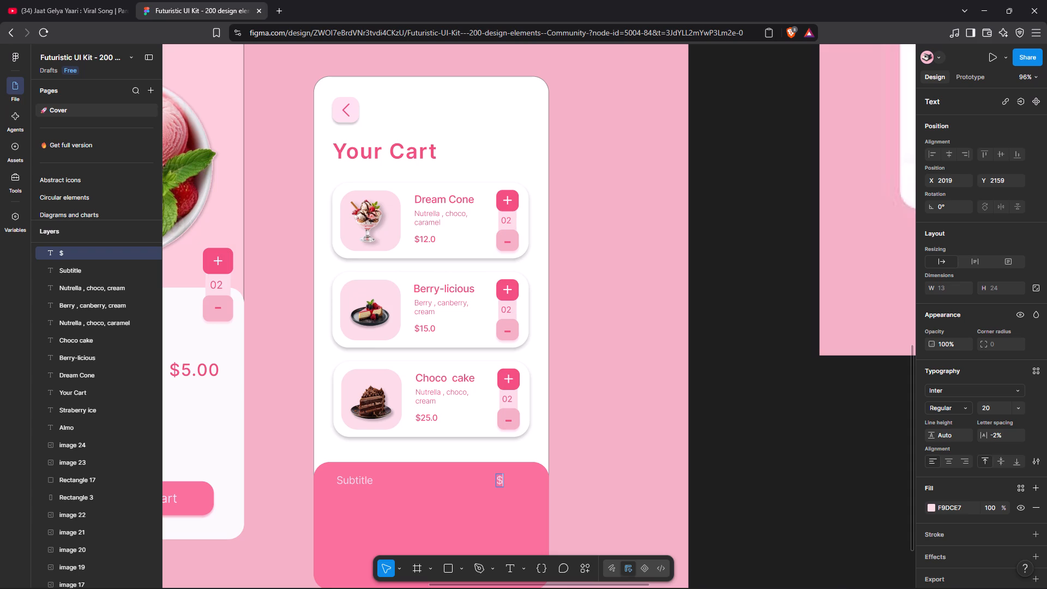
pyautogui.write('45')
pyautogui.write('.00')
pyautogui.press('BackSpace')
pyautogui.click(882, 477)
pyautogui.click(882, 477)
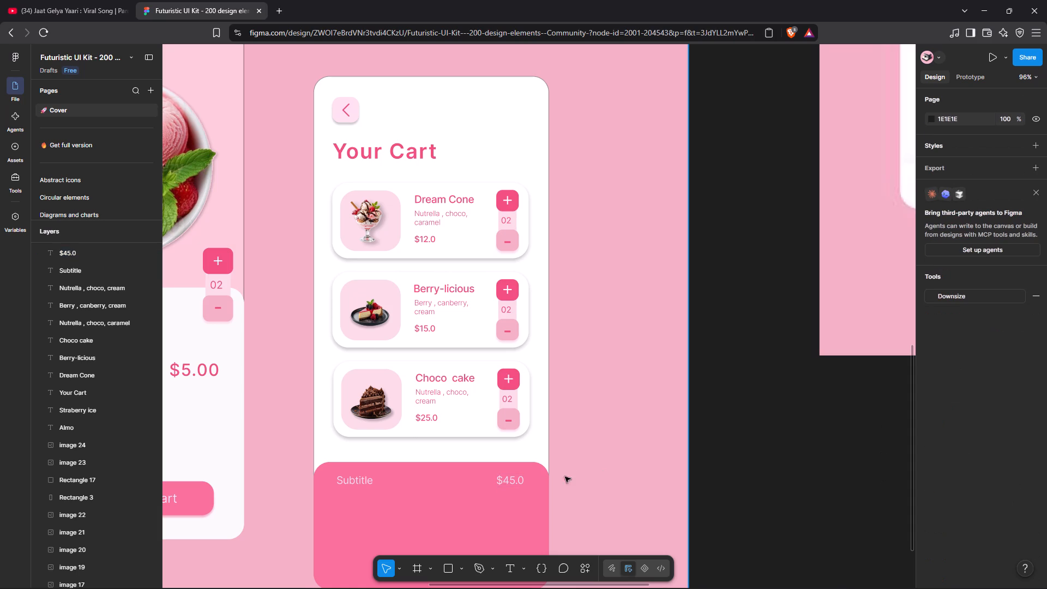
# Set the "$45.0" text to Medium weight.
pyautogui.click(513, 482)
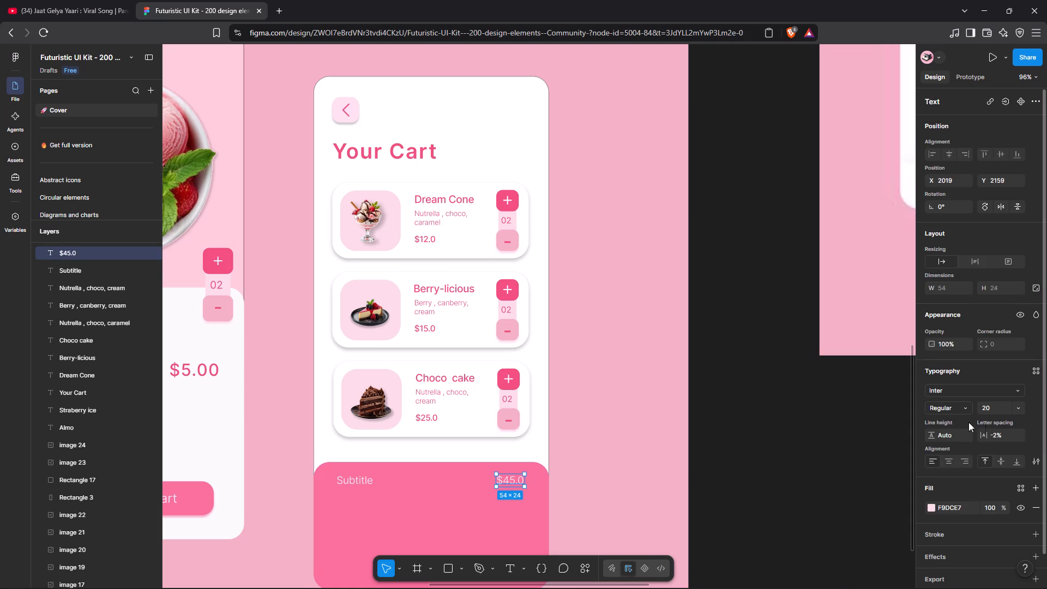
pyautogui.click(967, 409)
pyautogui.click(967, 417)
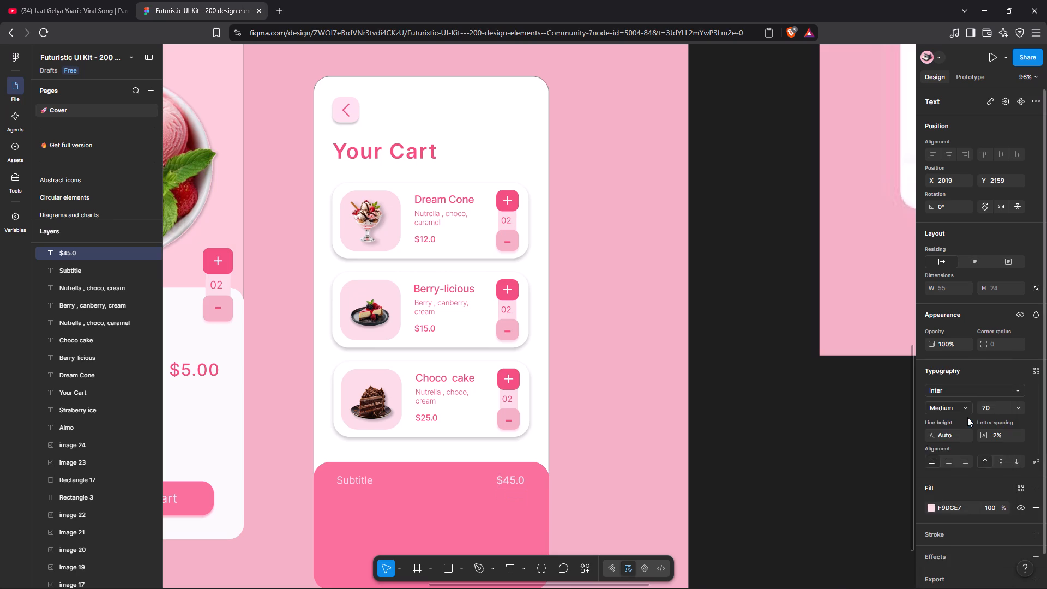
pyautogui.click(786, 444)
# Check the reference summary rows, then duplicate the "Subtitle" text and place the copy directly beneath it, left-aligned.
pyautogui.hscroll(-9, 786, 444)
pyautogui.hscroll(1, 786, 444)
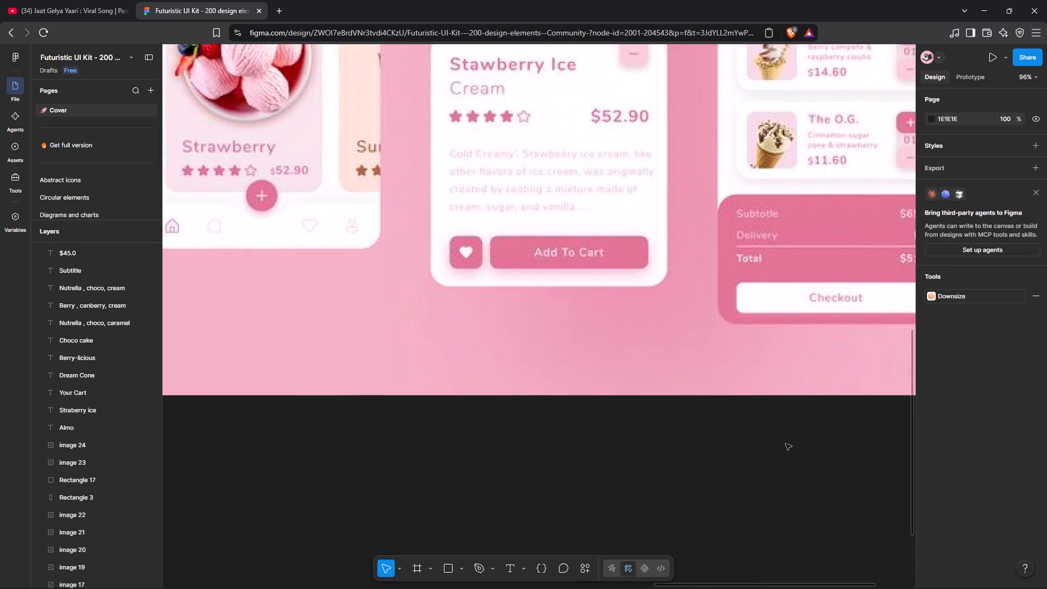
pyautogui.hscroll(2, 786, 444)
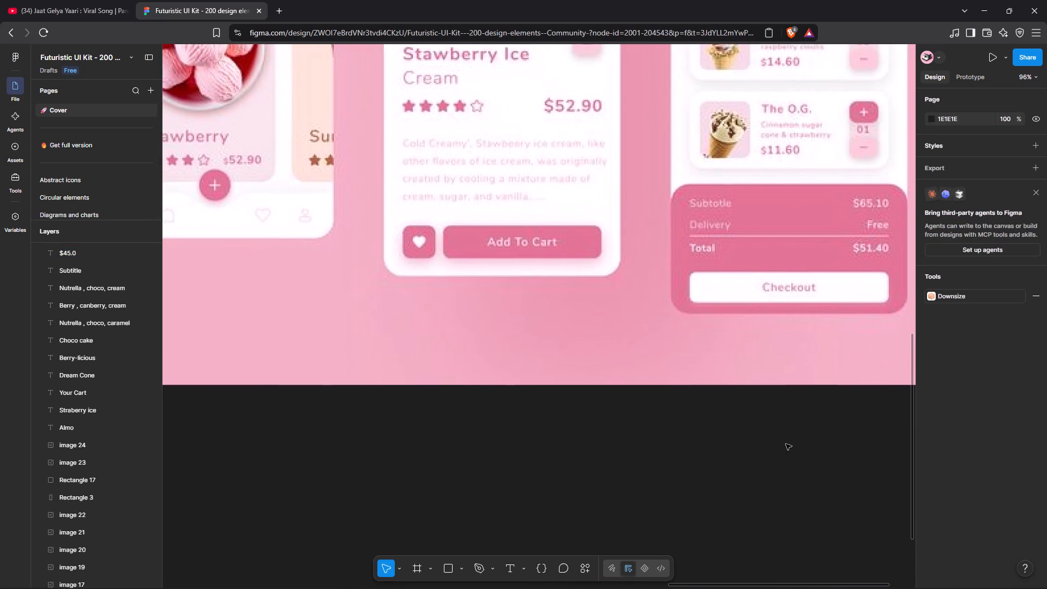
pyautogui.hscroll(7, 786, 444)
pyautogui.scroll(-1, 786, 444)
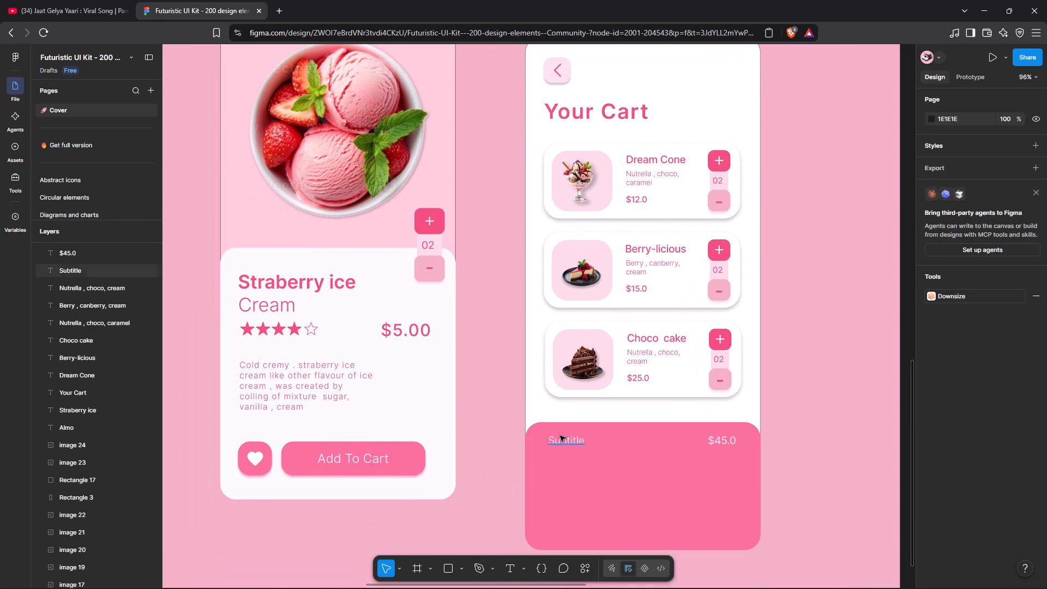
pyautogui.click(557, 439)
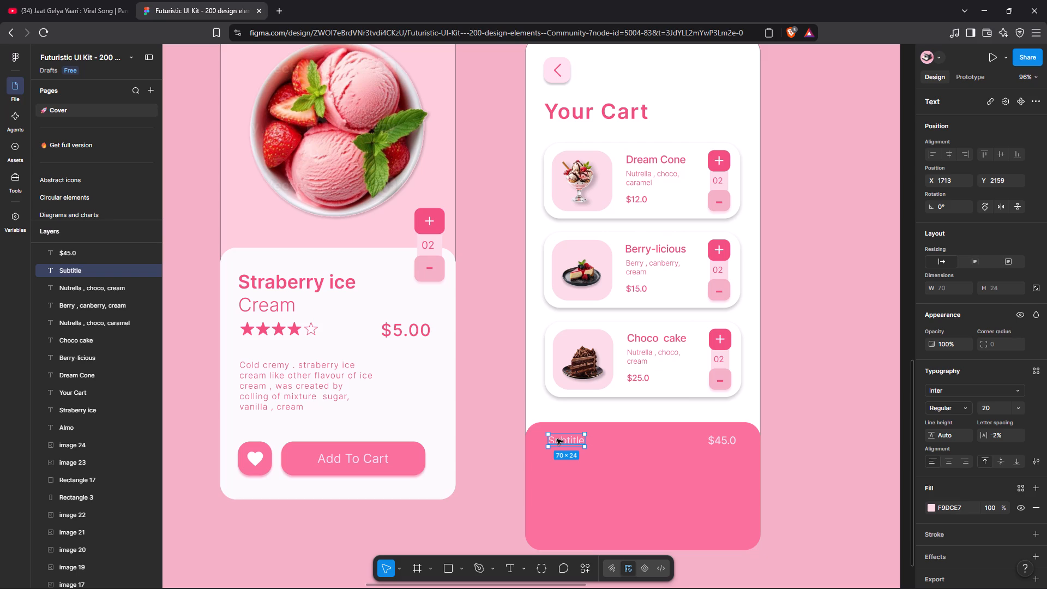
pyautogui.hotkey('ctrl', 'd')
pyautogui.moveTo(557, 439); pyautogui.dragTo(555, 459)
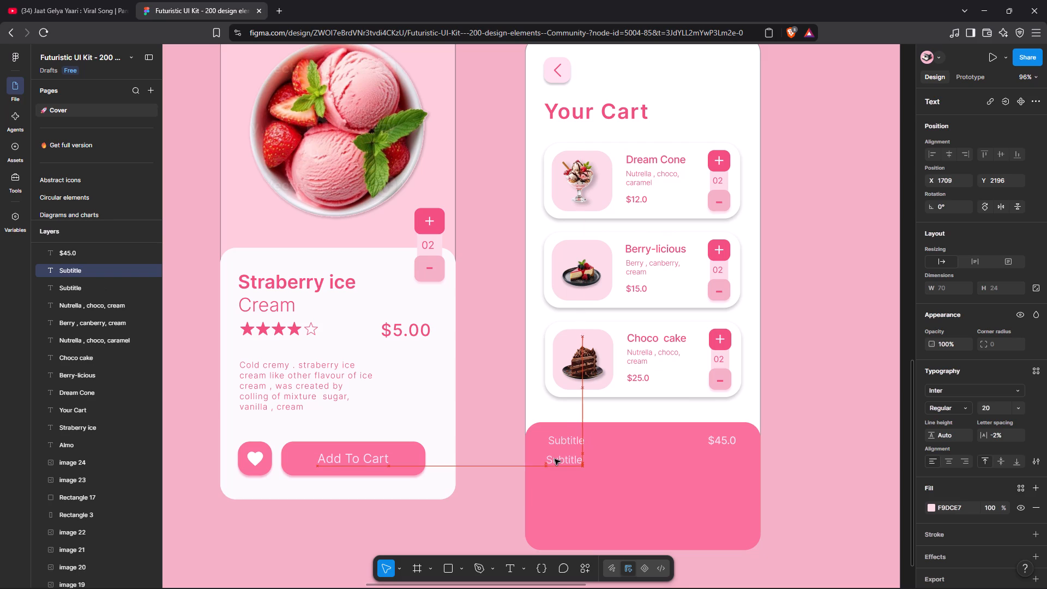
pyautogui.moveTo(555, 459); pyautogui.dragTo(558, 460)
# Replace the lower copied "Subtitle" text with "Delivery".
pyautogui.doubleClick(558, 460)
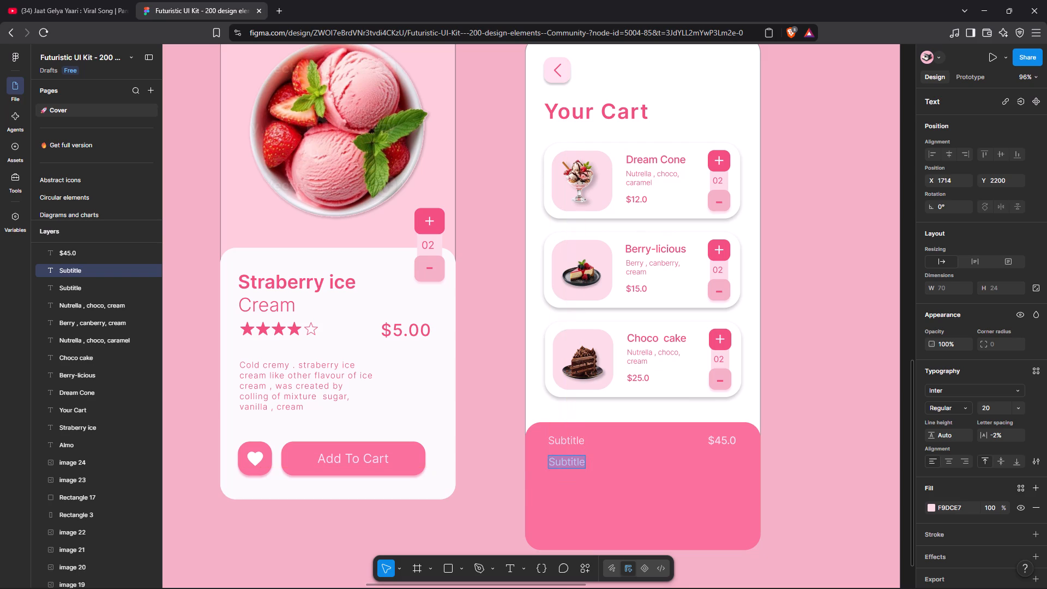
pyautogui.press('BackSpace')
pyautogui.write('Delivery')
pyautogui.click(903, 402)
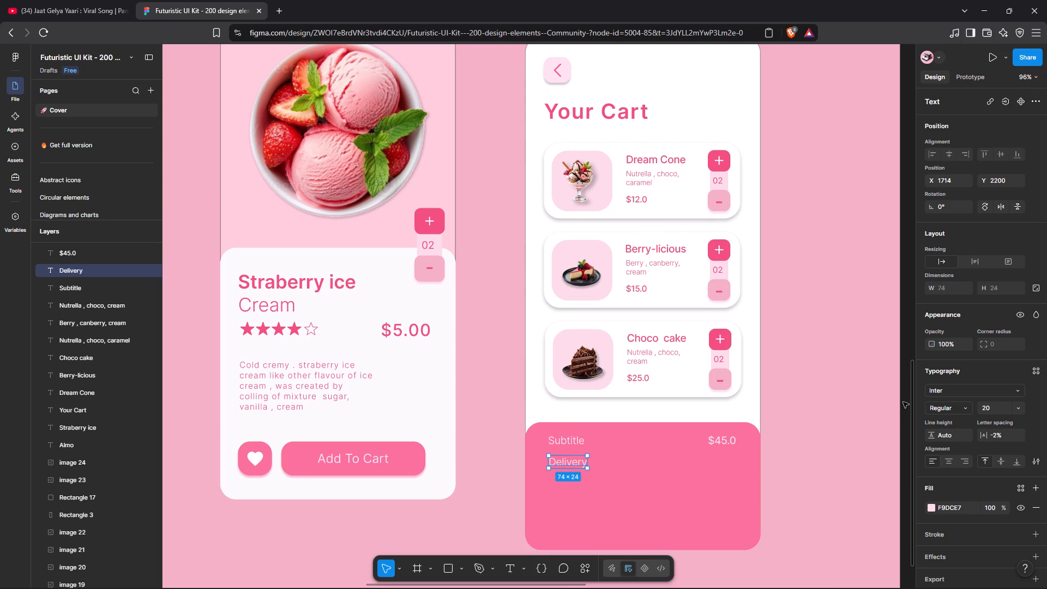
# Set the "Delivery" text to Light weight at font size 20.
pyautogui.click(1014, 410)
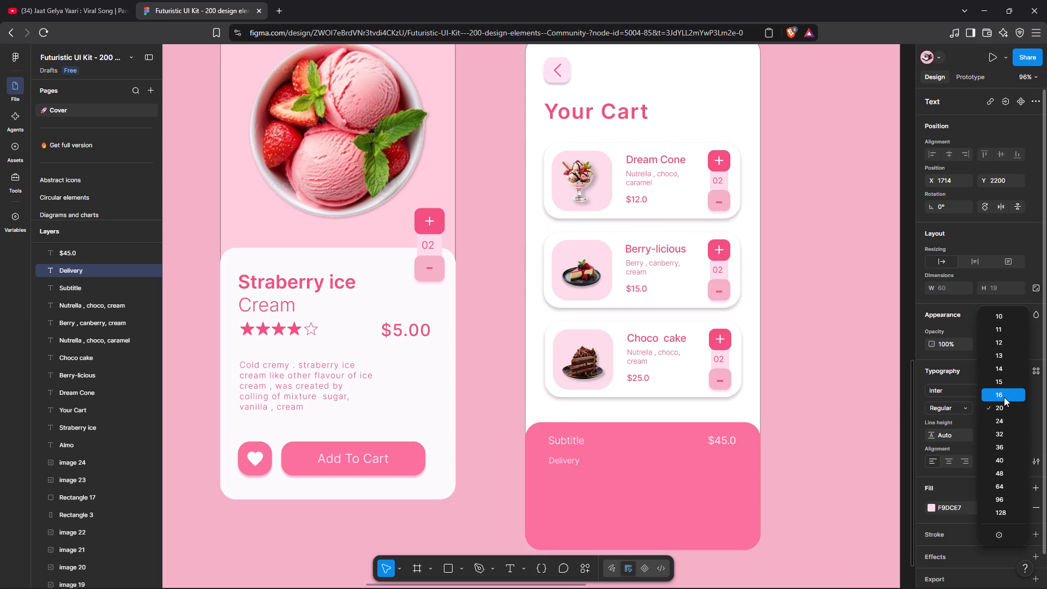
pyautogui.click(1007, 407)
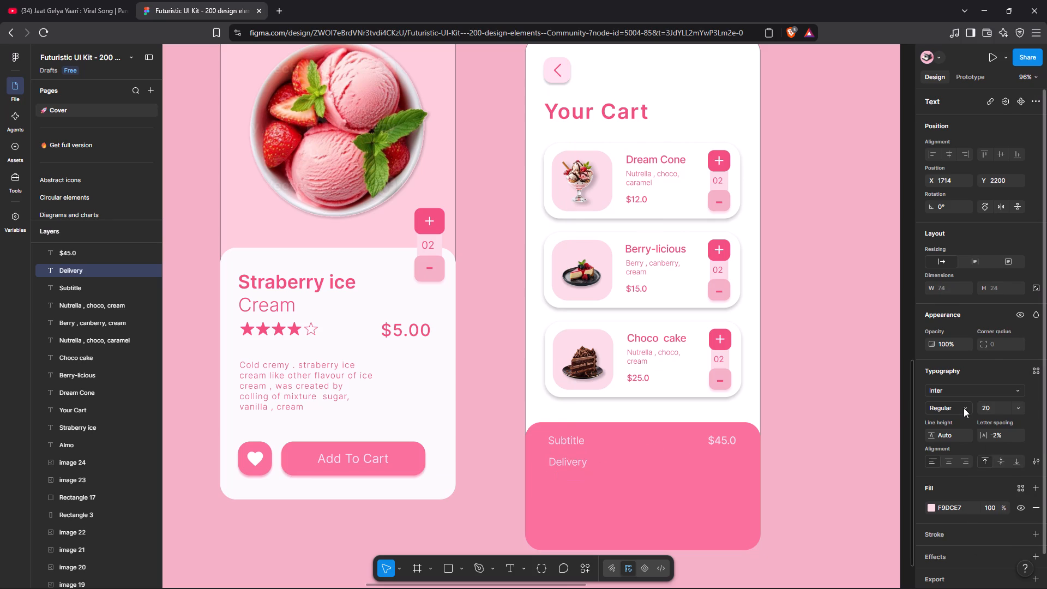
pyautogui.click(964, 408)
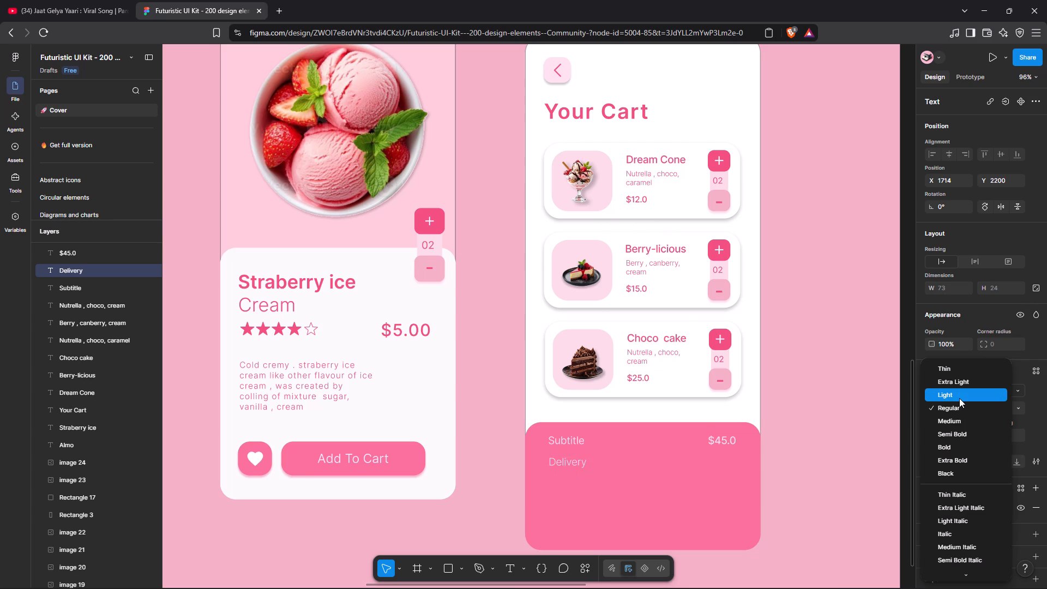
pyautogui.click(959, 399)
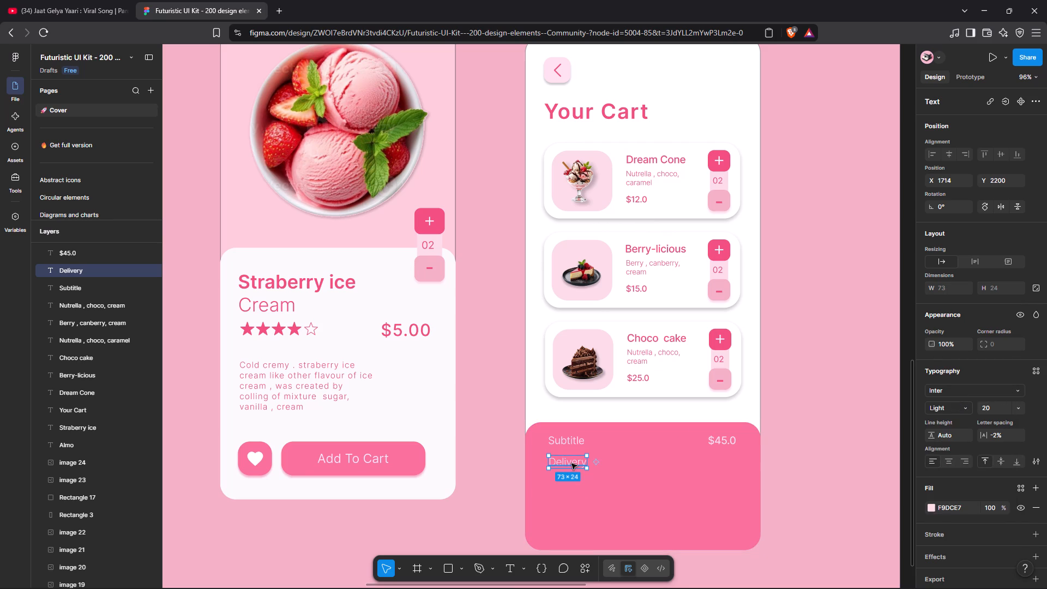
# Duplicate the "Delivery" text and place the copy level with it, beneath the "$45.0" price.
pyautogui.click(571, 464)
pyautogui.hscroll(-16, 571, 464)
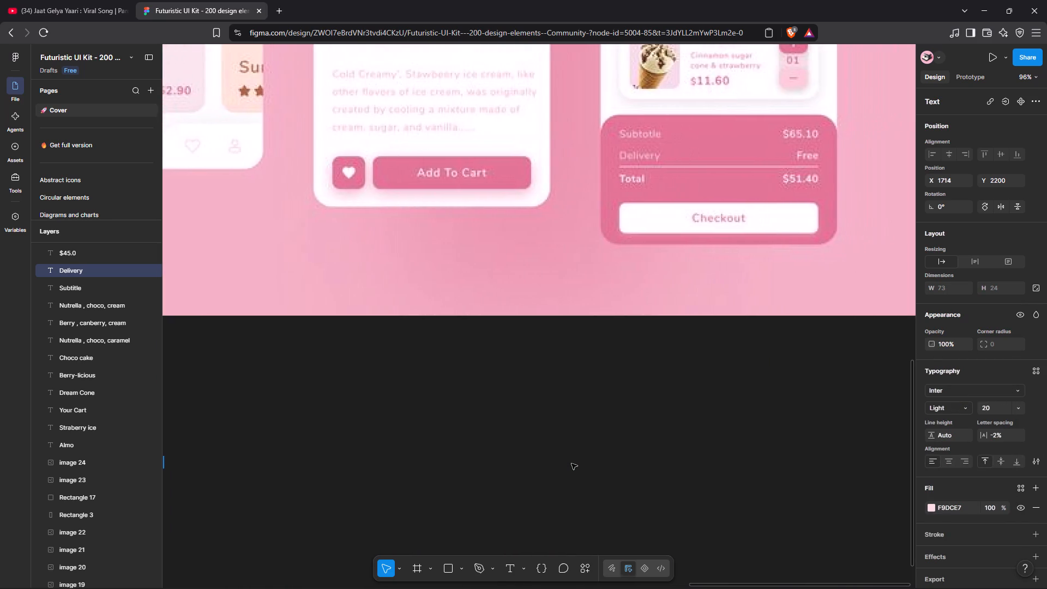
pyautogui.hscroll(9, 571, 464)
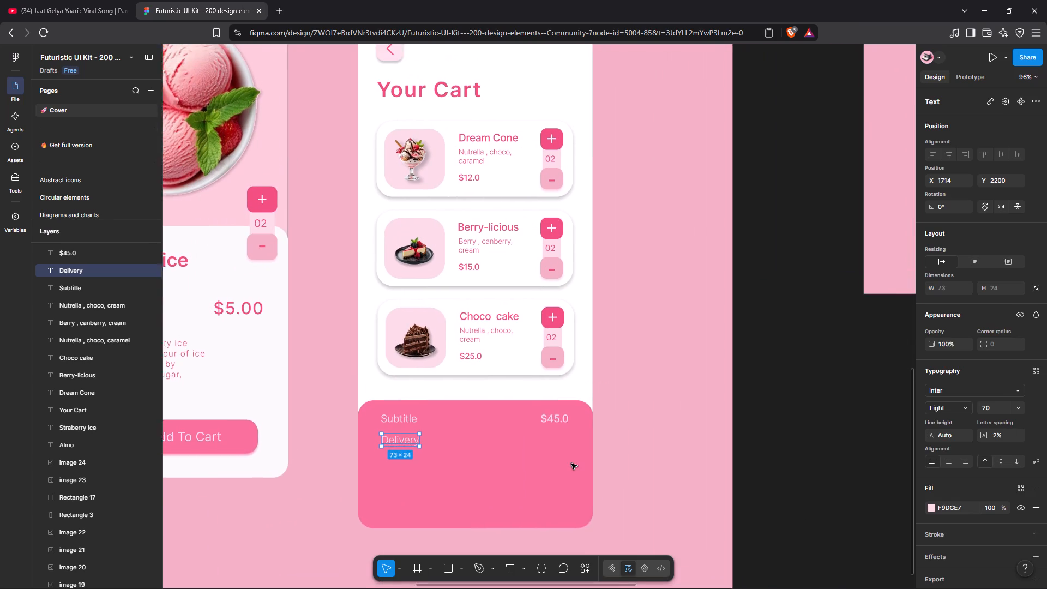
pyautogui.hscroll(1, 571, 464)
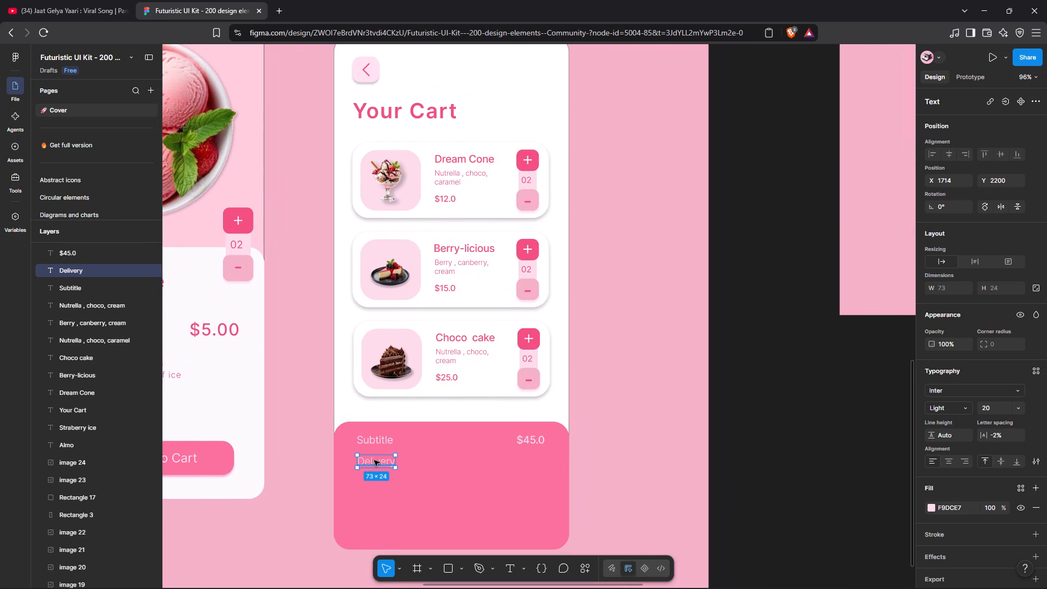
pyautogui.hotkey('ctrl', 'd')
pyautogui.moveTo(374, 460); pyautogui.dragTo(514, 460)
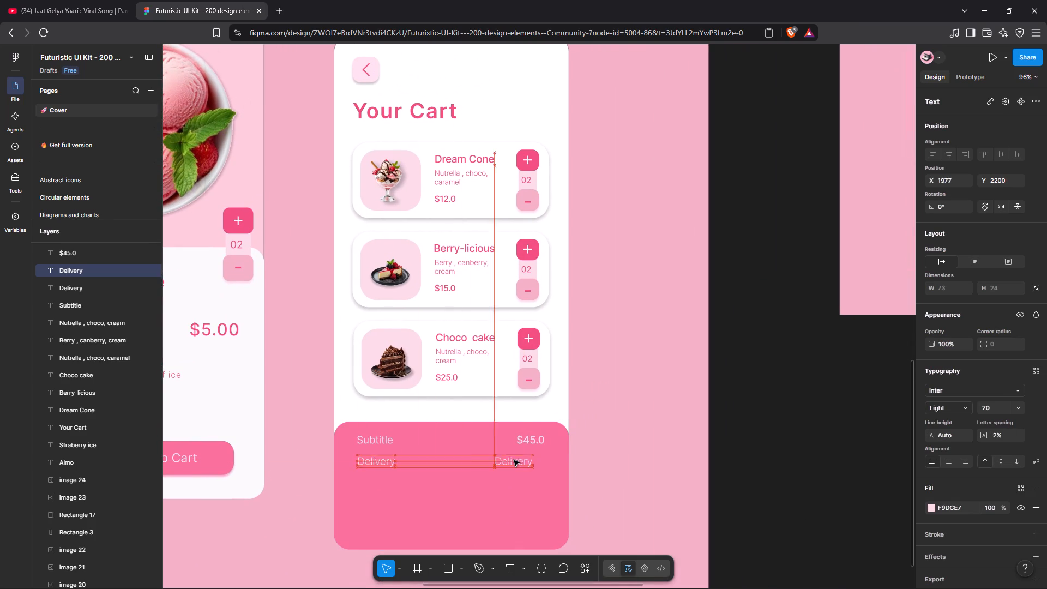
pyautogui.moveTo(514, 460); pyautogui.dragTo(531, 460)
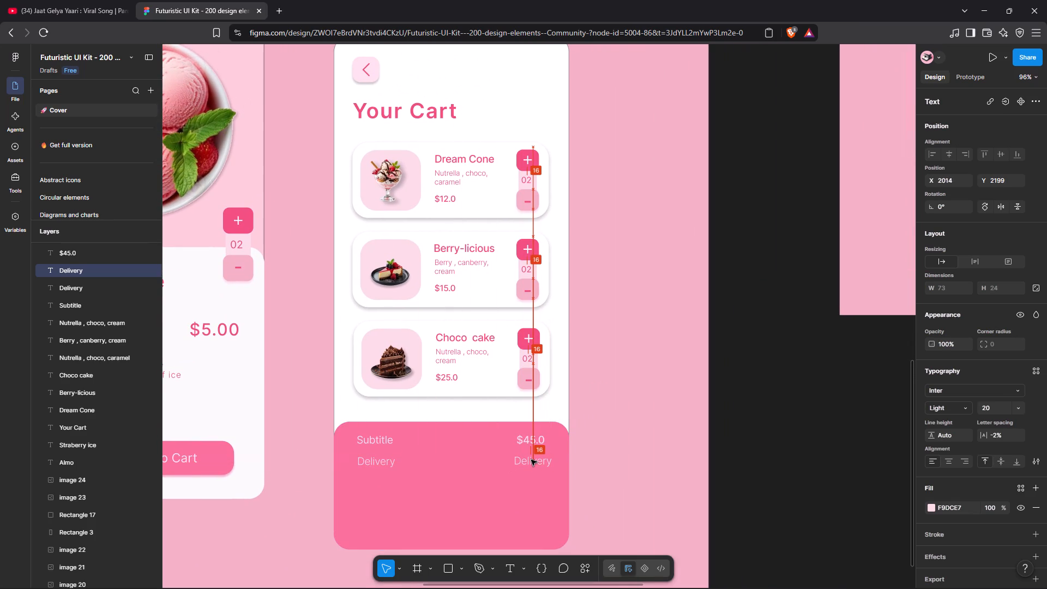
pyautogui.moveTo(531, 460); pyautogui.dragTo(531, 461)
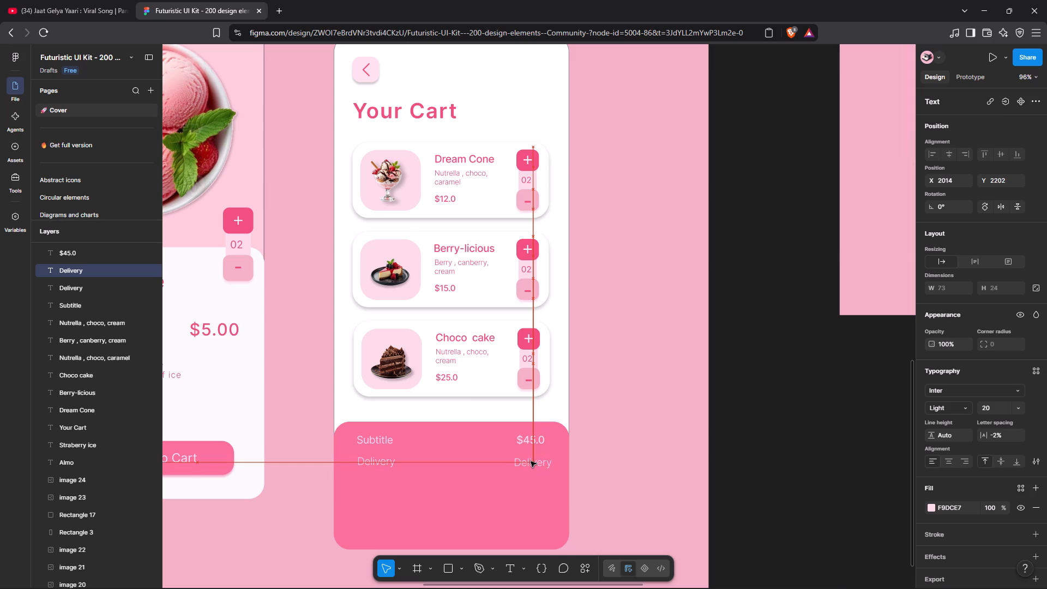
pyautogui.moveTo(531, 461); pyautogui.dragTo(531, 460)
# Replace the copied "Delivery" text beneath the price with "Free".
pyautogui.doubleClick(531, 460)
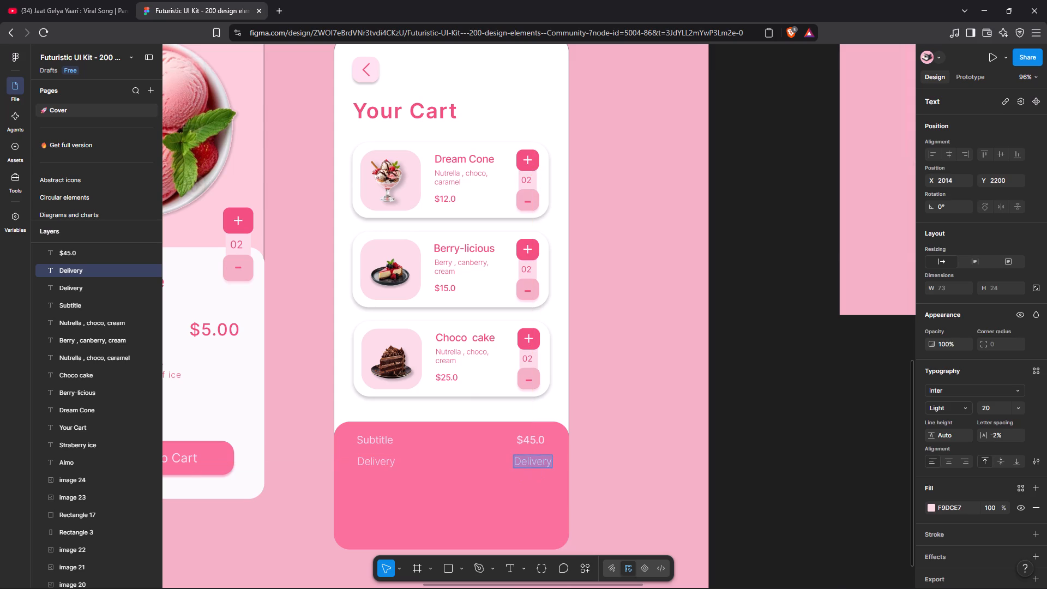
pyautogui.press('BackSpace')
pyautogui.write('Free')
pyautogui.click(784, 441)
pyautogui.click(784, 441)
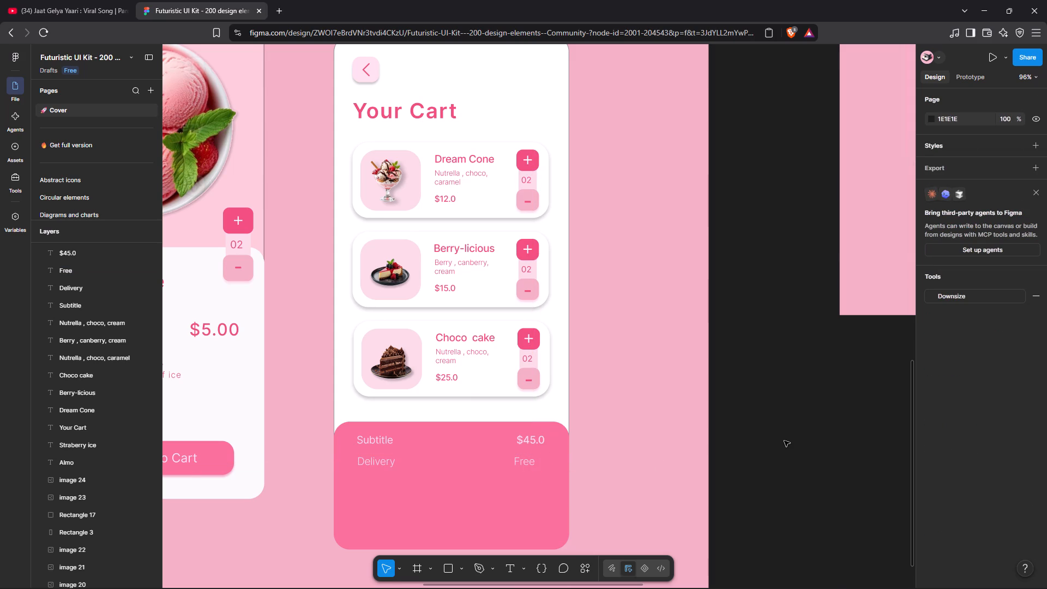
# Shift the "Free" text so its start lines up with the "$45.0" price above it.
pyautogui.click(521, 465)
pyautogui.click(527, 460)
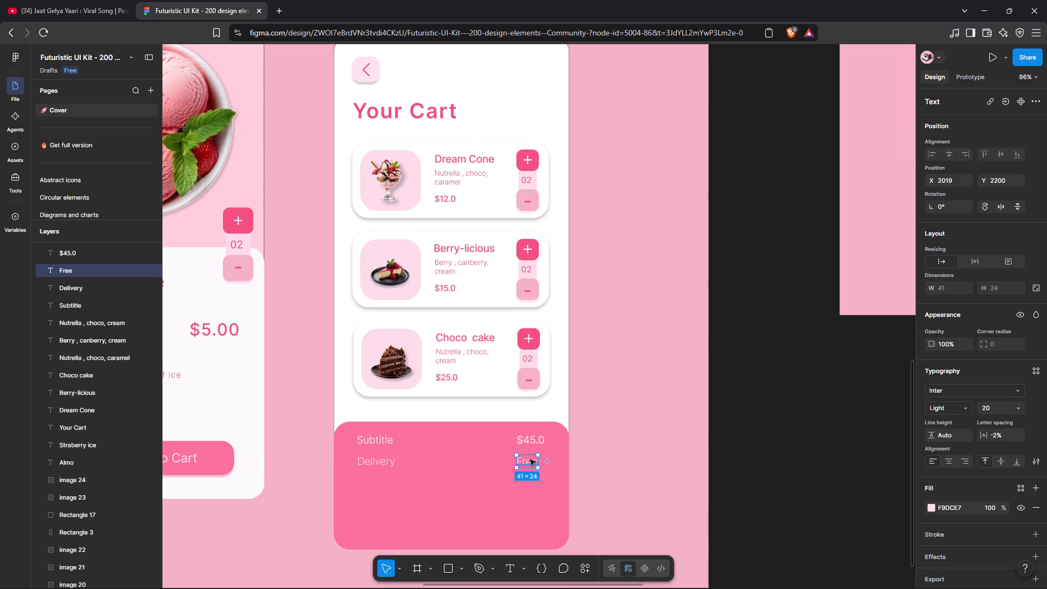
pyautogui.click(730, 434)
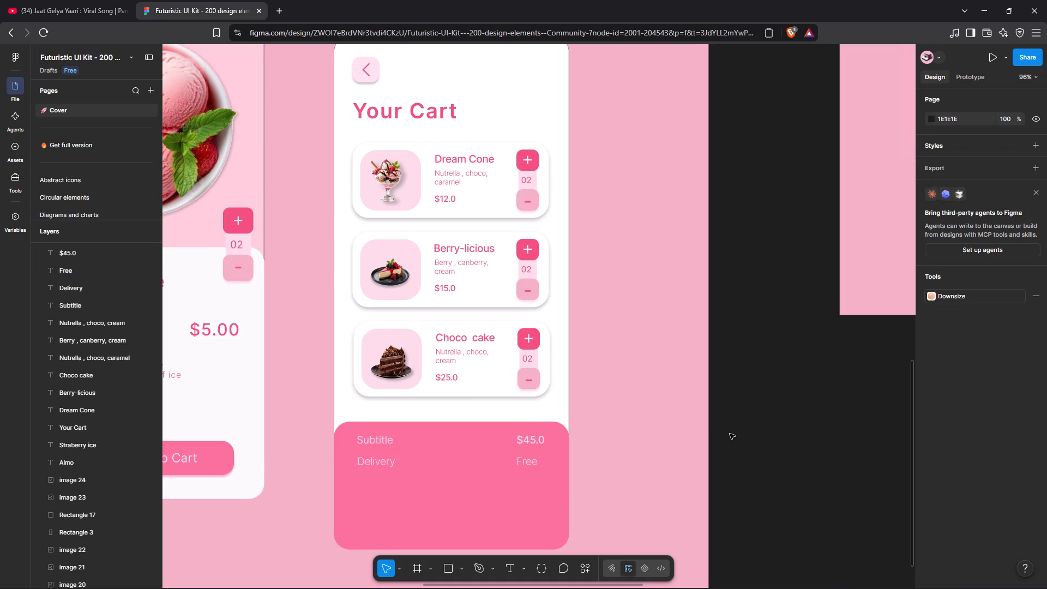
# Nudge the "Subtitle" and "$45.0" row of the checkout block down to Y 2161.
pyautogui.hscroll(-13, 730, 434)
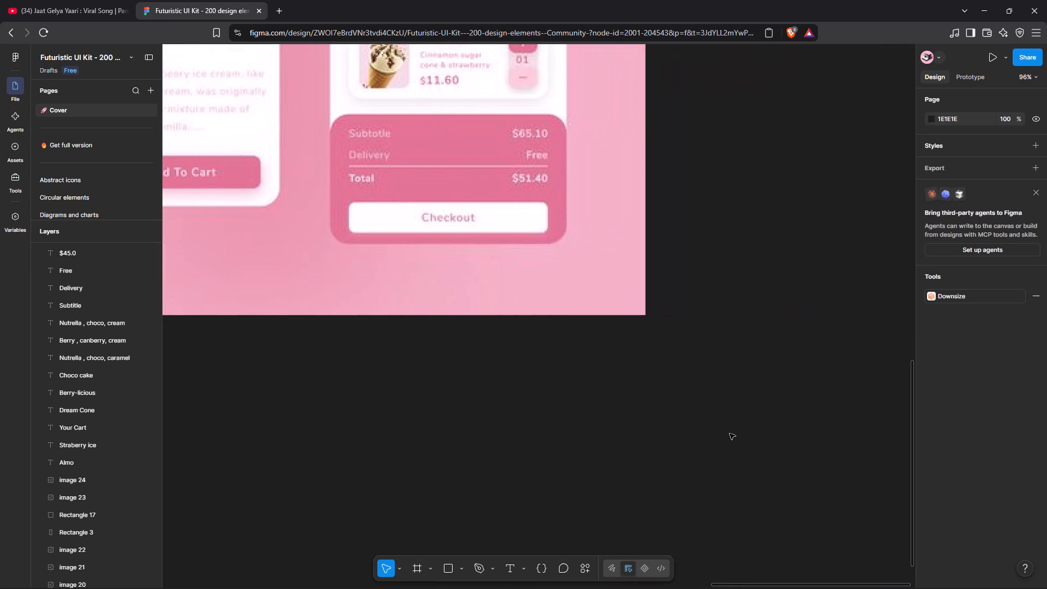
pyautogui.hscroll(5, 730, 434)
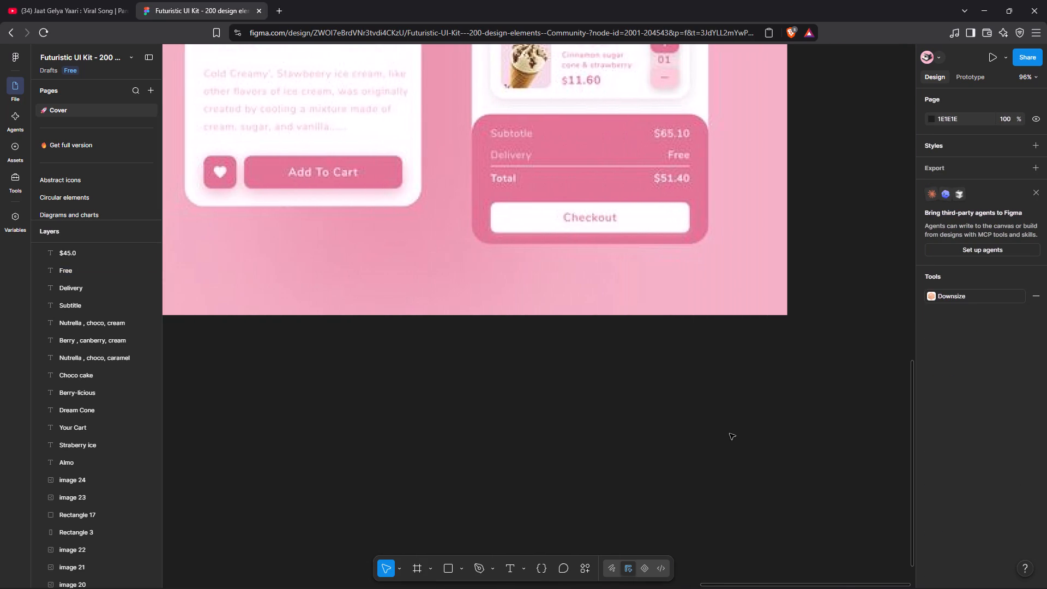
pyautogui.hscroll(6, 730, 434)
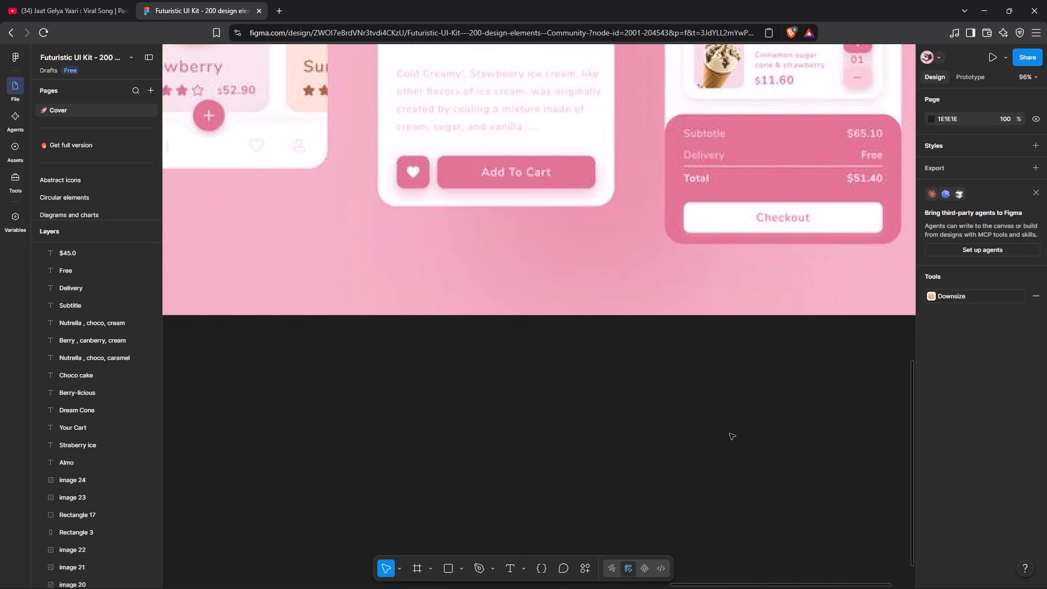
pyautogui.hscroll(6, 730, 434)
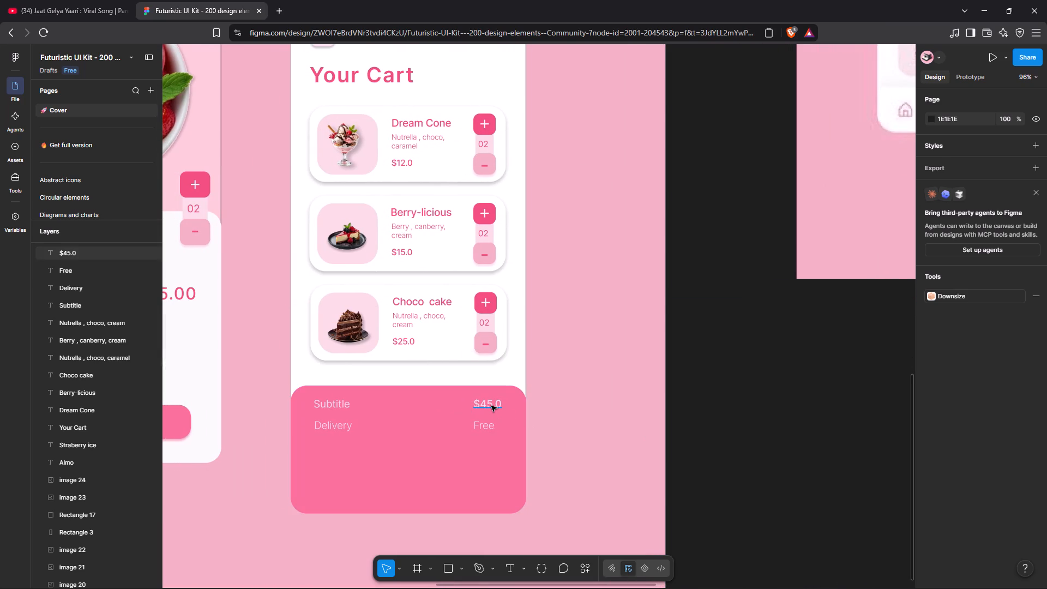
pyautogui.click(491, 406)
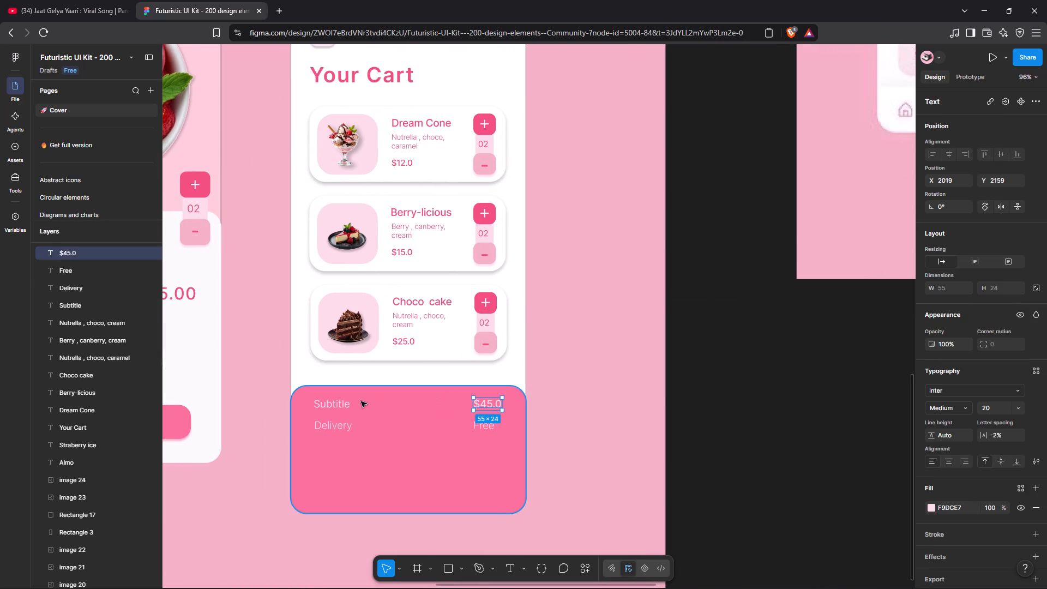
pyautogui.keyDown('shift'); pyautogui.click(328, 402); pyautogui.keyUp('shift')
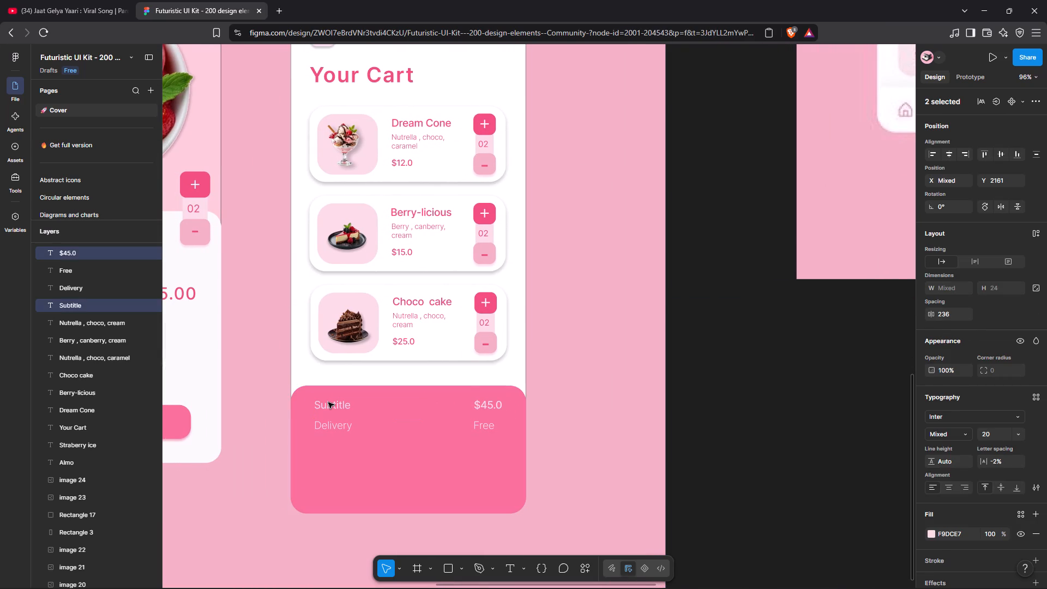
pyautogui.keyDown('shift'); pyautogui.click(328, 402); pyautogui.keyUp('shift')
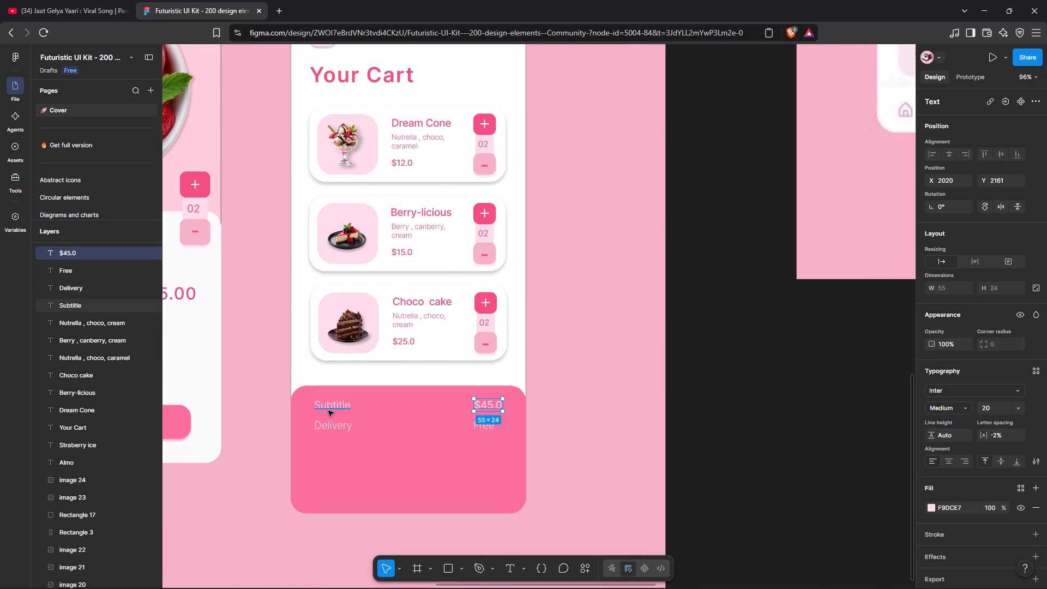
# Duplicate the "Subtitle" and "$45.0" row and place the copy below the "Delivery" row at about Y 2268.
pyautogui.keyDown('shift'); pyautogui.click(327, 407); pyautogui.keyUp('shift')
pyautogui.hotkey('ctrl', 'd')
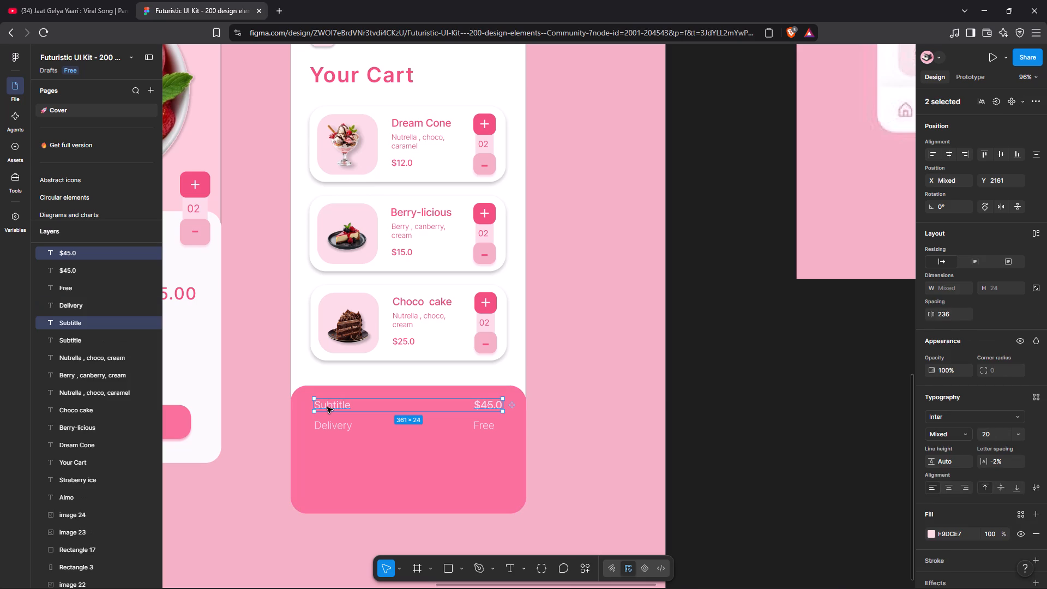
pyautogui.moveTo(392, 406); pyautogui.dragTo(390, 453)
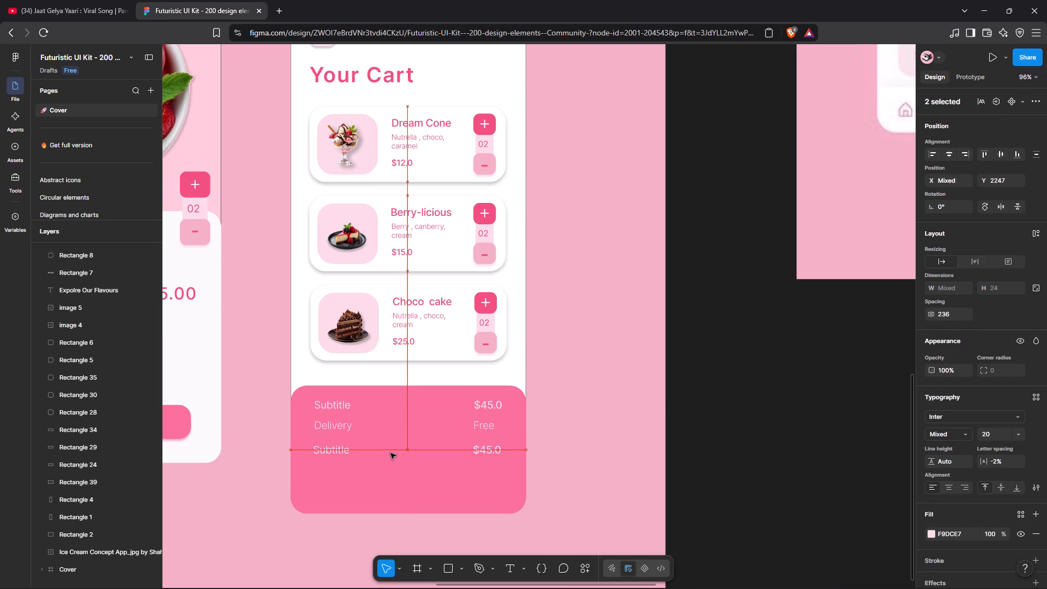
pyautogui.moveTo(390, 453); pyautogui.dragTo(390, 461)
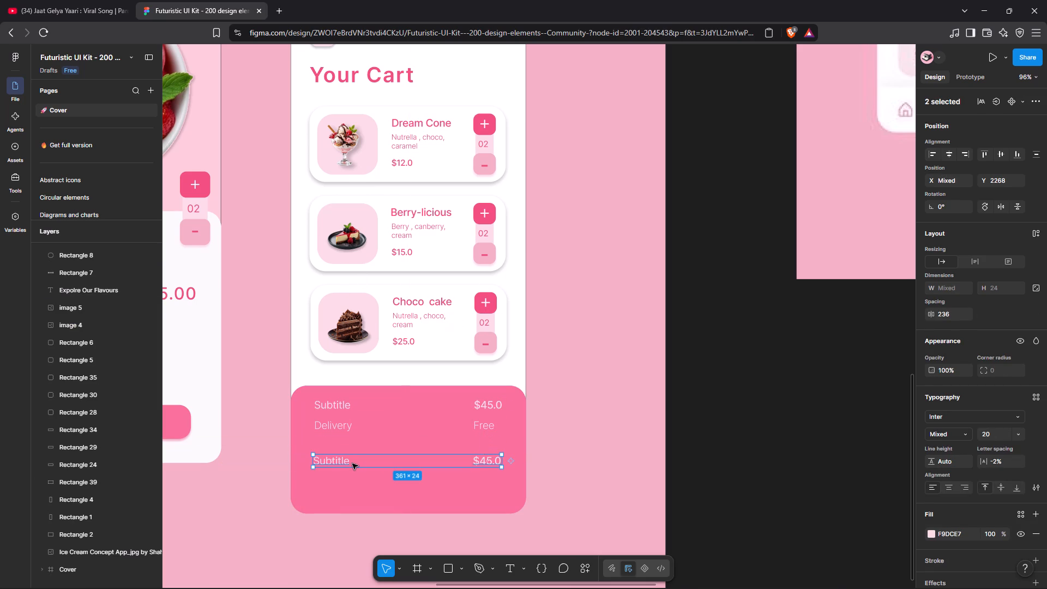
# Replace the copied "Subtitle" text below the "Delivery" row with "Total".
pyautogui.doubleClick(351, 464)
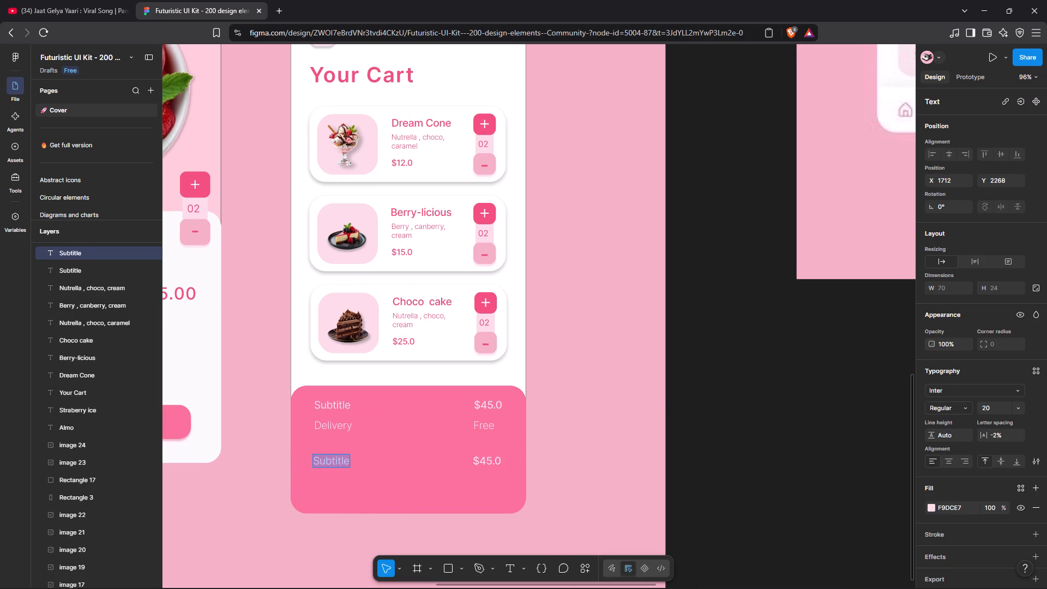
pyautogui.press('BackSpace')
pyautogui.write('Total')
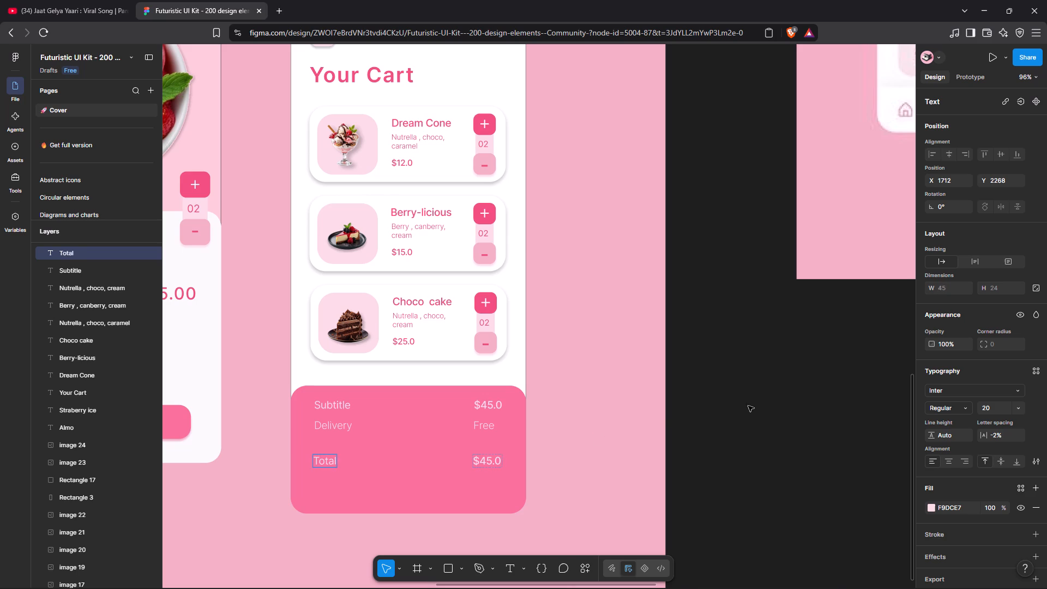
pyautogui.click(815, 407)
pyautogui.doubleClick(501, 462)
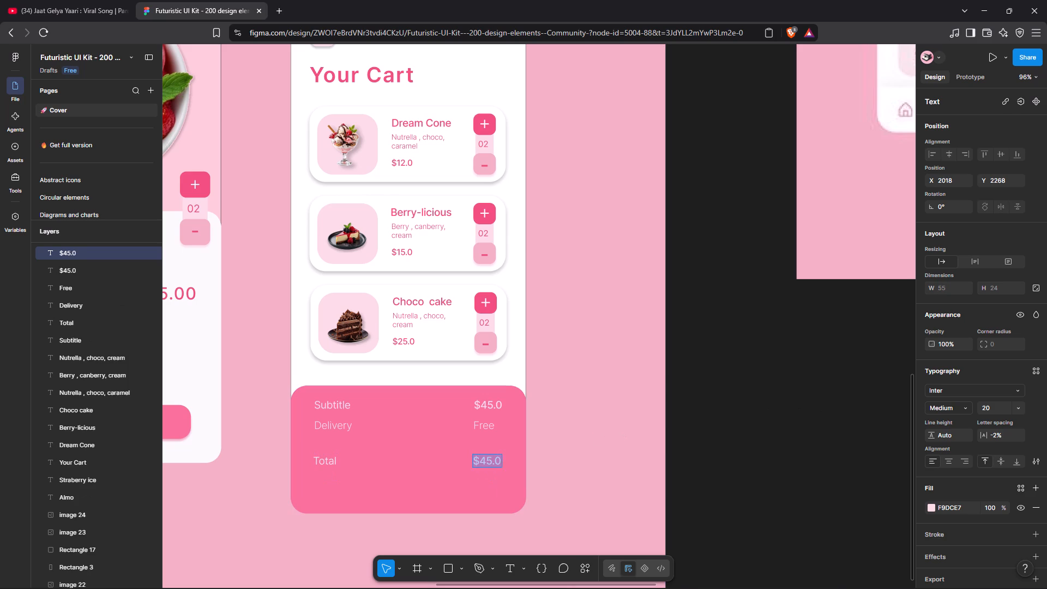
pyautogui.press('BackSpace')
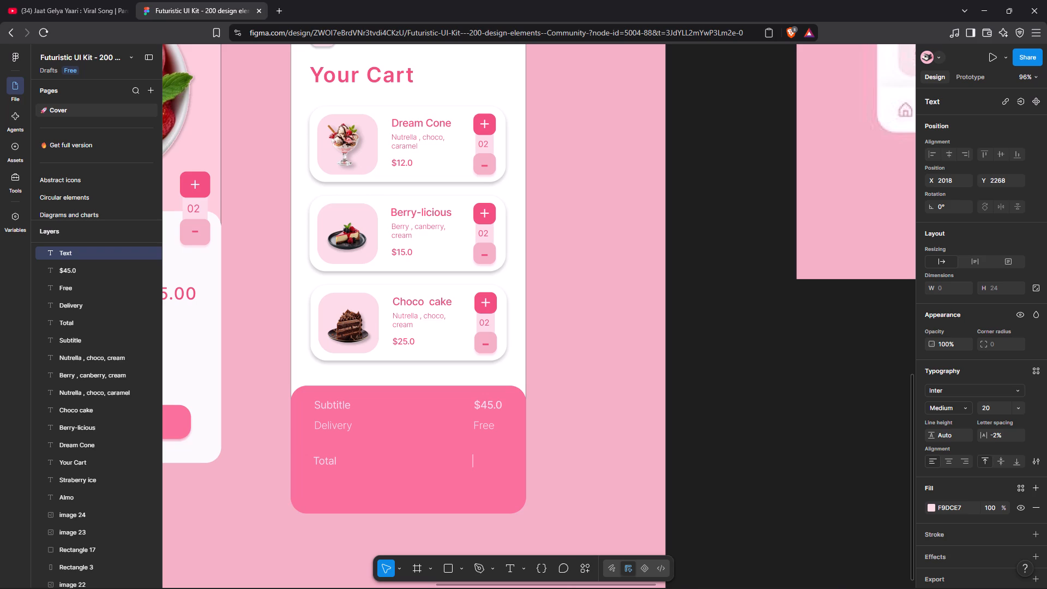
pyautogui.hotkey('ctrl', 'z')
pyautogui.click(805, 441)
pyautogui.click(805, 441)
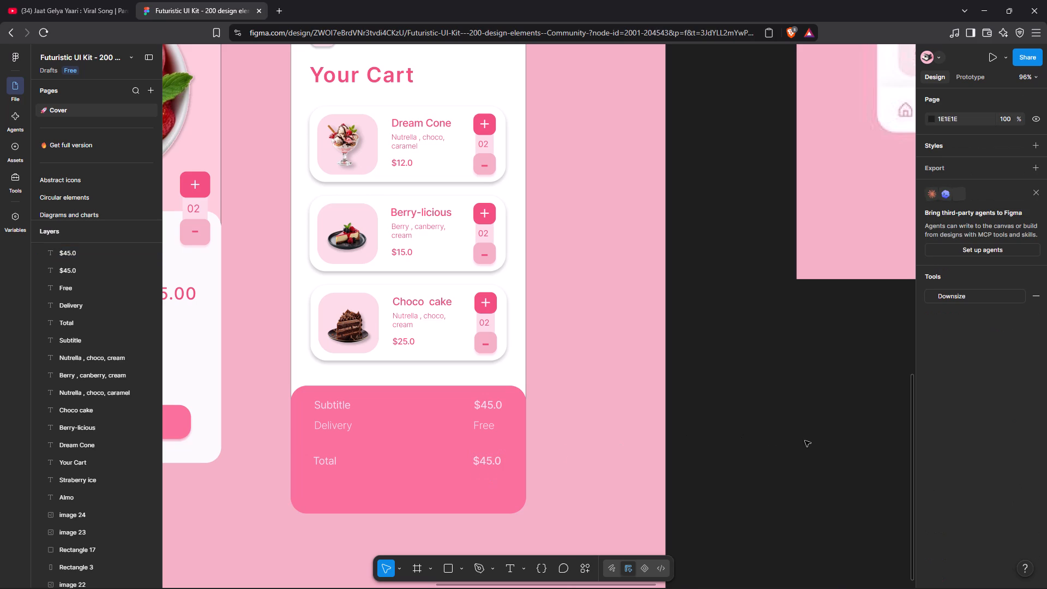
# Set the "Total" text to Medium weight.
pyautogui.click(334, 462)
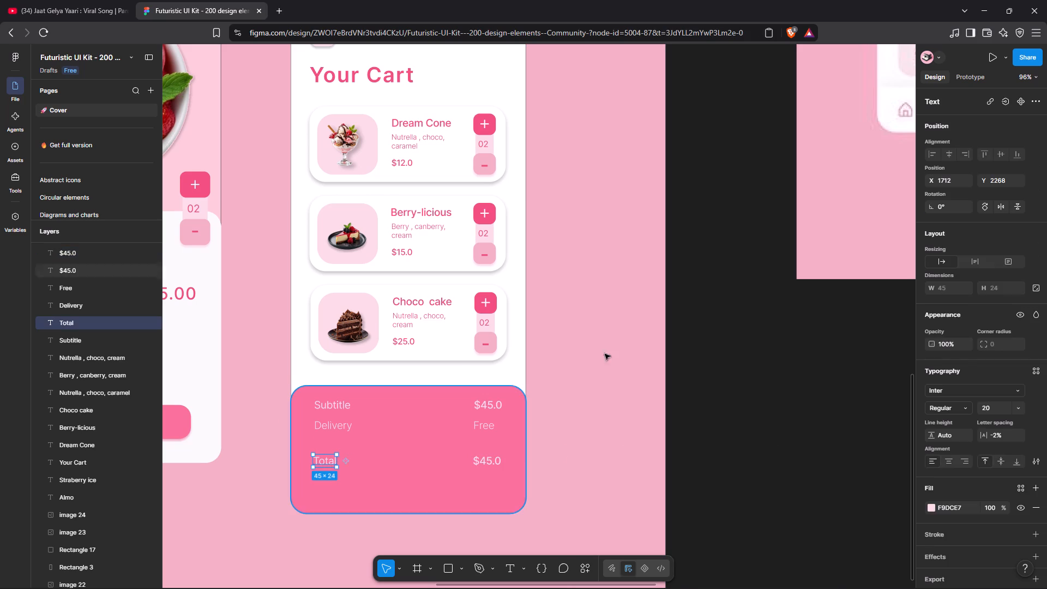
pyautogui.click(963, 411)
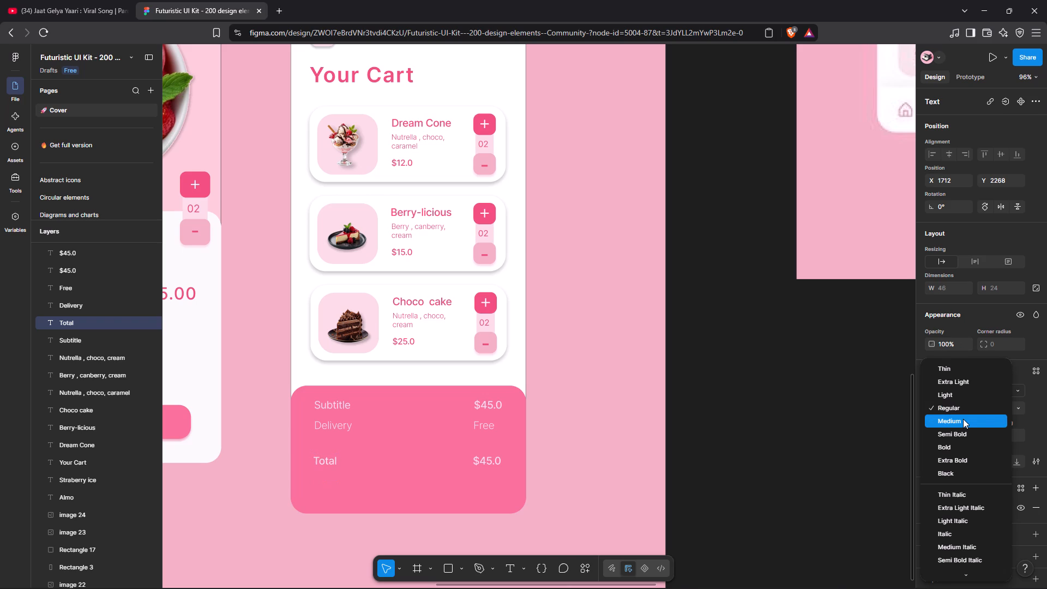
pyautogui.click(963, 419)
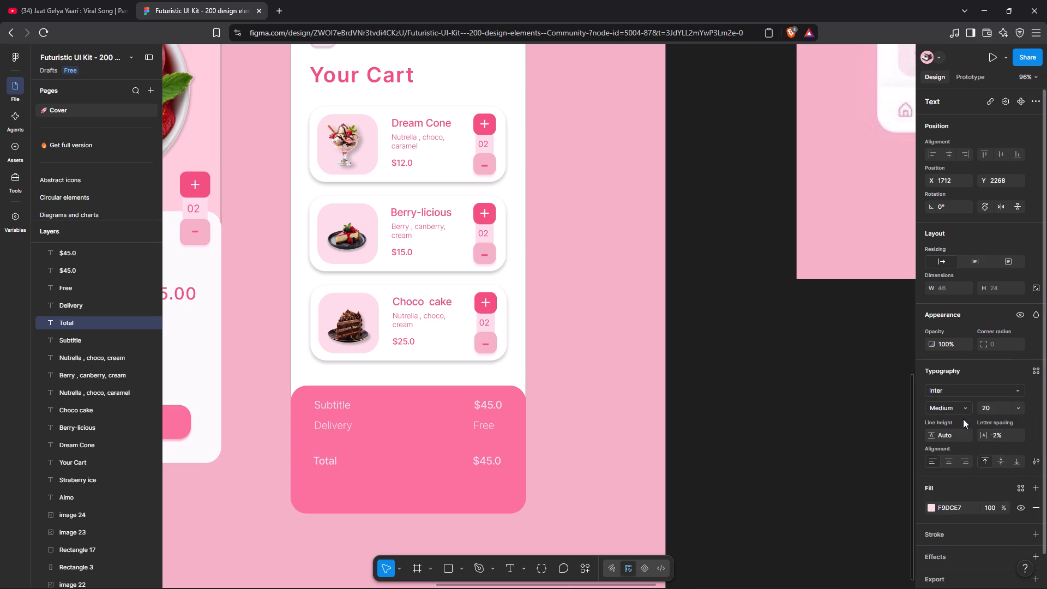
pyautogui.click(772, 423)
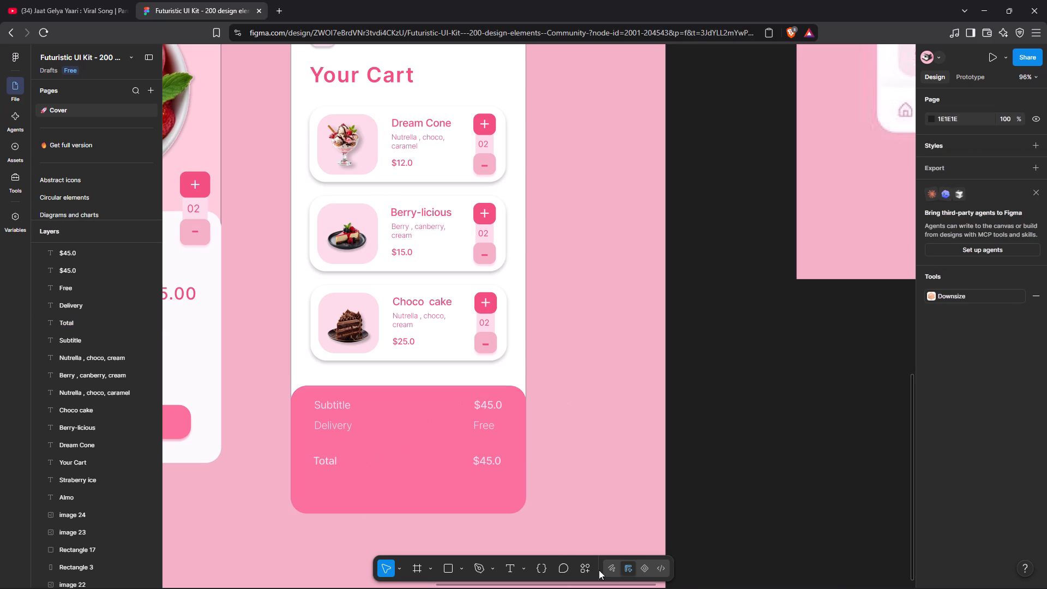
# Draw a near-horizontal divider line about 376 wide between the "Delivery" and "Total" rows with the Line tool.
pyautogui.click(455, 568)
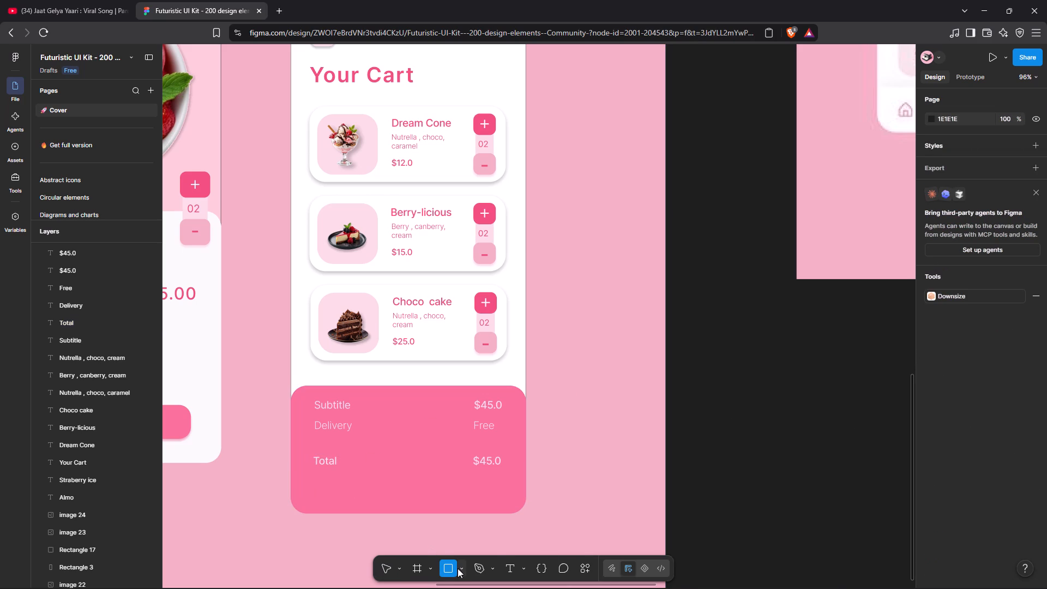
pyautogui.click(458, 568)
pyautogui.click(521, 480)
pyautogui.click(309, 445)
pyautogui.moveTo(311, 444); pyautogui.dragTo(511, 443)
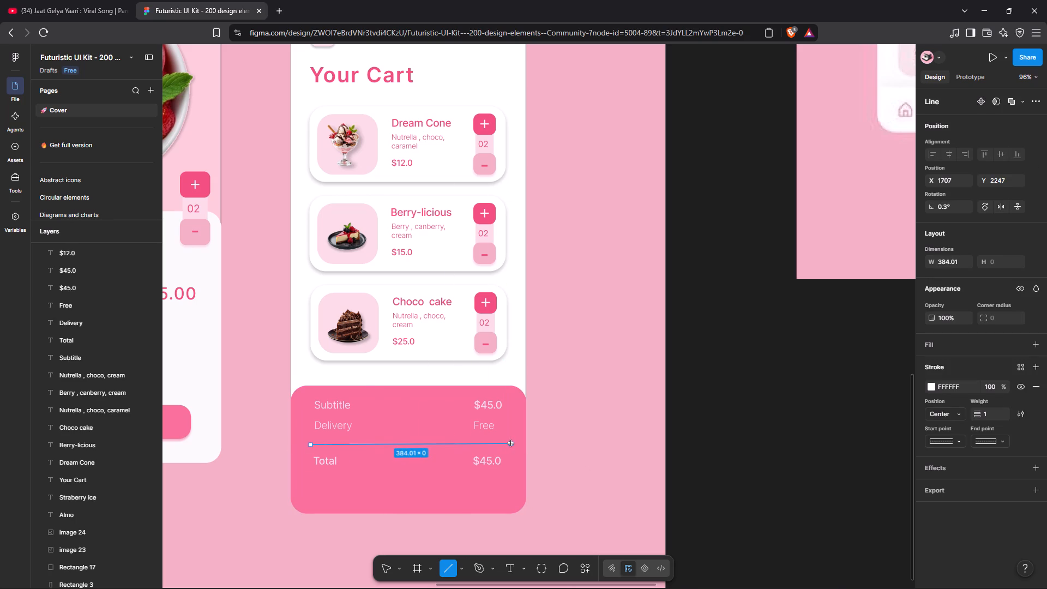
pyautogui.moveTo(511, 443); pyautogui.dragTo(509, 443)
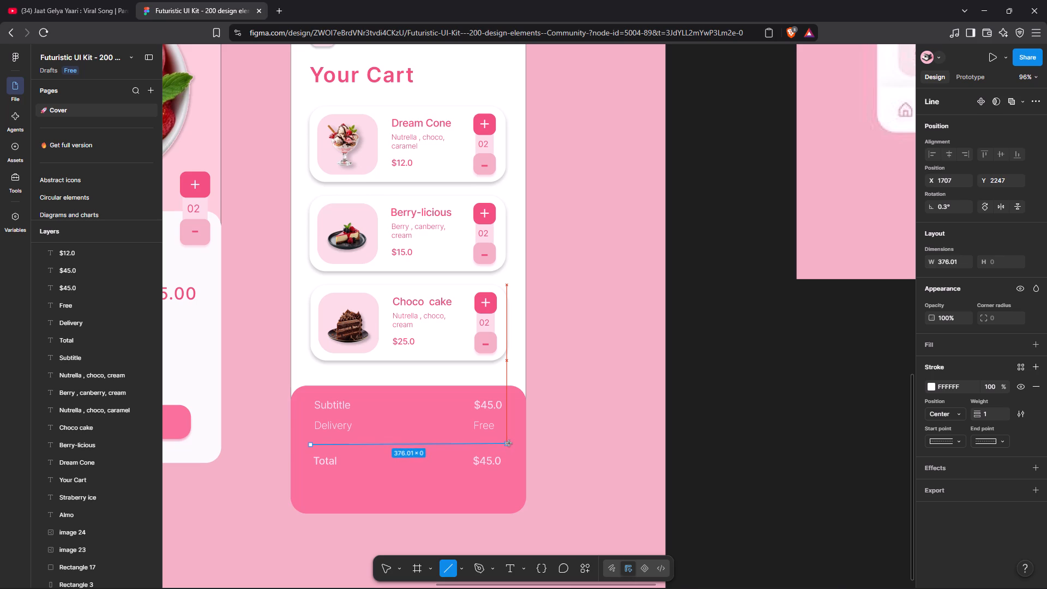
pyautogui.moveTo(509, 443); pyautogui.dragTo(509, 444)
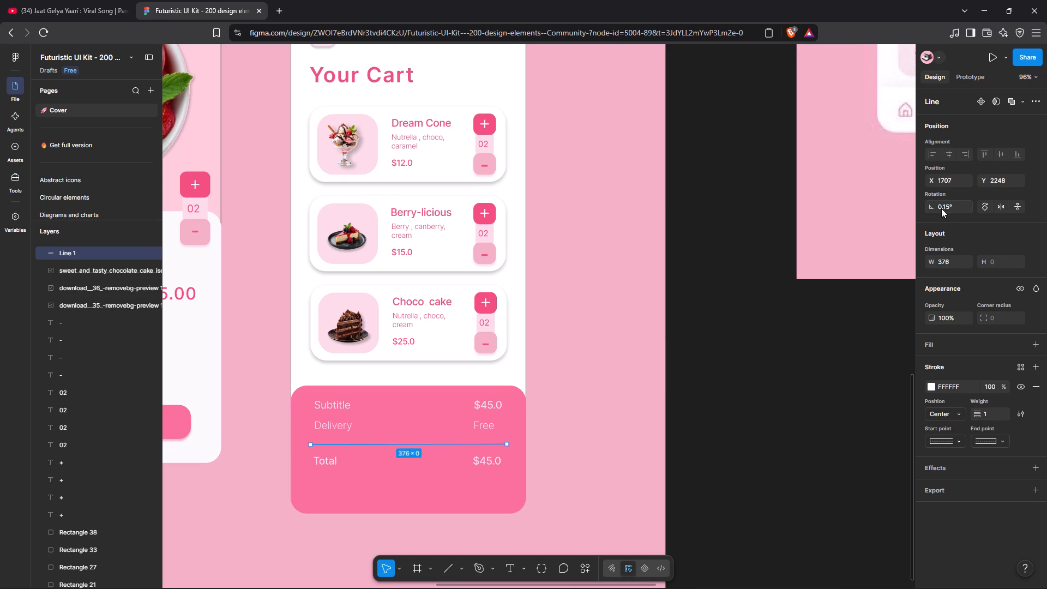
# Set the divider line's rotation to 0°.
pyautogui.moveTo(932, 206); pyautogui.dragTo(510, 331)
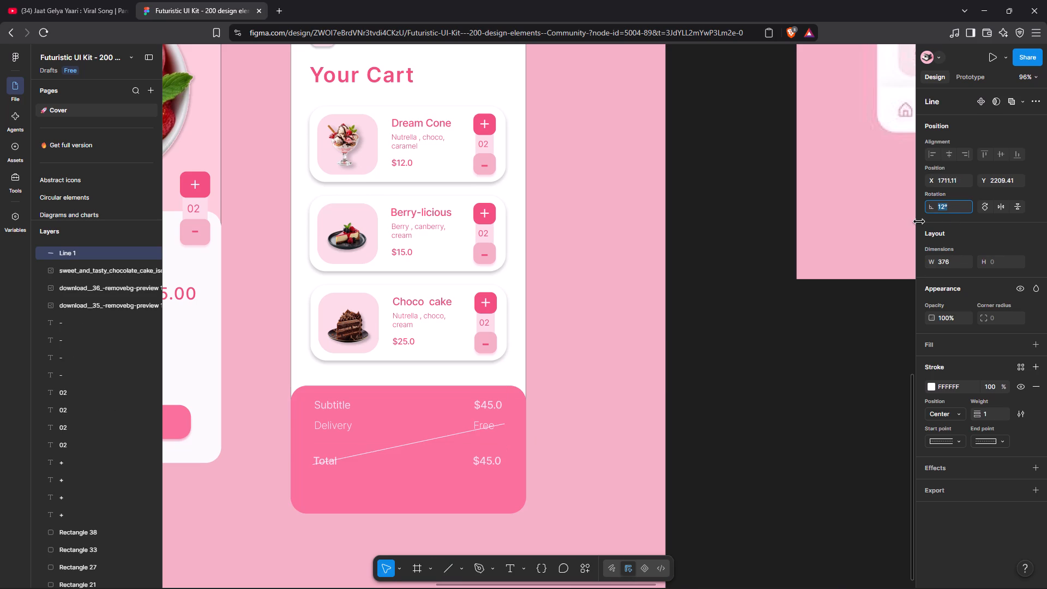
pyautogui.moveTo(510, 331); pyautogui.dragTo(523, 327)
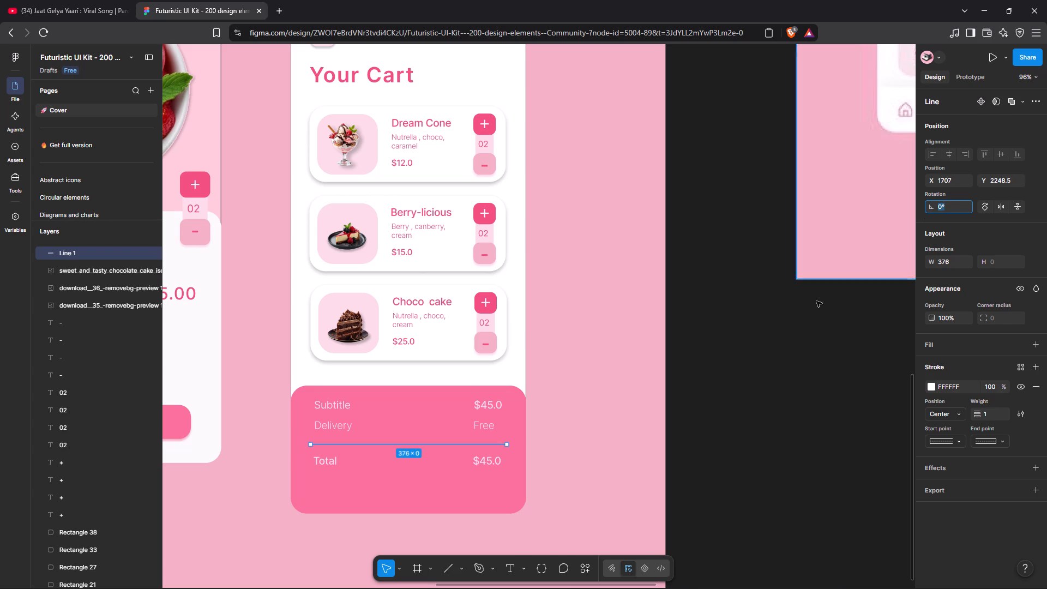
pyautogui.click(765, 384)
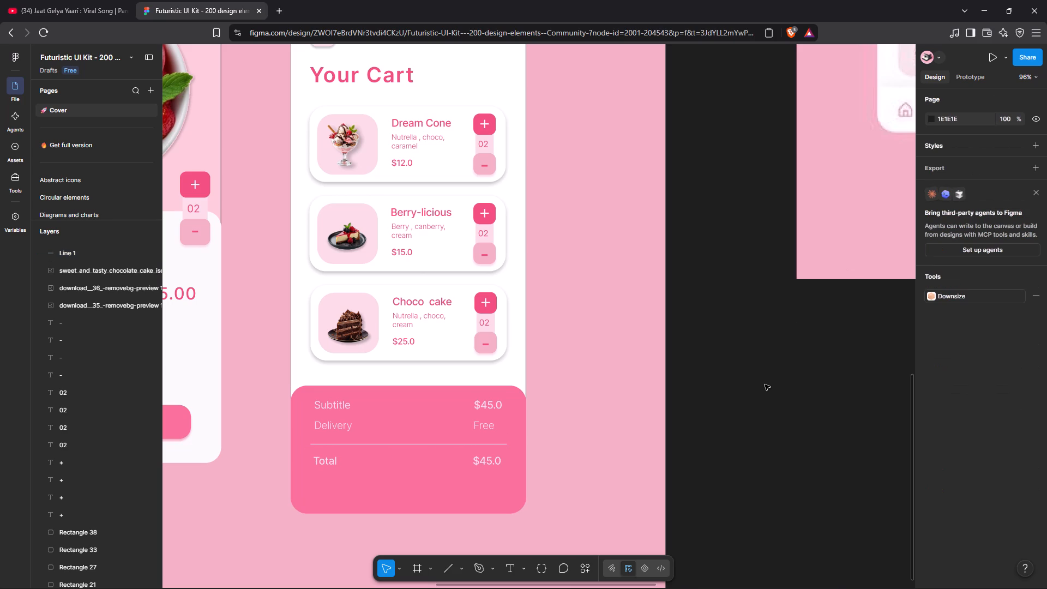
# Shorten the divider line from both ends to about 361 wide so it lines up with the checkout rows' text.
pyautogui.hscroll(-12, 831, 412)
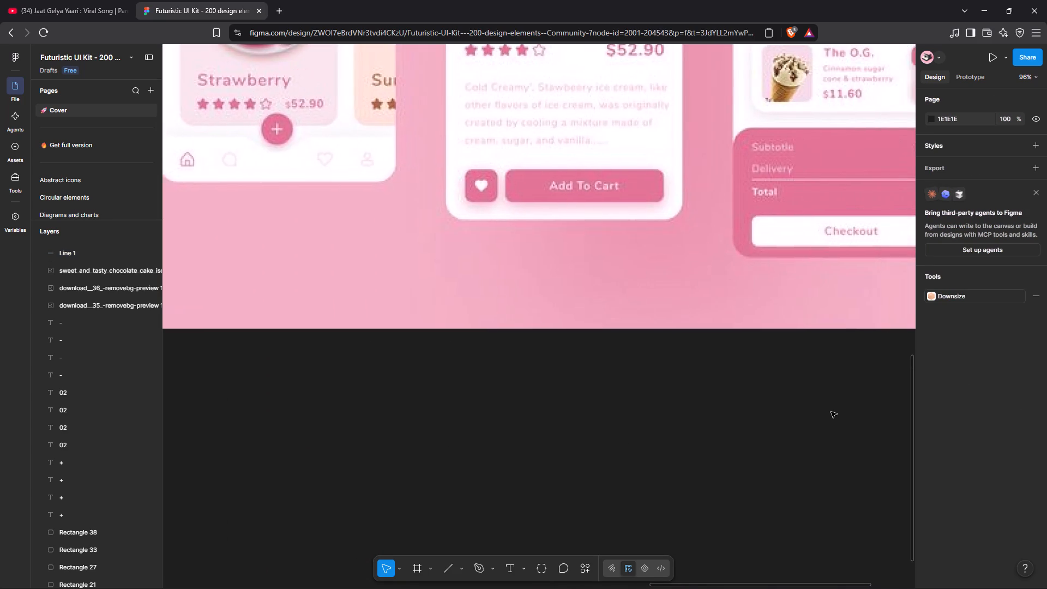
pyautogui.hscroll(3, 831, 412)
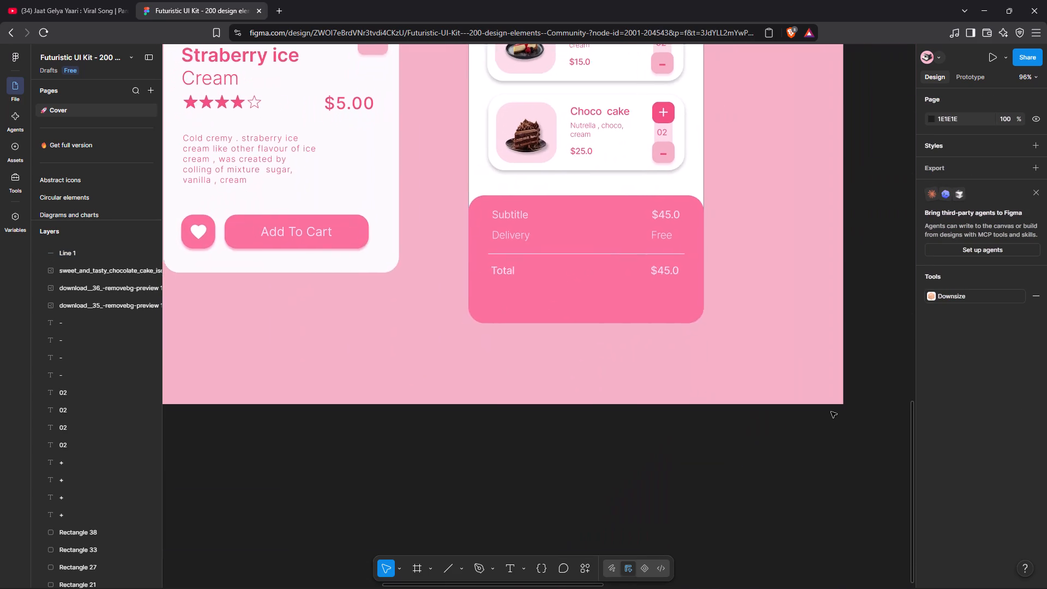
pyautogui.hscroll(1, 831, 412)
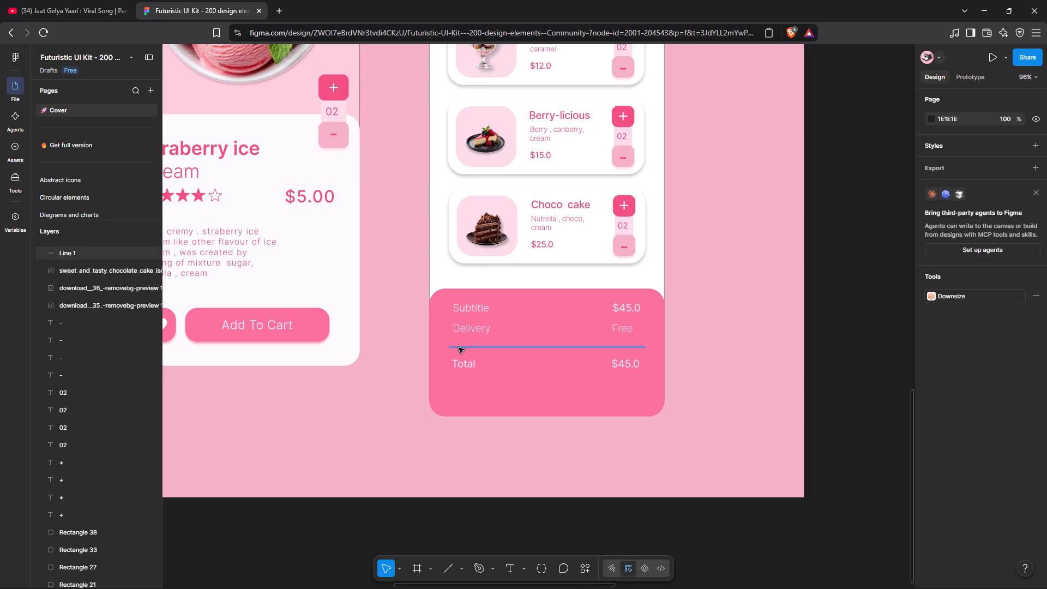
pyautogui.click(455, 347)
pyautogui.moveTo(449, 348); pyautogui.dragTo(454, 348)
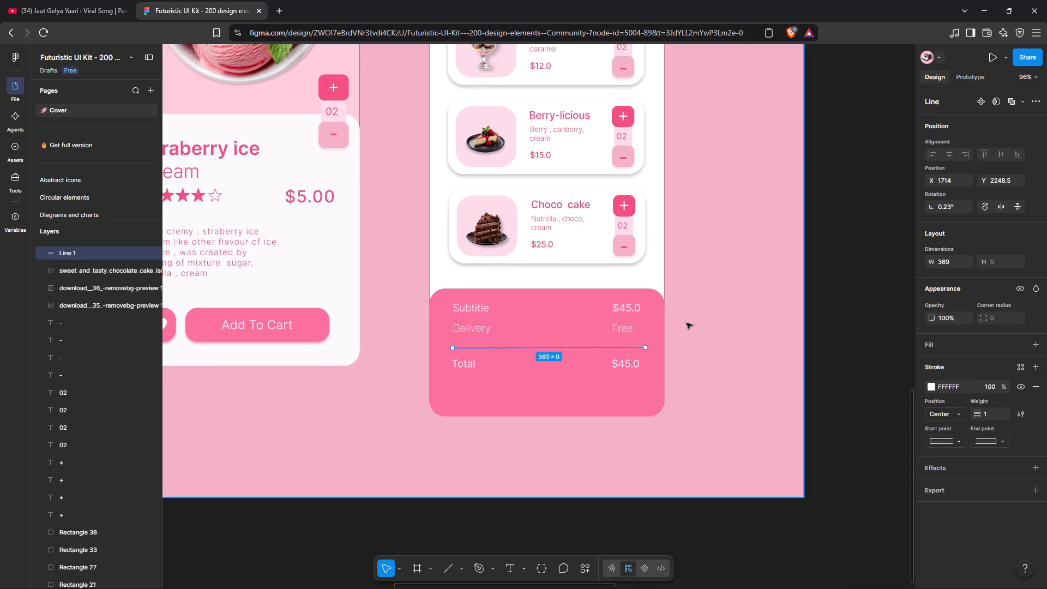
pyautogui.click(645, 348)
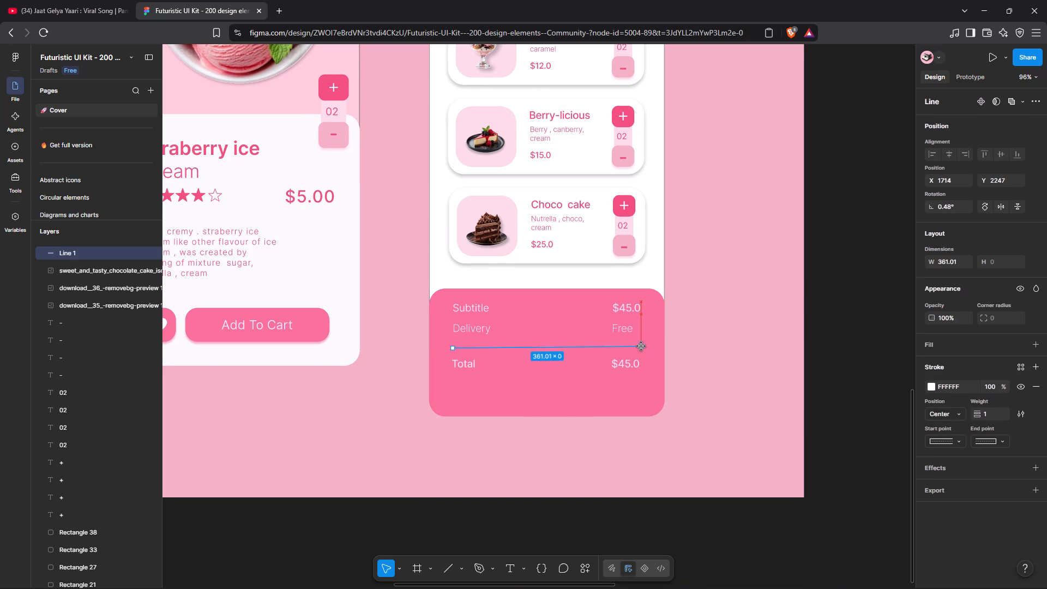
pyautogui.click(642, 346)
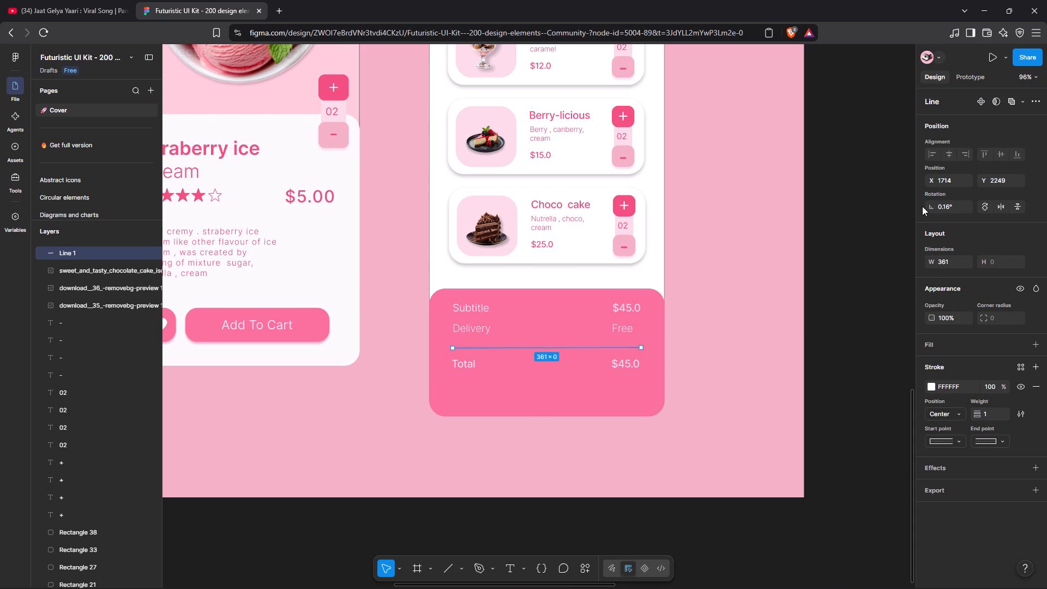
# Set the shortened divider line's rotation to 0°.
pyautogui.moveTo(930, 206); pyautogui.dragTo(523, 315)
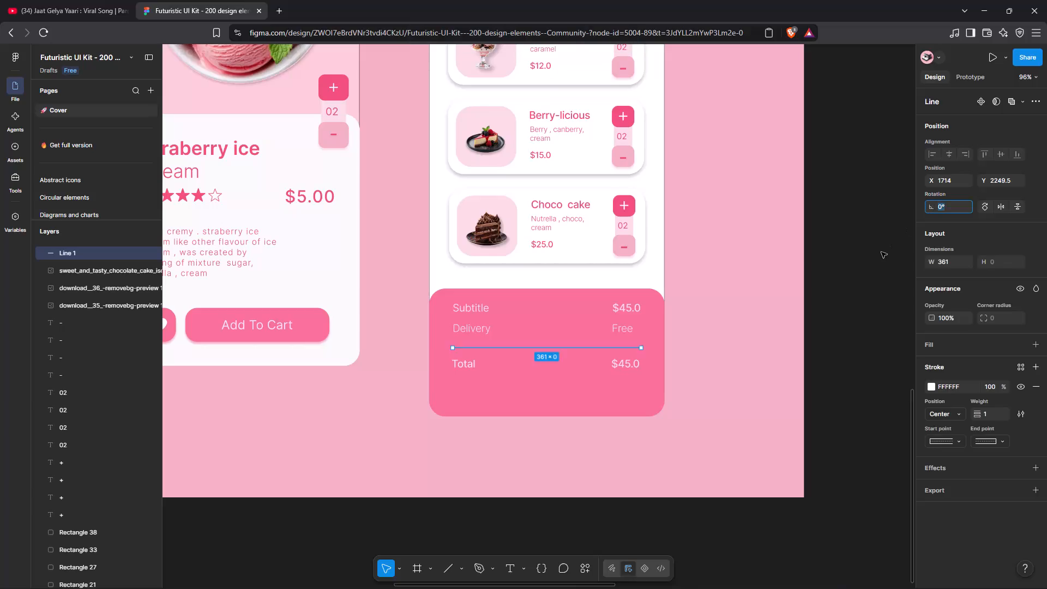
pyautogui.click(881, 252)
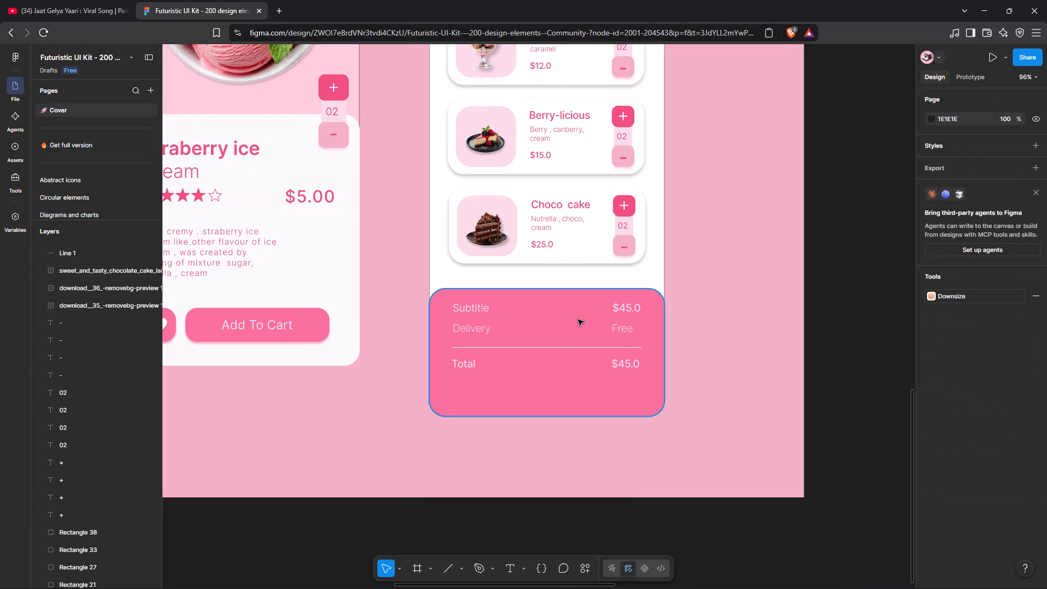
# Duplicate the pink checkout block rectangle on the Your Cart screen as the basis for the checkout button.
pyautogui.hscroll(-7, 853, 336)
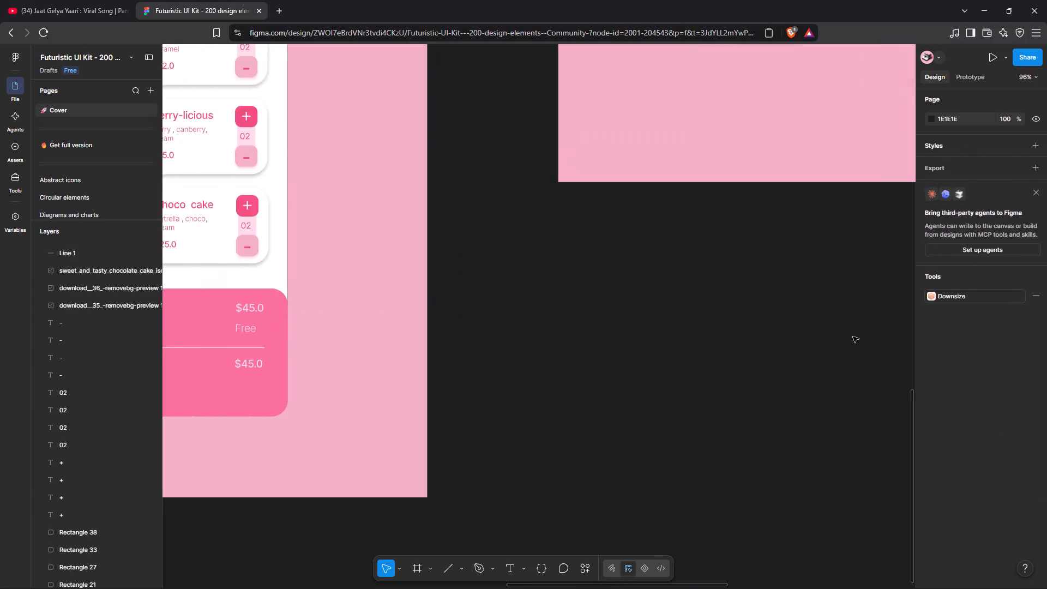
pyautogui.hscroll(-4, 853, 336)
pyautogui.hscroll(2, 853, 336)
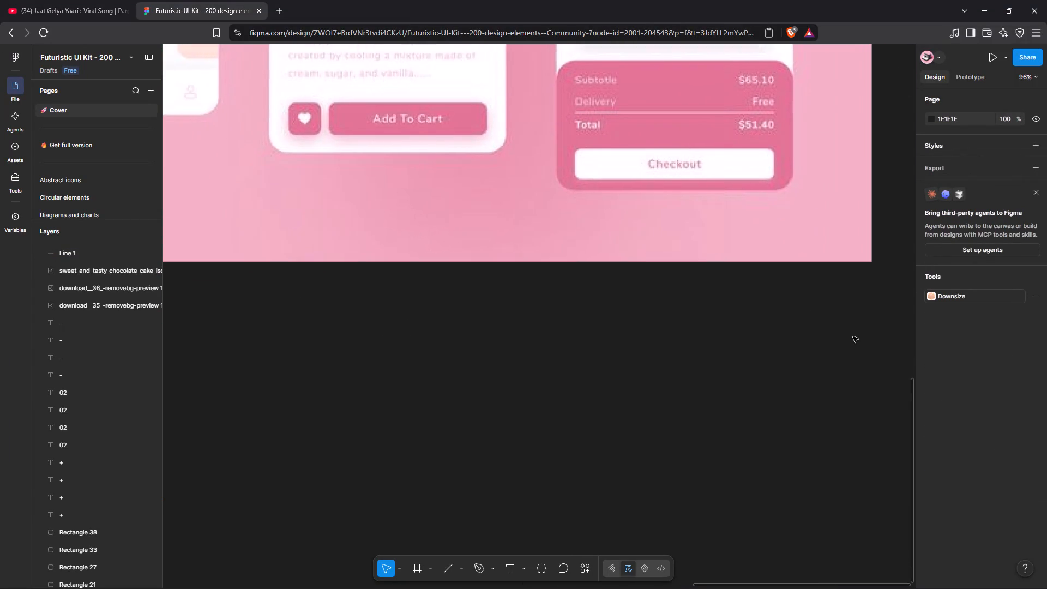
pyautogui.hscroll(7, 853, 336)
pyautogui.scroll(3, 853, 336)
pyautogui.hscroll(2, 853, 336)
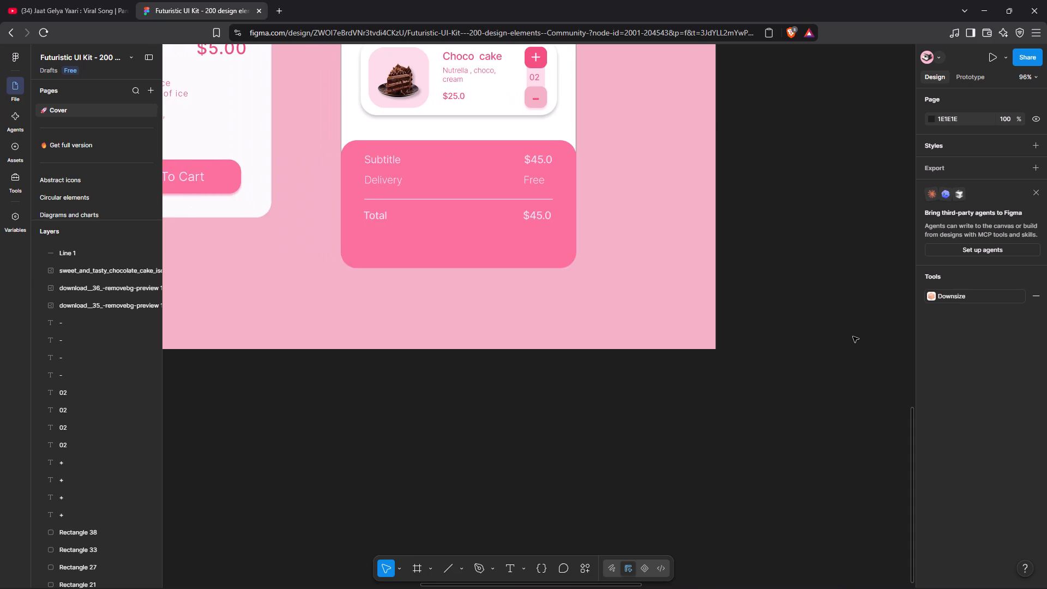
pyautogui.scroll(2, 853, 336)
pyautogui.click(472, 321)
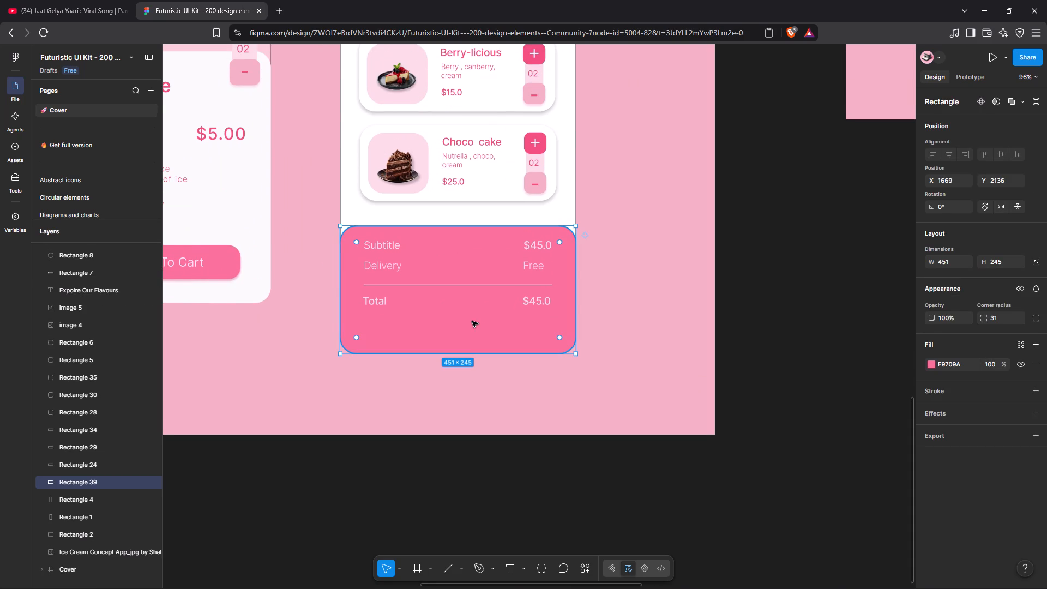
pyautogui.hotkey('ctrl', 'd')
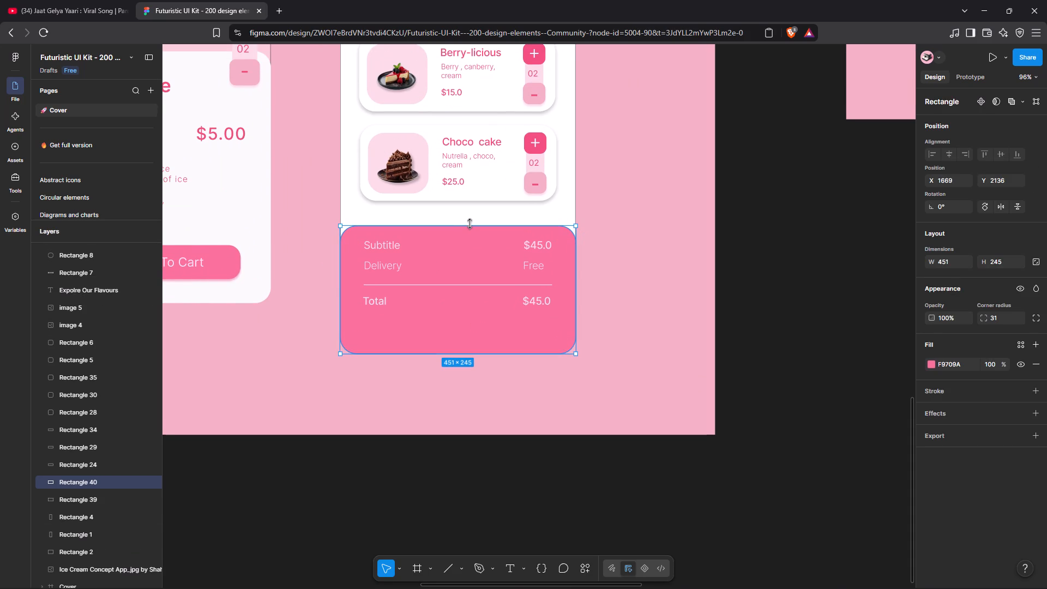
# Shrink the duplicated pink rectangle to about 348 × 67, placed below the "Total" row inside the checkout block.
pyautogui.moveTo(471, 226); pyautogui.dragTo(478, 315)
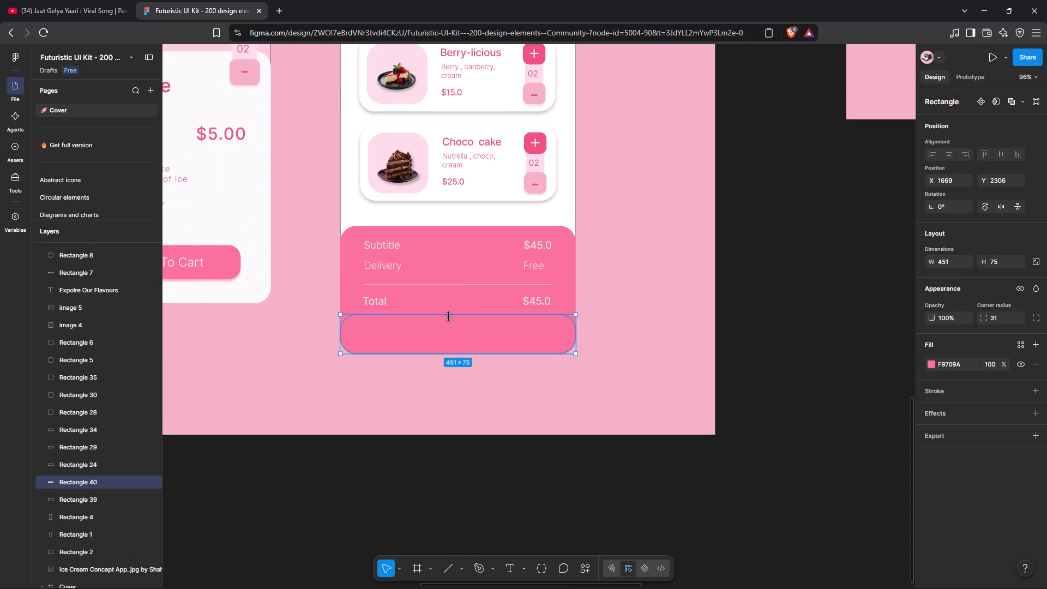
pyautogui.moveTo(339, 330); pyautogui.dragTo(369, 330)
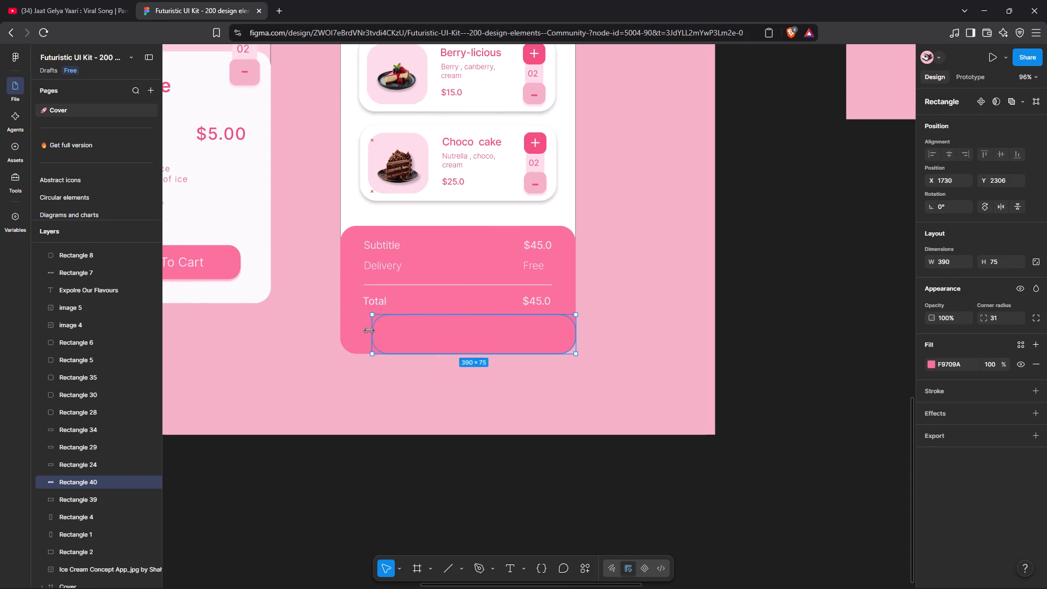
pyautogui.moveTo(369, 330); pyautogui.dragTo(362, 328)
pyautogui.click(471, 354)
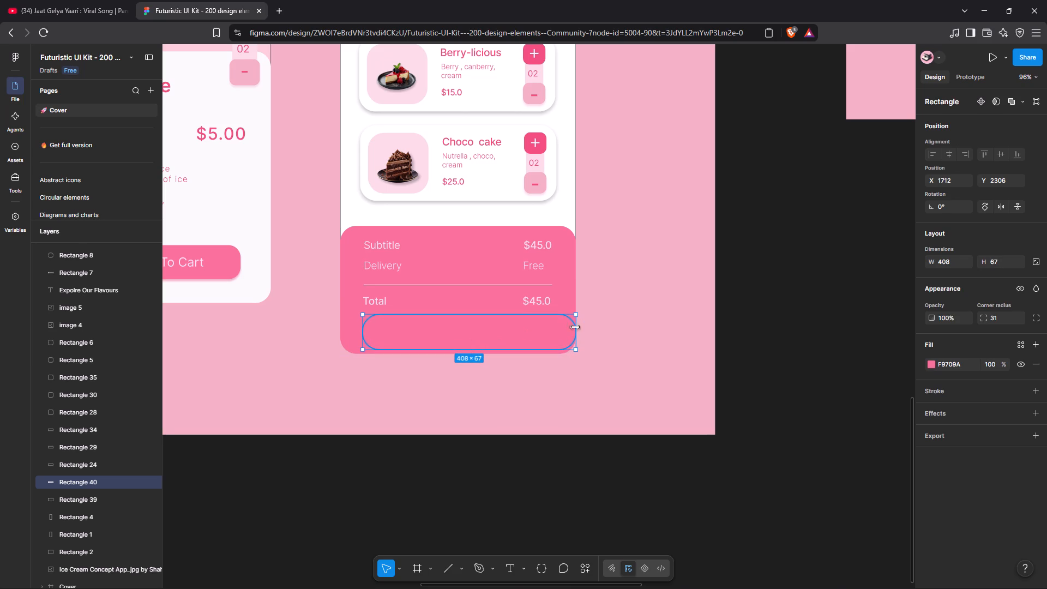
pyautogui.moveTo(577, 330); pyautogui.dragTo(544, 329)
pyautogui.click(808, 311)
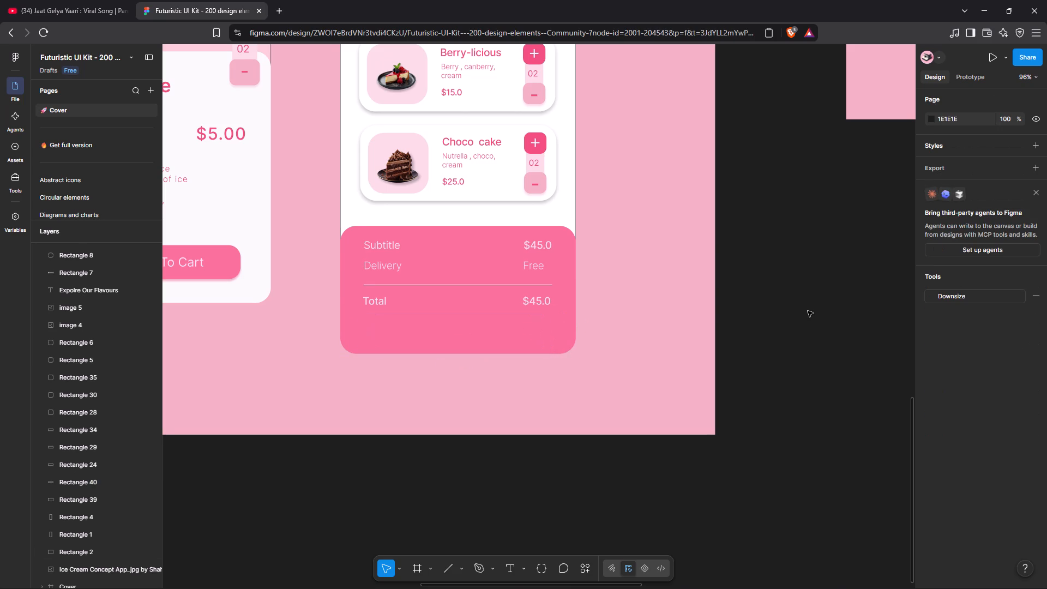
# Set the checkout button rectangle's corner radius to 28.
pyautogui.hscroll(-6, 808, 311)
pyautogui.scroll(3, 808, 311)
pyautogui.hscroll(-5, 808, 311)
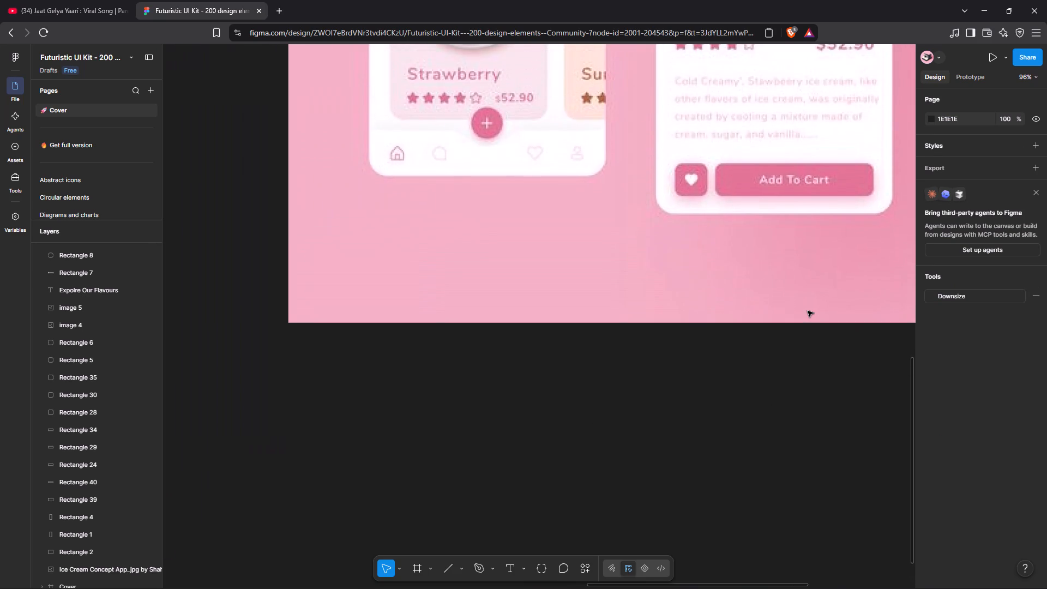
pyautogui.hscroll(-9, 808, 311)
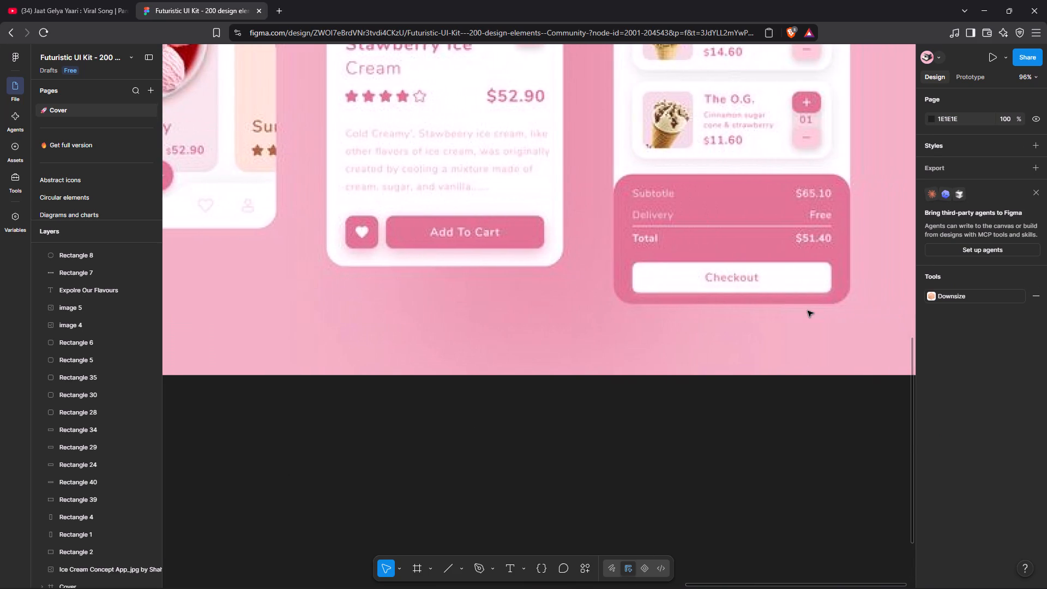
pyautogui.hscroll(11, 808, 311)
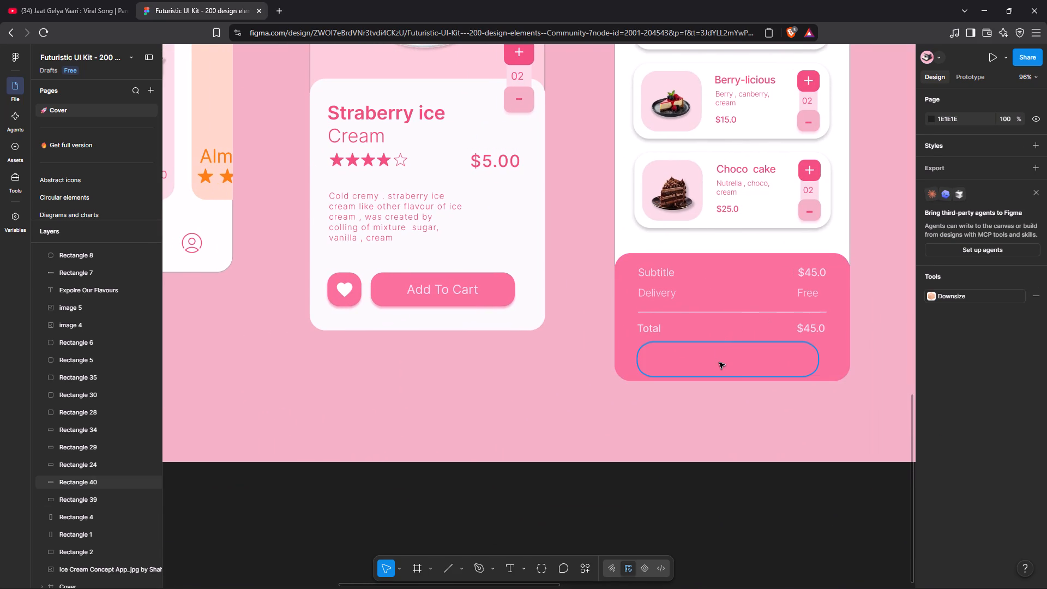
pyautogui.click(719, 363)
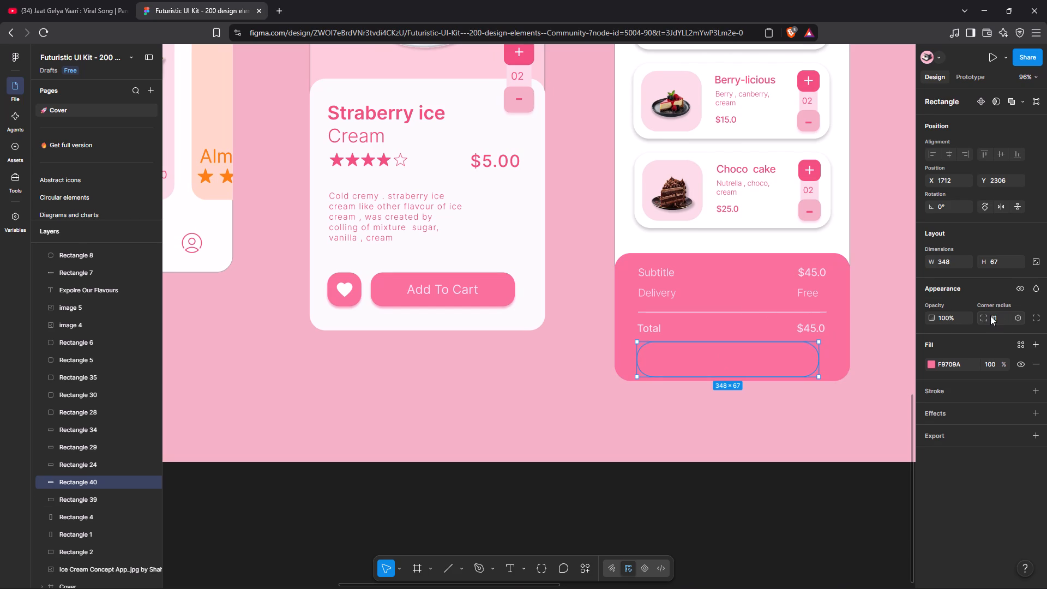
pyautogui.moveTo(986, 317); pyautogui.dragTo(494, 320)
# Change the checkout button rectangle's fill to white, FFFFFF.
pyautogui.click(930, 362)
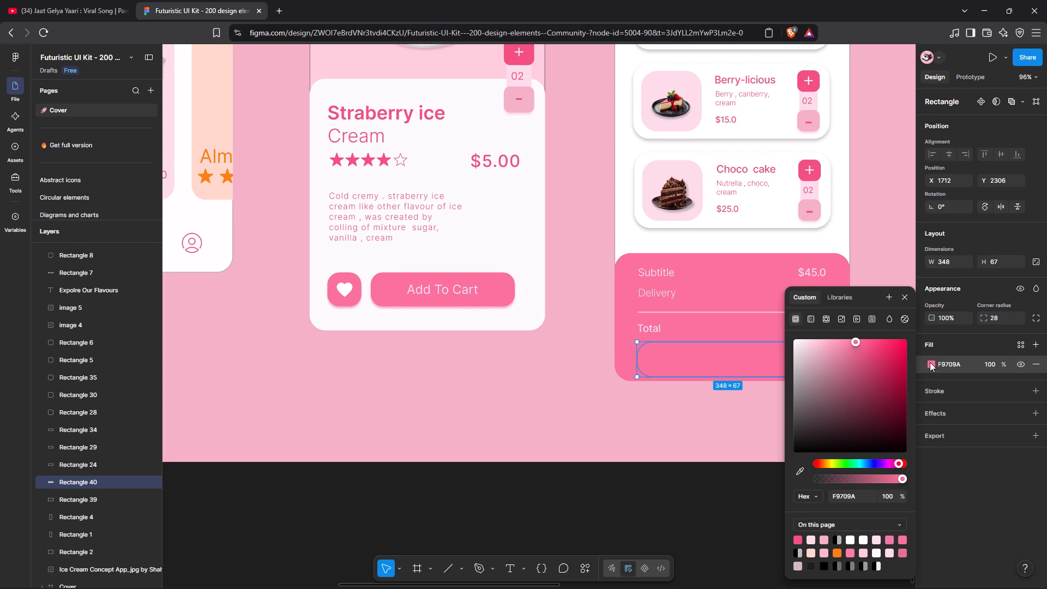
pyautogui.click(795, 343)
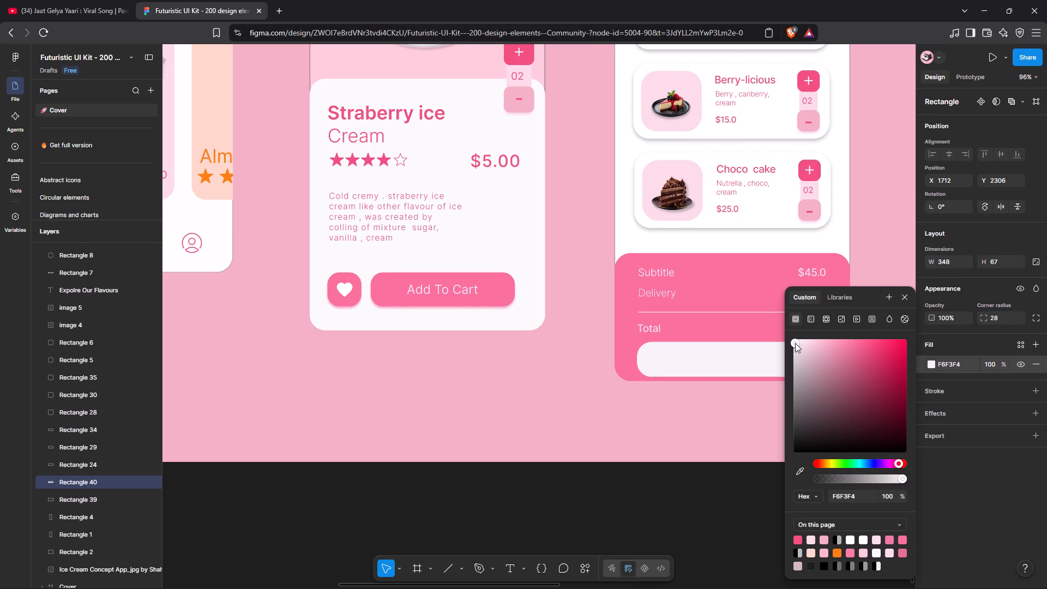
pyautogui.moveTo(795, 343); pyautogui.dragTo(781, 336)
pyautogui.click(669, 507)
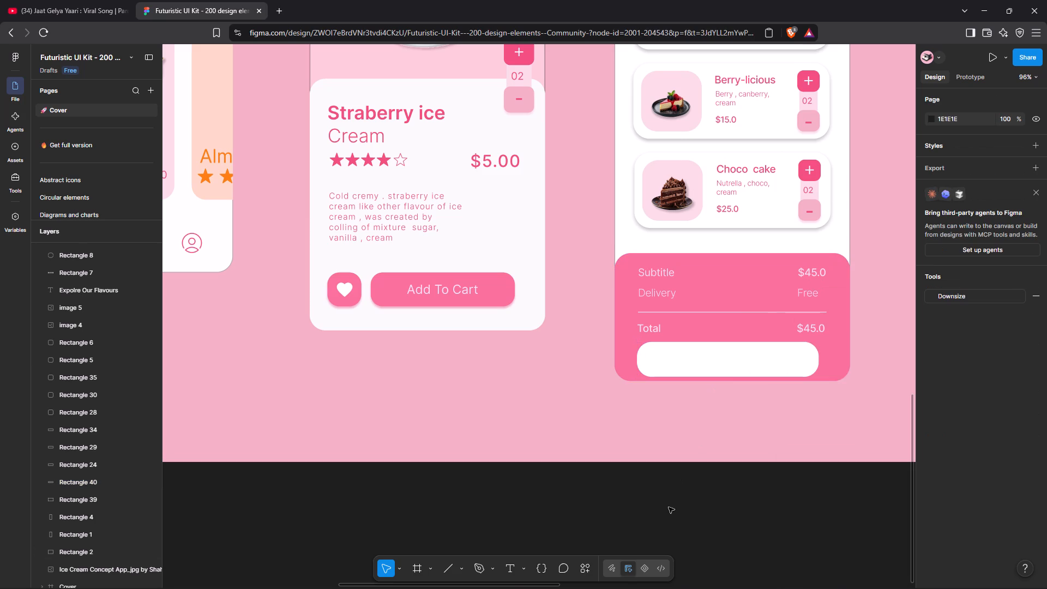
# Set the white checkout button's corner radius to 19.
pyautogui.click(751, 360)
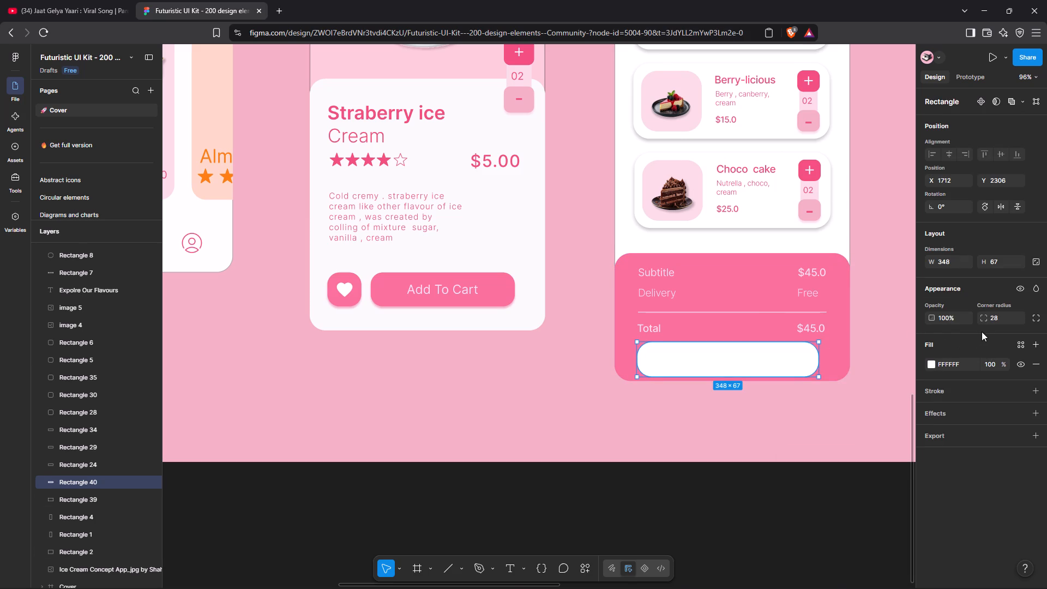
pyautogui.moveTo(987, 318); pyautogui.dragTo(411, 320)
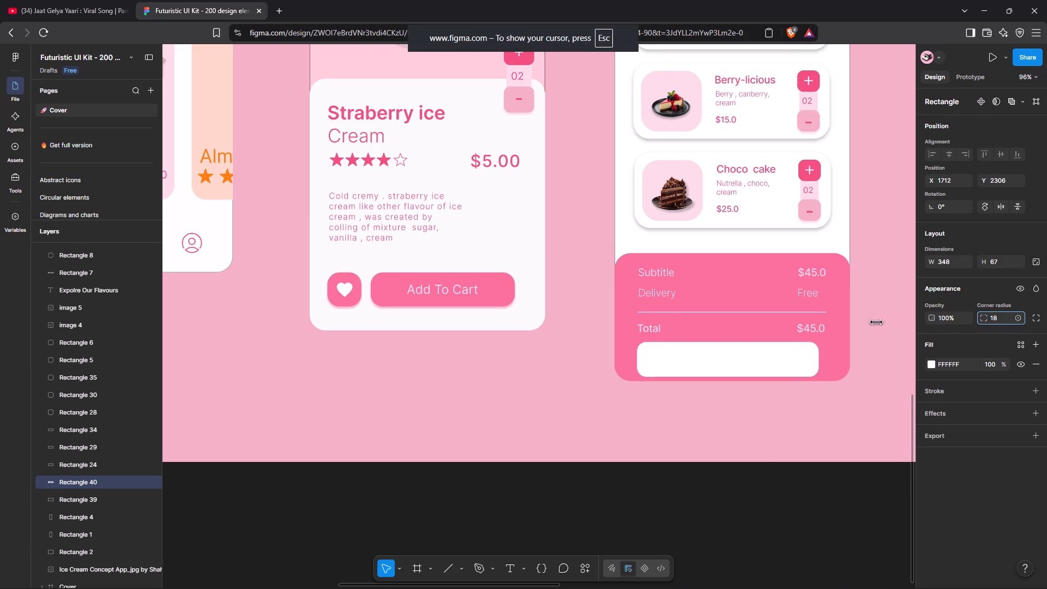
pyautogui.moveTo(411, 320); pyautogui.dragTo(424, 320)
pyautogui.moveTo(424, 320); pyautogui.dragTo(424, 320)
pyautogui.click(870, 538)
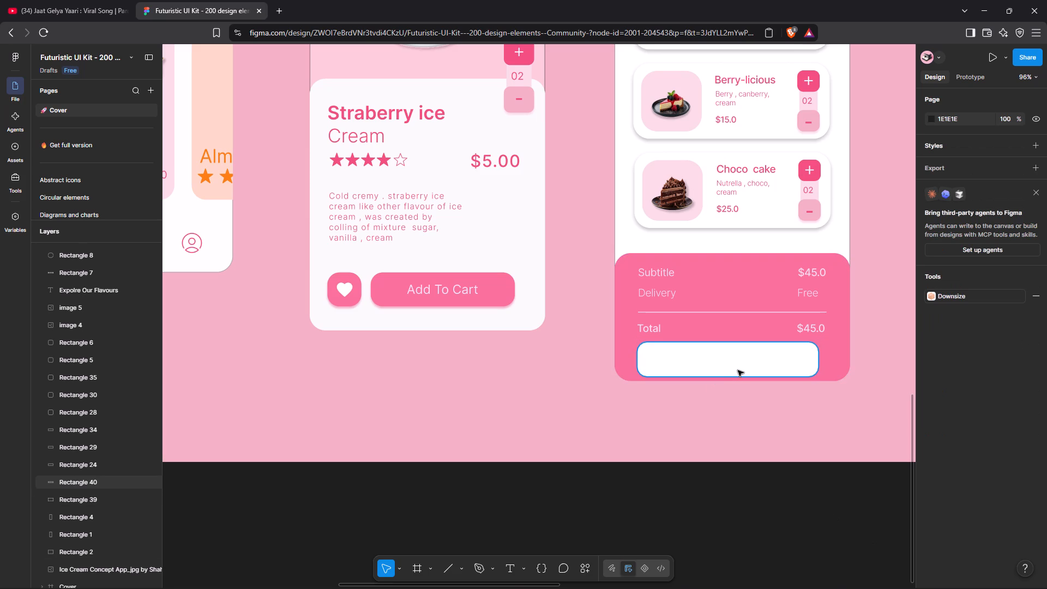
# Shift the white checkout button to about X 1719 and trim its top edge to make it about 61 high.
pyautogui.click(752, 362)
pyautogui.click(752, 362)
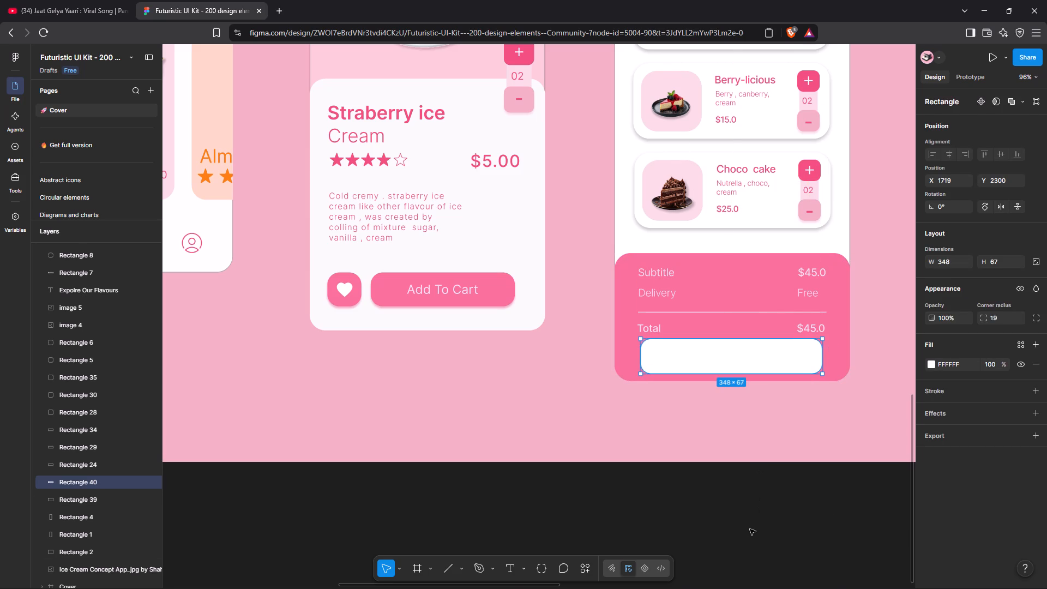
pyautogui.click(750, 529)
pyautogui.click(782, 360)
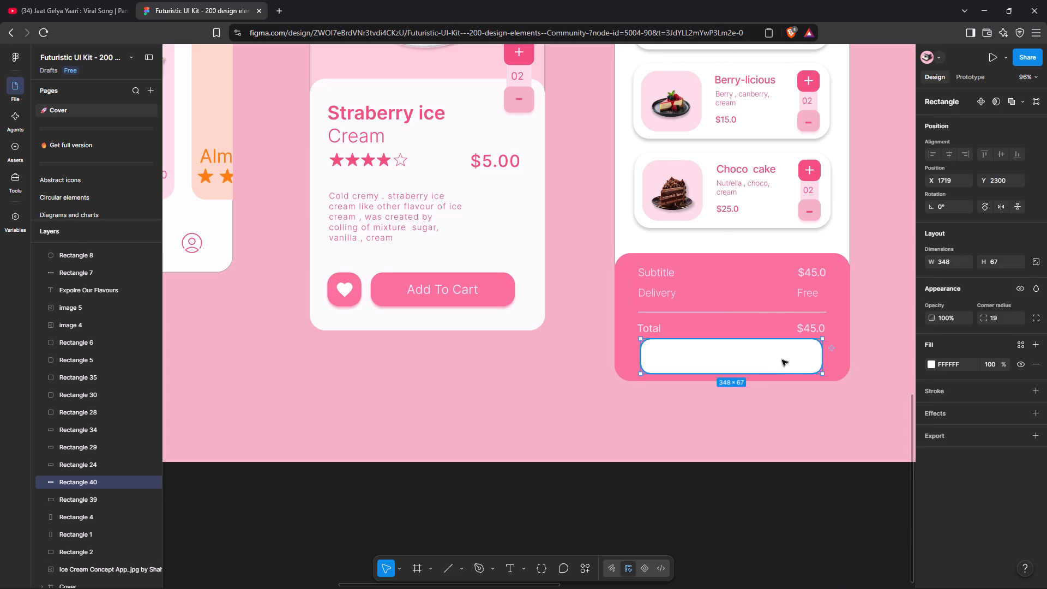
pyautogui.click(739, 341)
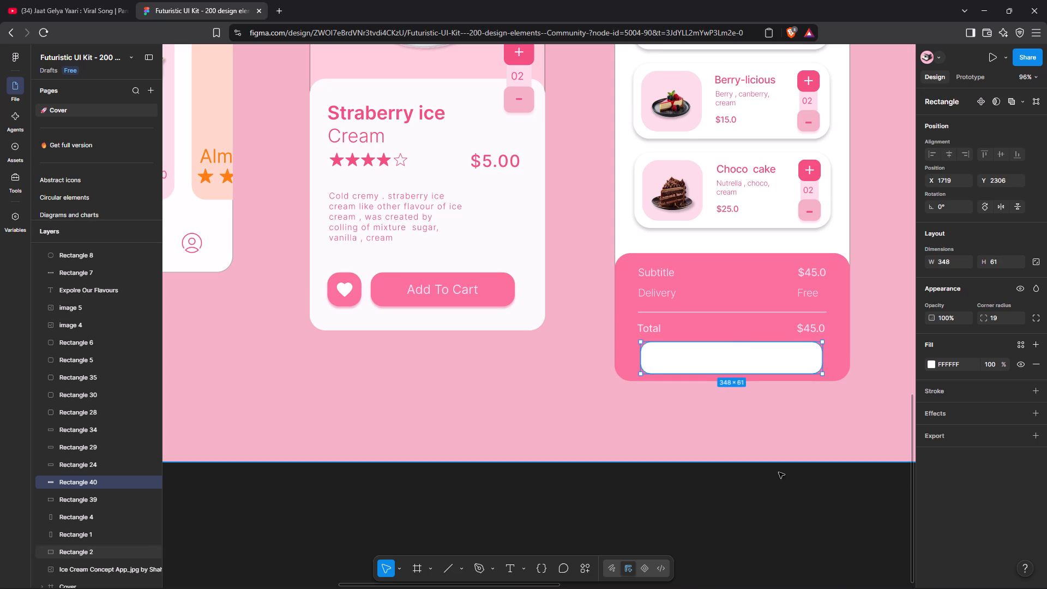
pyautogui.click(783, 503)
pyautogui.click(723, 358)
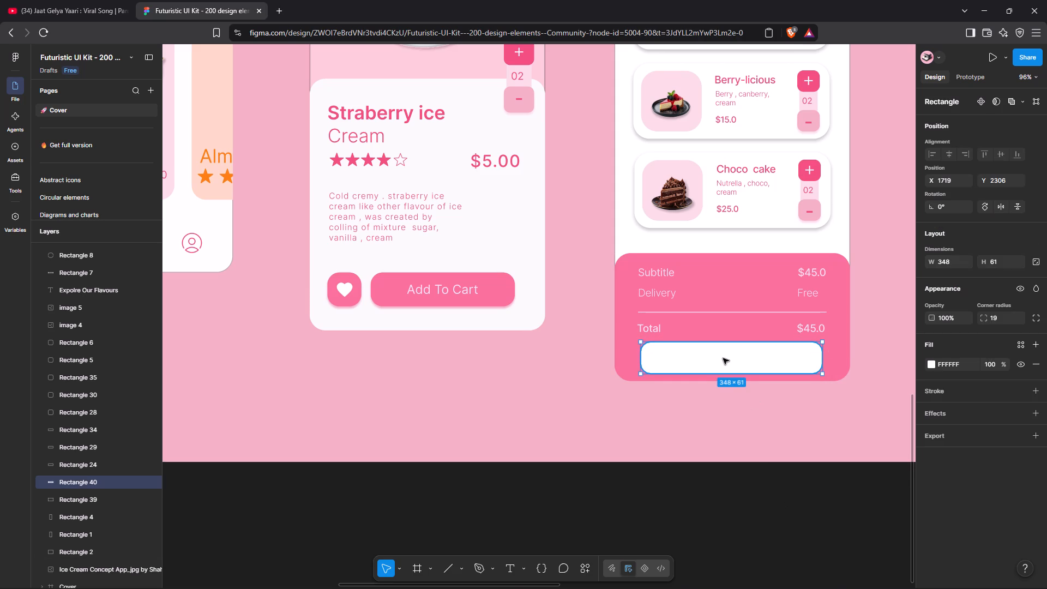
# Duplicate the "Total" label and place the copy near the centre of the white button, at about X 1860, Y 2323.
pyautogui.click(648, 331)
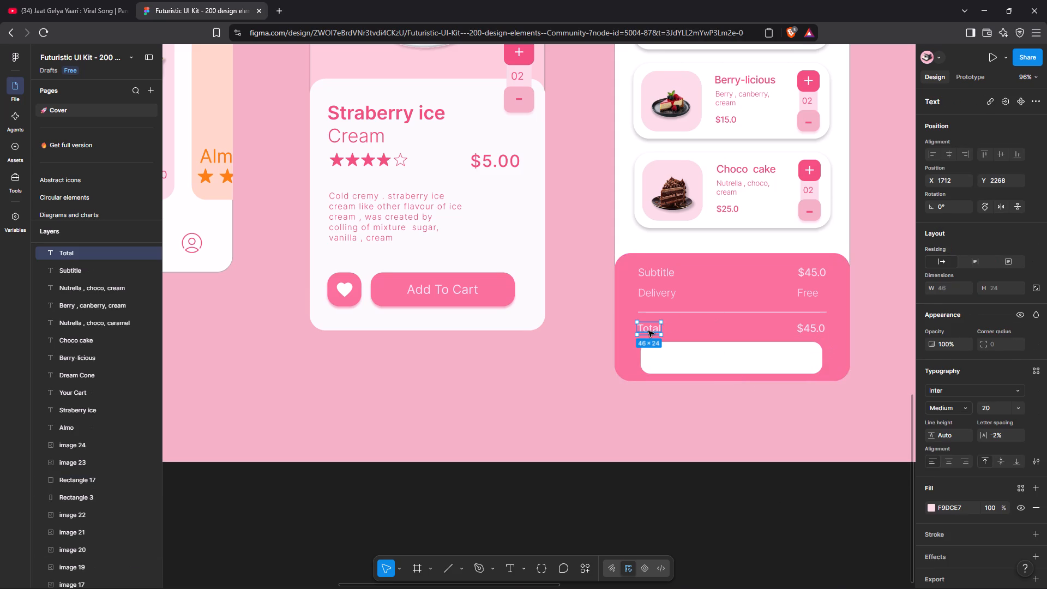
pyautogui.hotkey('ctrl', 'd')
pyautogui.moveTo(648, 331); pyautogui.dragTo(718, 358)
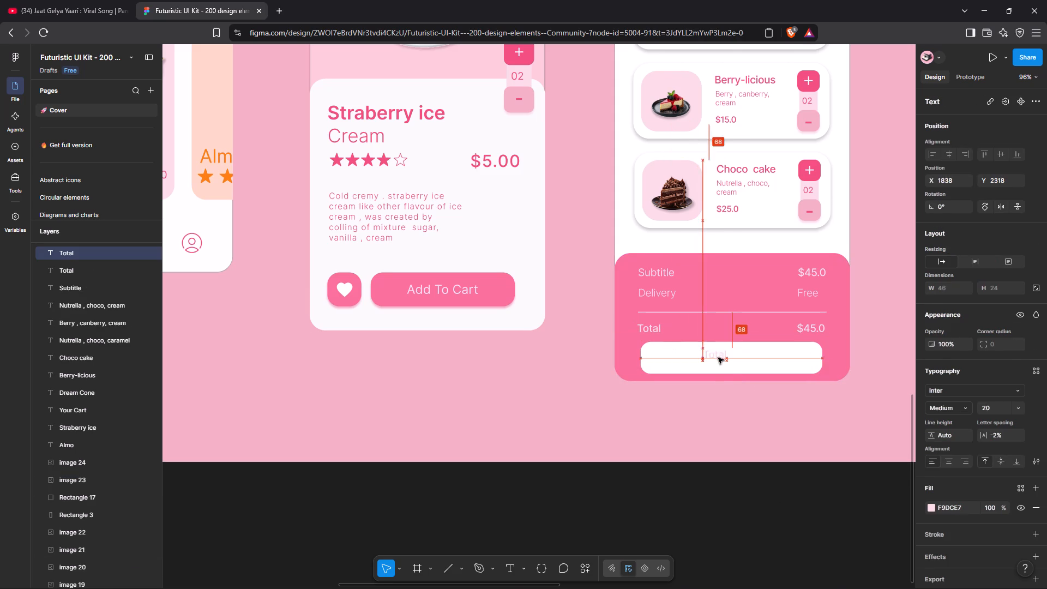
pyautogui.moveTo(718, 358); pyautogui.dragTo(726, 360)
# Replace the duplicated "Total" text on the white button with "Checkout".
pyautogui.doubleClick(726, 360)
pyautogui.press('BackSpace')
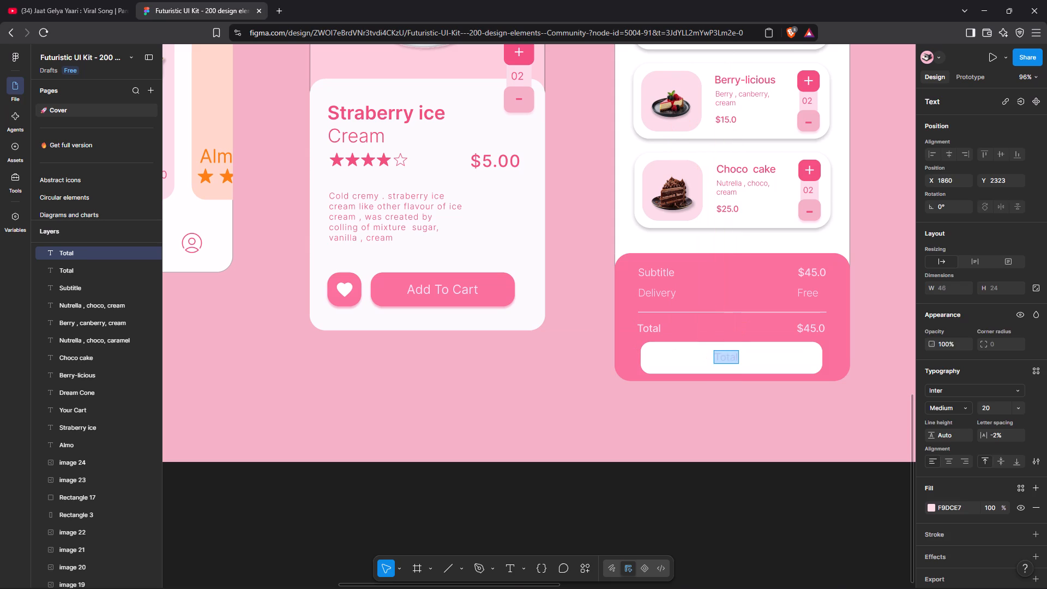
pyautogui.write('Ch')
pyautogui.write('eck')
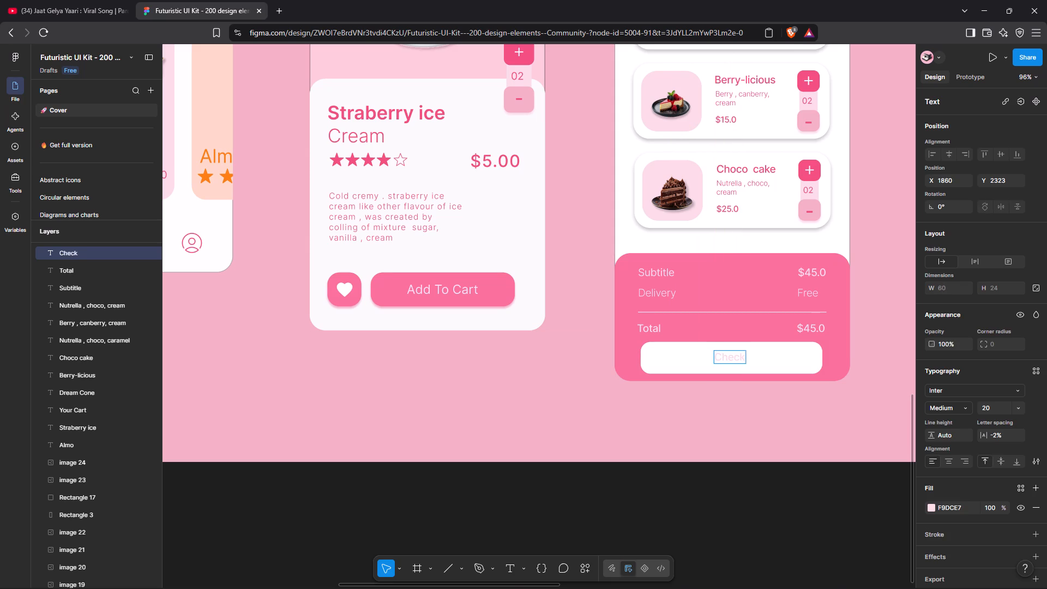
pyautogui.write('out')
pyautogui.click(881, 514)
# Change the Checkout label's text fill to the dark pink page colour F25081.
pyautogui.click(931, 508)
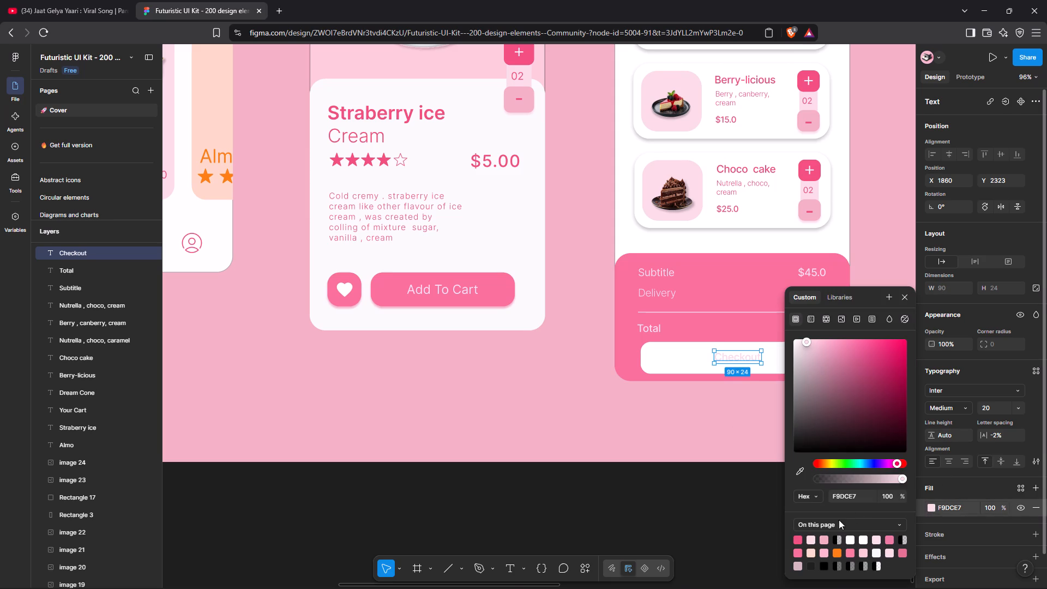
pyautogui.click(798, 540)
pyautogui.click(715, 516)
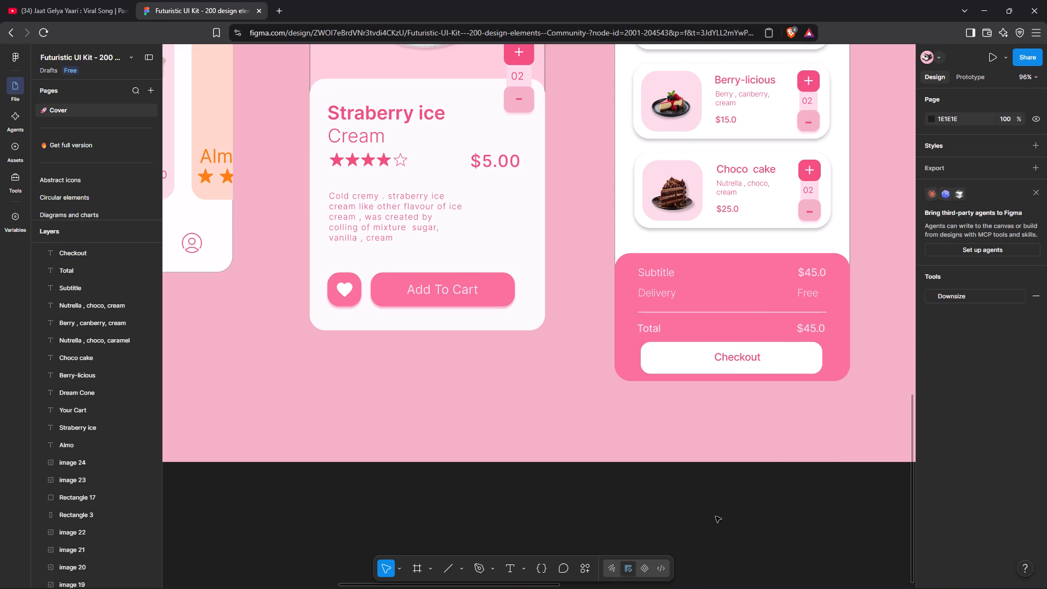
# Nudge the Checkout label to about X 1850, Y 2326 to centre it on the white button.
pyautogui.moveTo(747, 354); pyautogui.dragTo(742, 357)
pyautogui.click(742, 357)
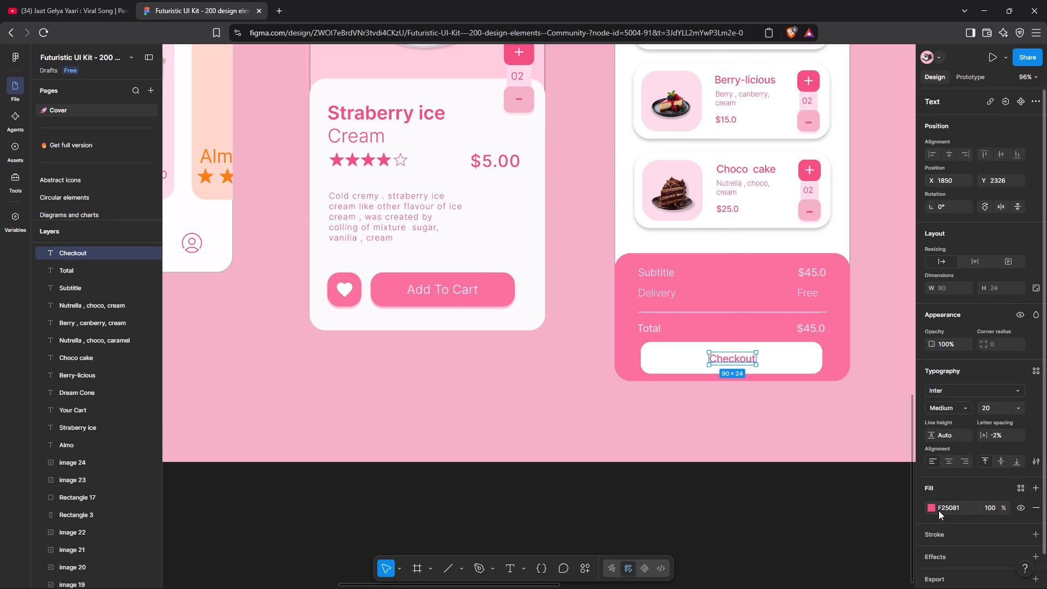
# Recolour the Checkout label with the pink sampled from the checkout block behind the button.
pyautogui.click(938, 510)
pyautogui.click(928, 510)
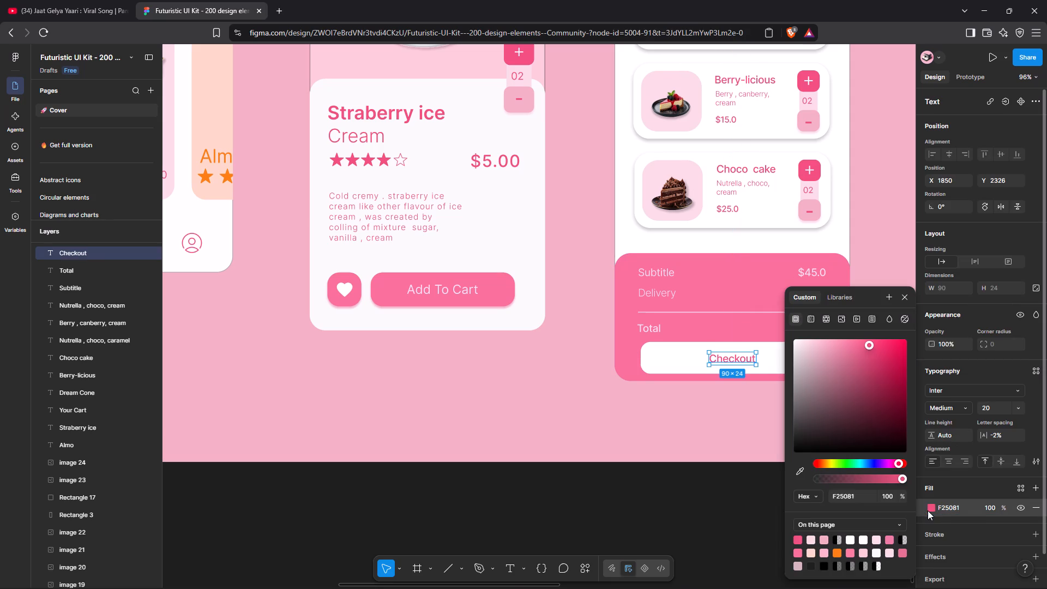
pyautogui.click(801, 470)
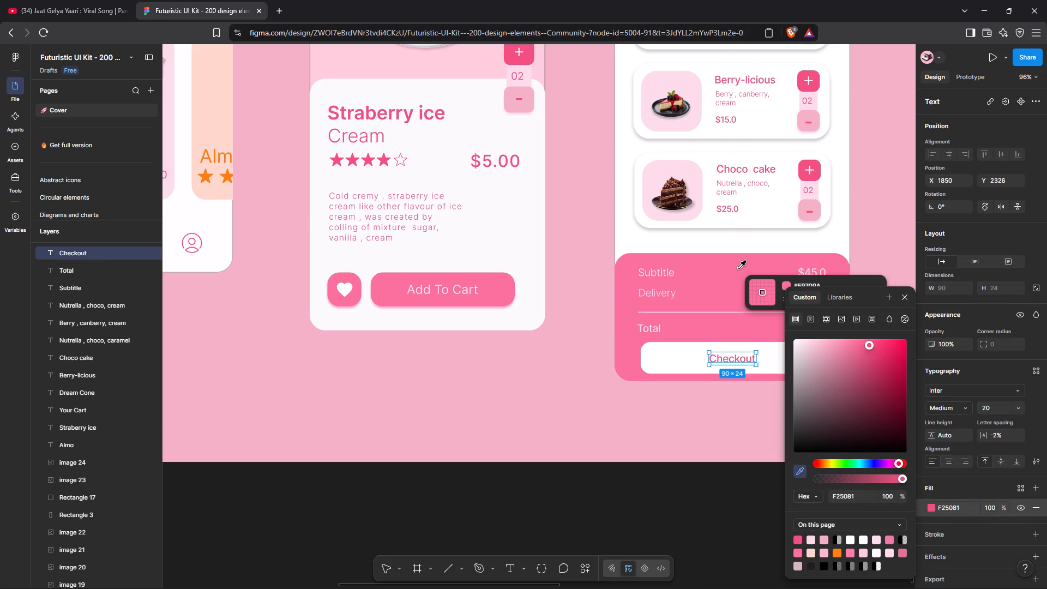
pyautogui.click(738, 268)
pyautogui.click(748, 486)
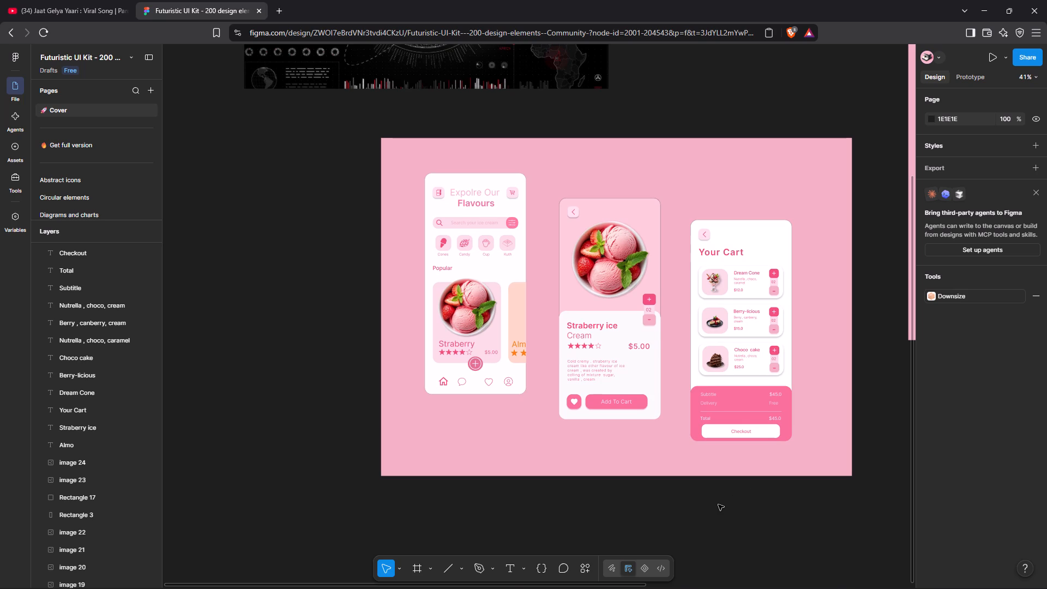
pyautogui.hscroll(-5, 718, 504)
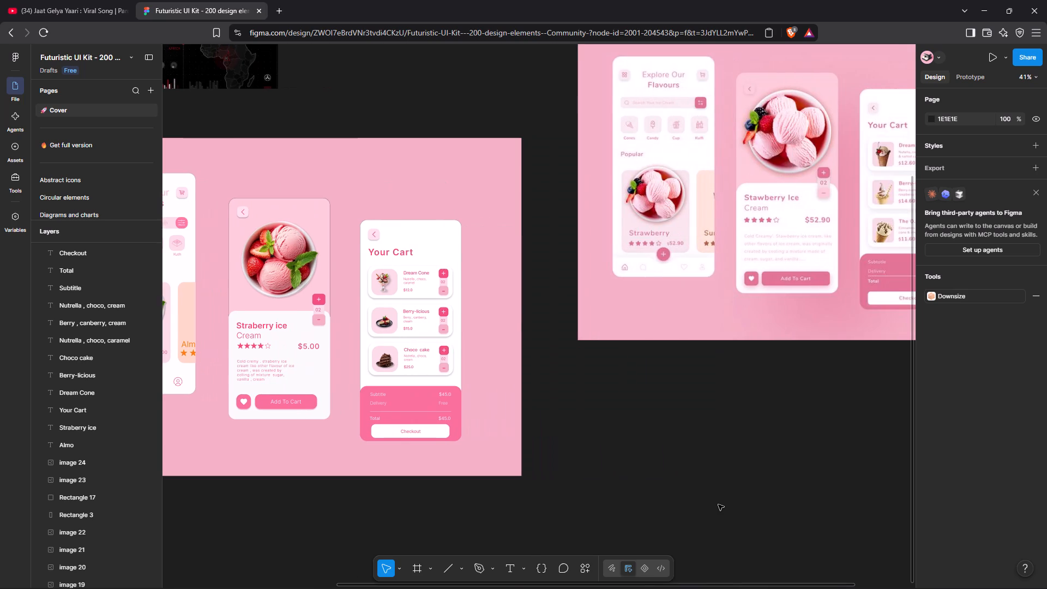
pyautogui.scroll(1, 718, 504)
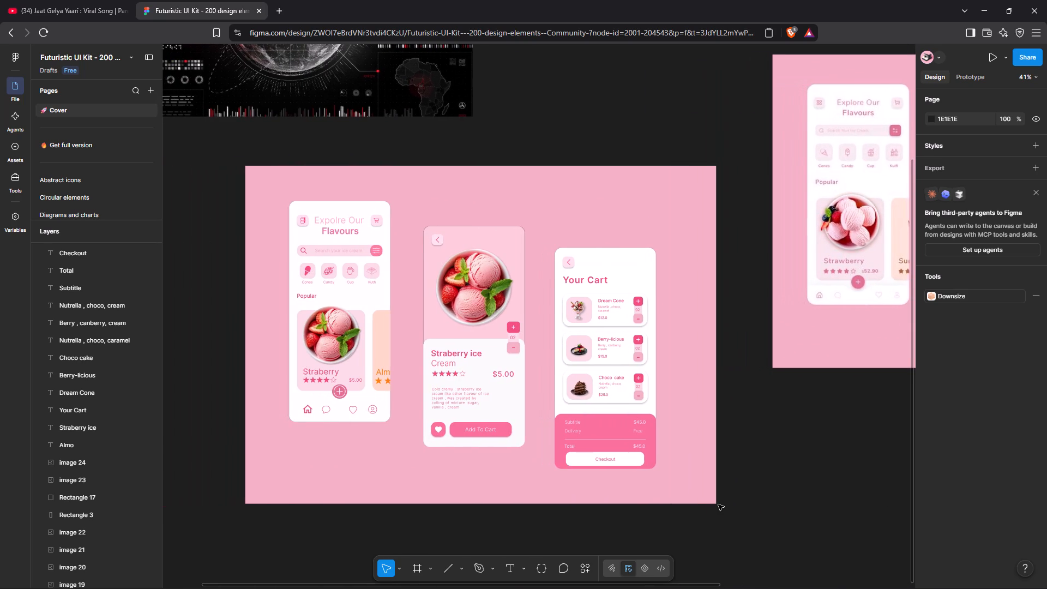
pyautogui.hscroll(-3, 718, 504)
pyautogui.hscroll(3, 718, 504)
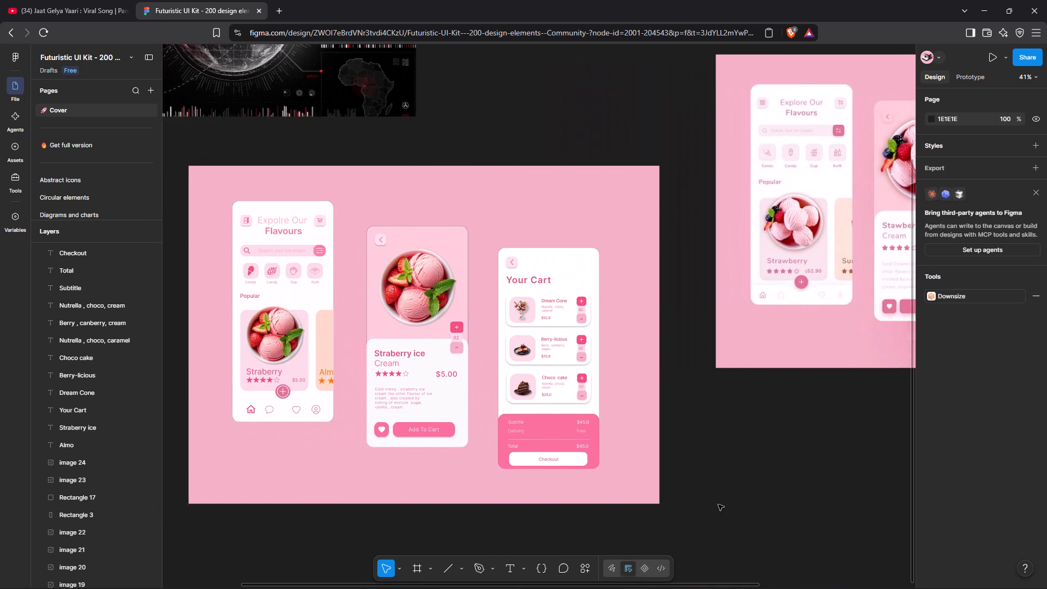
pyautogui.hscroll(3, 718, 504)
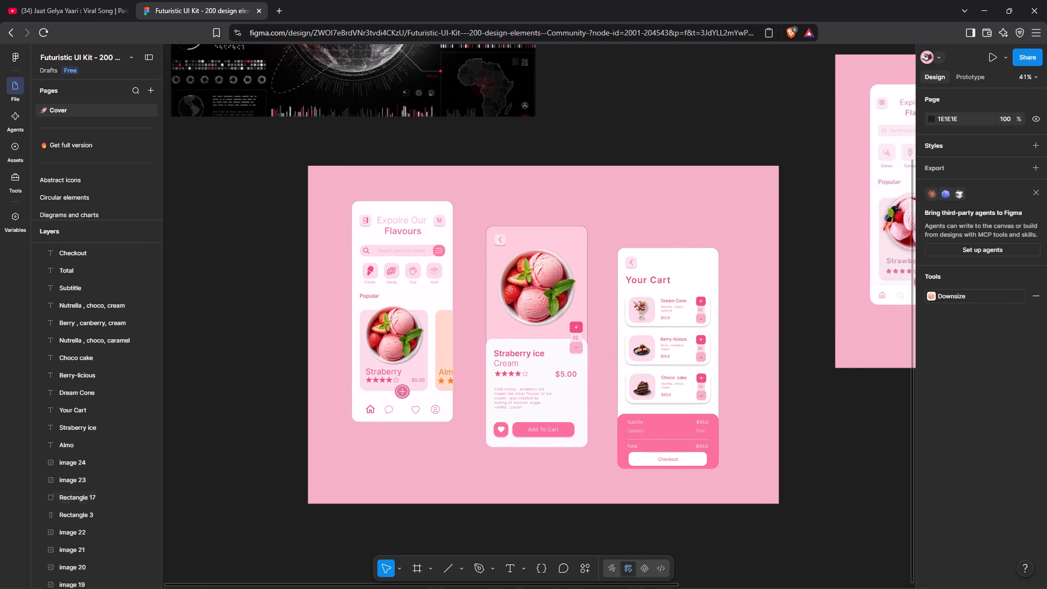
# Add the text "UI\UX By PIYUSH" on the pink background above the middle screen, at about X 1205, Y 1152.
pyautogui.click(512, 566)
pyautogui.click(513, 193)
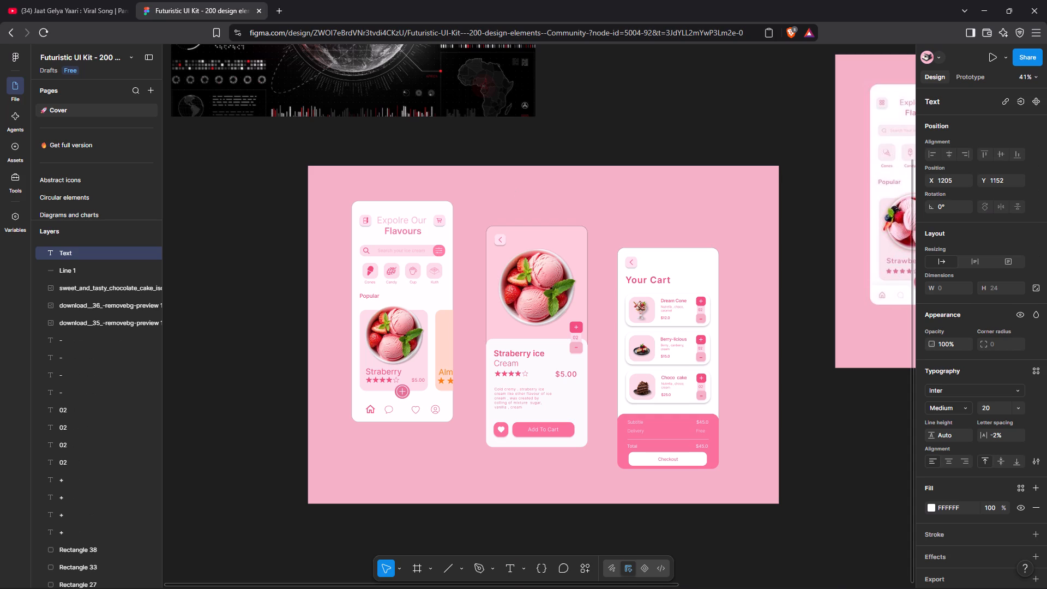
pyautogui.write('UI')
pyautogui.press('\\')
pyautogui.write('UX')
pyautogui.press('space')
pyautogui.write('bY')
pyautogui.press('BackSpace')
pyautogui.press('BackSpace')
pyautogui.write('By')
pyautogui.press('space')
pyautogui.write('PIYUSH')
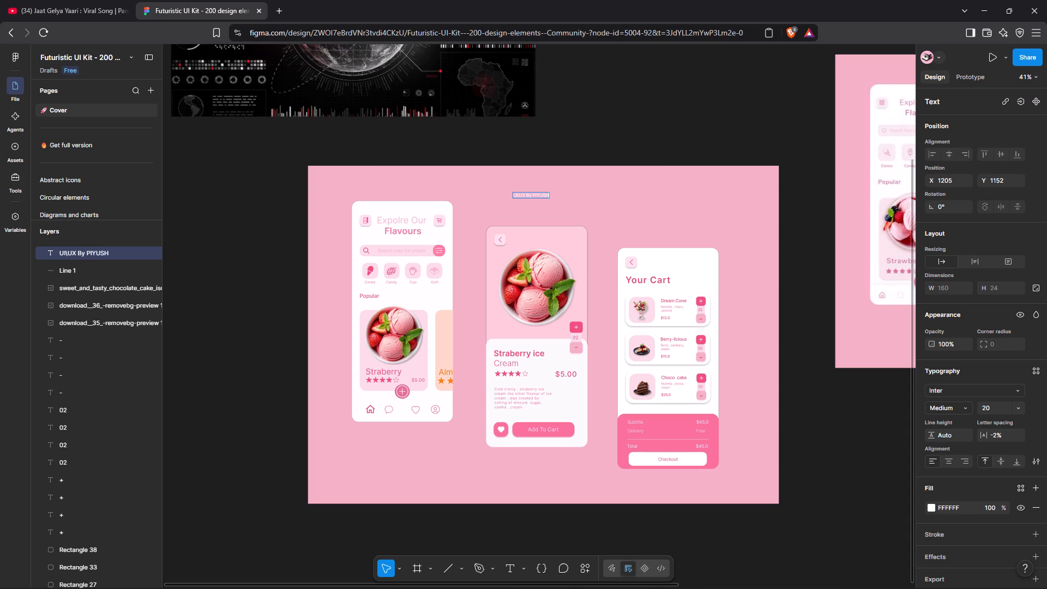
pyautogui.click(699, 146)
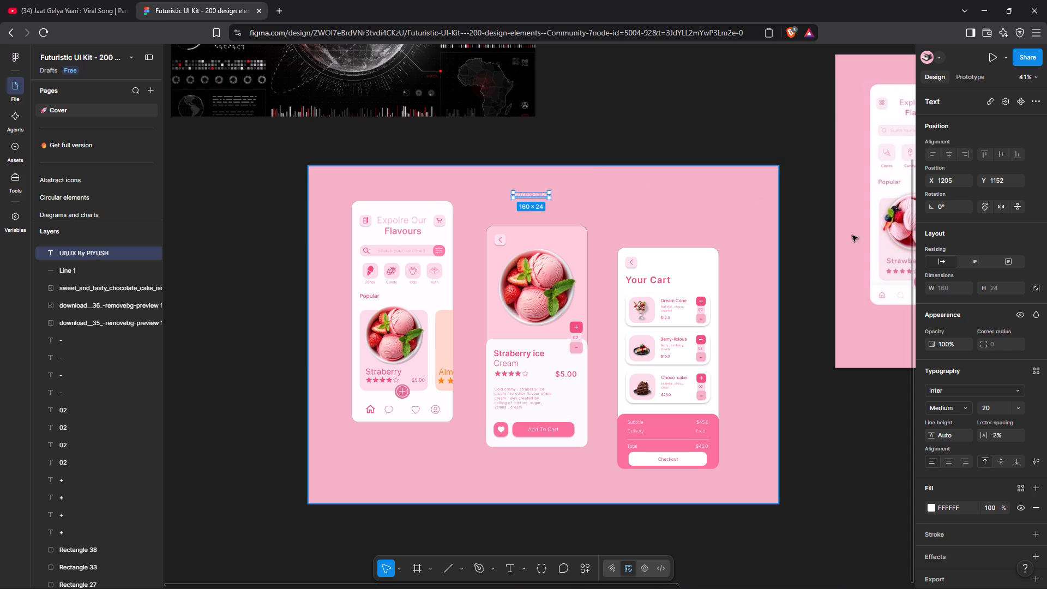
# Set the heading text's font size to 64.
pyautogui.click(1016, 407)
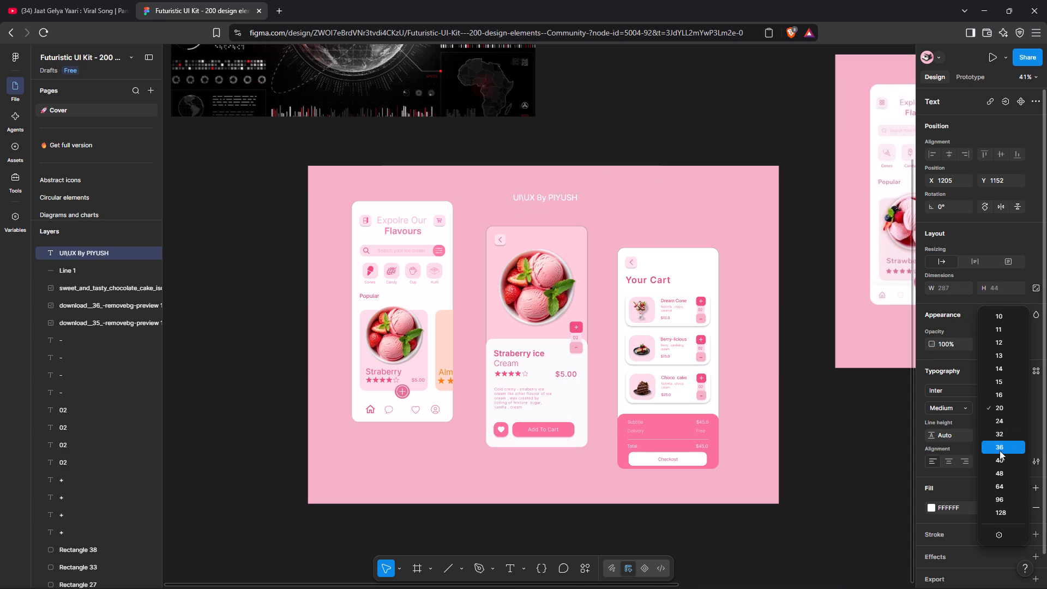
pyautogui.click(1003, 485)
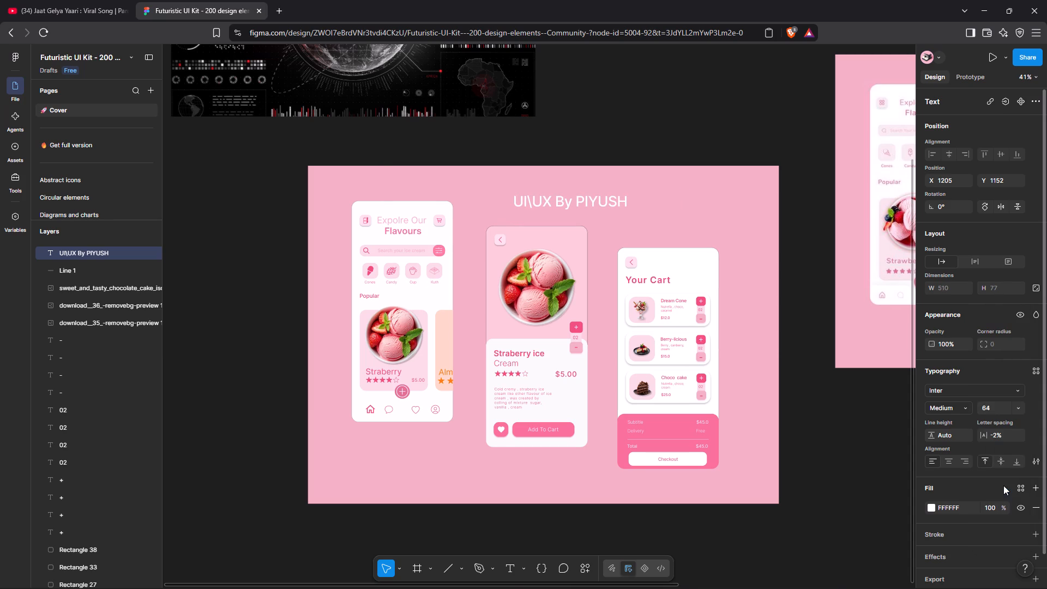
# Move the heading to the top centre of the pink frame, at about X 1049, Y 1074.
pyautogui.moveTo(590, 201); pyautogui.dragTo(562, 185)
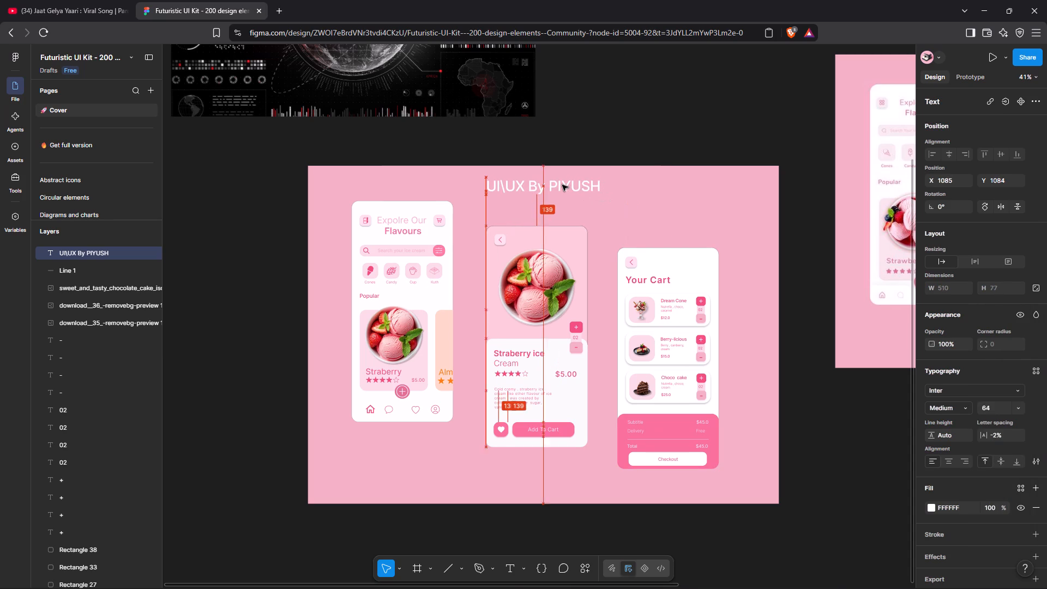
pyautogui.moveTo(562, 185); pyautogui.dragTo(554, 184)
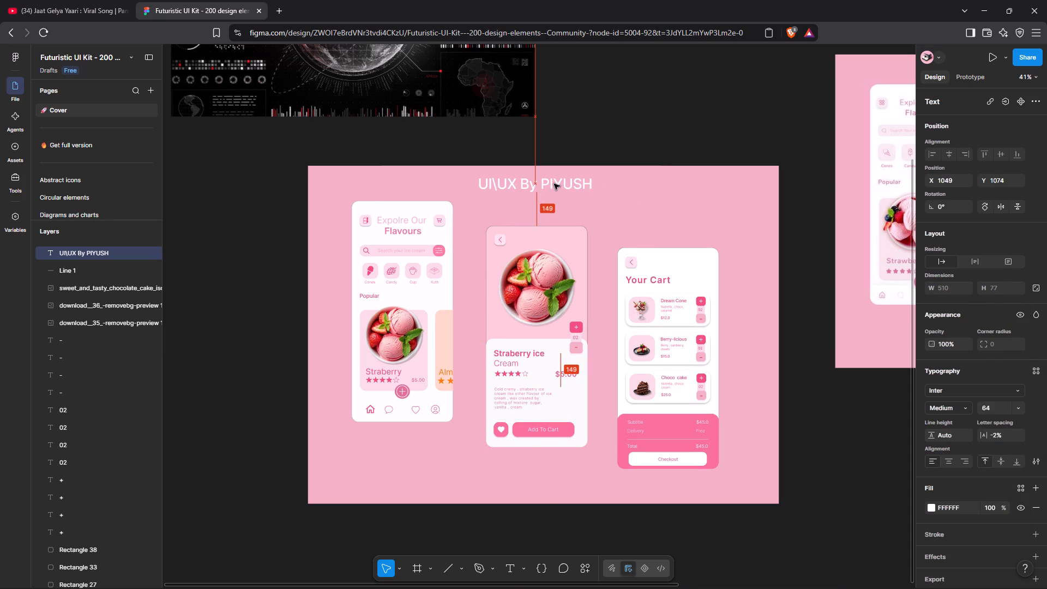
pyautogui.moveTo(554, 184); pyautogui.dragTo(555, 183)
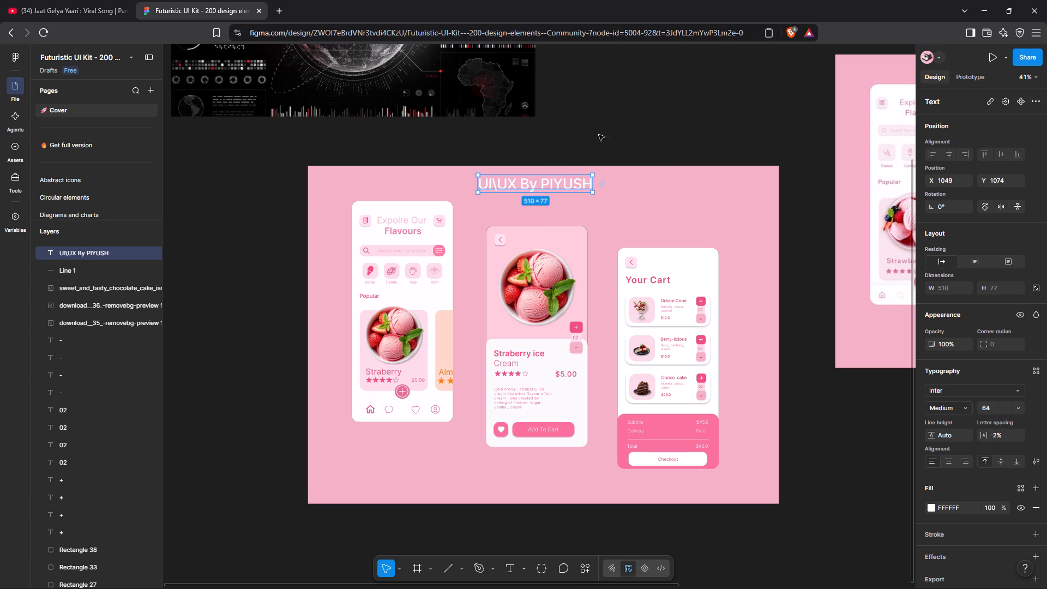
pyautogui.click(610, 125)
# Edit the heading so "By" is capitalised, reading "UI\UX BY PIYUSH".
pyautogui.click(559, 189)
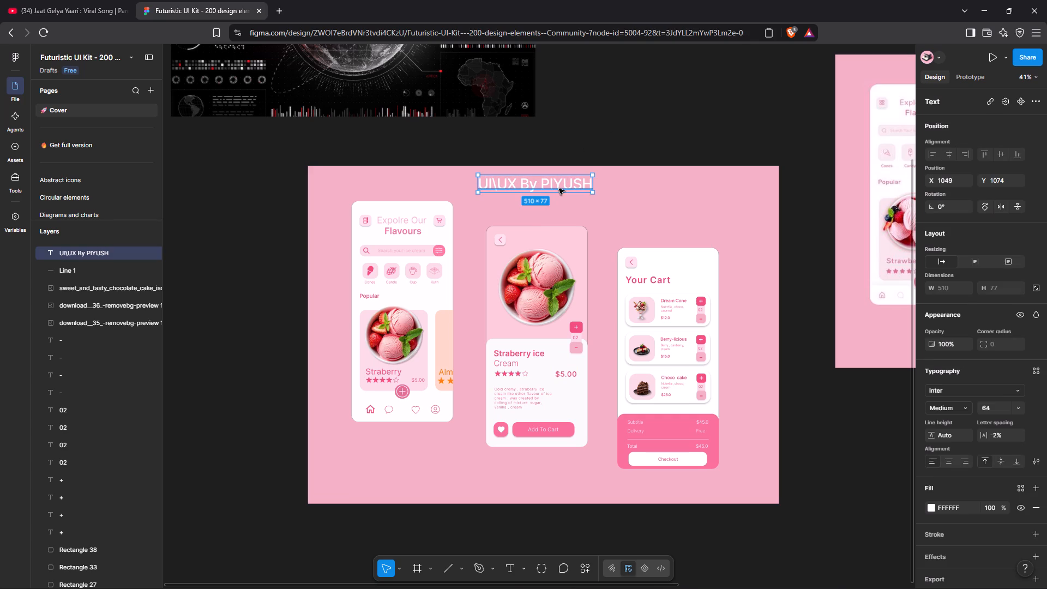
pyautogui.click(535, 182)
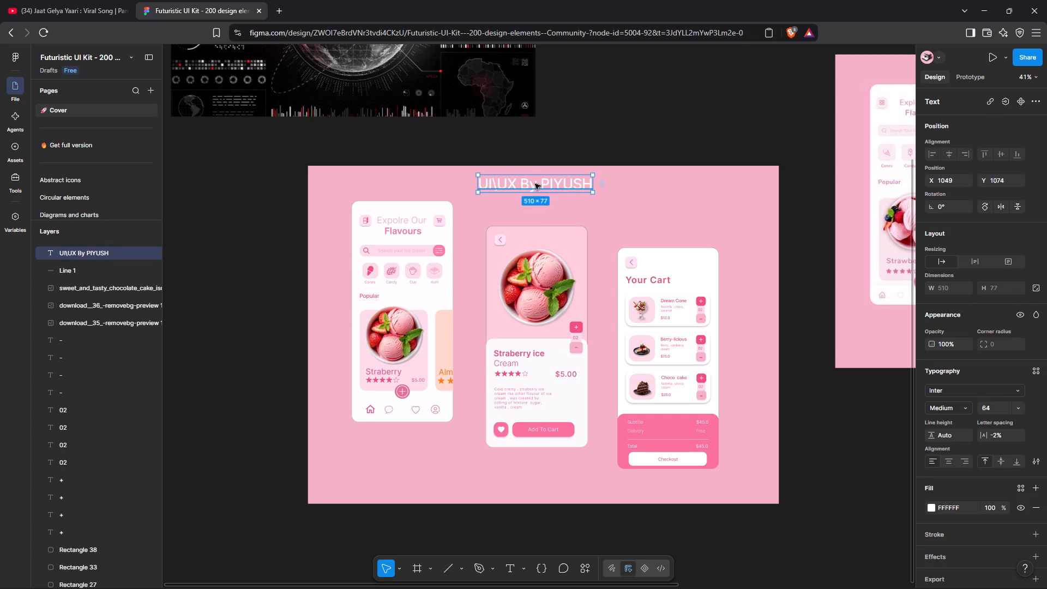
pyautogui.doubleClick(535, 187)
pyautogui.doubleClick(535, 187)
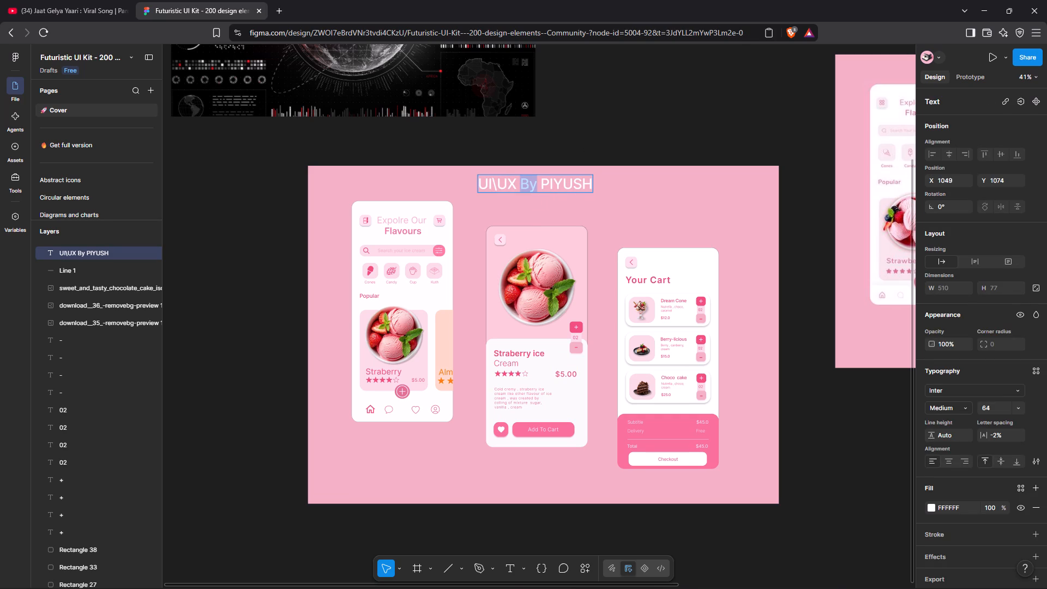
pyautogui.click(535, 187)
pyautogui.press('BackSpace')
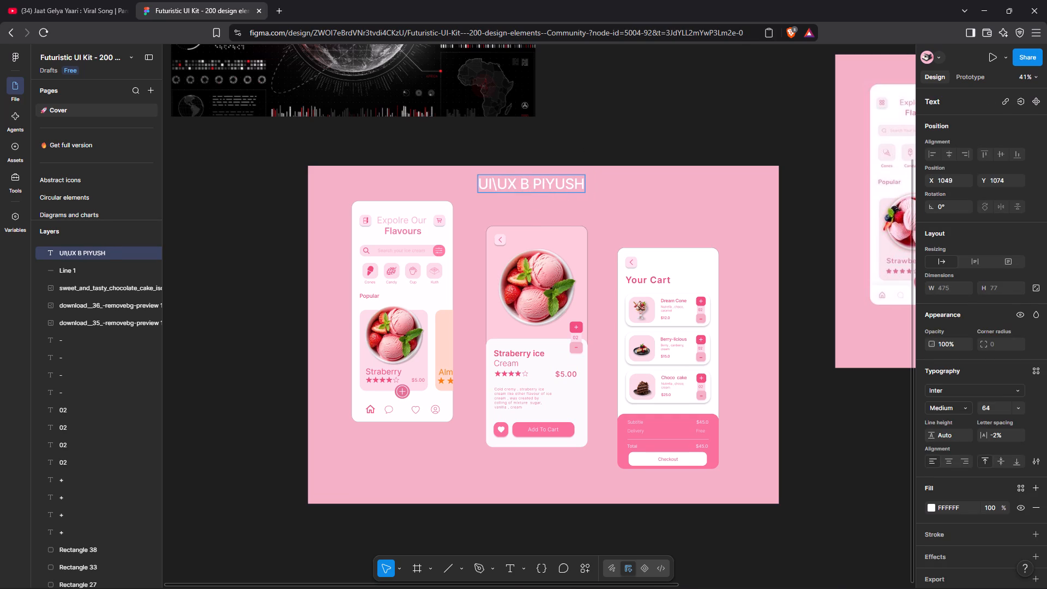
pyautogui.hotkey('shift', 'y')
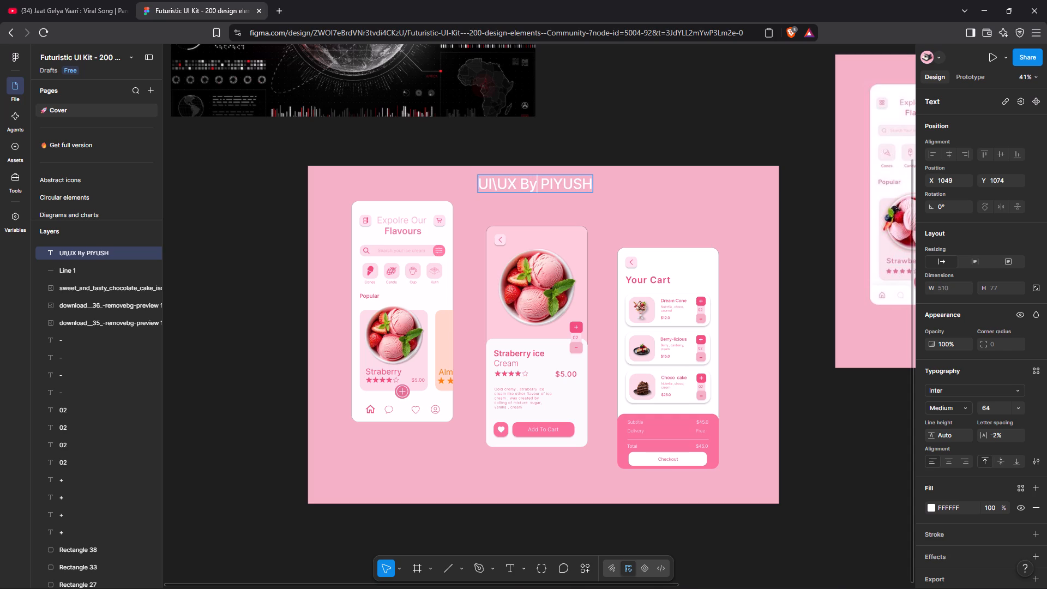
pyautogui.press('BackSpace')
pyautogui.press('y')
pyautogui.click(644, 107)
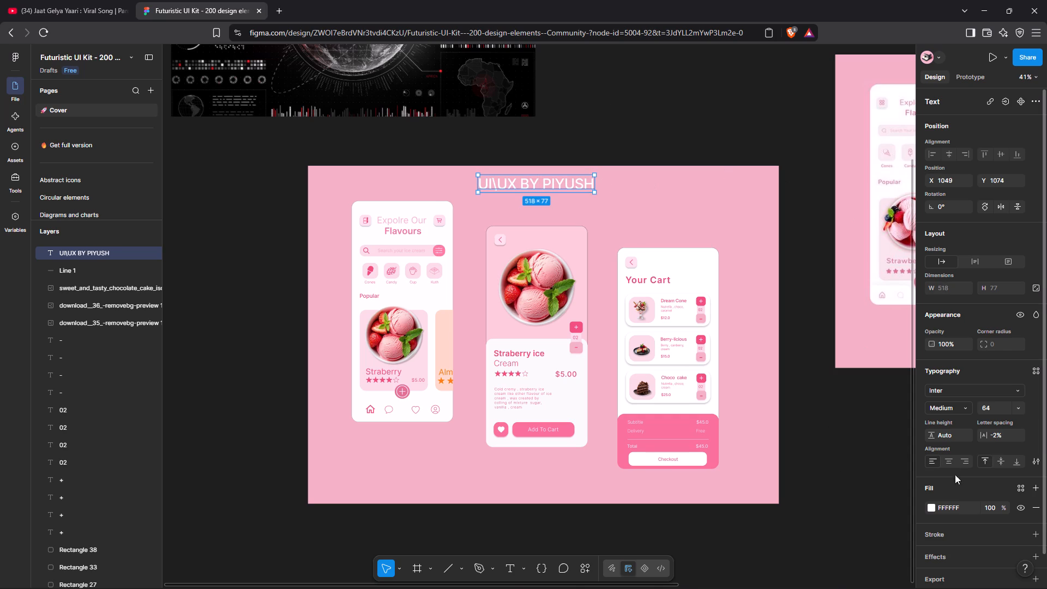
# Change the "UI\UX BY PIYUSH" heading's fill from the page colours to the dark pink F25081.
pyautogui.click(934, 508)
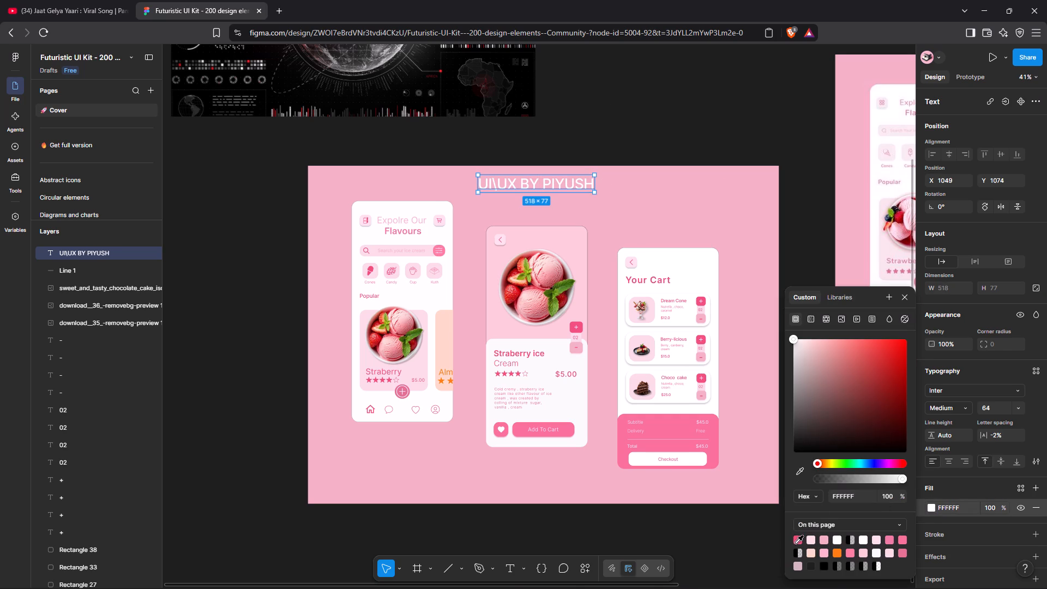
pyautogui.click(796, 544)
pyautogui.click(799, 538)
pyautogui.click(742, 539)
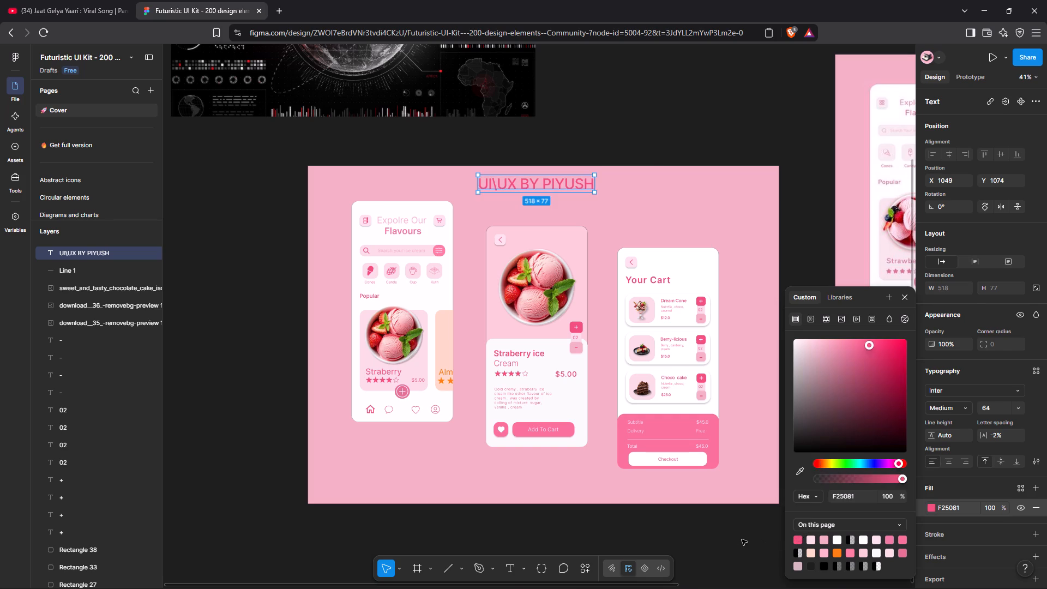
pyautogui.click(742, 539)
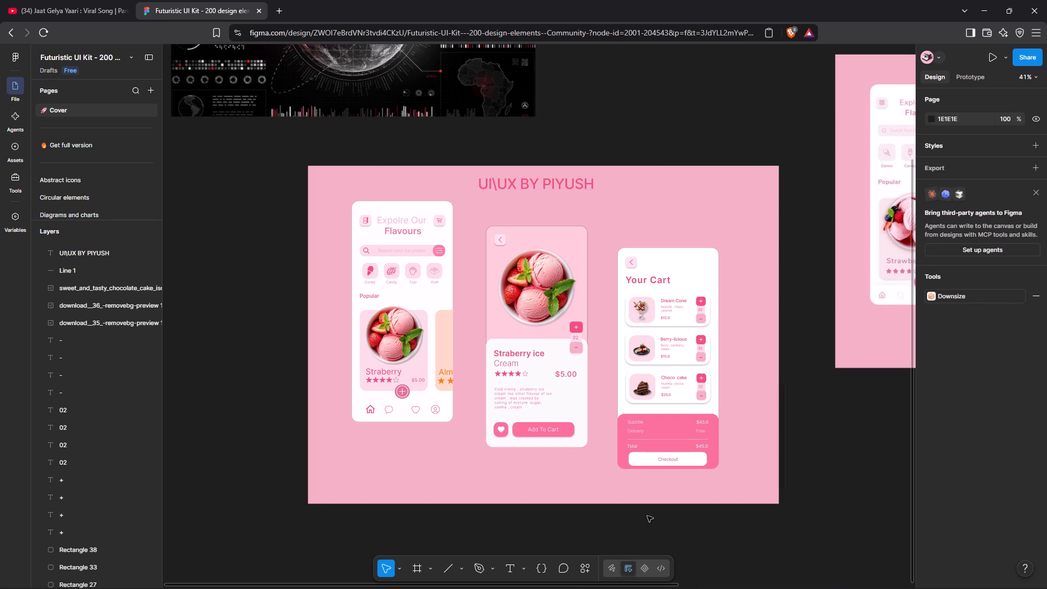
# Delete the reference ice cream app image beside the recreated design.
pyautogui.hscroll(-2, 647, 516)
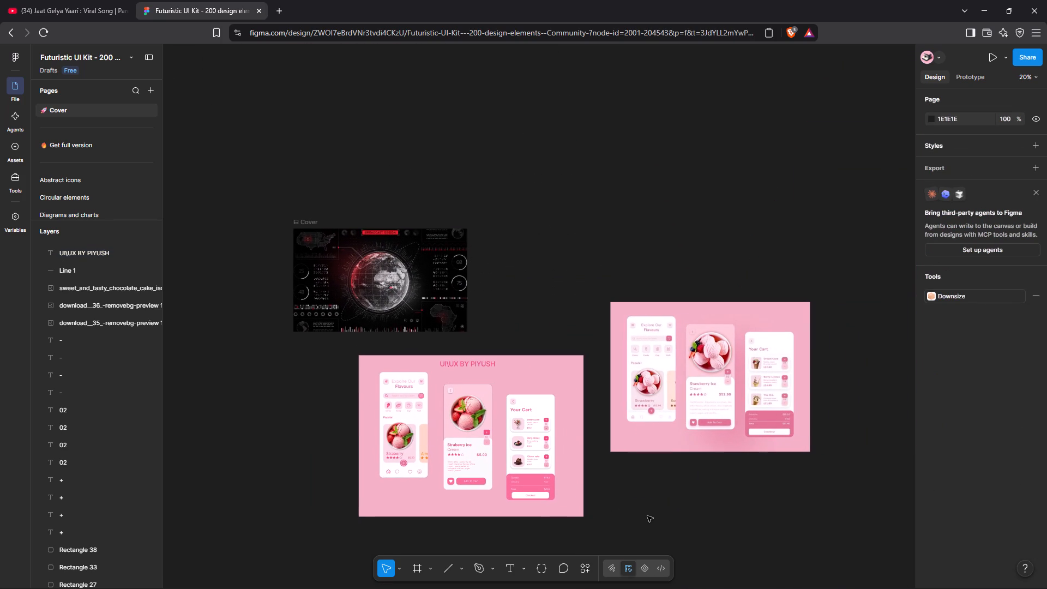
pyautogui.moveTo(679, 275); pyautogui.dragTo(718, 373)
pyautogui.press('BackSpace')
# Look over the three finished ice cream app screens and close the design file.
pyautogui.hscroll(3, 718, 373)
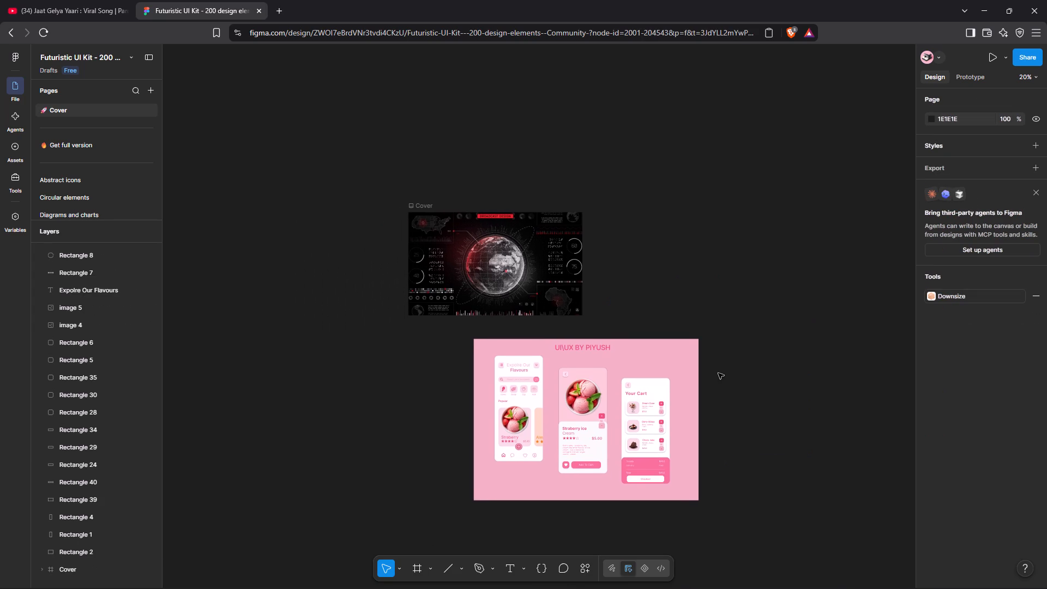
pyautogui.scroll(-1, 718, 373)
pyautogui.hscroll(3, 718, 373)
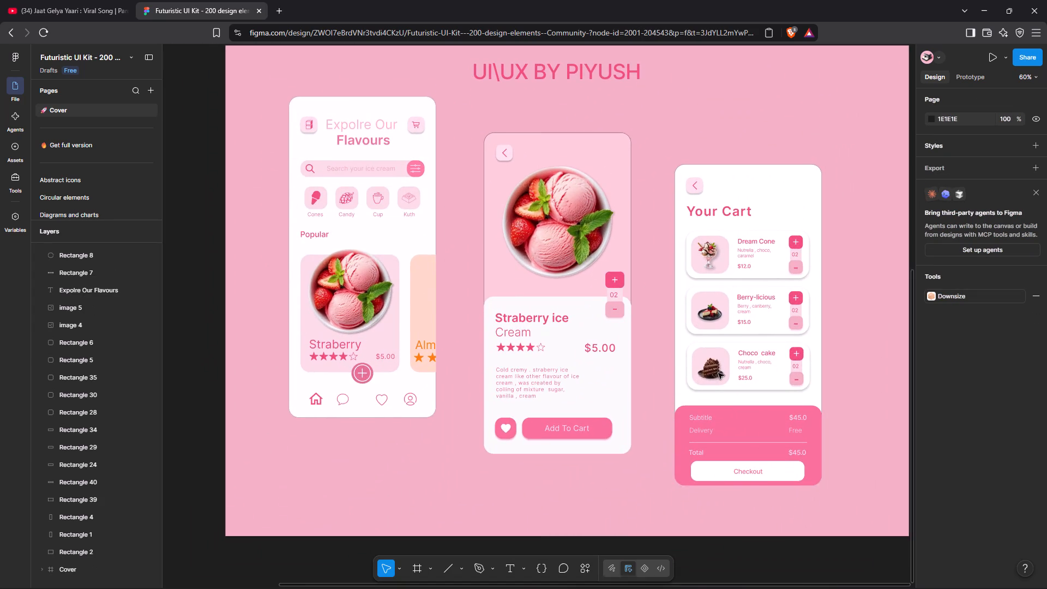
pyautogui.hscroll(-1, 714, 374)
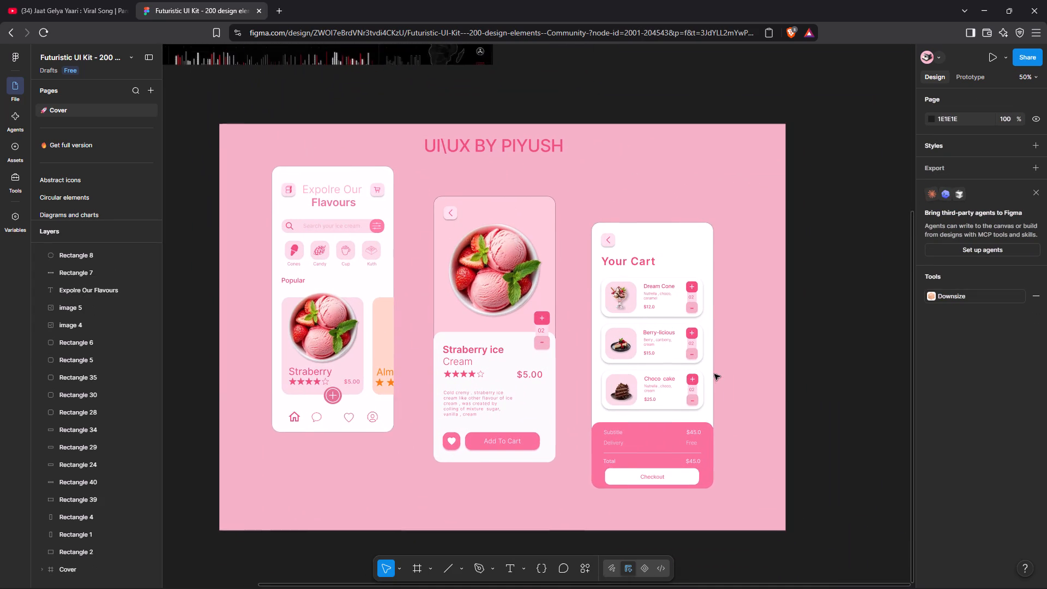
pyautogui.hscroll(-1, 714, 374)
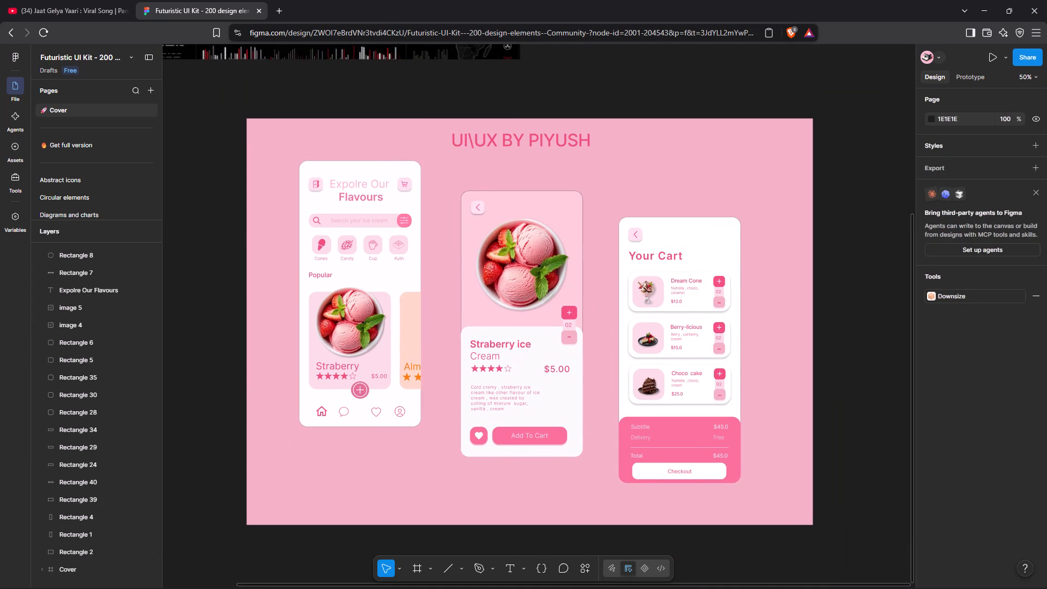
pyautogui.click(261, 13)
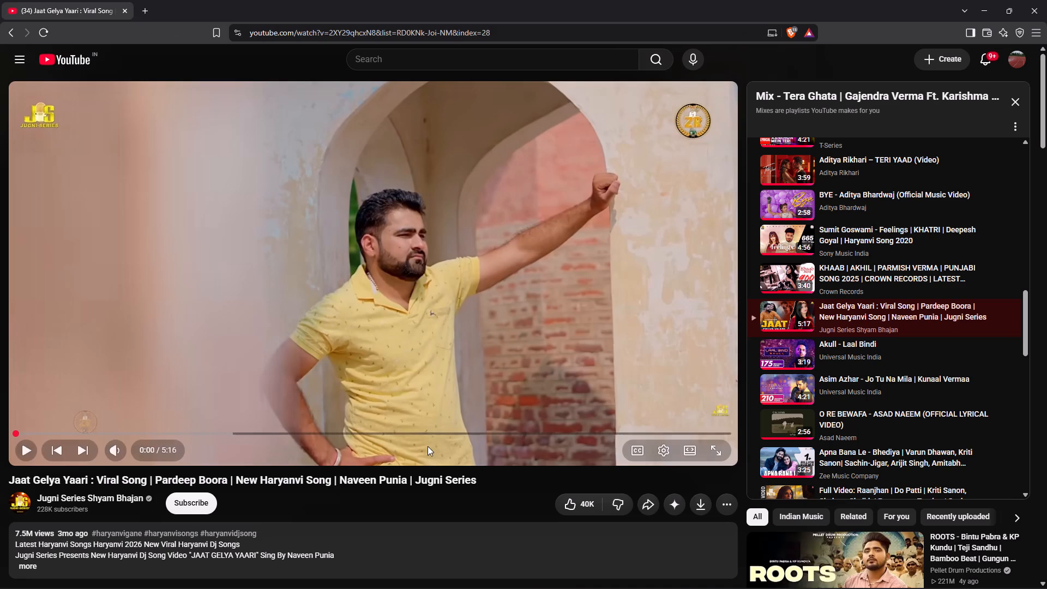